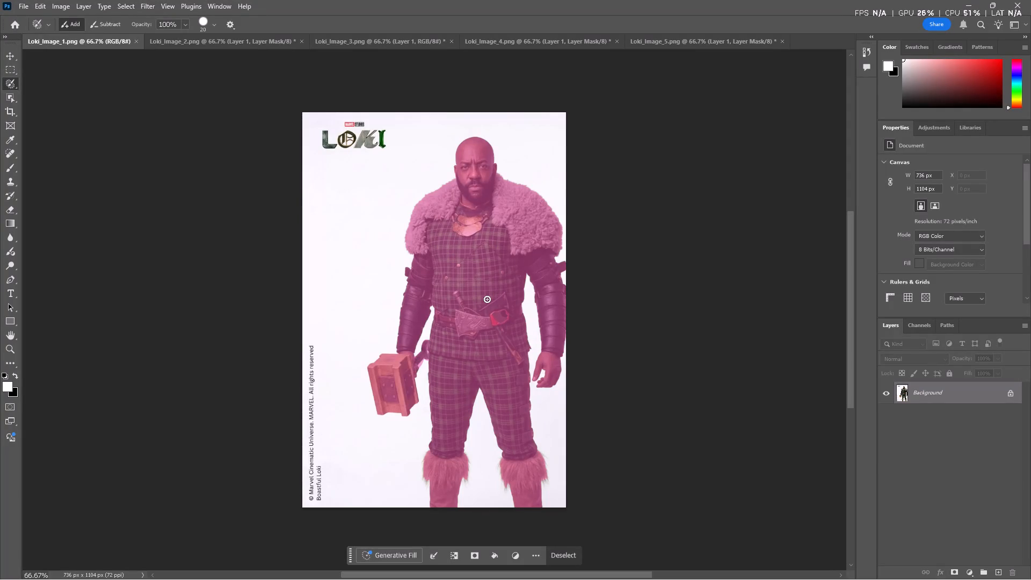
Copy the selected character onto its own layer and delete the Background layer.
{"action": "key", "text": "ctrl+c"}
{"action": "key", "text": "ctrl+v"}
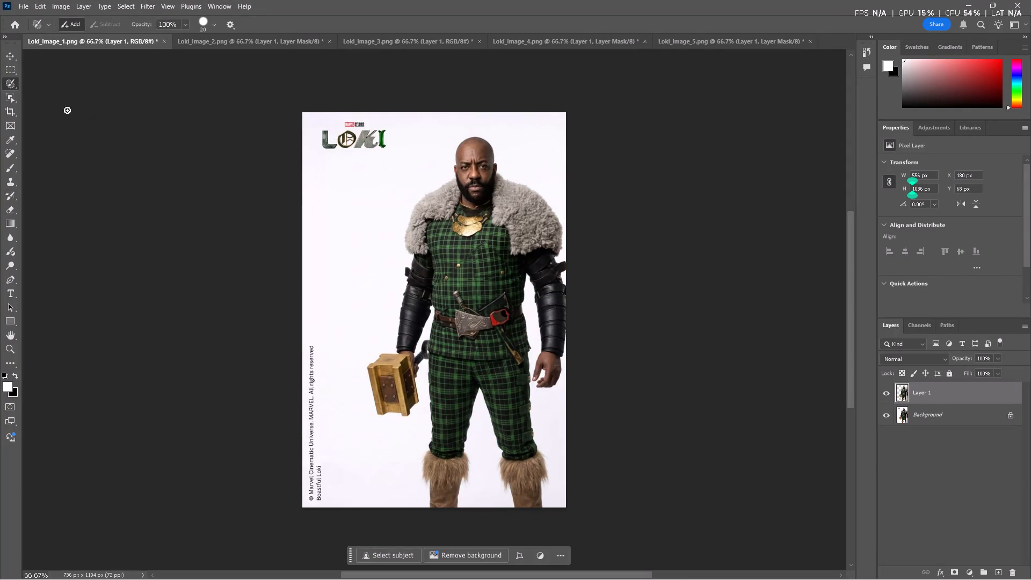
{"action": "left_click", "coordinate": [12, 221]}
{"action": "left_click", "coordinate": [936, 411]}
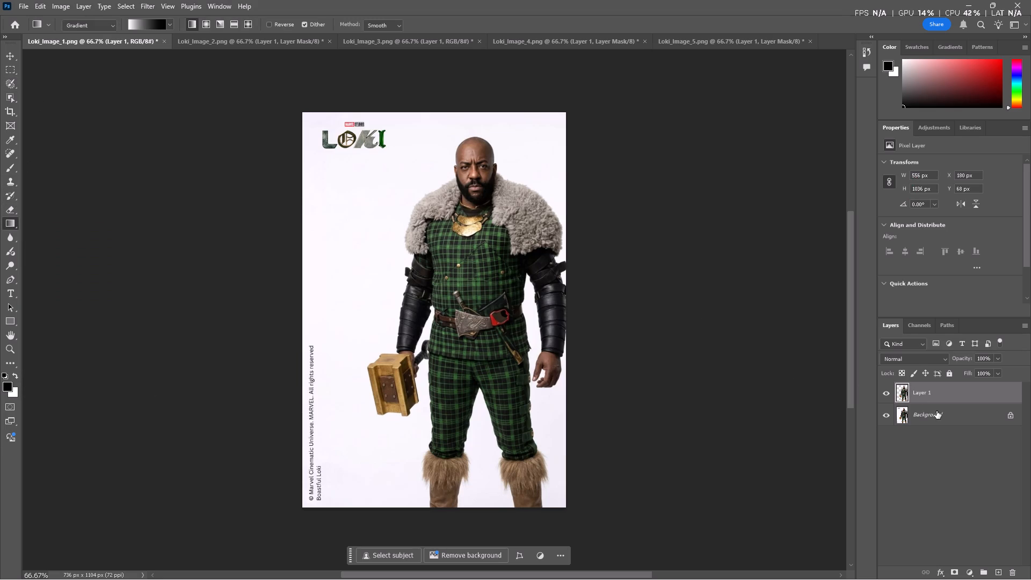
{"action": "key", "text": "Delete"}
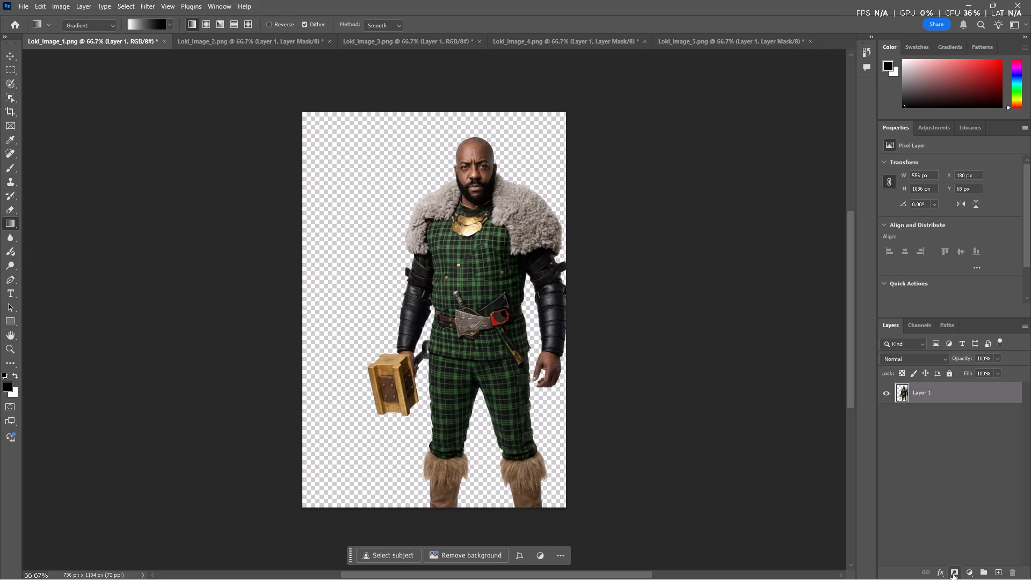
Add a layer mask to the character and fade out the lower legs with a linear white-to-black gradient from the knees downward.
{"action": "left_click", "coordinate": [953, 574]}
{"action": "left_click_drag", "start_coordinate": [481, 439], "coordinate": [485, 549]}
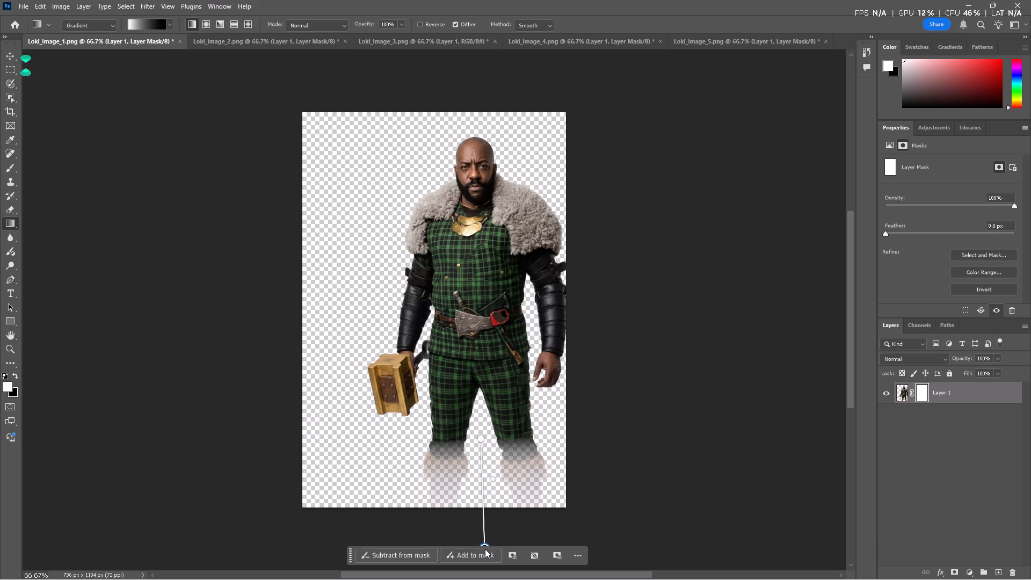
{"action": "left_click_drag", "start_coordinate": [485, 549], "coordinate": [483, 552]}
{"action": "left_click_drag", "start_coordinate": [493, 480], "coordinate": [493, 468]}
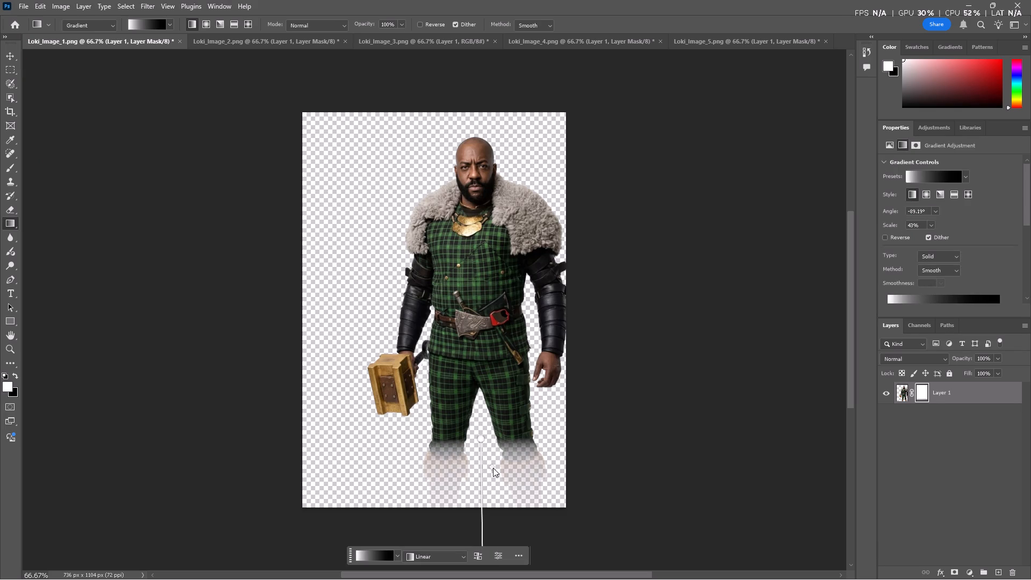
{"action": "left_click_drag", "start_coordinate": [493, 468], "coordinate": [492, 472]}
Move the masked character horizontally so it sits centred on the canvas.
{"action": "left_click", "coordinate": [18, 59]}
{"action": "left_click_drag", "start_coordinate": [473, 231], "coordinate": [471, 231]}
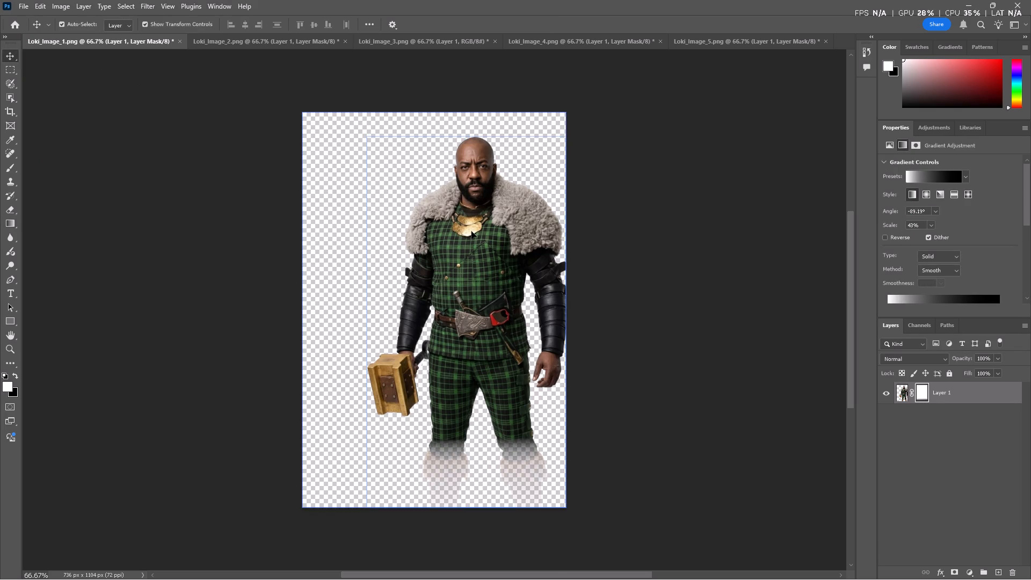
{"action": "left_click_drag", "start_coordinate": [471, 231], "coordinate": [439, 235]}
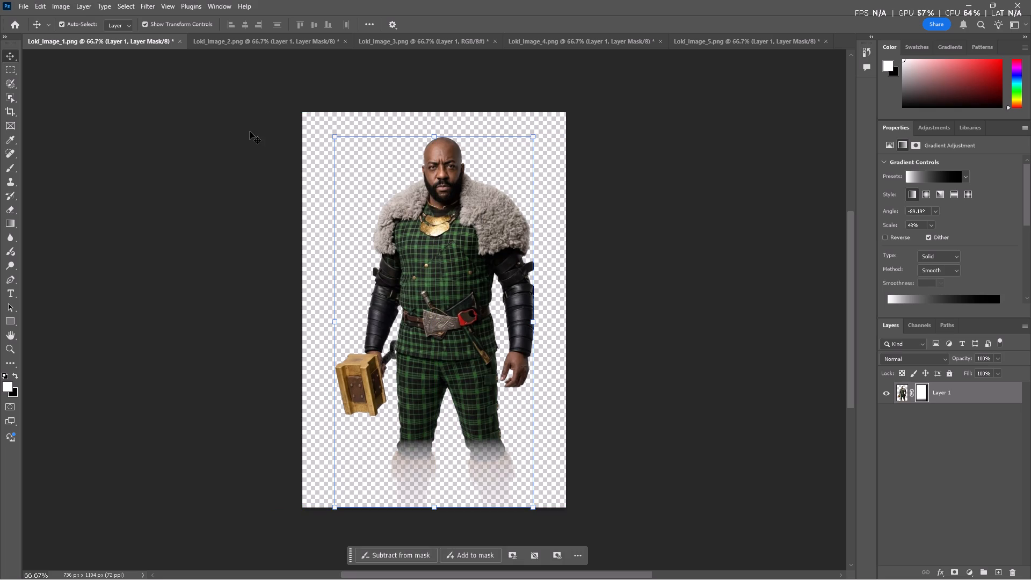
Quick-export the image as a PNG into the LOKI folder, replacing the existing file LOKI 55.
{"action": "left_click", "coordinate": [19, 9]}
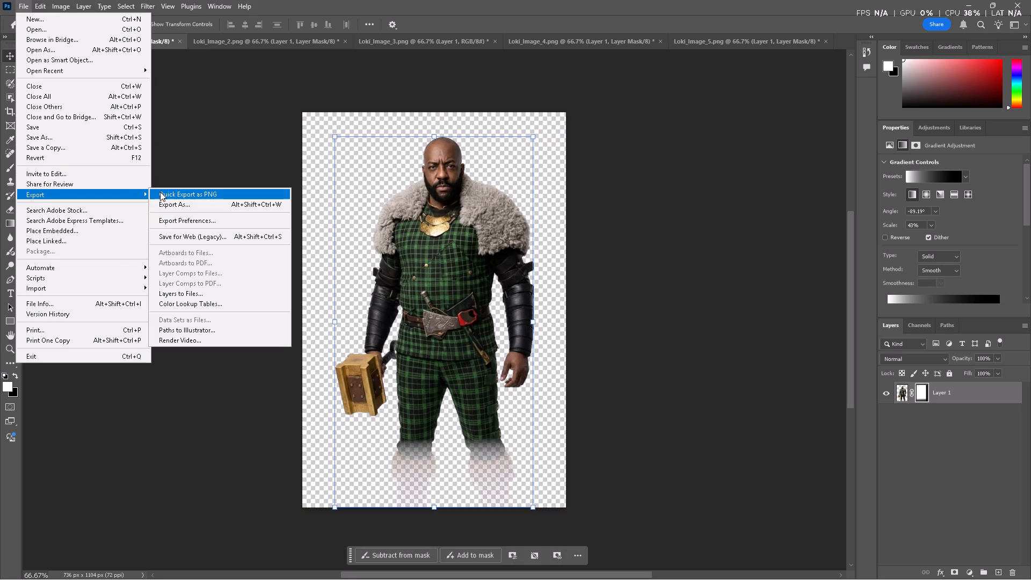
{"action": "left_click", "coordinate": [170, 192]}
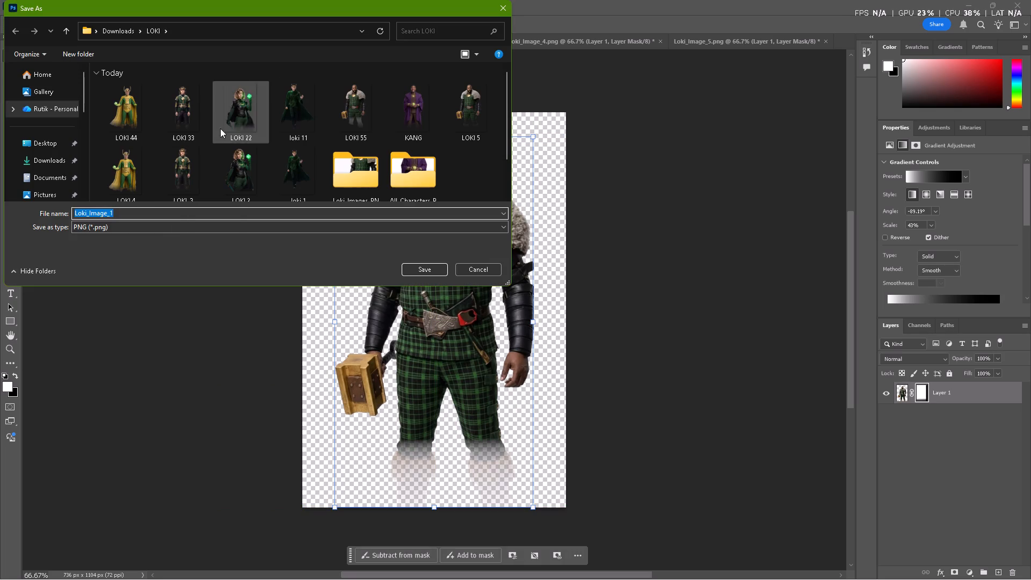
{"action": "left_click", "coordinate": [331, 106]}
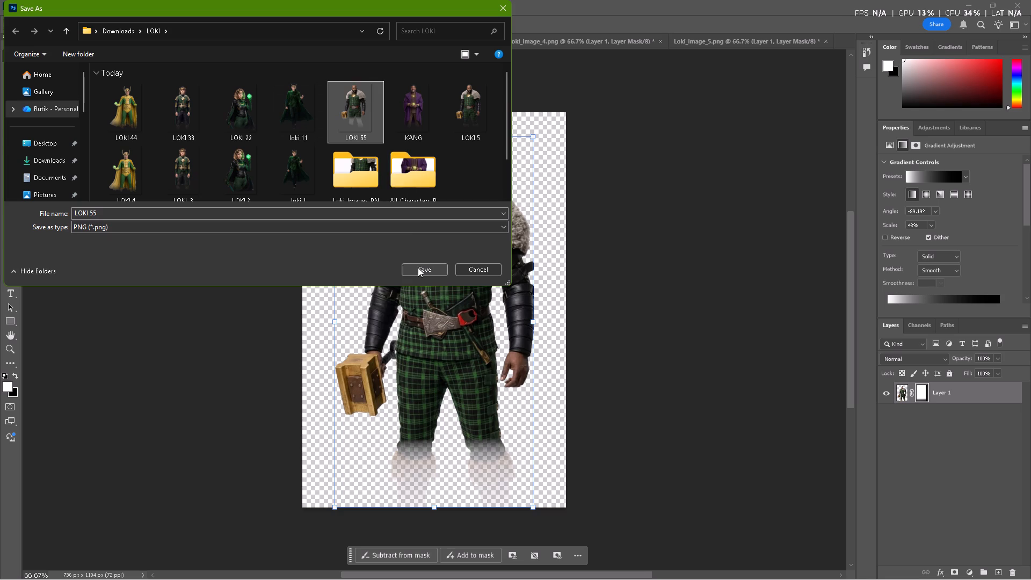
{"action": "left_click", "coordinate": [418, 267]}
{"action": "left_click", "coordinate": [547, 301]}
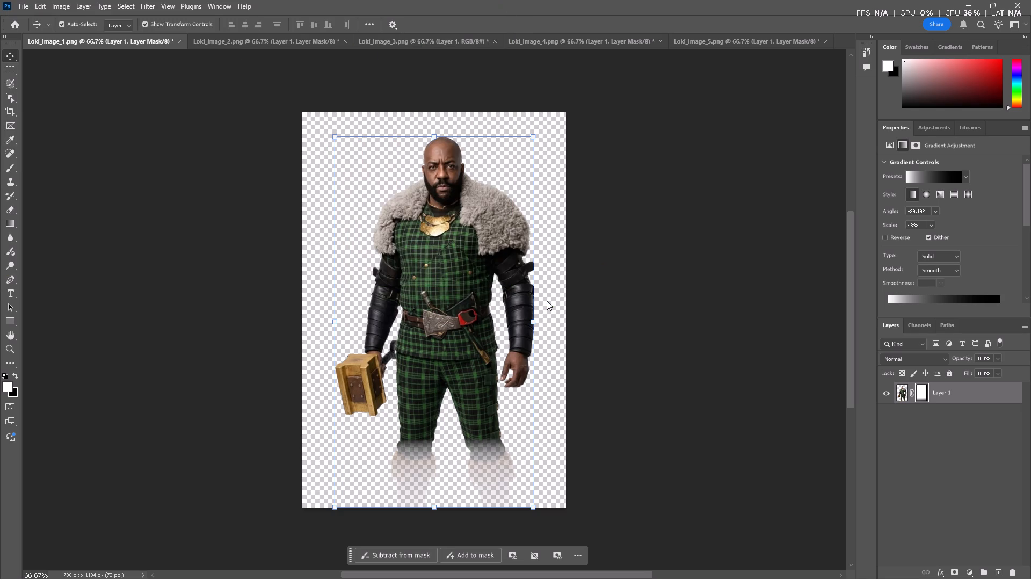
Minimize Photoshop and switch to After Effects.
{"action": "left_click", "coordinate": [969, 1]}
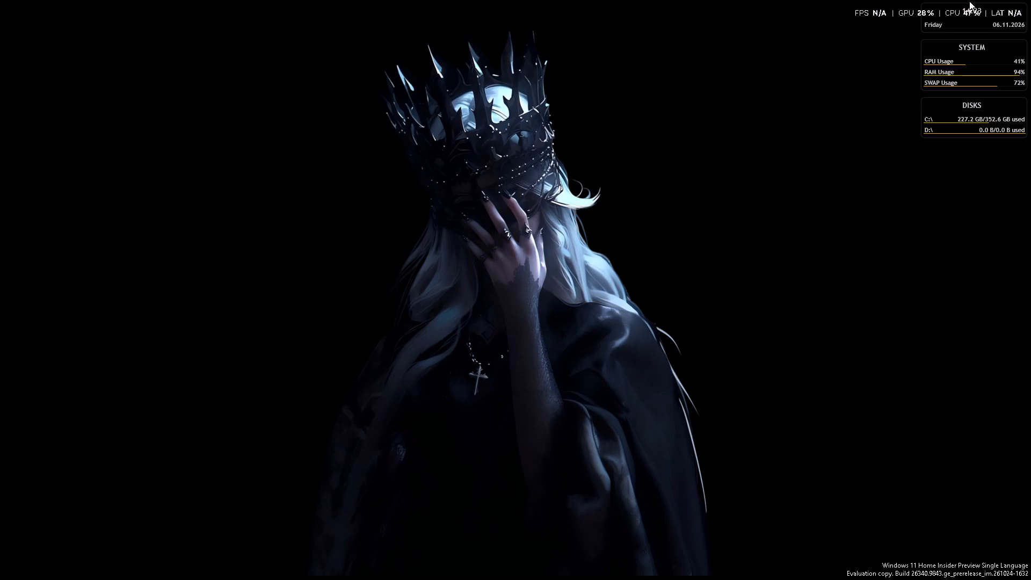
{"action": "left_click", "coordinate": [522, 570]}
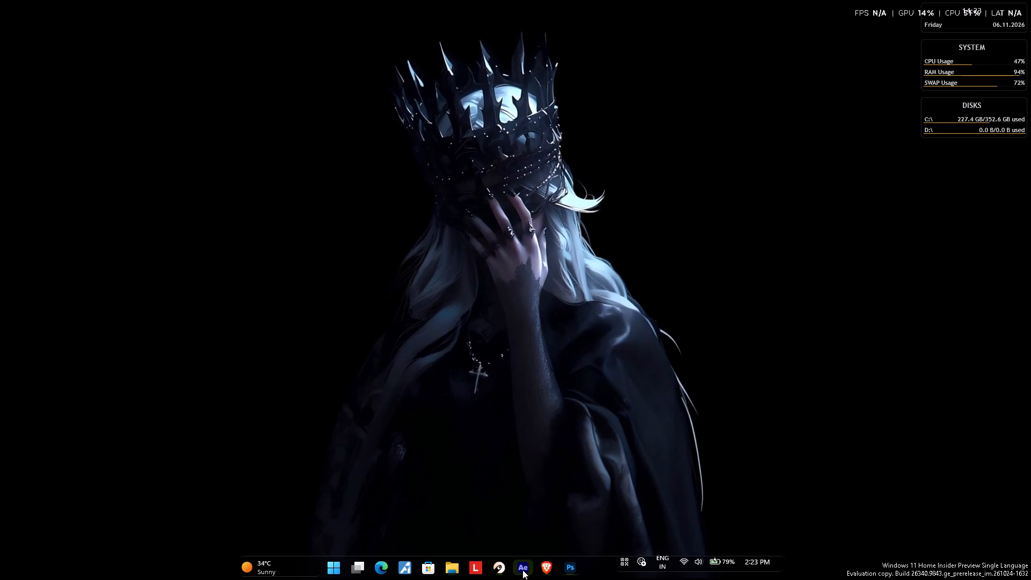
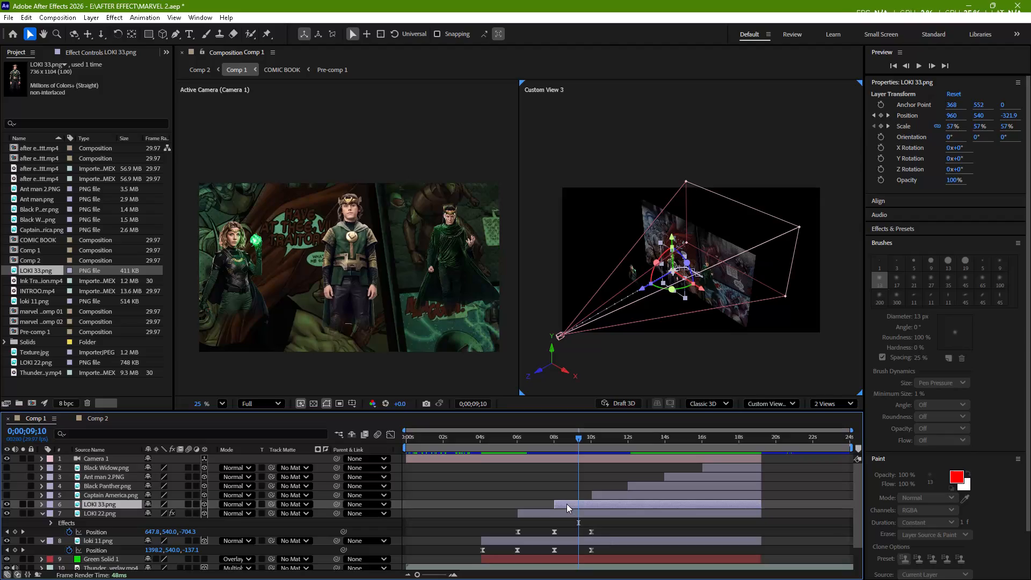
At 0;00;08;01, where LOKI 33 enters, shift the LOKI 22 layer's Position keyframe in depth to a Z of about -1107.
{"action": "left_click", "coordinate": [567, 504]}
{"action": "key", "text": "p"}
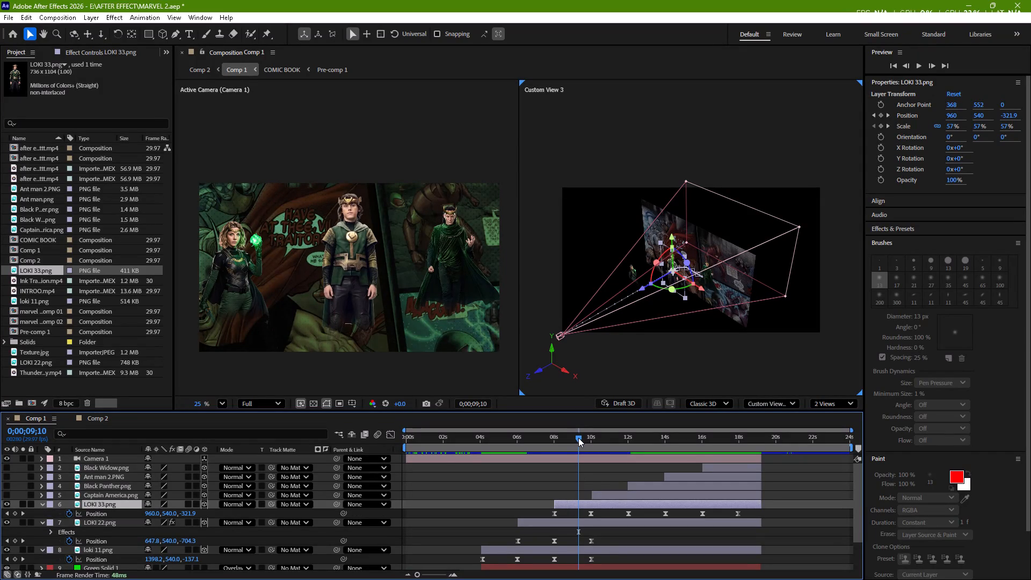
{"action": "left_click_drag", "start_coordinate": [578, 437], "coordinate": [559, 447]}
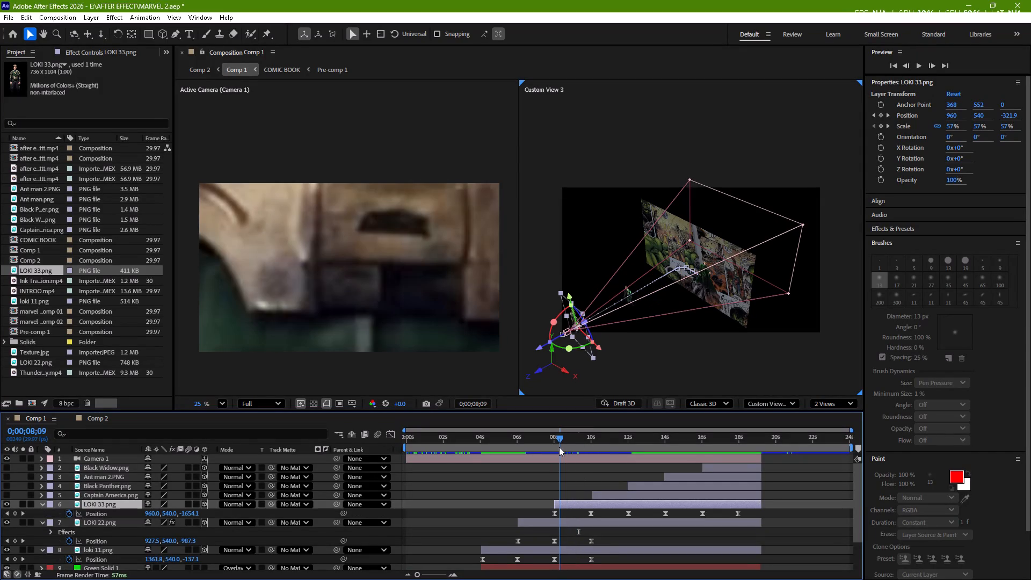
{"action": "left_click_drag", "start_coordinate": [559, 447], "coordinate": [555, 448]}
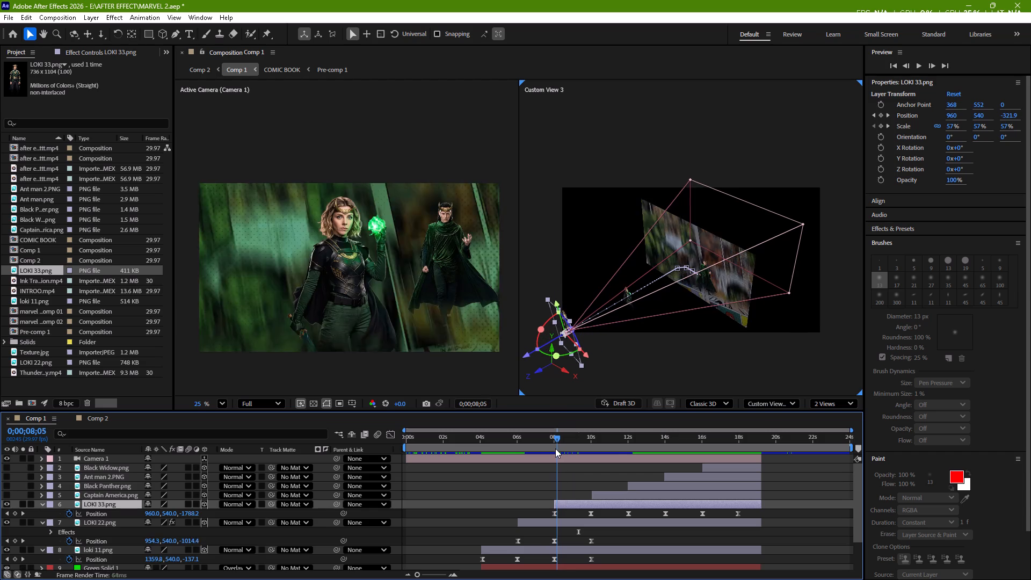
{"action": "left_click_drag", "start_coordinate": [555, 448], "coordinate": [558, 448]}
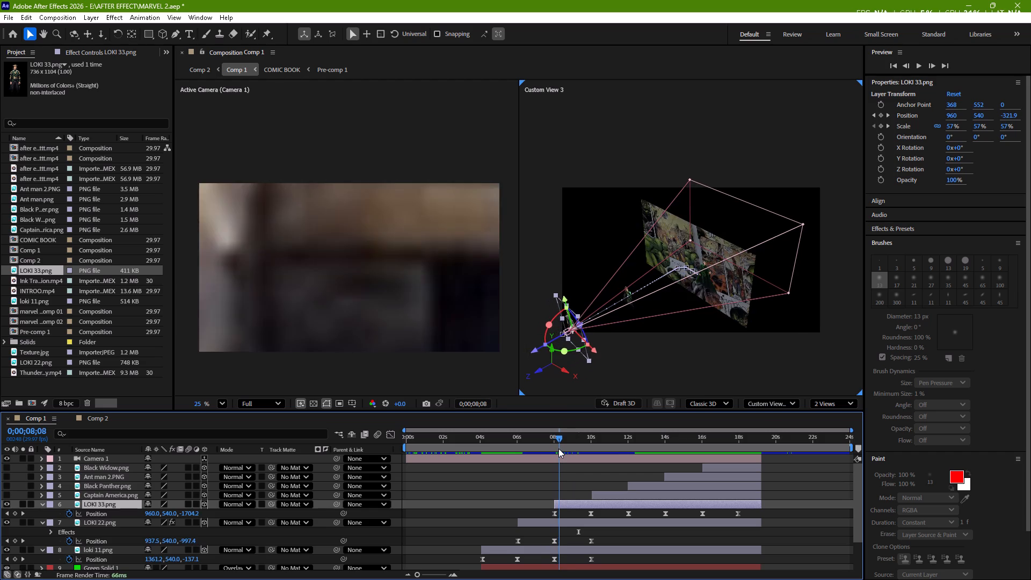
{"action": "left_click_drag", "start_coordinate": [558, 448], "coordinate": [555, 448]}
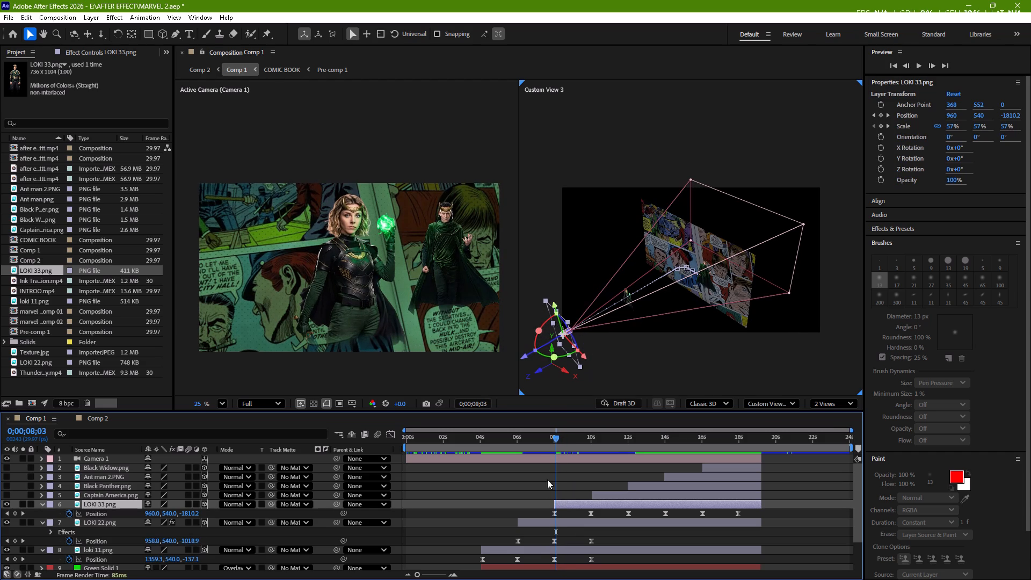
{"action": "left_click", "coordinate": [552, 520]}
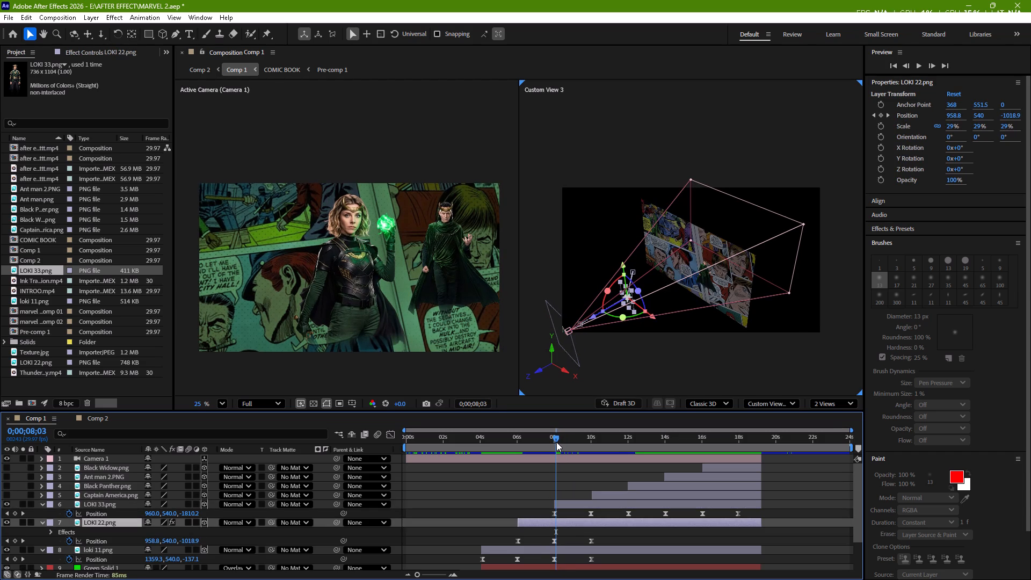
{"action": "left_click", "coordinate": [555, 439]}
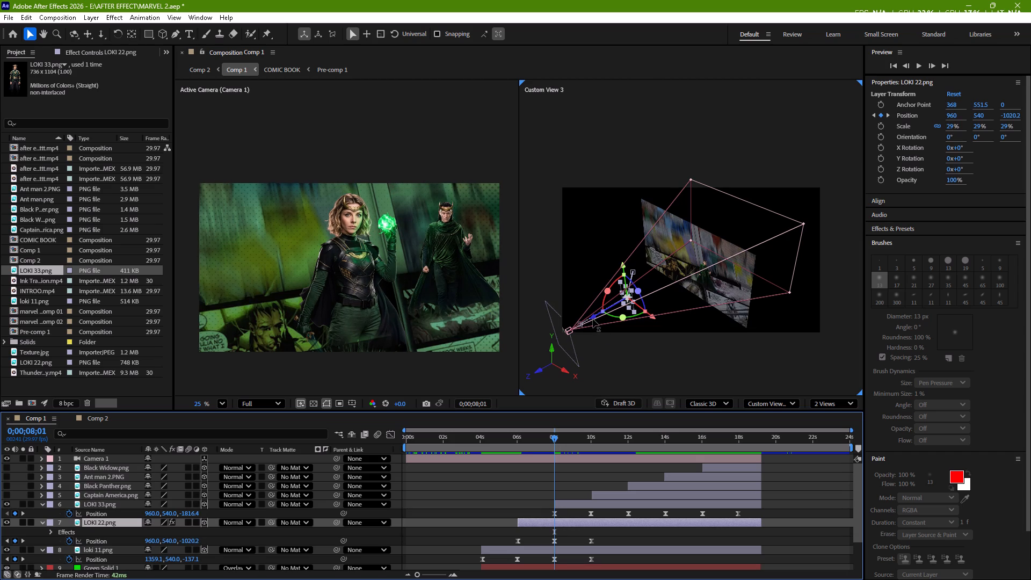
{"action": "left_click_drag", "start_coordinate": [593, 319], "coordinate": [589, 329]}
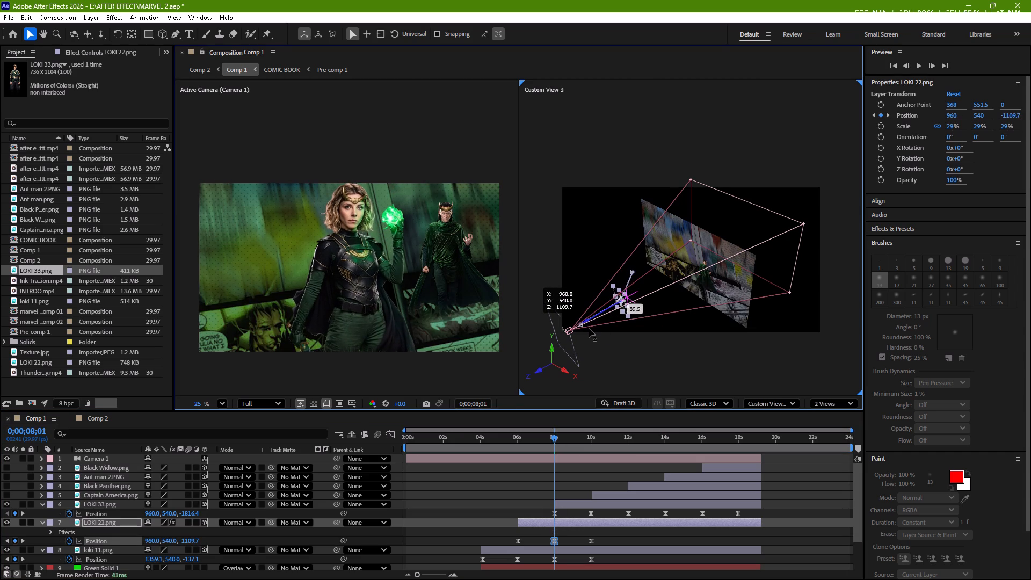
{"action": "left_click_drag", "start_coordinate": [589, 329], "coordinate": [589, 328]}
Preview the Comp 1 animation from 0;00;08;01, and again from 0;00;06;00, checking how the three characters move.
{"action": "key", "text": "space"}
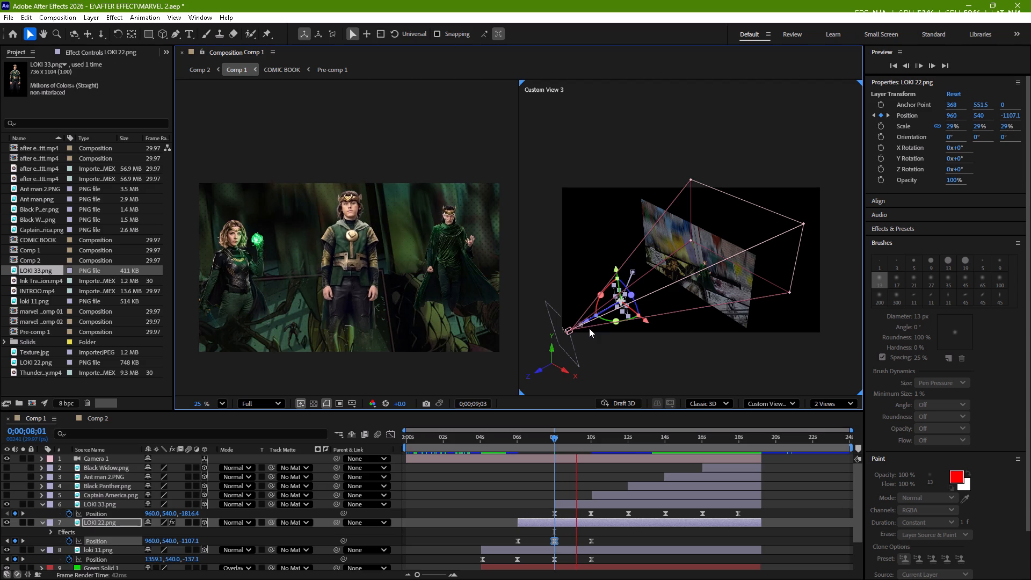
{"action": "key", "text": "space"}
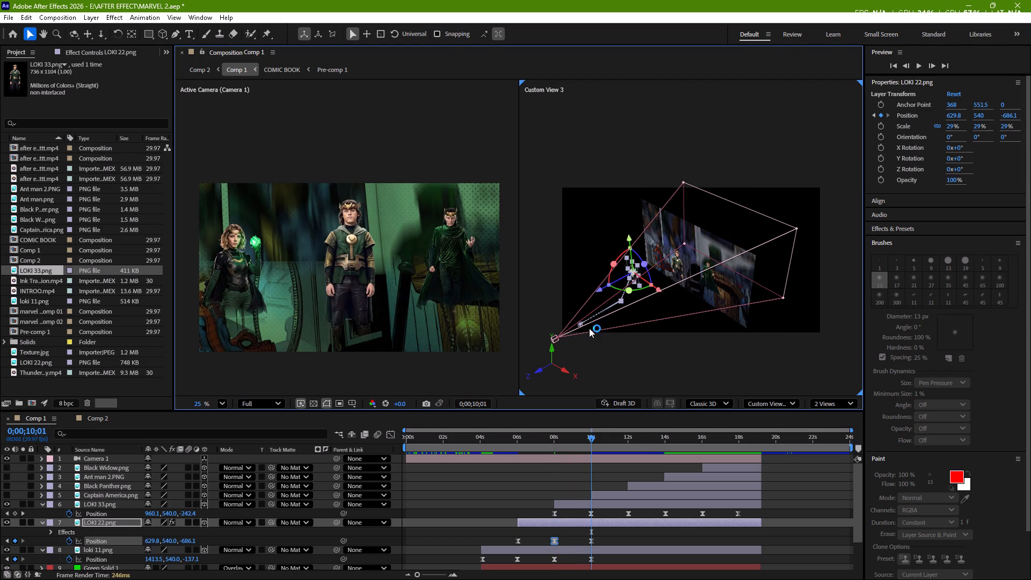
{"action": "left_click_drag", "start_coordinate": [591, 437], "coordinate": [528, 451]}
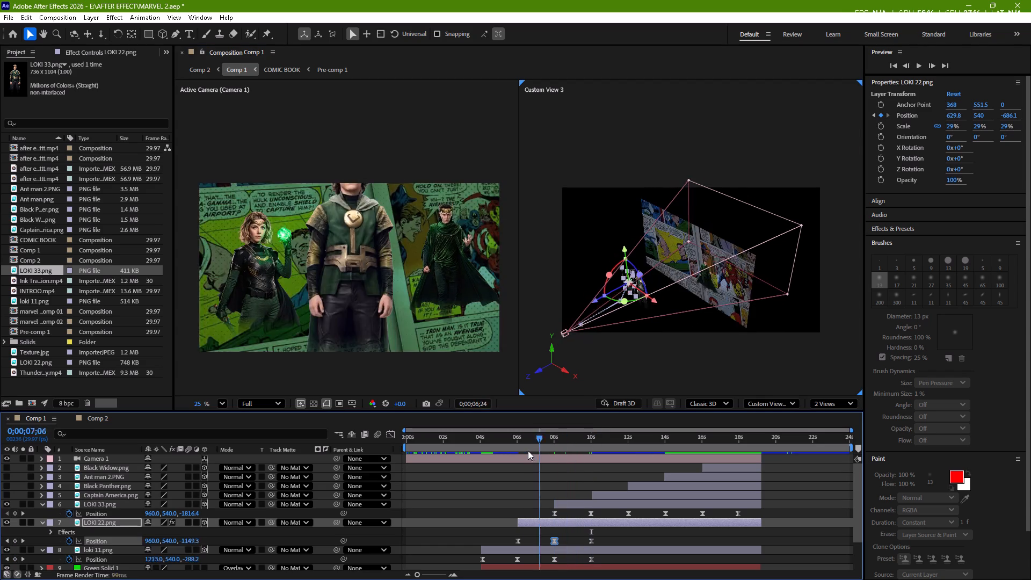
{"action": "left_click_drag", "start_coordinate": [528, 451], "coordinate": [517, 453]}
{"action": "key", "text": "space"}
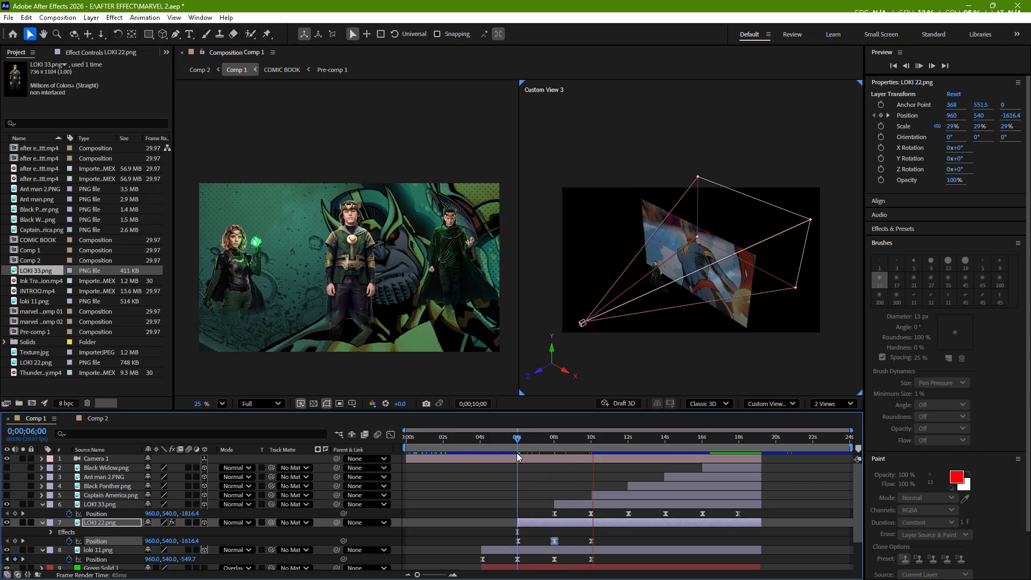
{"action": "key", "text": "space"}
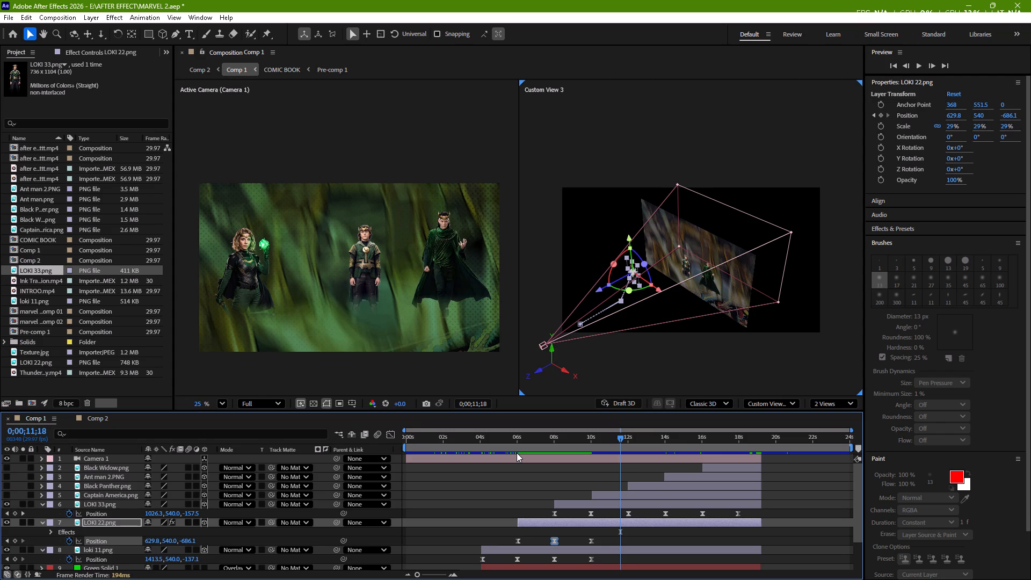
Delete the Black Widow, Ant man 2, Black Panther and Captain America layers from Comp 1.
{"action": "left_click", "coordinate": [124, 469]}
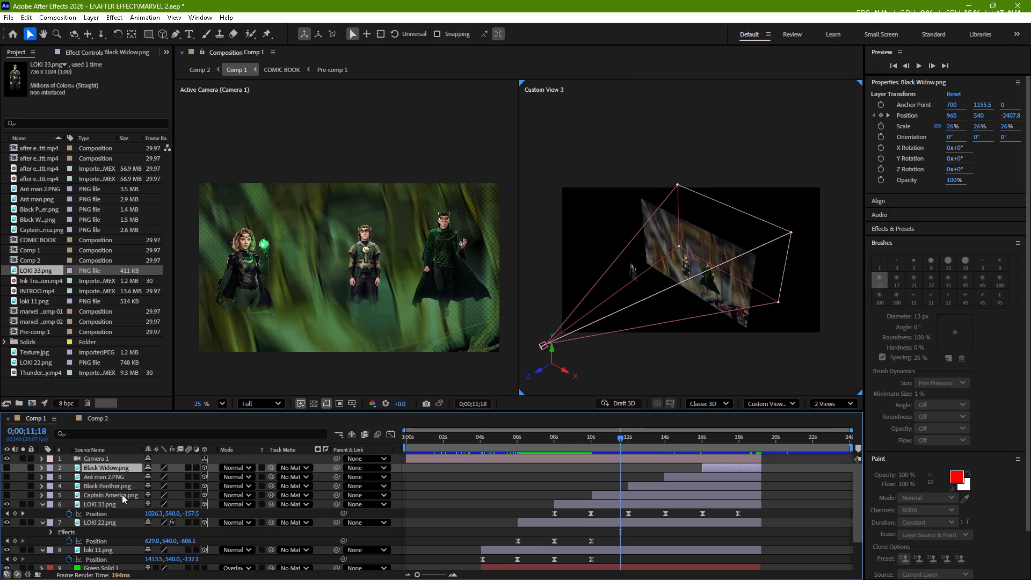
{"action": "left_click", "coordinate": [122, 495], "text": "shift"}
{"action": "key", "text": "Delete"}
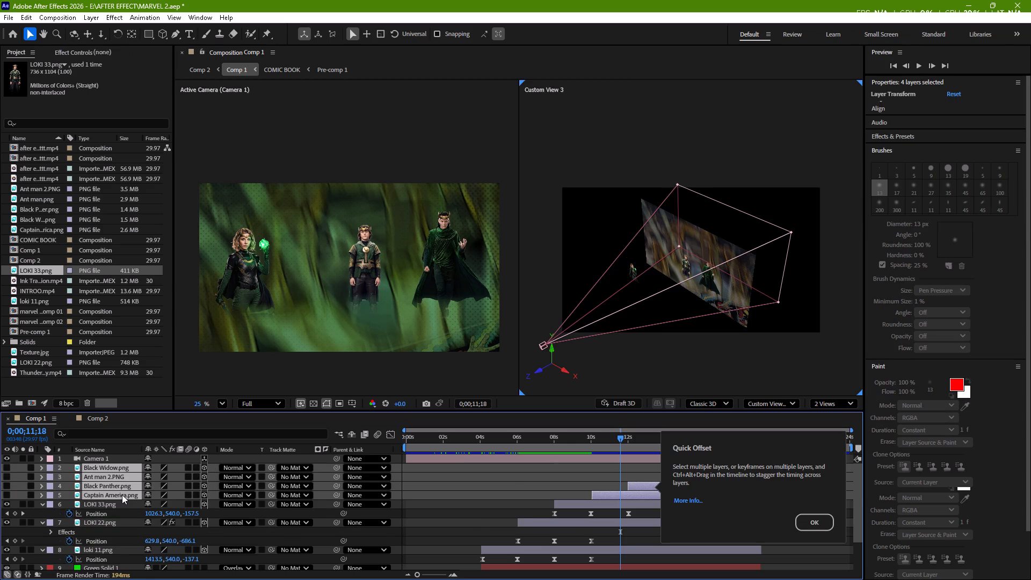
{"action": "left_click", "coordinate": [804, 523]}
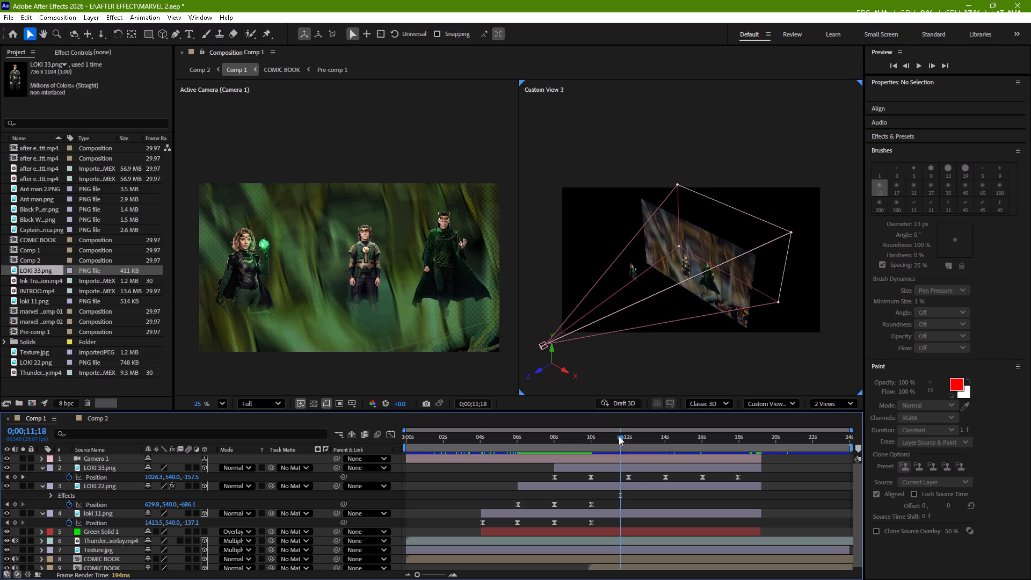
Preview from 0;00;04;06 and delete all of the loki 11 layer's Position keyframes except the first.
{"action": "left_click_drag", "start_coordinate": [619, 436], "coordinate": [568, 458]}
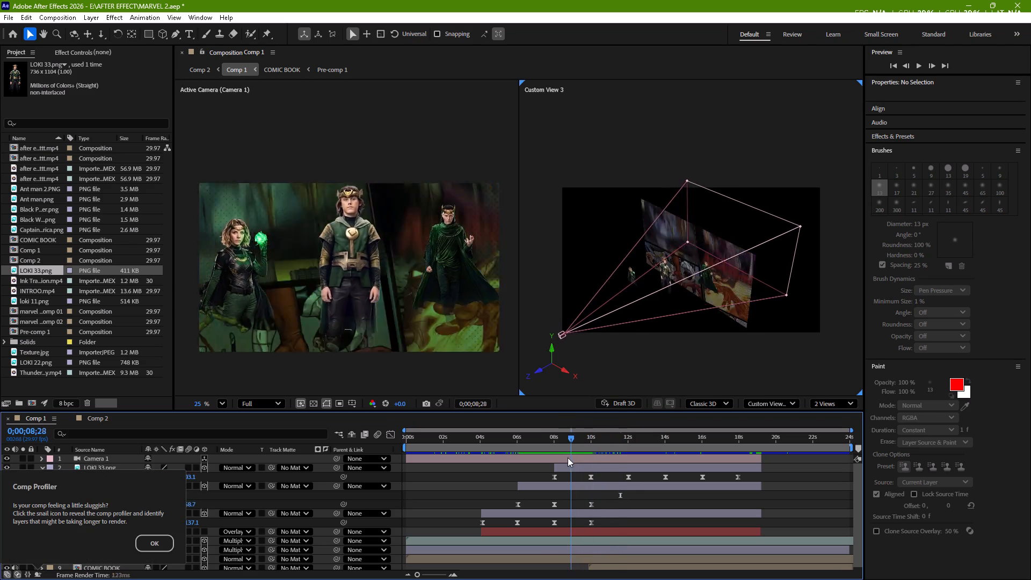
{"action": "left_click_drag", "start_coordinate": [568, 458], "coordinate": [492, 486]}
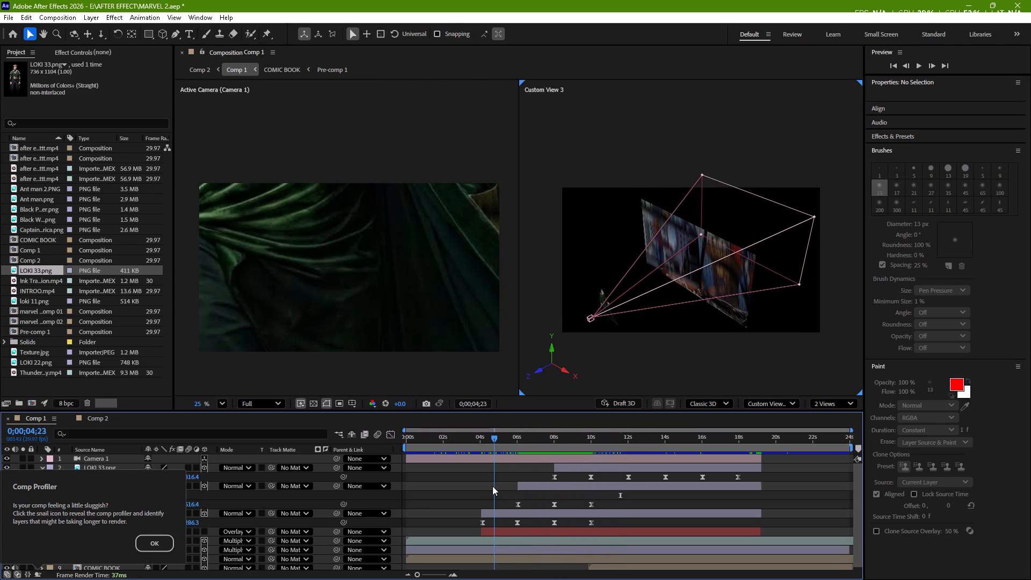
{"action": "left_click_drag", "start_coordinate": [492, 486], "coordinate": [482, 490]}
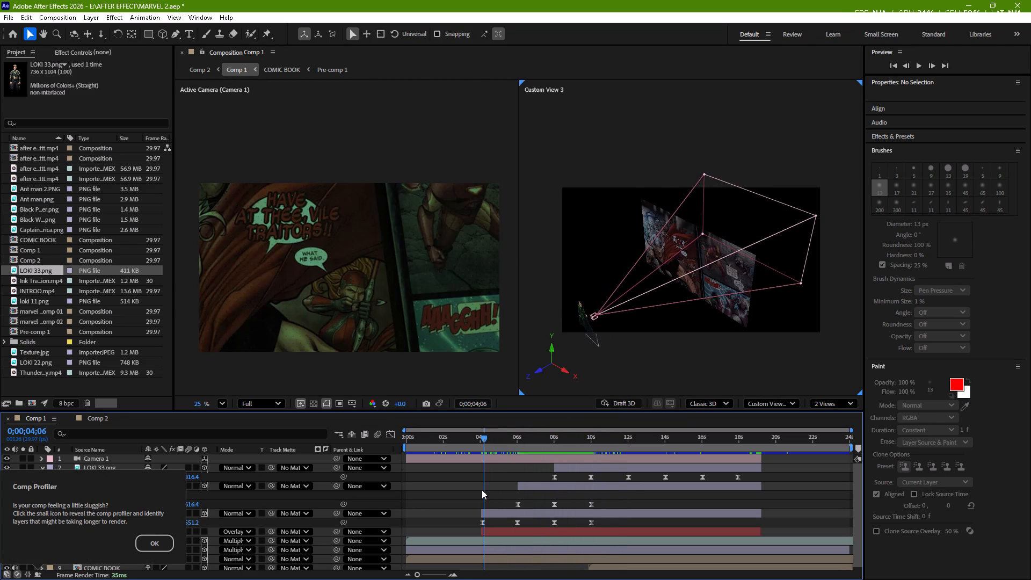
{"action": "key", "text": "space"}
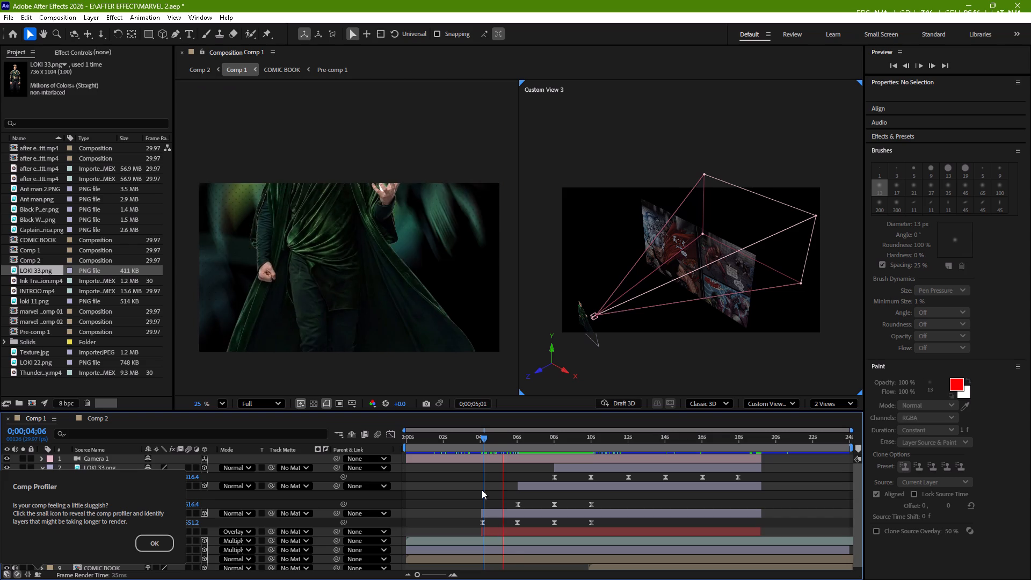
{"action": "key", "text": "space"}
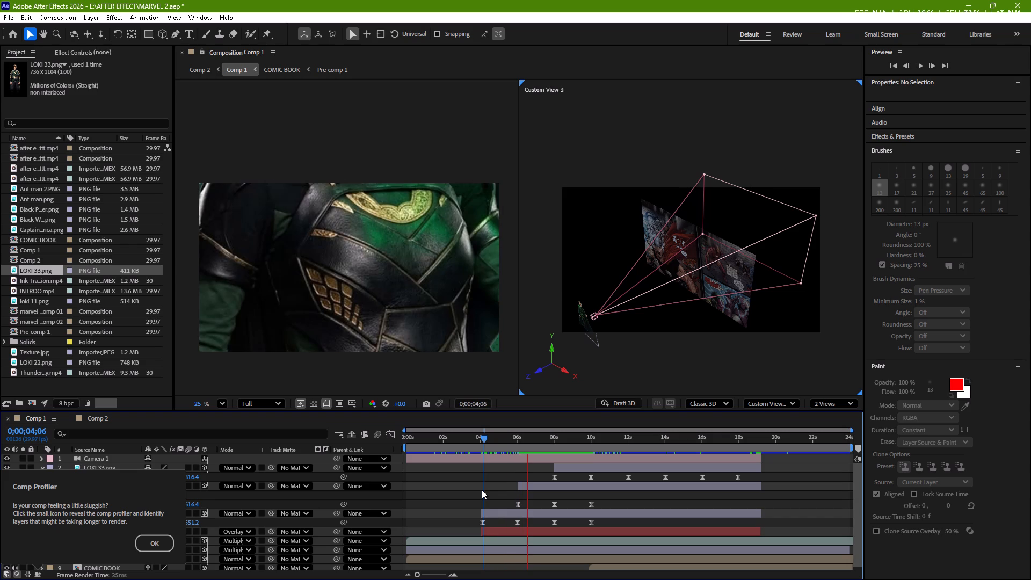
{"action": "left_click_drag", "start_coordinate": [606, 521], "coordinate": [504, 525]}
{"action": "left_click", "coordinate": [160, 544]}
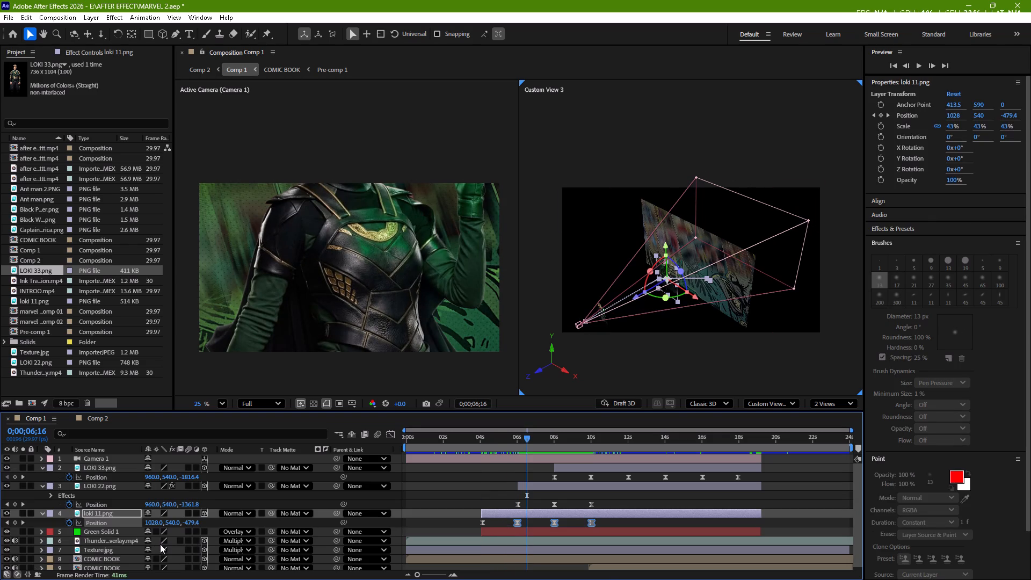
{"action": "key", "text": "Delete"}
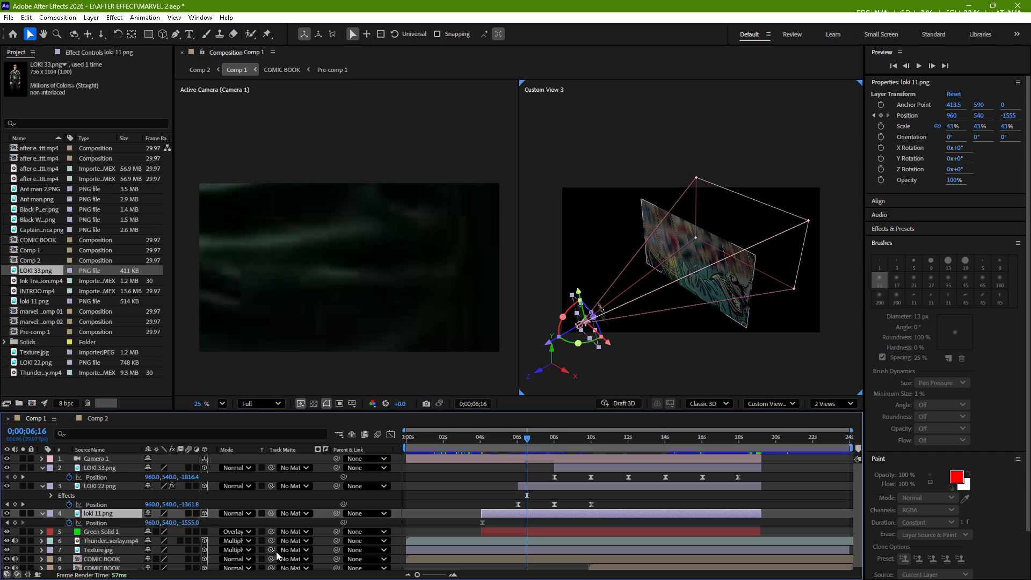
Delete all Position keyframes on the LOKI 22 and LOKI 33 layers.
{"action": "left_click_drag", "start_coordinate": [597, 501], "coordinate": [512, 504]}
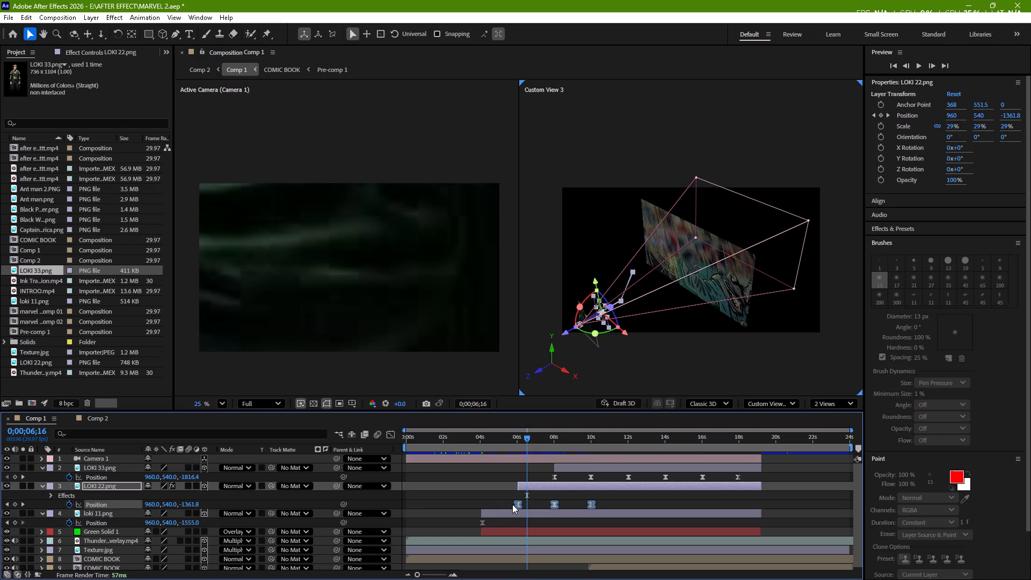
{"action": "key", "text": "Delete"}
{"action": "left_click_drag", "start_coordinate": [740, 473], "coordinate": [753, 477]}
{"action": "left_click_drag", "start_coordinate": [753, 477], "coordinate": [549, 478]}
{"action": "key", "text": "Delete"}
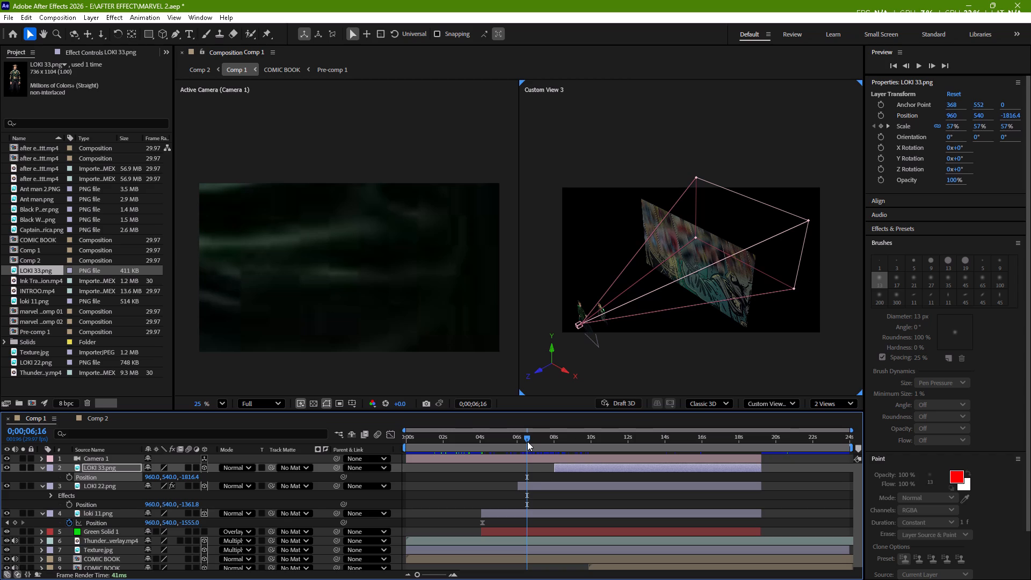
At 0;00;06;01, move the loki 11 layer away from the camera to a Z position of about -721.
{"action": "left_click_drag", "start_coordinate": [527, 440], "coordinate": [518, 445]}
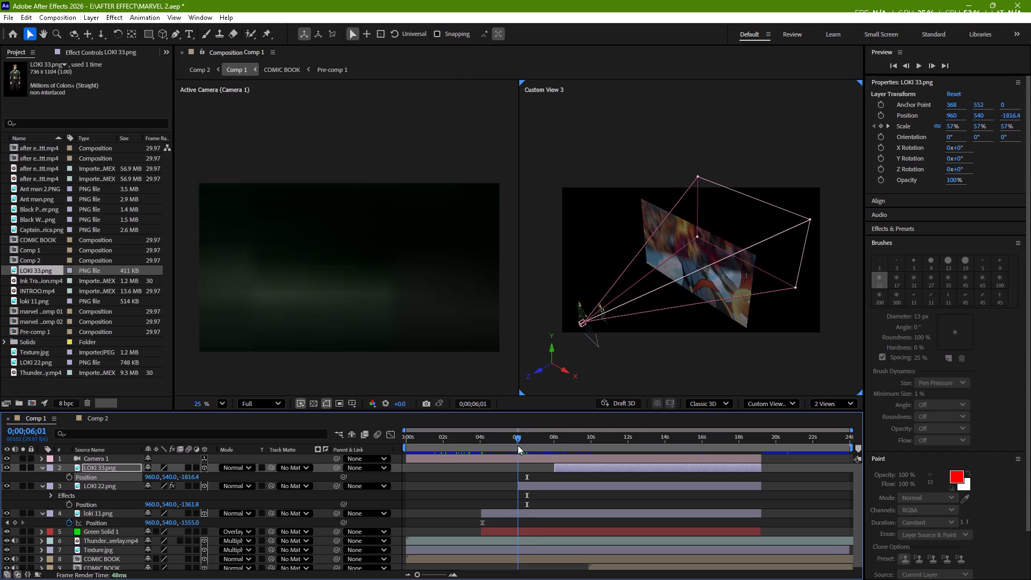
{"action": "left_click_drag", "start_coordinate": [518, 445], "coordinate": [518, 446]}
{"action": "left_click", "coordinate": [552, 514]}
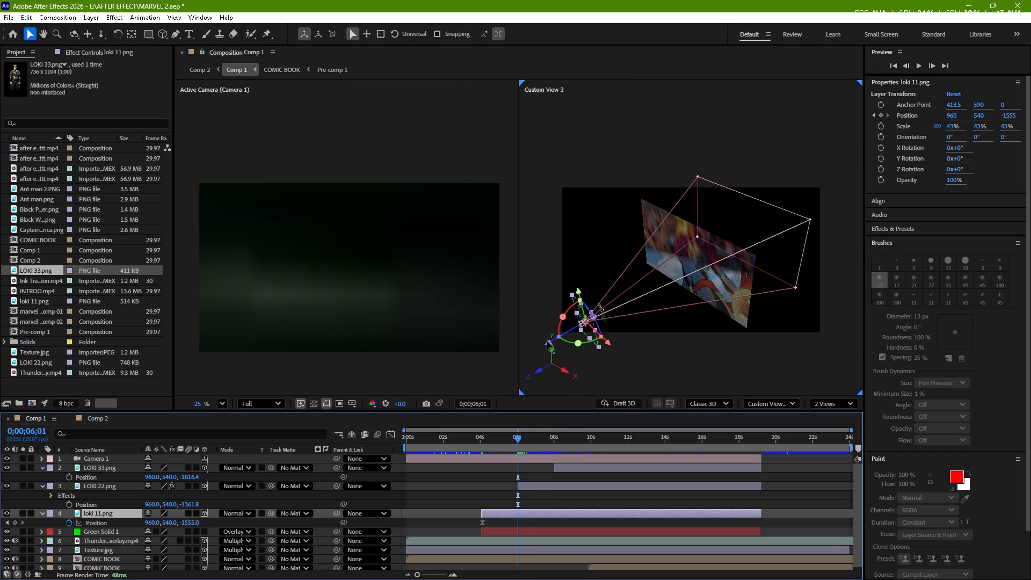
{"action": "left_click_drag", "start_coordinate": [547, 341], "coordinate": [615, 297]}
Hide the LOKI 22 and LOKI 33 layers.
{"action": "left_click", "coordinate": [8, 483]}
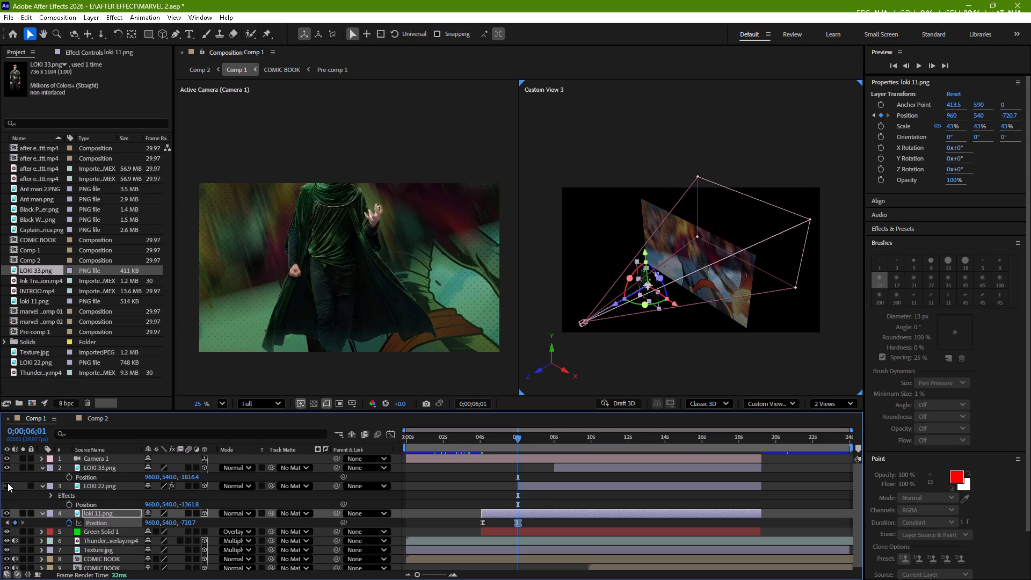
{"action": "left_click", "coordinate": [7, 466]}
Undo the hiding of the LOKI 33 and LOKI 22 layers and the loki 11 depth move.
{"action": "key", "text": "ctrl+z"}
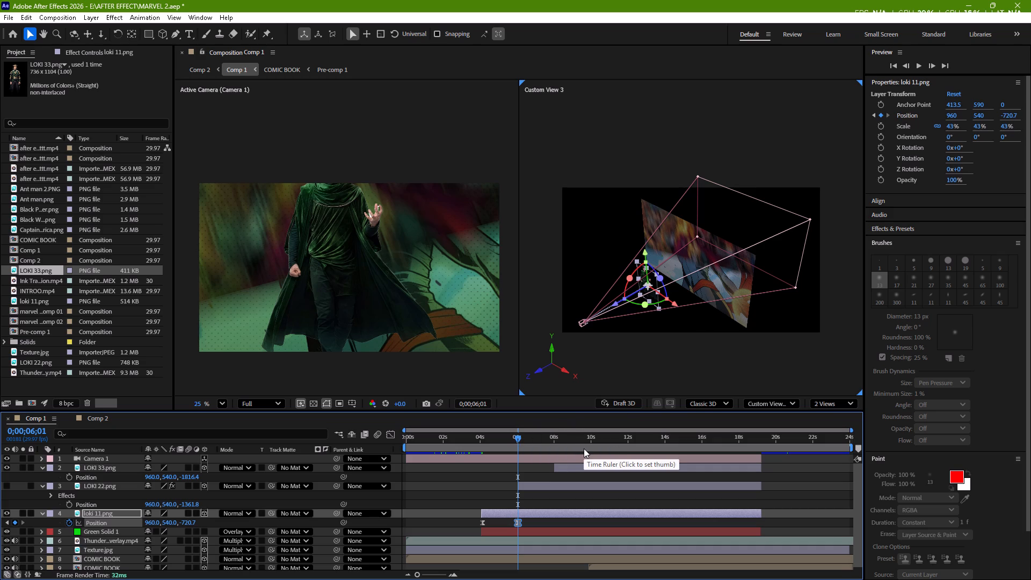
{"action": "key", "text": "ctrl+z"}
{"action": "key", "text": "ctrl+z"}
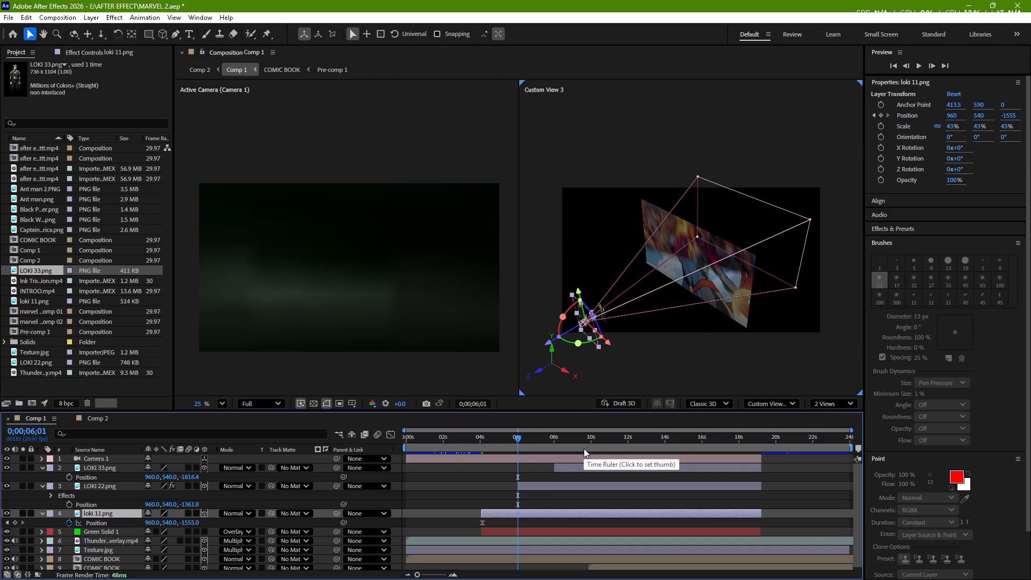
Hide the LOKI 33 and LOKI 22 layers so that loki 11 can be animated on its own.
{"action": "left_click", "coordinate": [7, 467]}
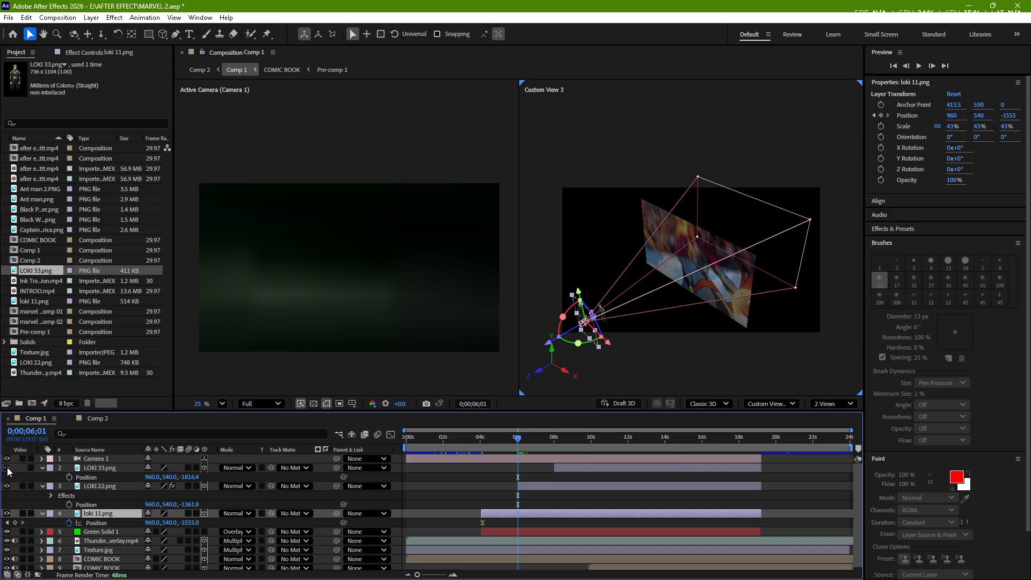
{"action": "left_click", "coordinate": [7, 483]}
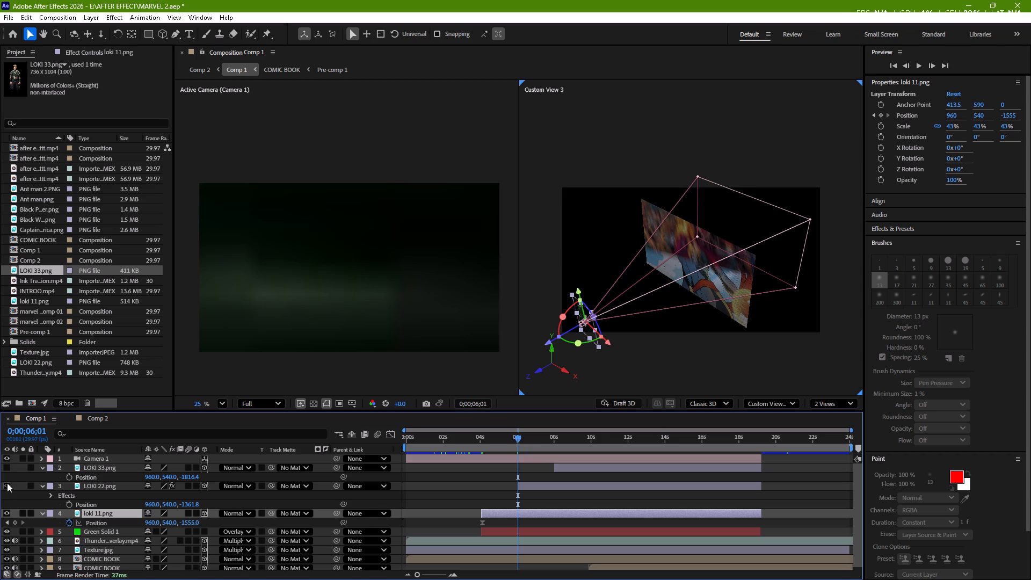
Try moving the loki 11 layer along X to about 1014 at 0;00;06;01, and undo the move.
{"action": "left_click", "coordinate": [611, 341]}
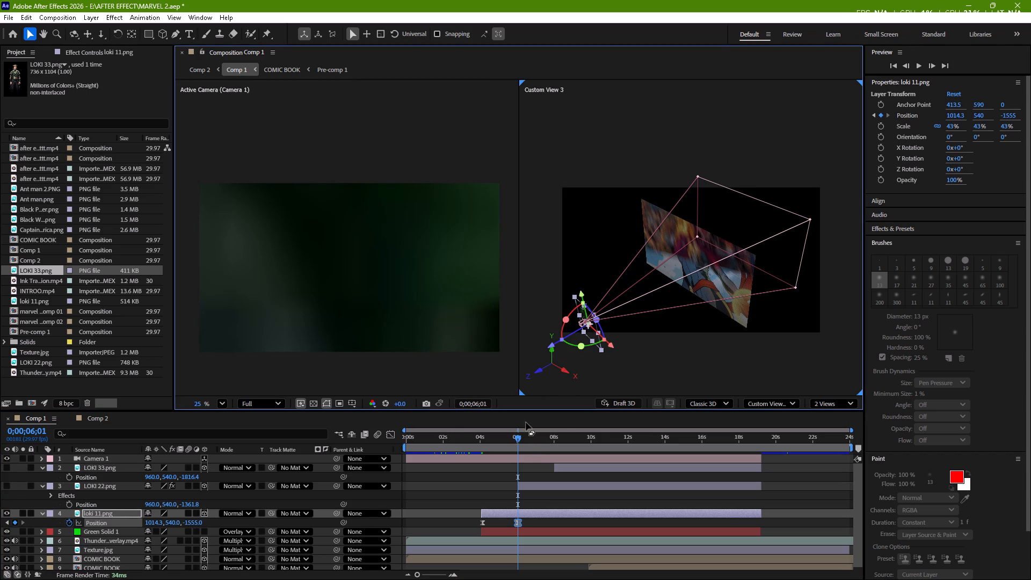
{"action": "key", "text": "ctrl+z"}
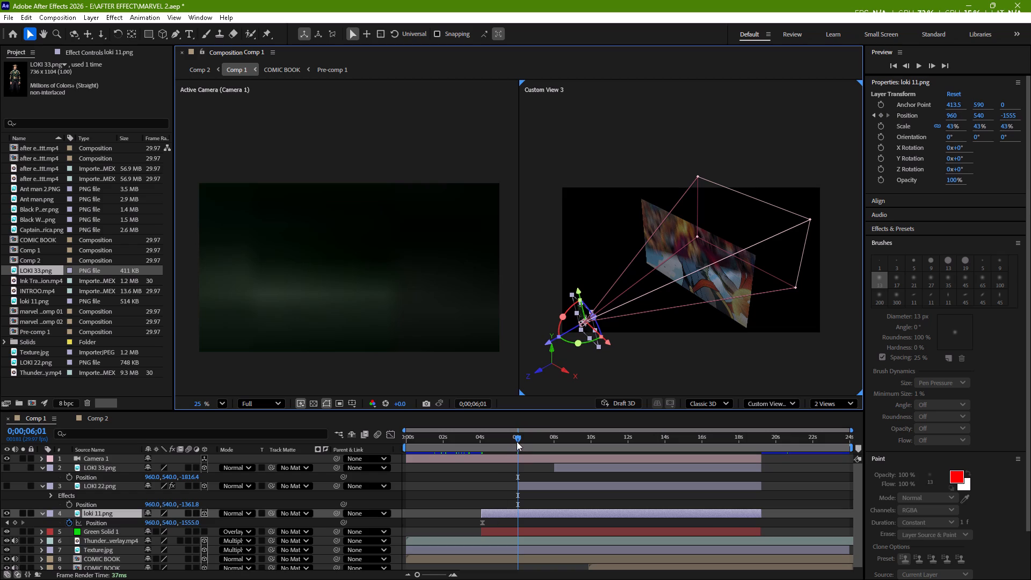
Delete the loki 11 layer's Position keyframe at 0;00;04;04.
{"action": "left_click_drag", "start_coordinate": [518, 439], "coordinate": [488, 458]}
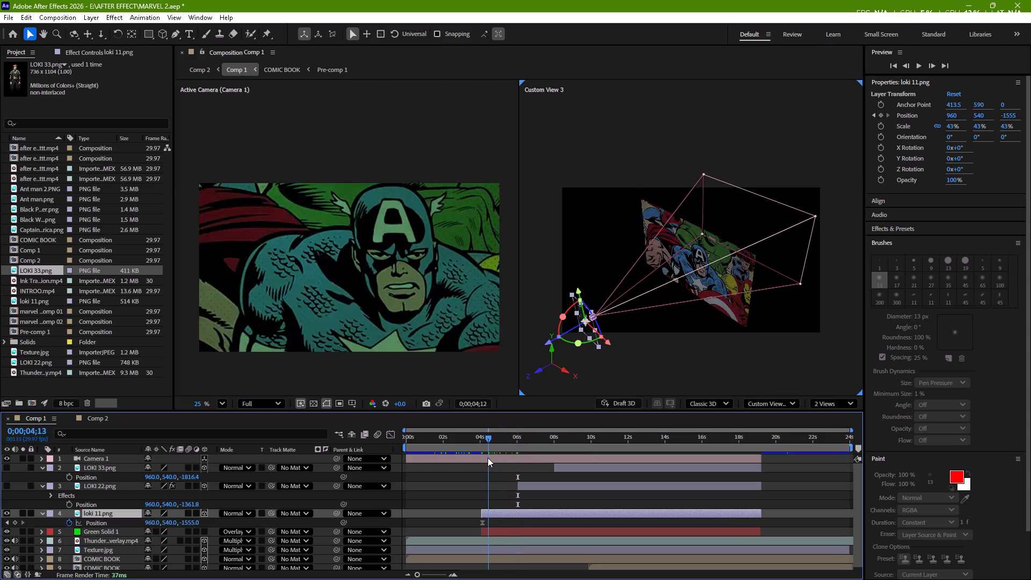
{"action": "left_click_drag", "start_coordinate": [488, 458], "coordinate": [482, 460]}
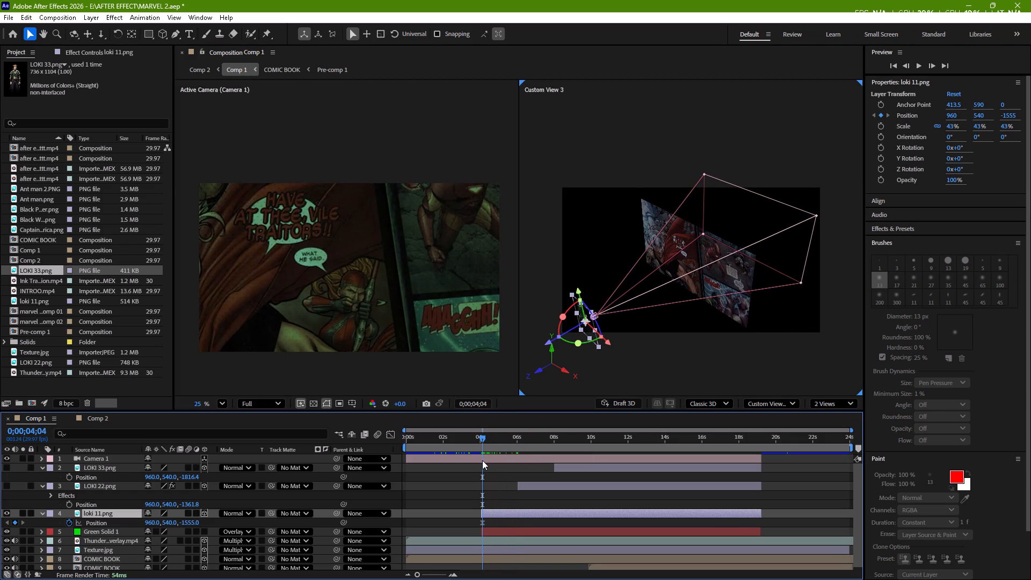
{"action": "left_click", "coordinate": [484, 522]}
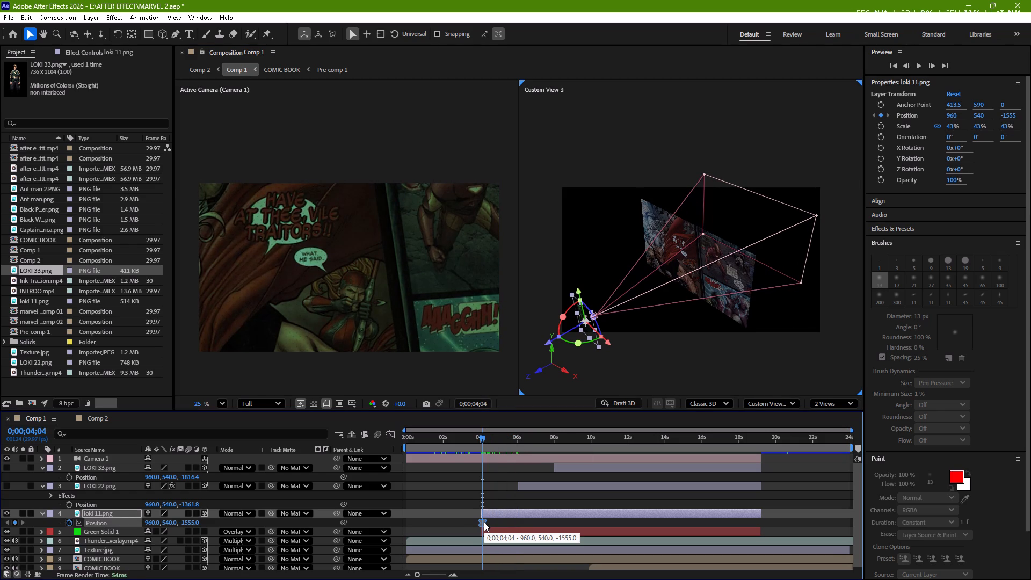
{"action": "key", "text": "Delete"}
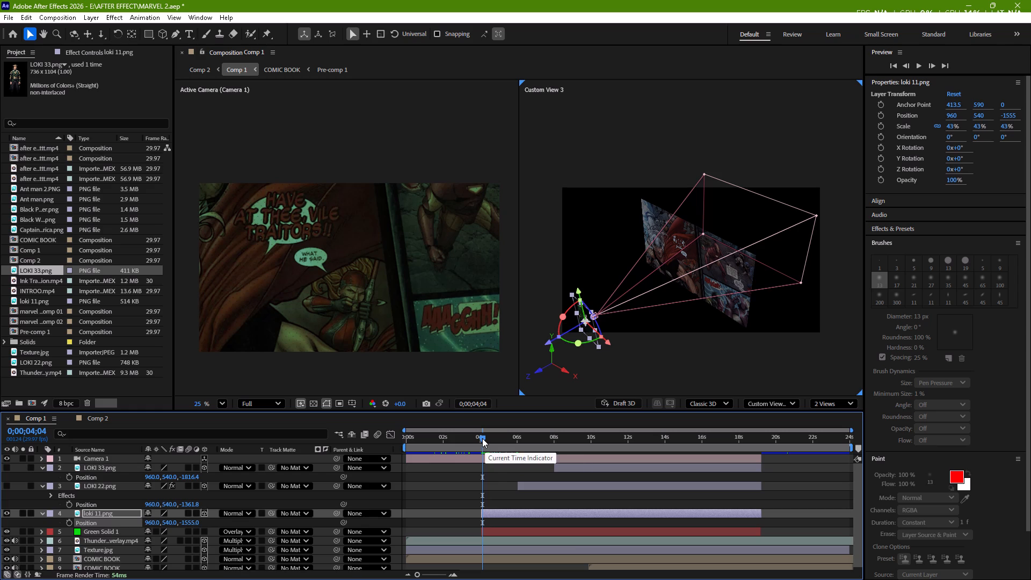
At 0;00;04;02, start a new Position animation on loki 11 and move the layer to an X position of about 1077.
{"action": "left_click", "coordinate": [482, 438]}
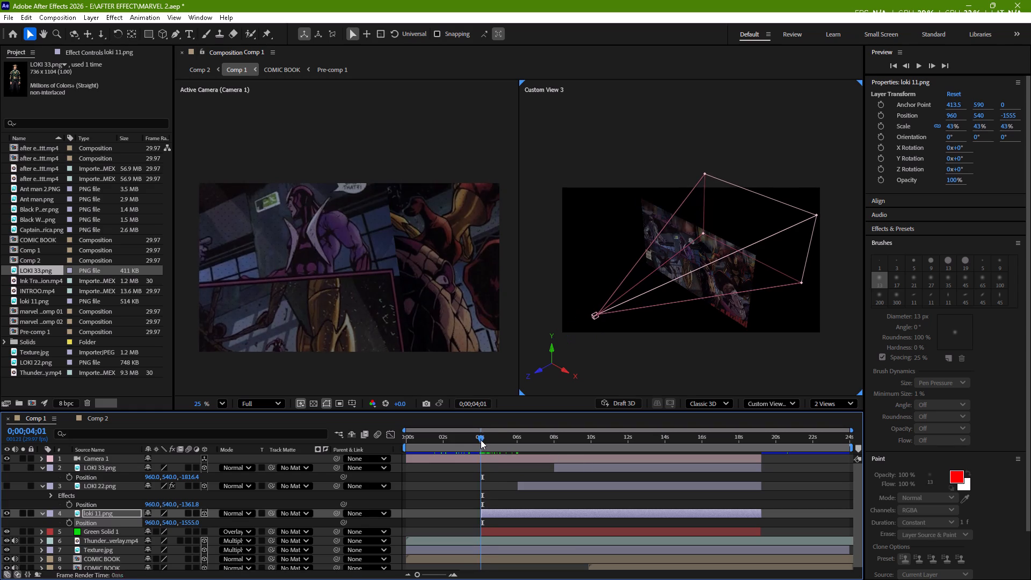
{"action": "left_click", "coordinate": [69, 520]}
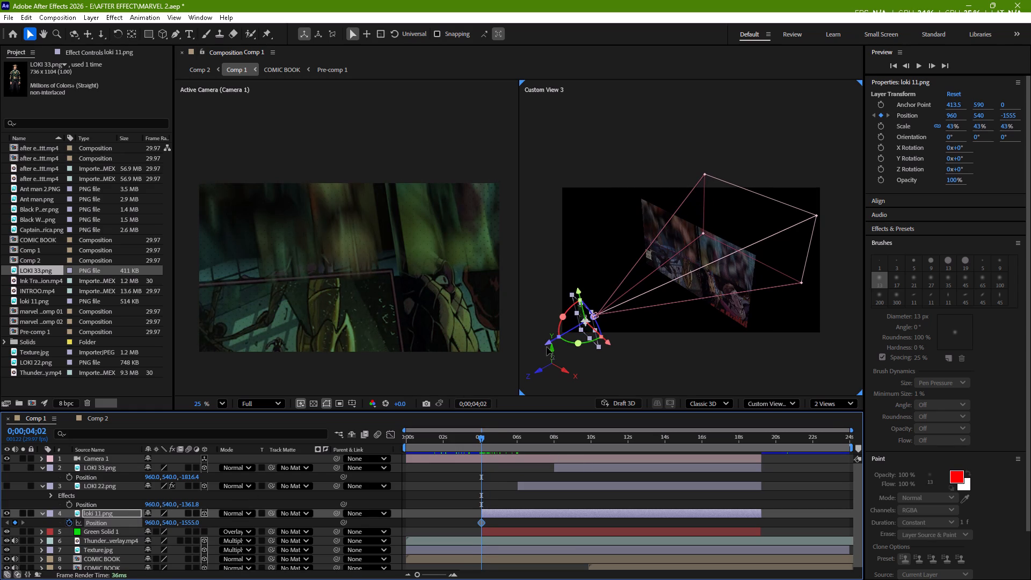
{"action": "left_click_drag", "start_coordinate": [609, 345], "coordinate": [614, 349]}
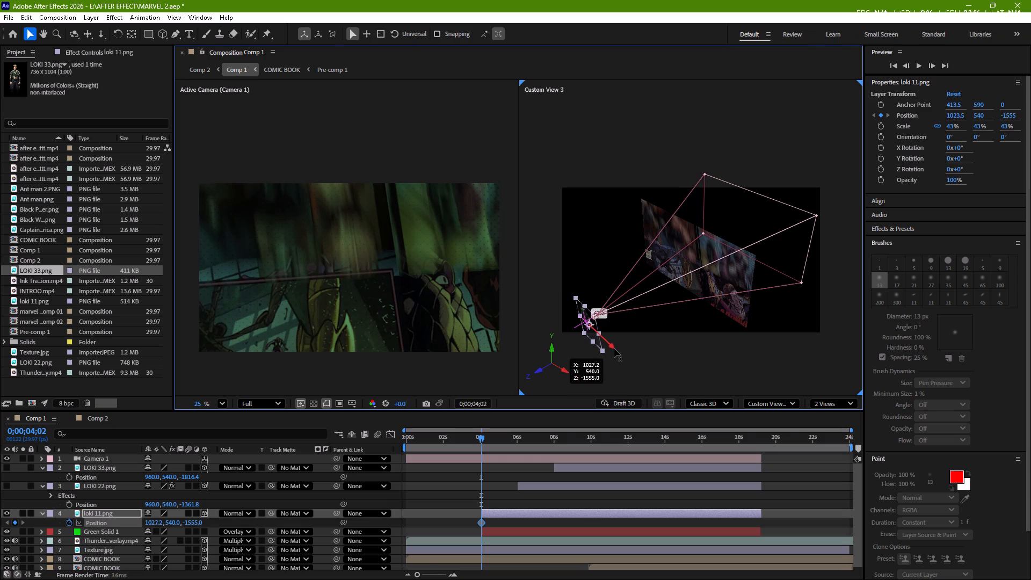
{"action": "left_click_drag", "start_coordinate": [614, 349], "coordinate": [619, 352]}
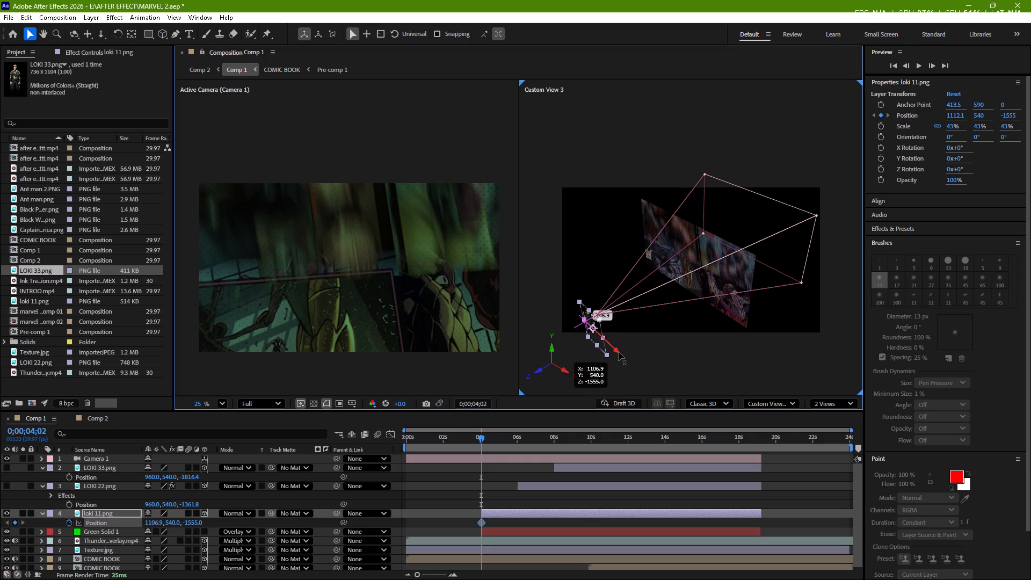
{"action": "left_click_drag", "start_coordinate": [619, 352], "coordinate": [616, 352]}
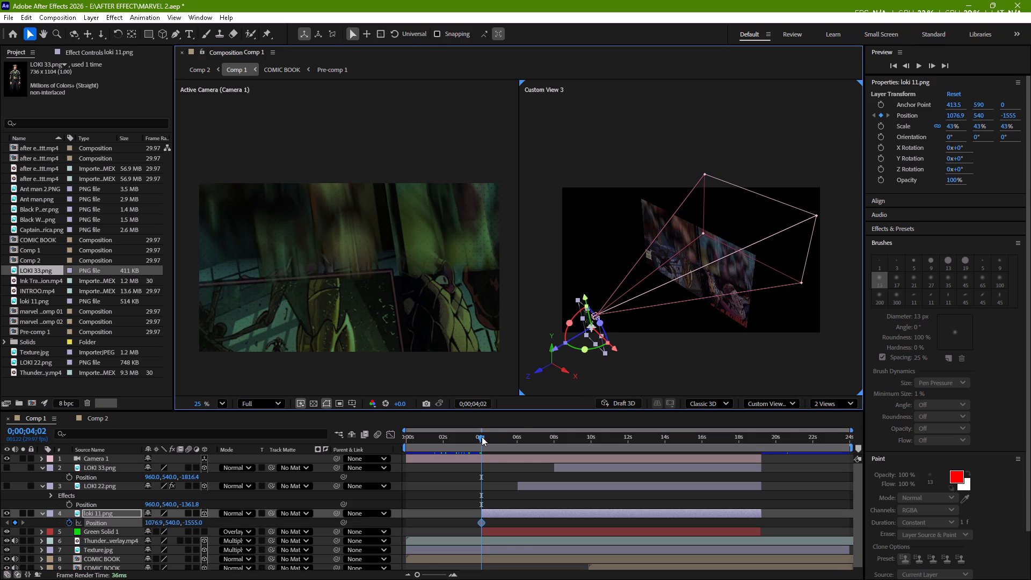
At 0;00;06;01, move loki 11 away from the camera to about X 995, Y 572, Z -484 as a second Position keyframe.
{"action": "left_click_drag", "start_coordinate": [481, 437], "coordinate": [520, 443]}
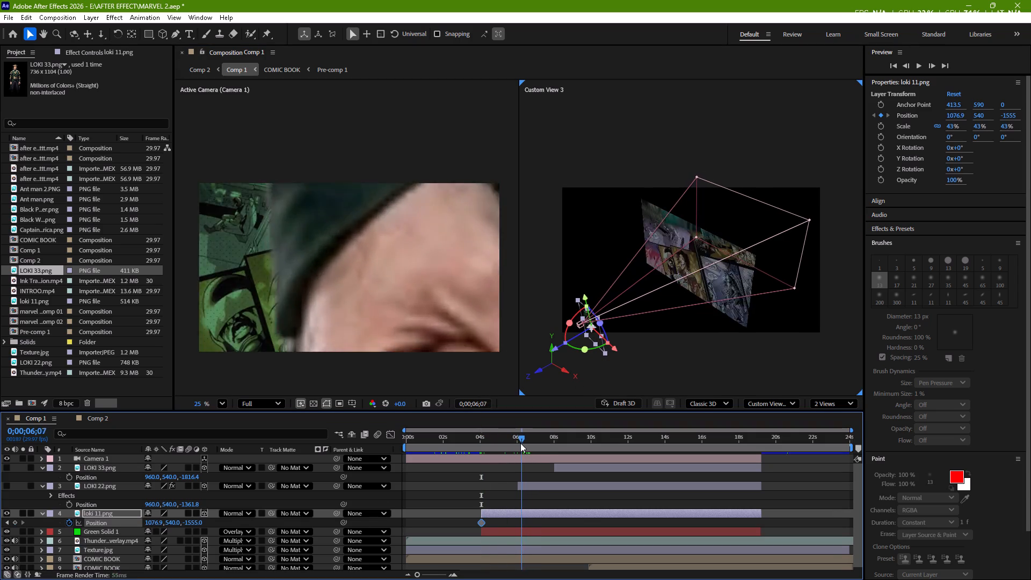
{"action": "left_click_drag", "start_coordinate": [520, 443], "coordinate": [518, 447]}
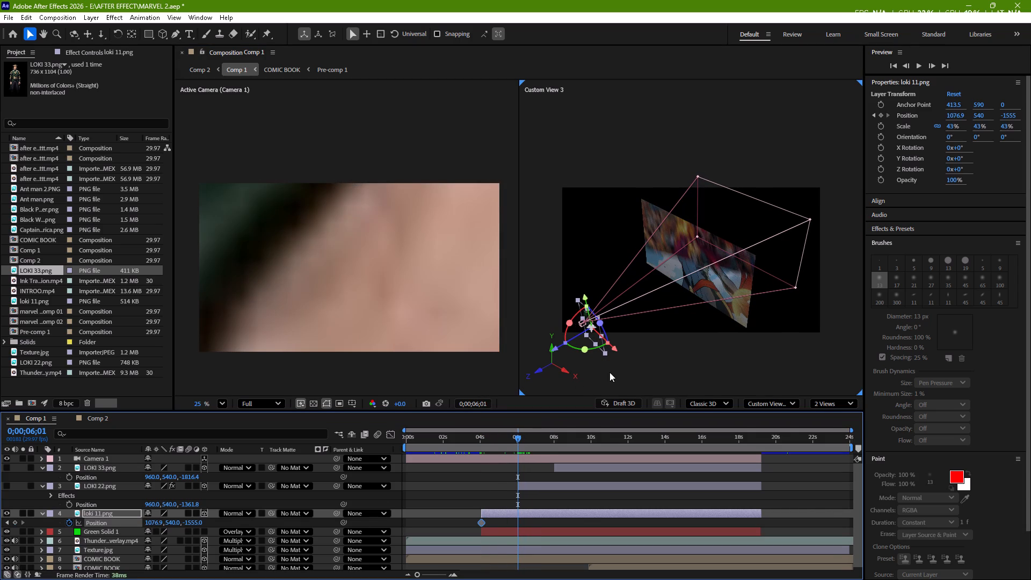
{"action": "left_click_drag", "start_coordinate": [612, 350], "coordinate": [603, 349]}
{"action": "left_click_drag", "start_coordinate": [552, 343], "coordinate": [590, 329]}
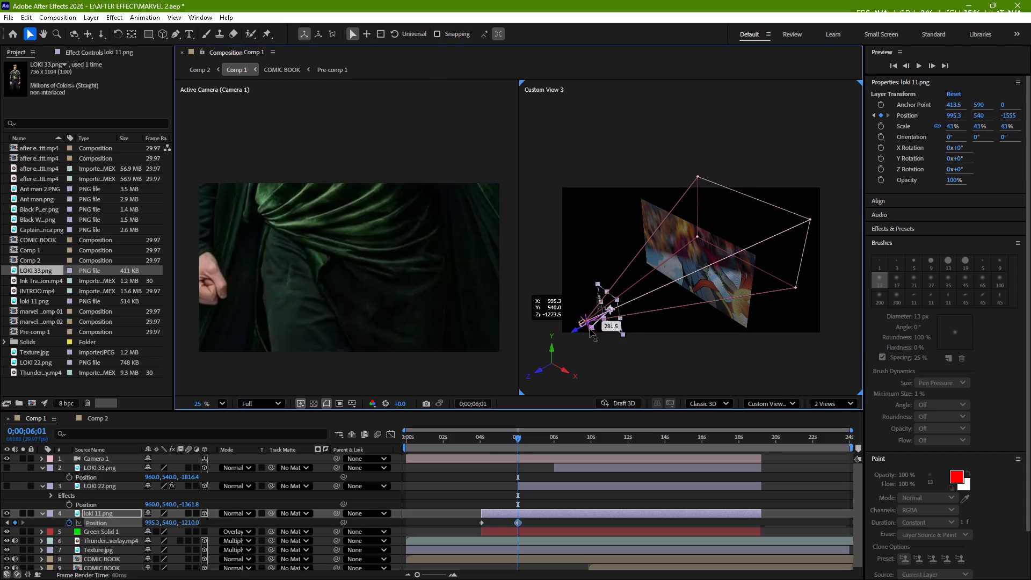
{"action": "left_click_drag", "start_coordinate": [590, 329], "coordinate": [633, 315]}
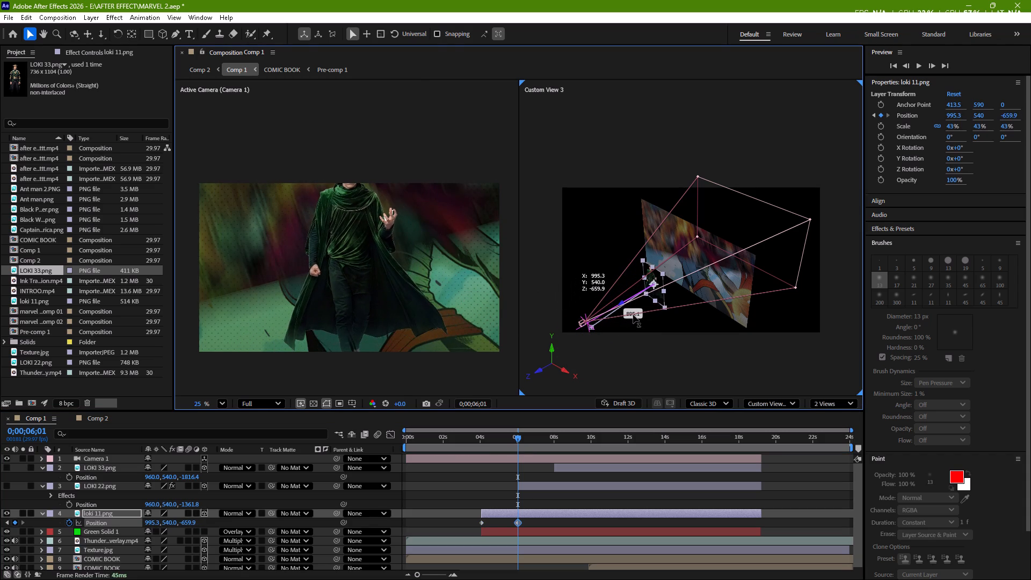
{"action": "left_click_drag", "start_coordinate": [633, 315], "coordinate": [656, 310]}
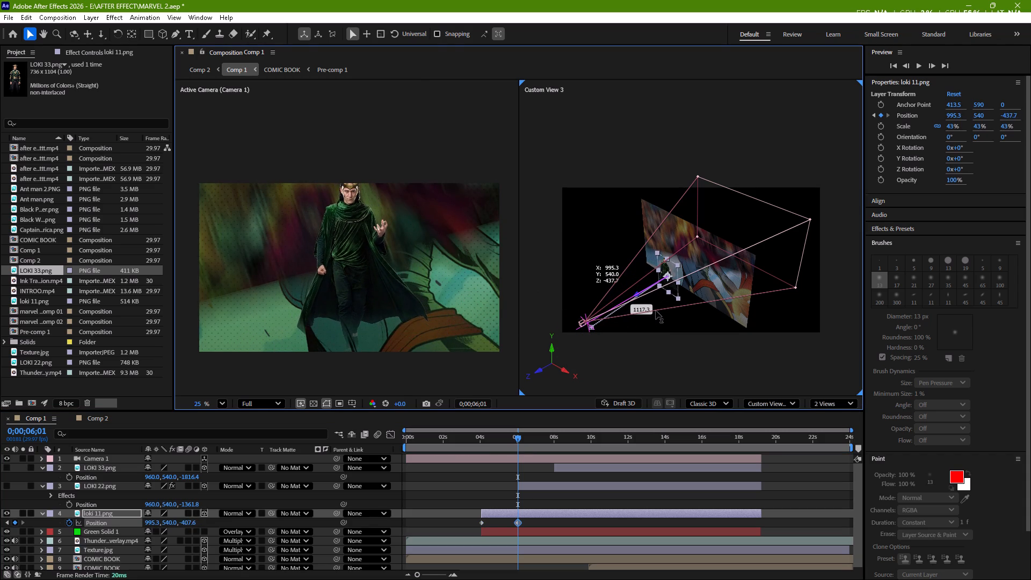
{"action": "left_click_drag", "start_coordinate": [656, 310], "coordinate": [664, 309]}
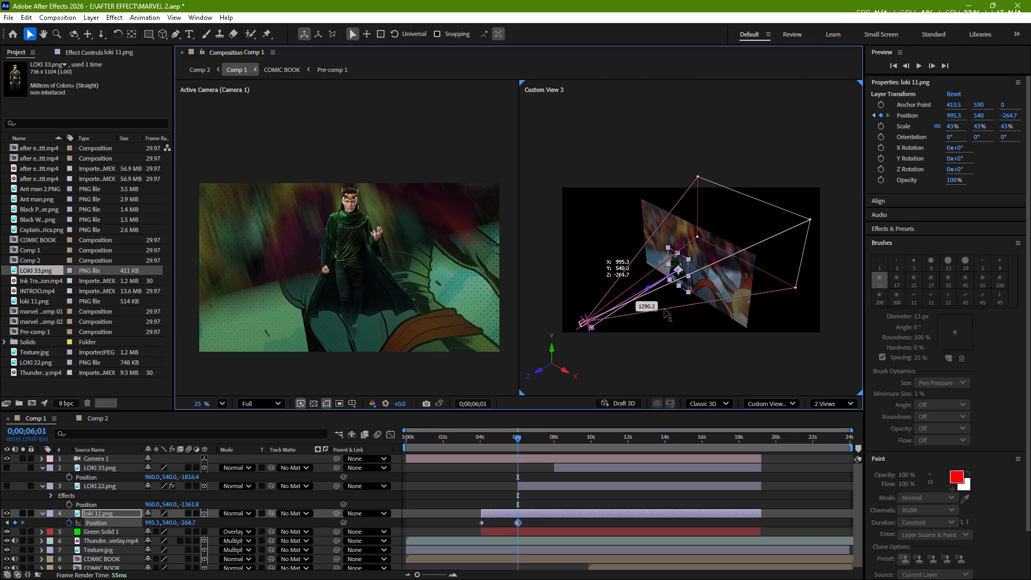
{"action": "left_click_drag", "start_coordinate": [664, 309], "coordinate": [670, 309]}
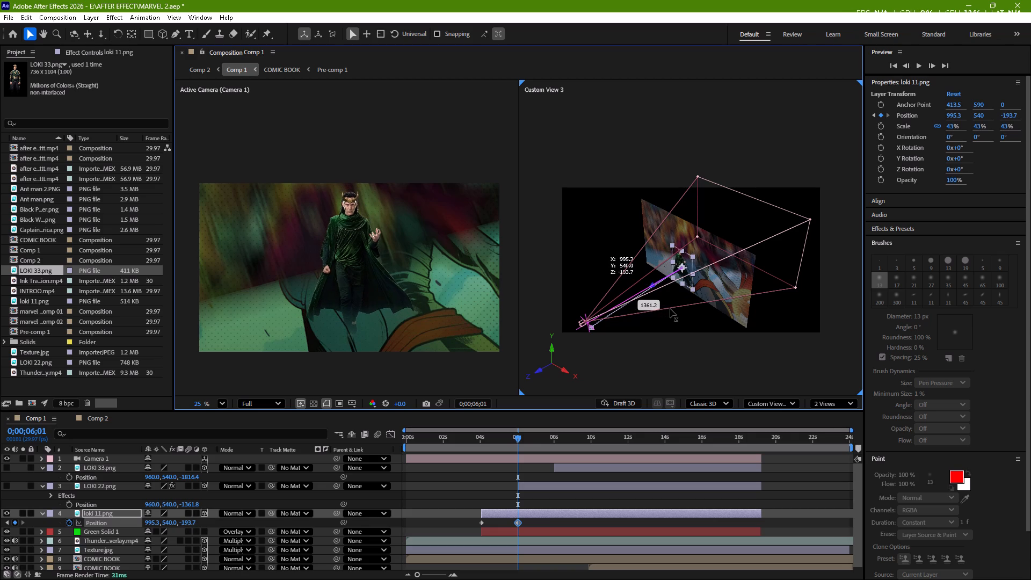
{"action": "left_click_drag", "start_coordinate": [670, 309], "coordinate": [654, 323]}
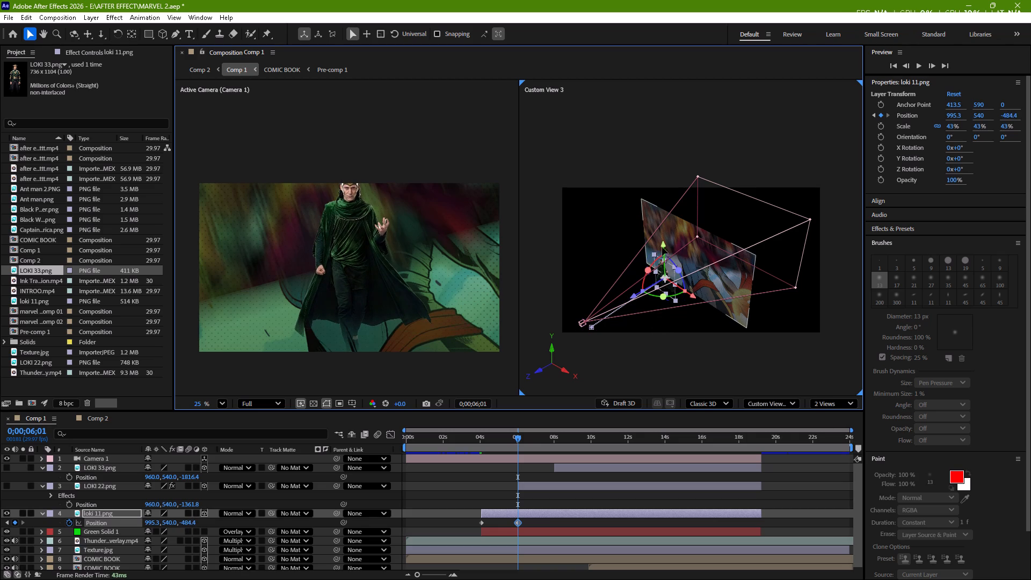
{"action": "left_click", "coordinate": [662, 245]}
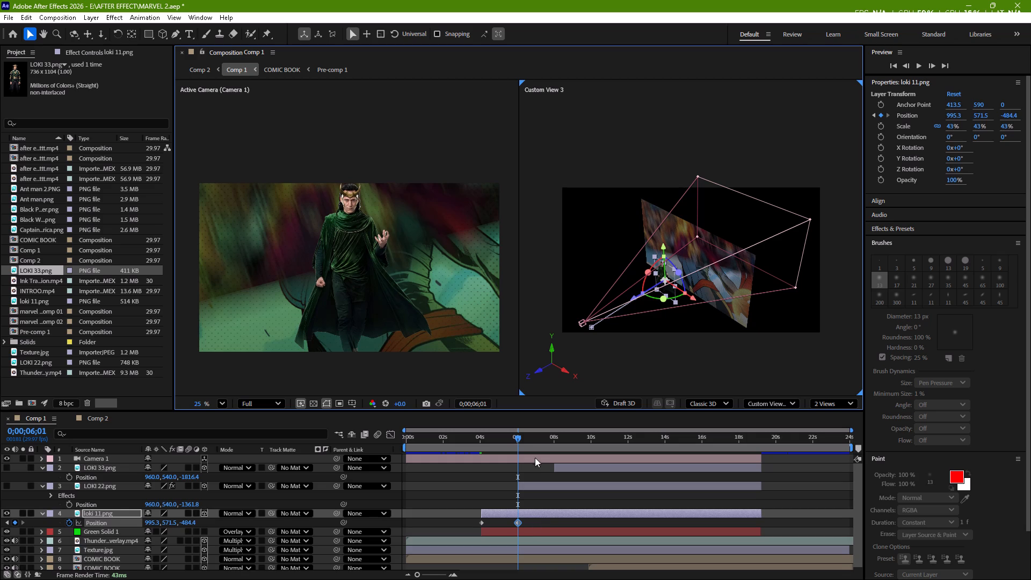
Preview the loki 11 position animation from 0;00;03;29.
{"action": "left_click_drag", "start_coordinate": [517, 438], "coordinate": [478, 444]}
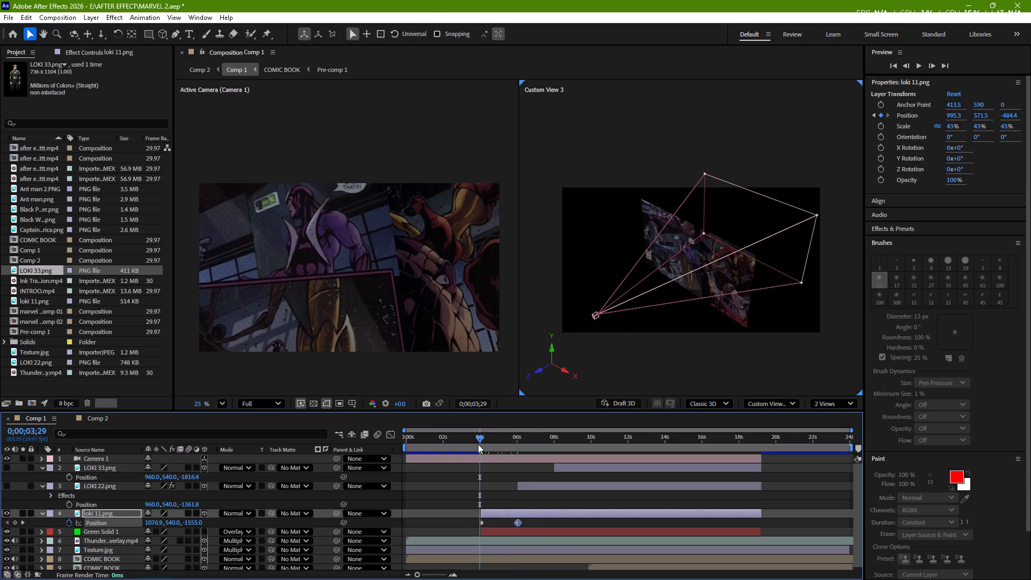
{"action": "key", "text": "space"}
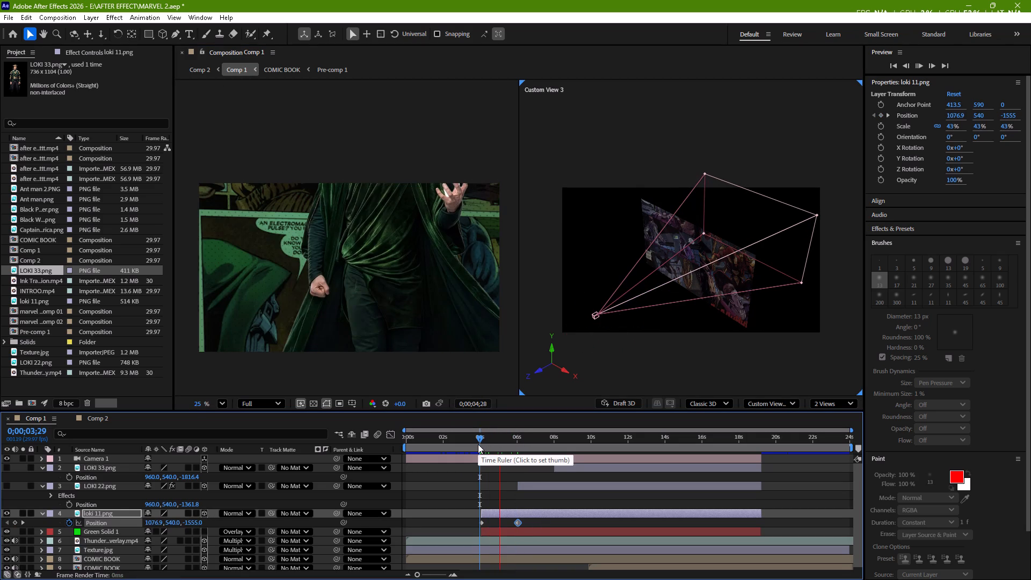
{"action": "key", "text": "space"}
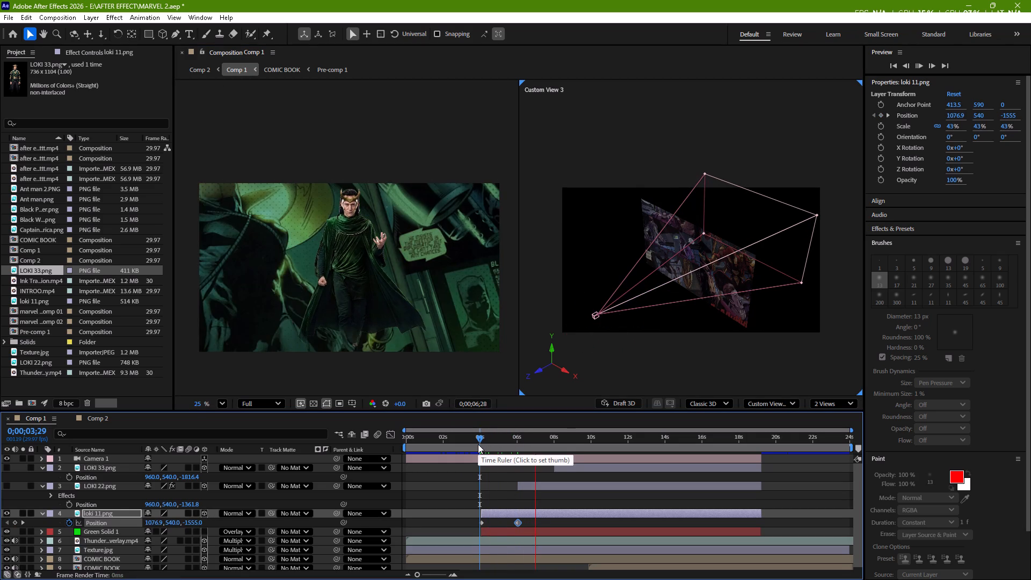
{"action": "key", "text": "space"}
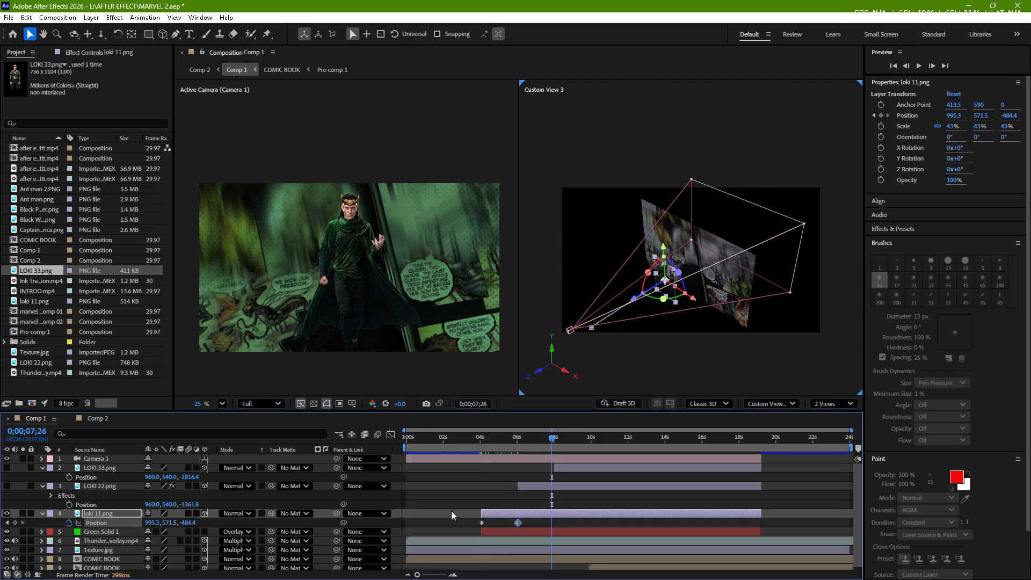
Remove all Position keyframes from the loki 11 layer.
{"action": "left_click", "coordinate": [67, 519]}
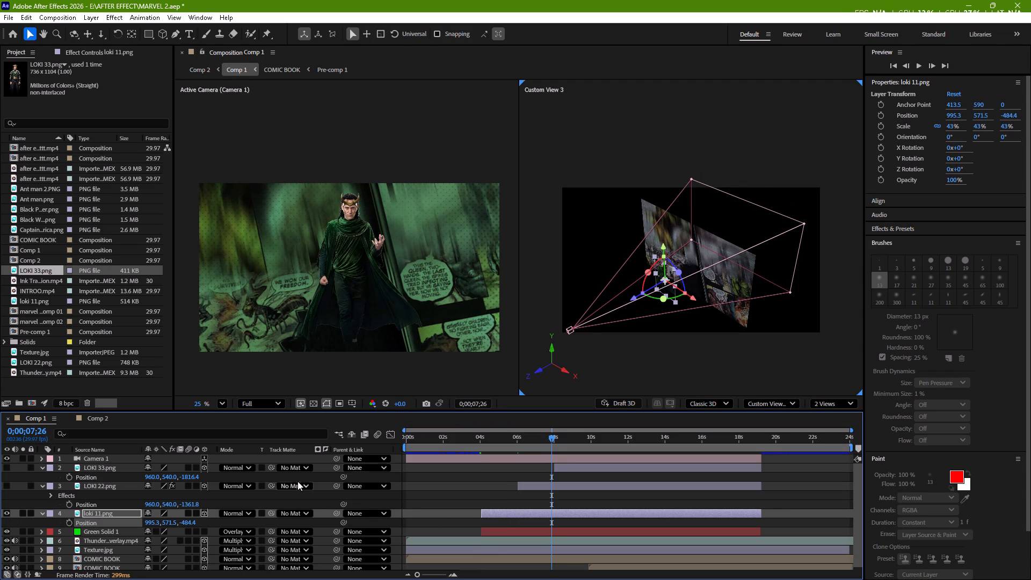
At 0;00;07;27, reposition the loki 11 layer to about X 977 and Y 556 to adjust its framing.
{"action": "left_click", "coordinate": [551, 438]}
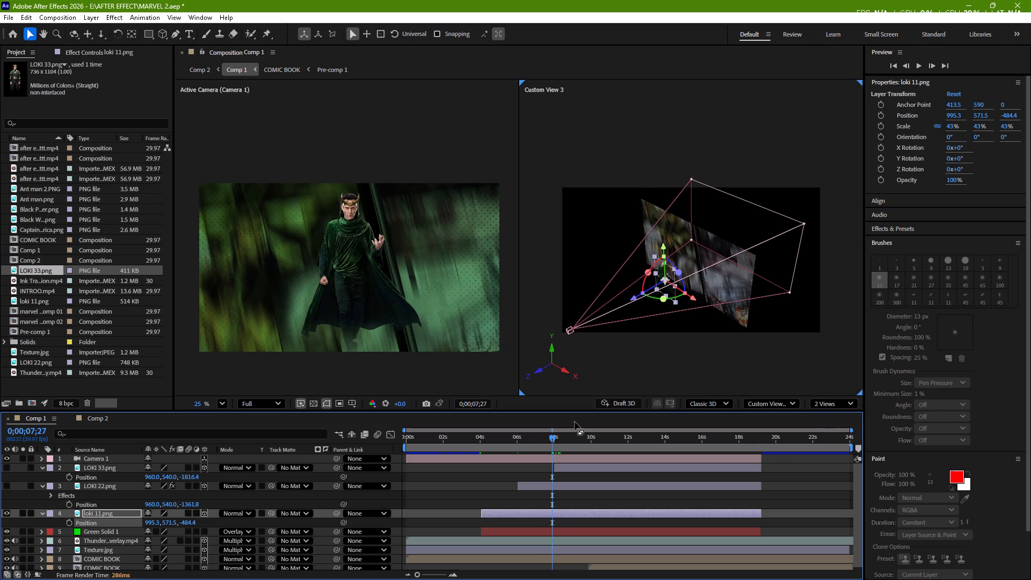
{"action": "left_click", "coordinate": [693, 299]}
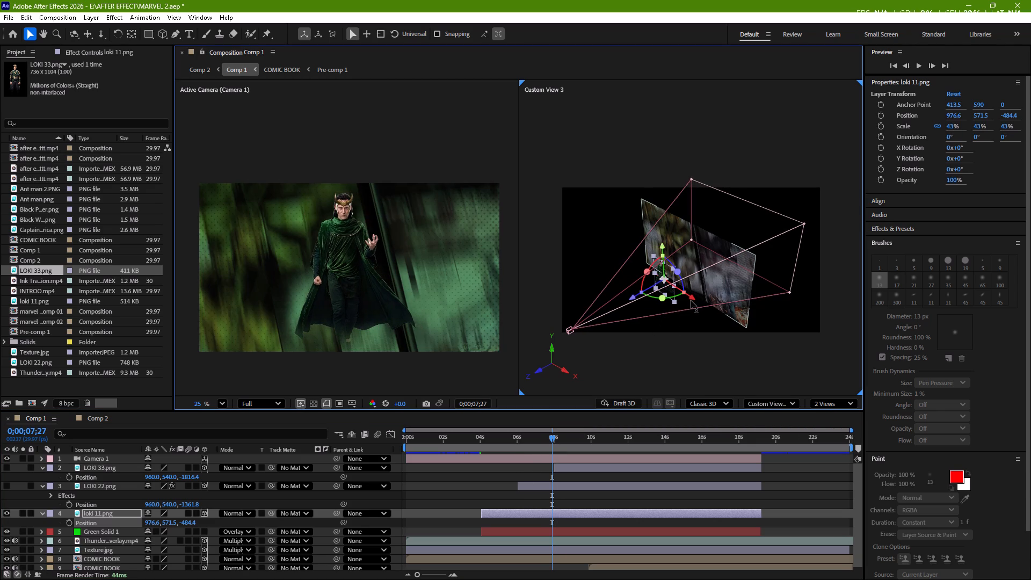
{"action": "left_click", "coordinate": [663, 248]}
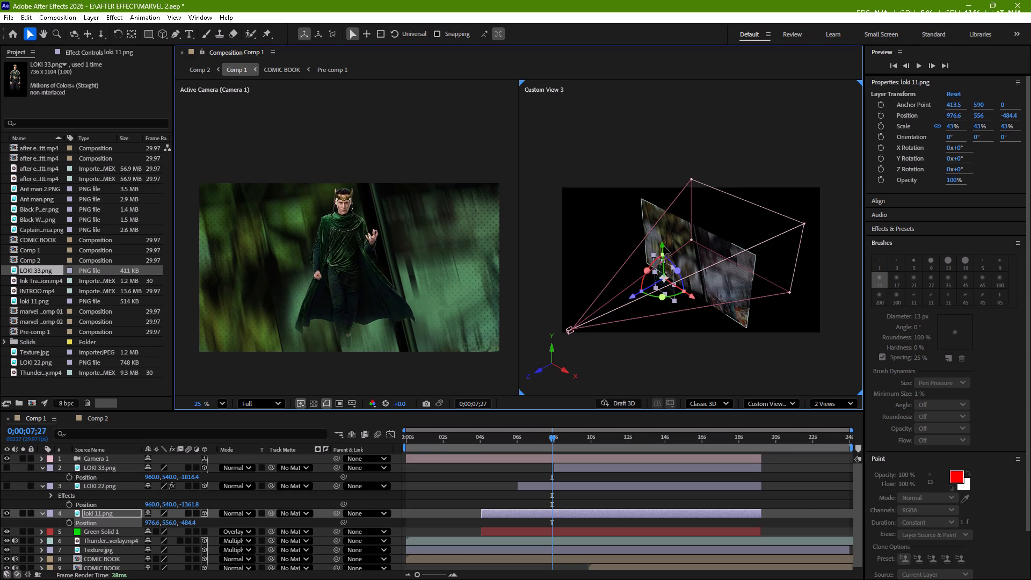
Move loki 11 to a Z position of about -1418 beside the camera and add its starting Position keyframe at 0;00;04;02.
{"action": "left_click_drag", "start_coordinate": [636, 294], "coordinate": [530, 395]}
{"action": "left_click_drag", "start_coordinate": [550, 437], "coordinate": [483, 474]}
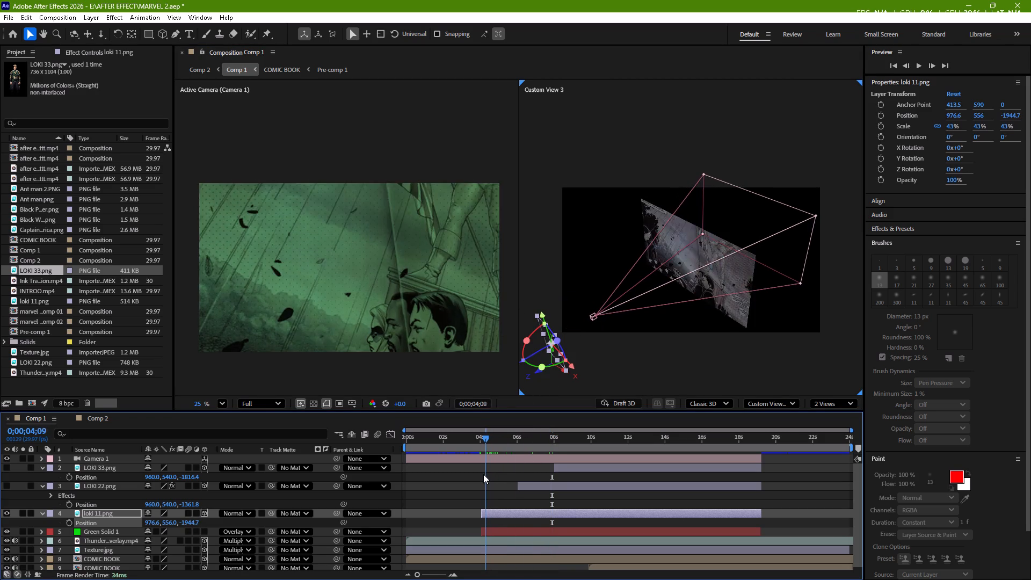
{"action": "left_click_drag", "start_coordinate": [483, 474], "coordinate": [480, 478]}
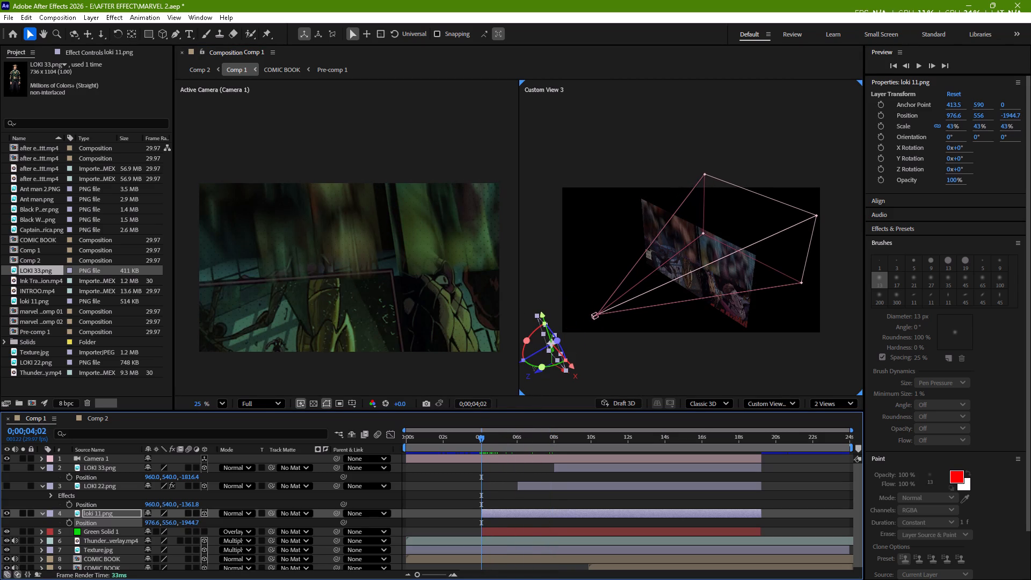
{"action": "left_click_drag", "start_coordinate": [534, 354], "coordinate": [574, 338]}
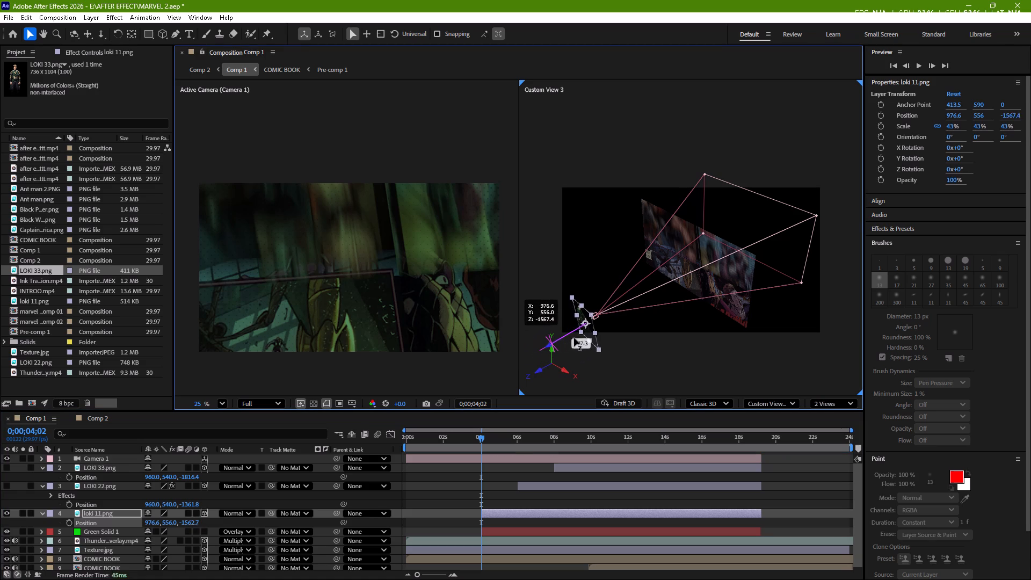
{"action": "left_click_drag", "start_coordinate": [574, 338], "coordinate": [587, 337]}
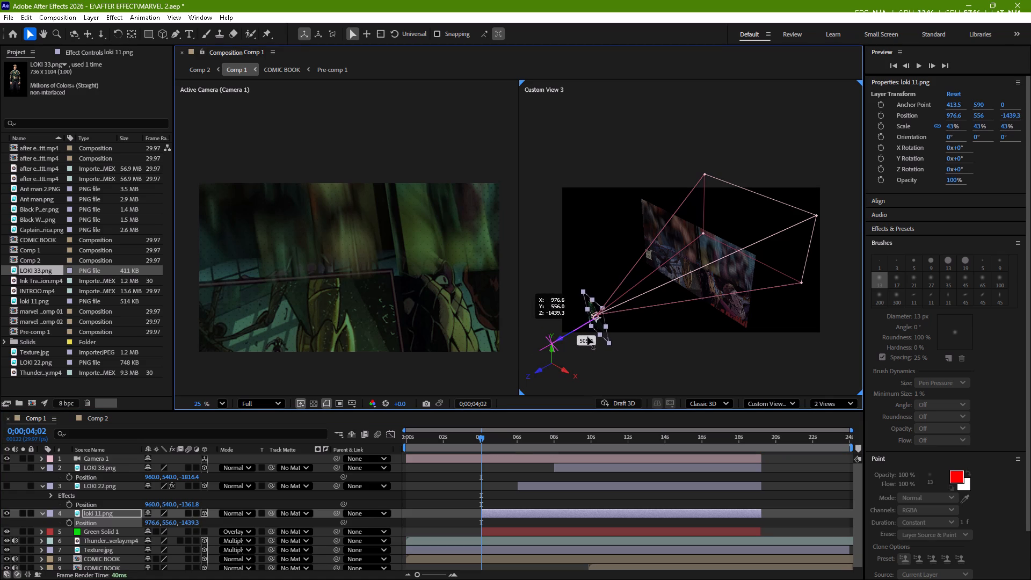
{"action": "left_click_drag", "start_coordinate": [587, 337], "coordinate": [592, 337]}
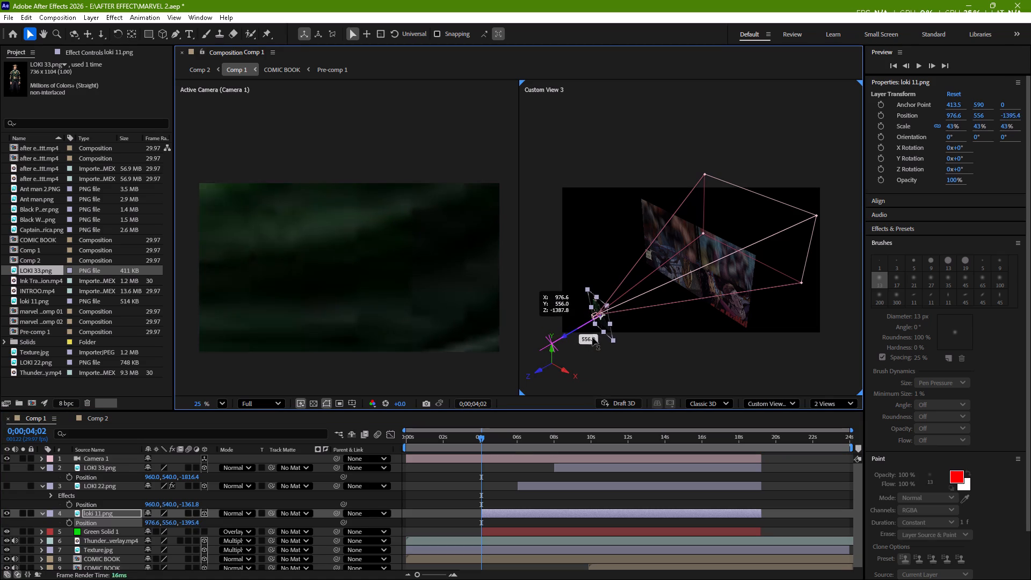
{"action": "left_click_drag", "start_coordinate": [592, 337], "coordinate": [591, 338]}
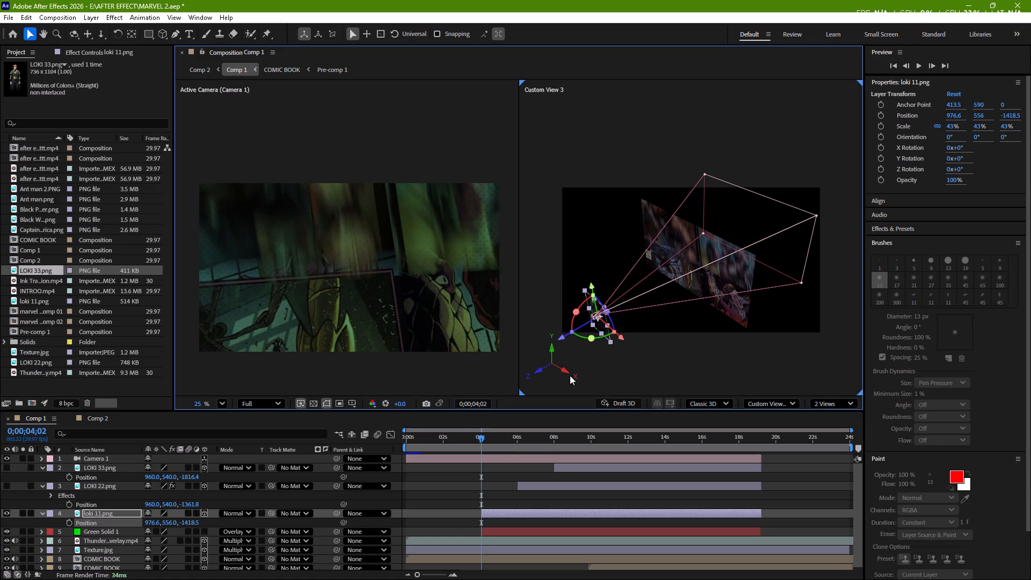
{"action": "left_click", "coordinate": [69, 524]}
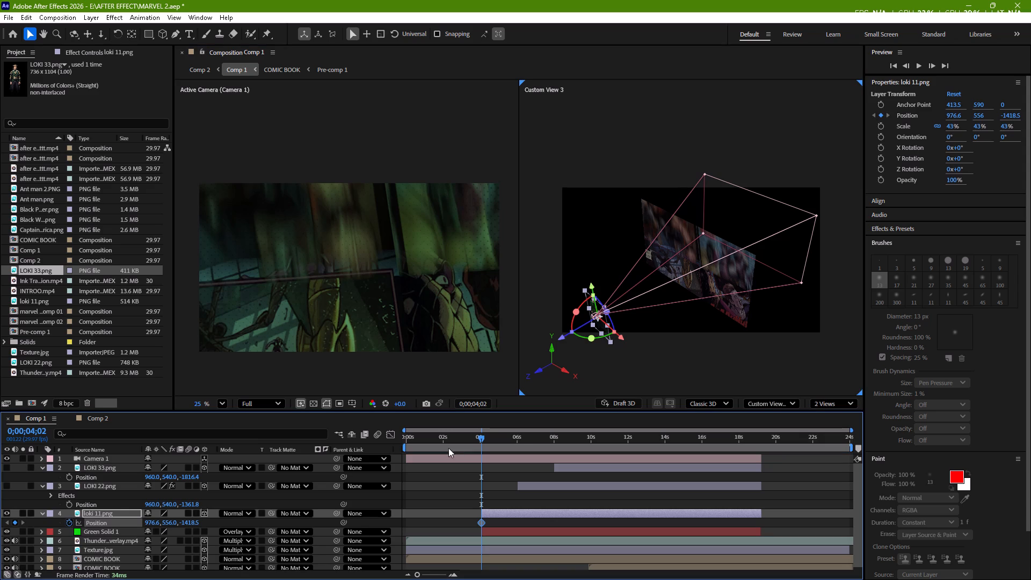
At 0;00;06;00, move loki 11 away from the camera to about Y 572 and Z -462, adding its second Position keyframe.
{"action": "left_click_drag", "start_coordinate": [482, 438], "coordinate": [518, 444]}
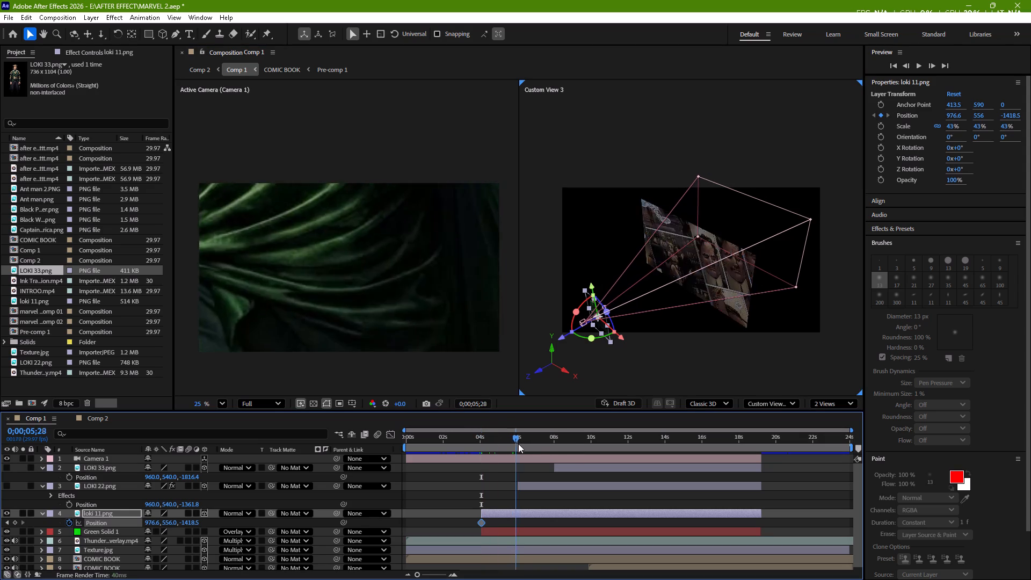
{"action": "left_click_drag", "start_coordinate": [518, 444], "coordinate": [519, 447]}
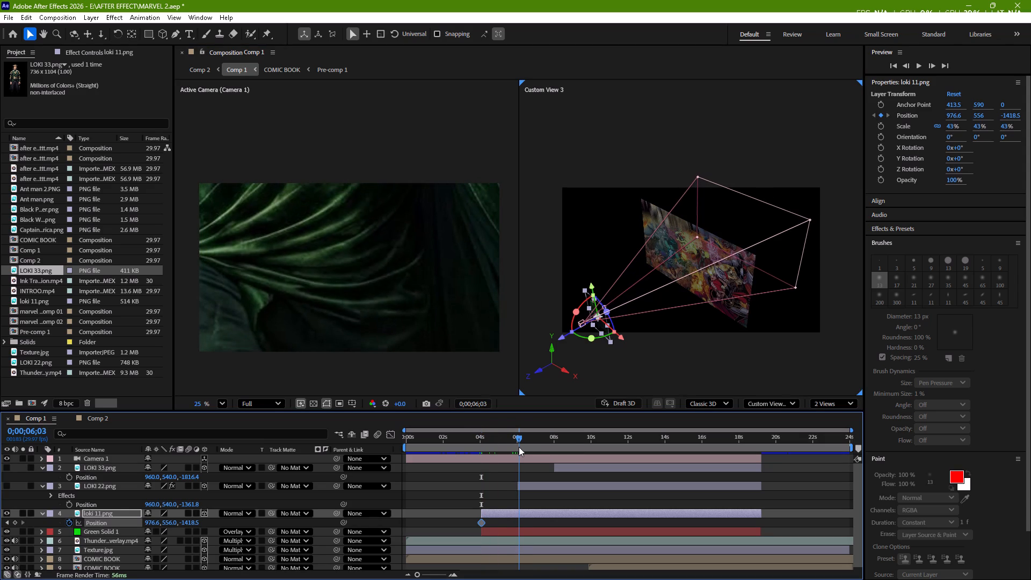
{"action": "left_click_drag", "start_coordinate": [519, 447], "coordinate": [518, 448]}
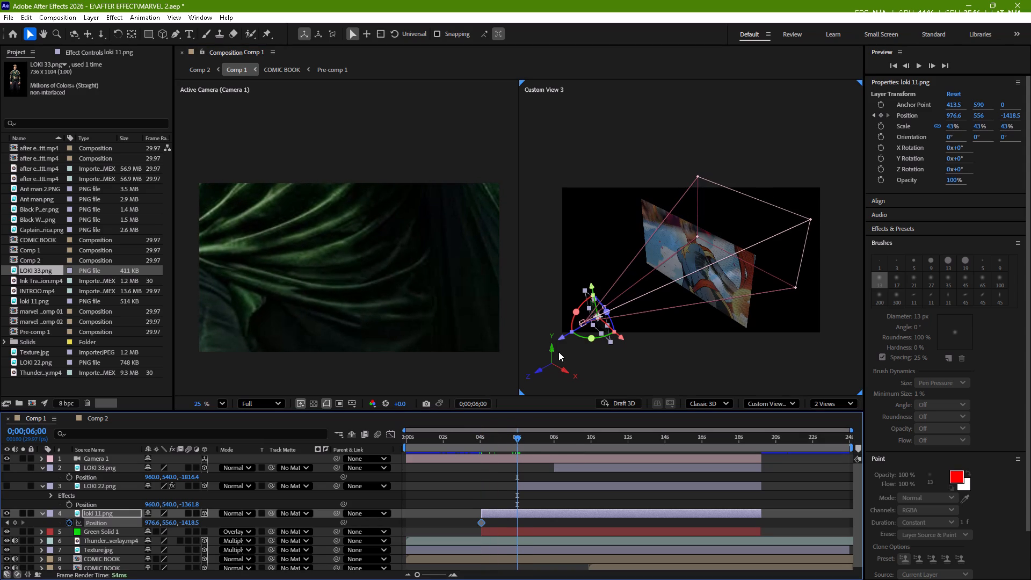
{"action": "left_click_drag", "start_coordinate": [562, 338], "coordinate": [618, 321]}
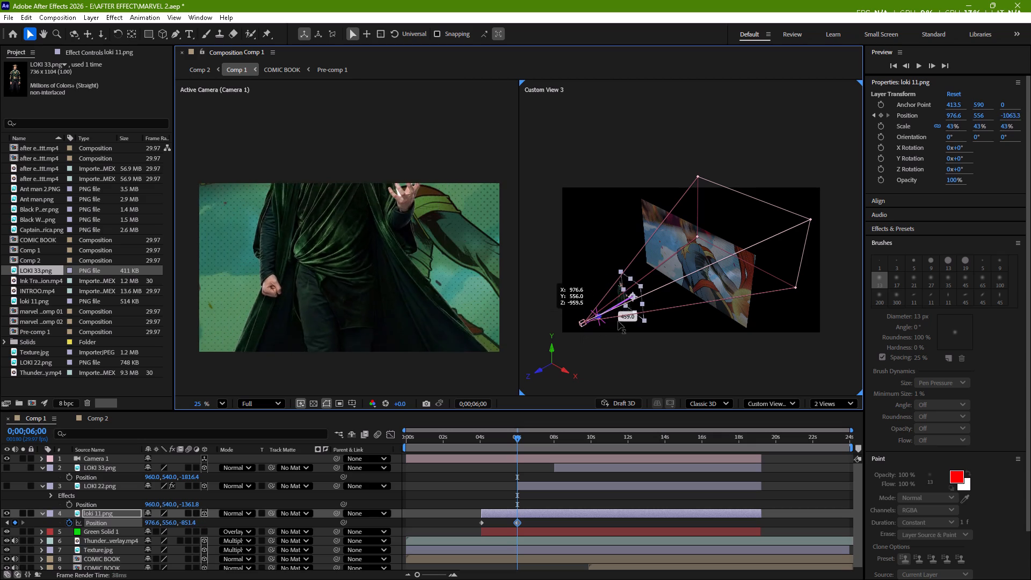
{"action": "left_click_drag", "start_coordinate": [618, 321], "coordinate": [652, 314]}
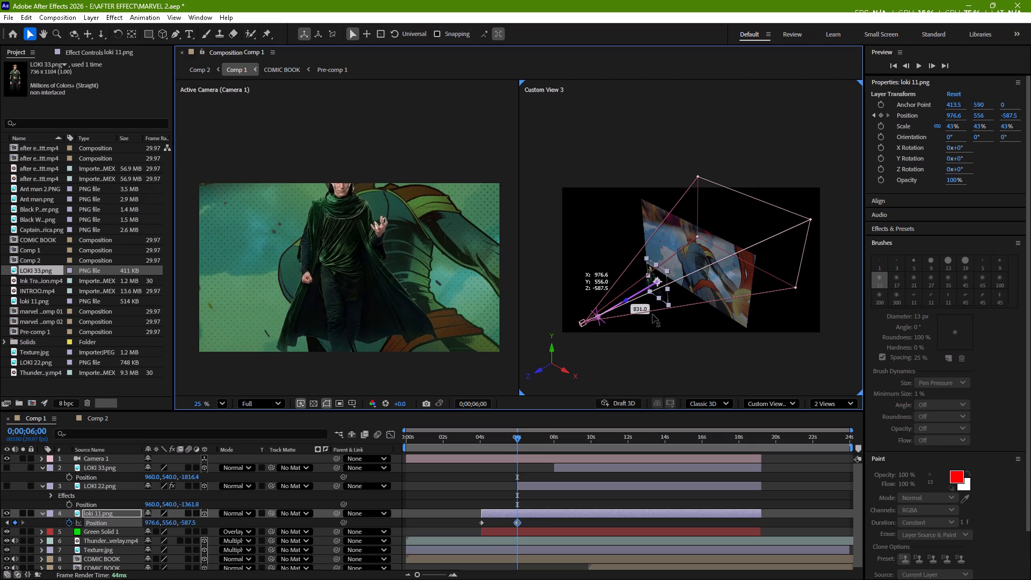
{"action": "left_click_drag", "start_coordinate": [652, 314], "coordinate": [655, 314]}
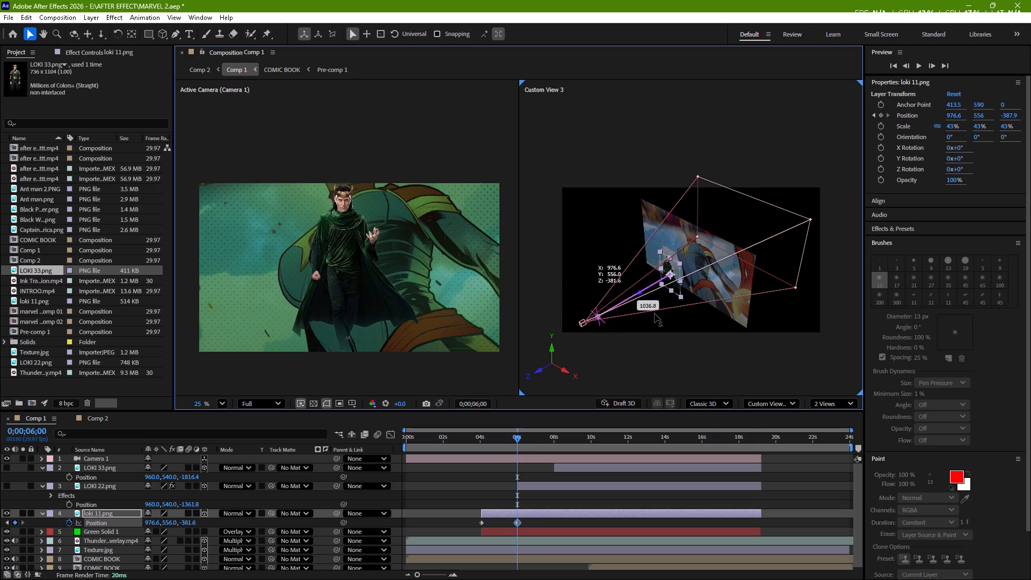
{"action": "left_click_drag", "start_coordinate": [655, 314], "coordinate": [655, 314]}
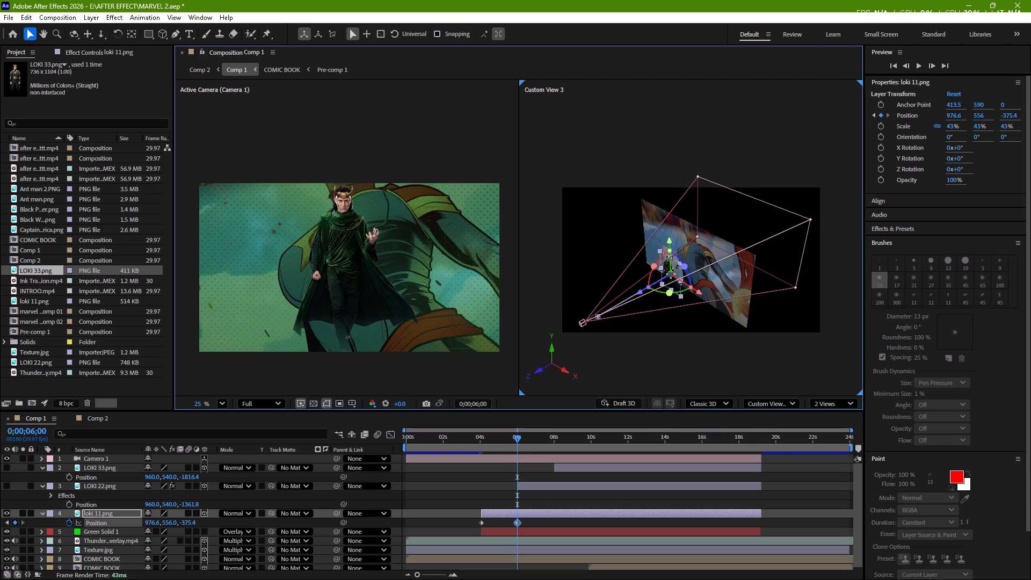
{"action": "left_click", "coordinate": [669, 241]}
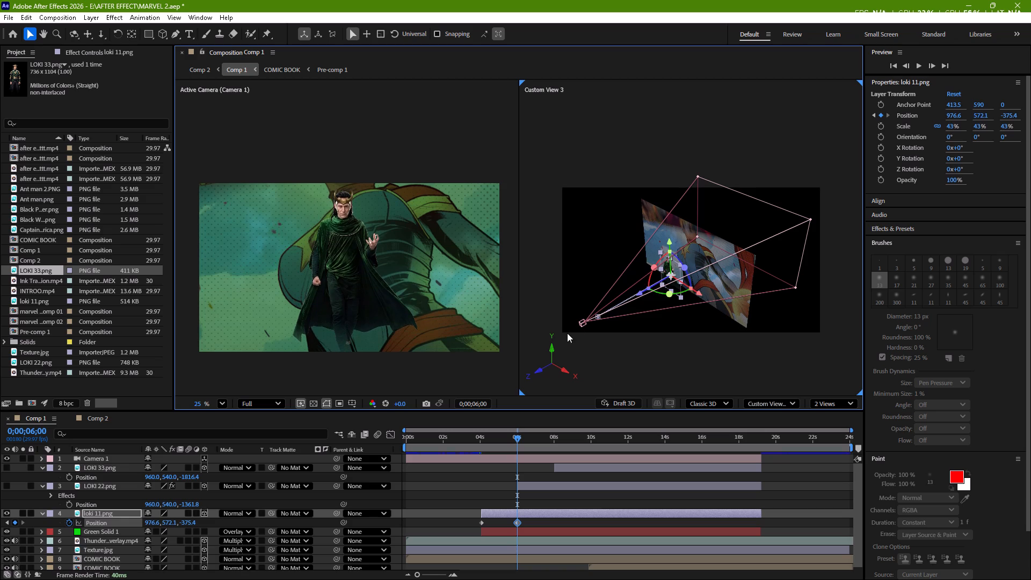
{"action": "left_click", "coordinate": [539, 372]}
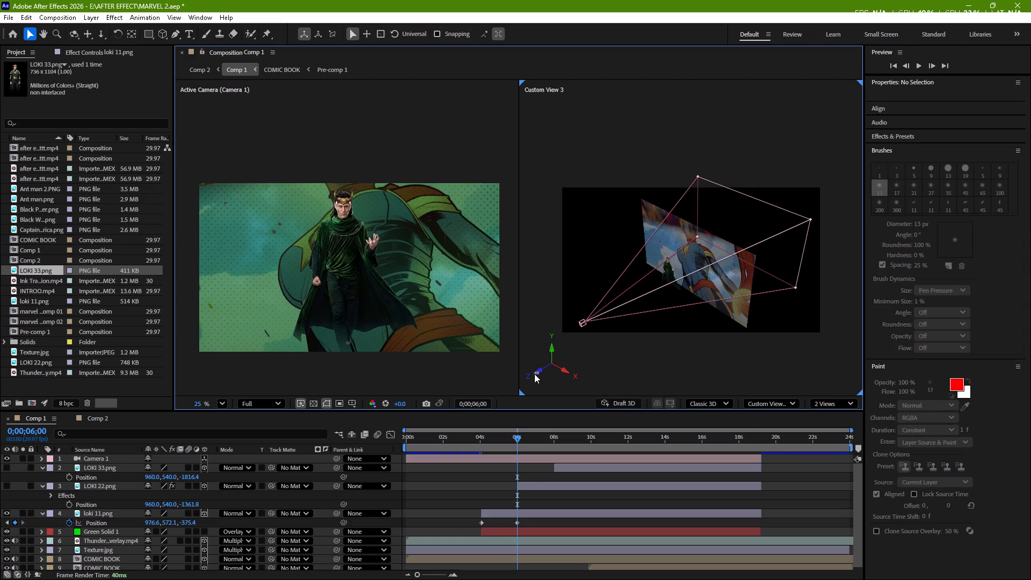
{"action": "left_click", "coordinate": [524, 513]}
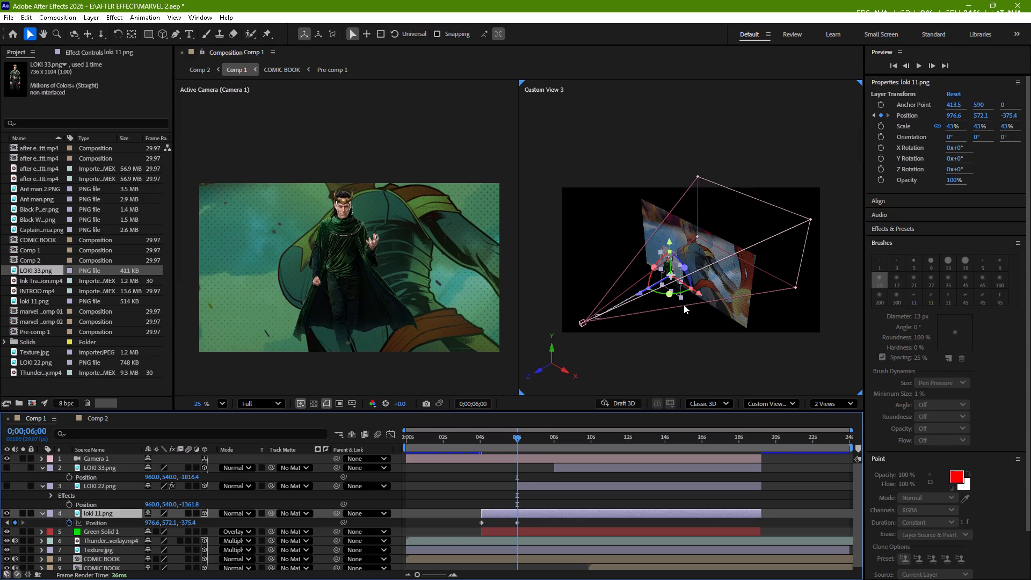
{"action": "left_click_drag", "start_coordinate": [643, 293], "coordinate": [641, 298]}
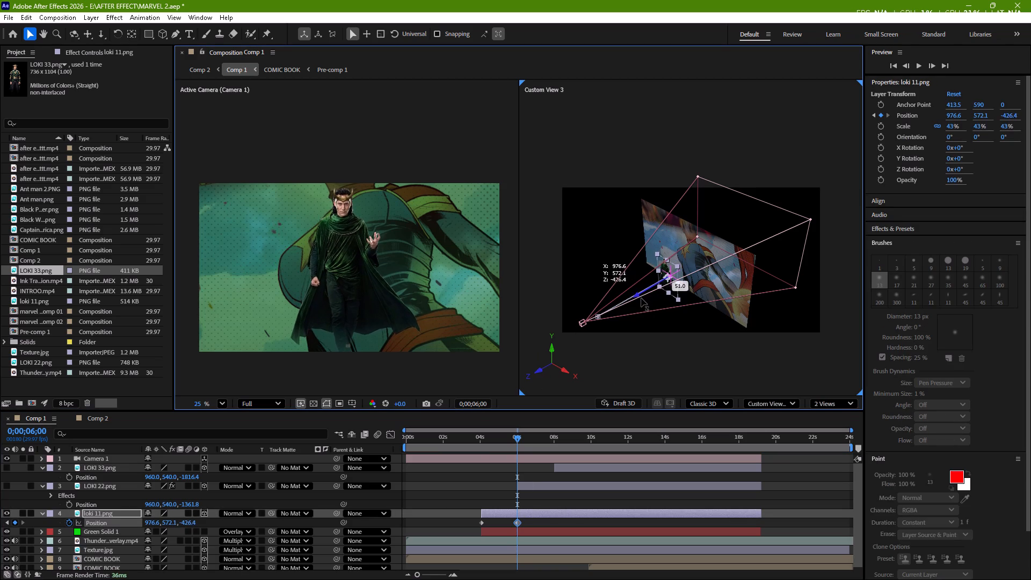
{"action": "left_click_drag", "start_coordinate": [641, 298], "coordinate": [642, 306]}
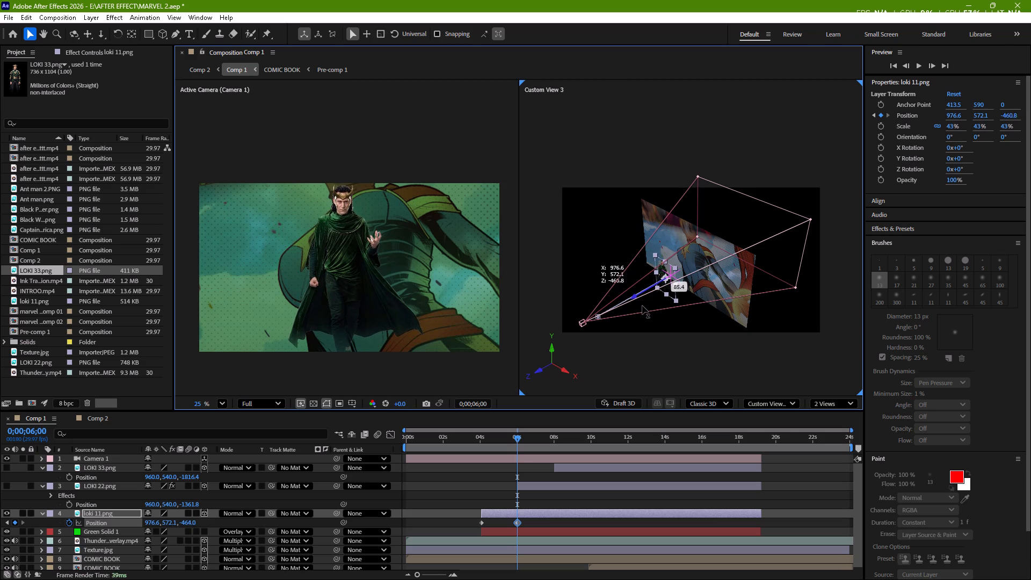
{"action": "left_click_drag", "start_coordinate": [642, 306], "coordinate": [643, 306]}
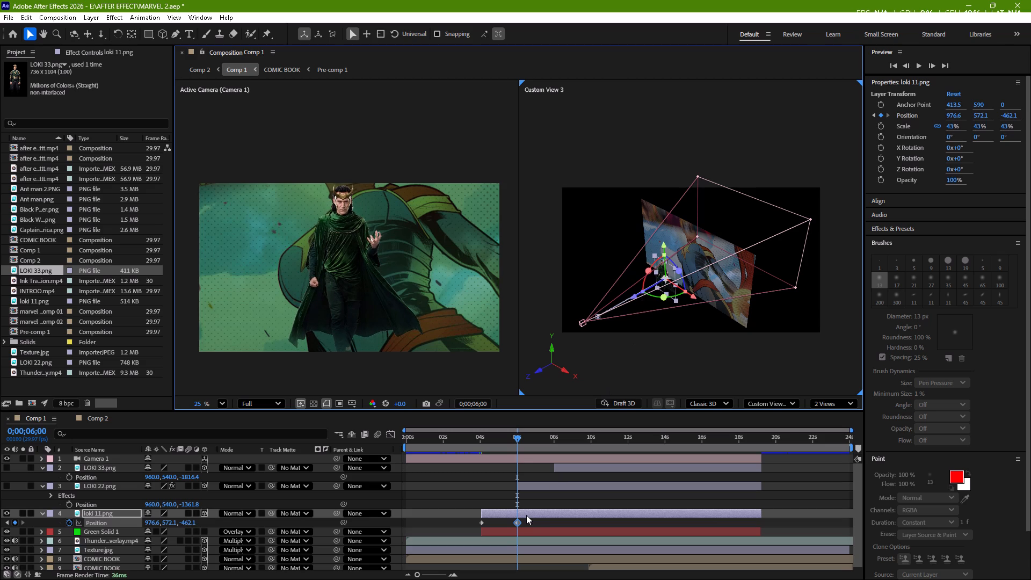
Apply Easy Ease to both loki 11 Position keyframes and shape the speed graph into an early sharp peak with a long ease-out.
{"action": "left_click_drag", "start_coordinate": [529, 523], "coordinate": [470, 525]}
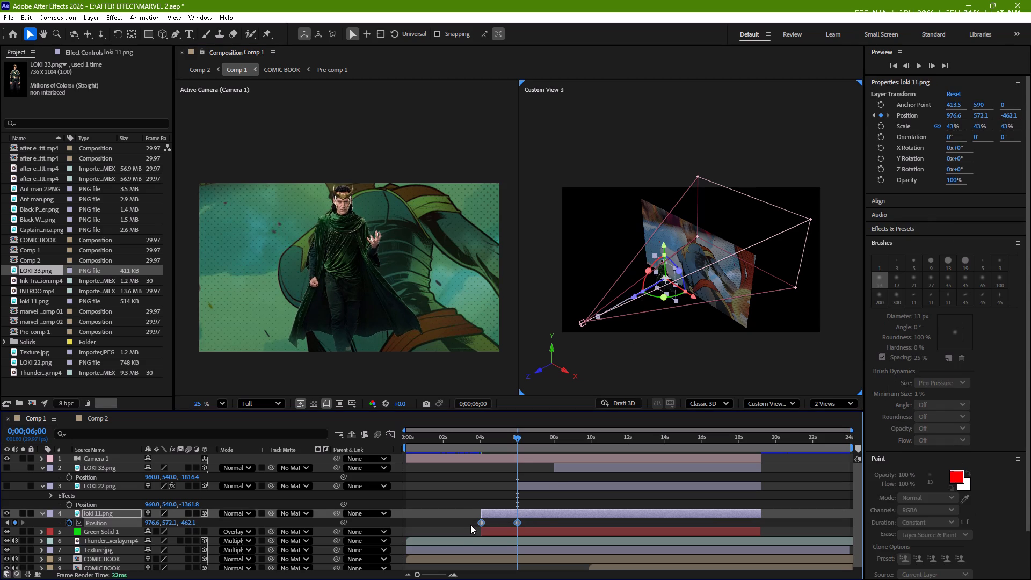
{"action": "key", "text": "F9"}
{"action": "left_click", "coordinate": [390, 431]}
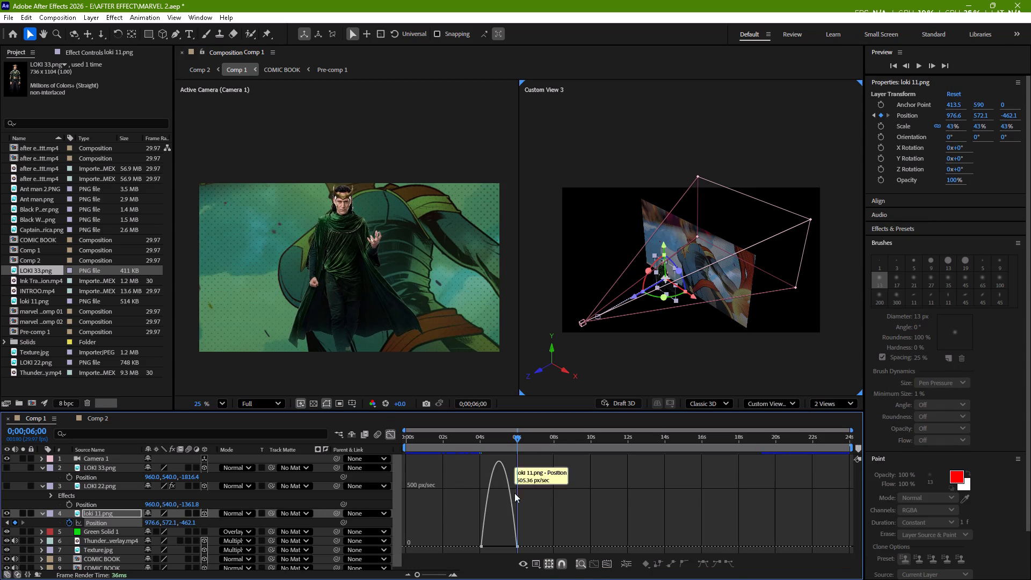
{"action": "left_click_drag", "start_coordinate": [538, 524], "coordinate": [506, 557]}
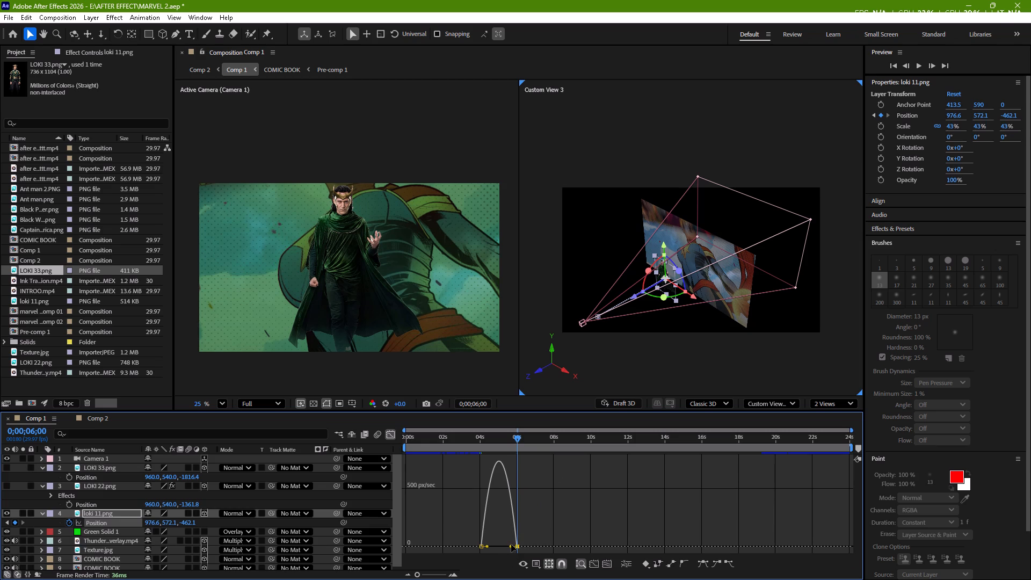
{"action": "left_click_drag", "start_coordinate": [511, 547], "coordinate": [484, 548]}
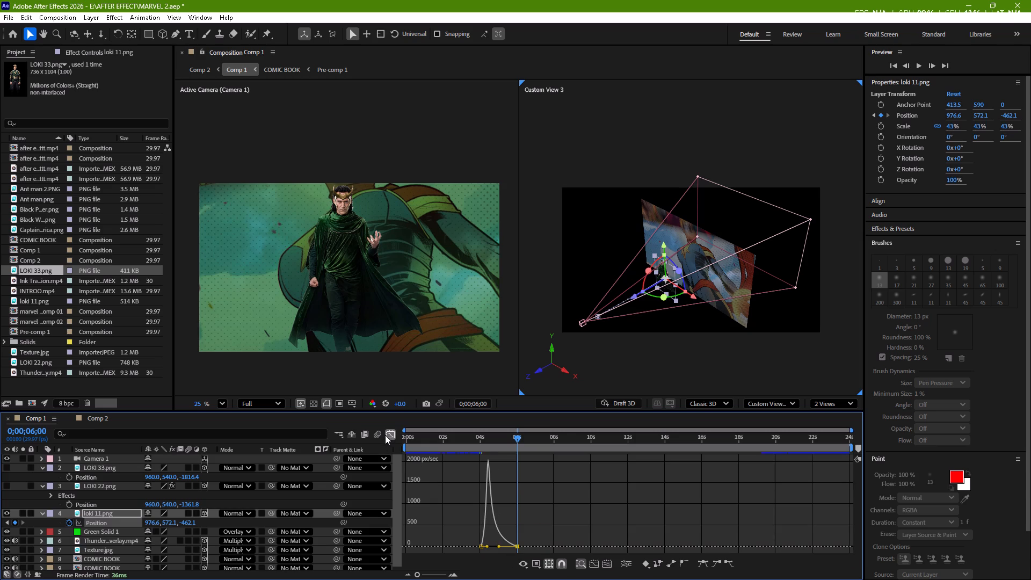
{"action": "left_click", "coordinate": [385, 435]}
Preview the eased loki 11 position animation from 0;00;04;02.
{"action": "left_click_drag", "start_coordinate": [515, 437], "coordinate": [480, 443]}
{"action": "key", "text": "space"}
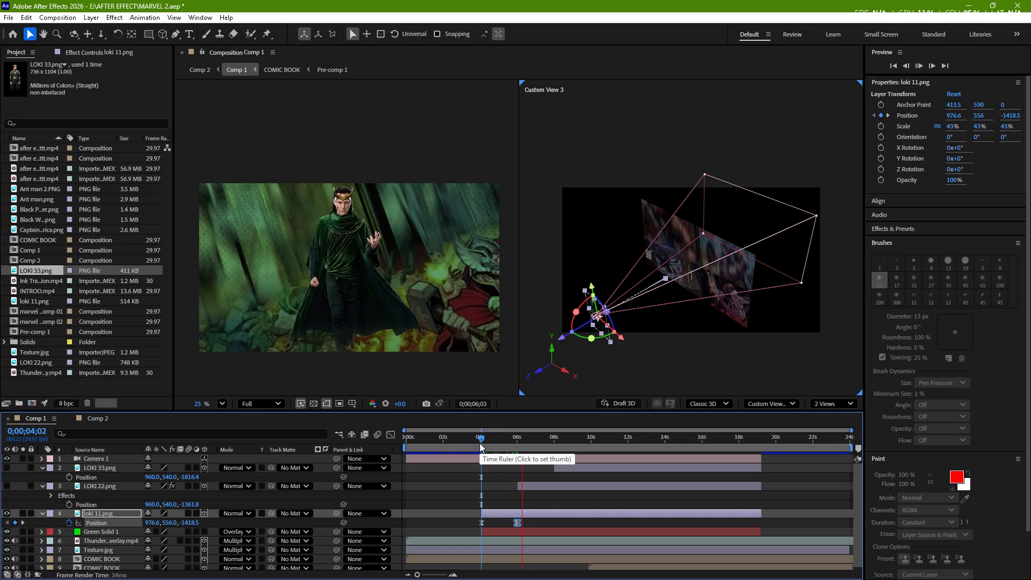
{"action": "key", "text": "space"}
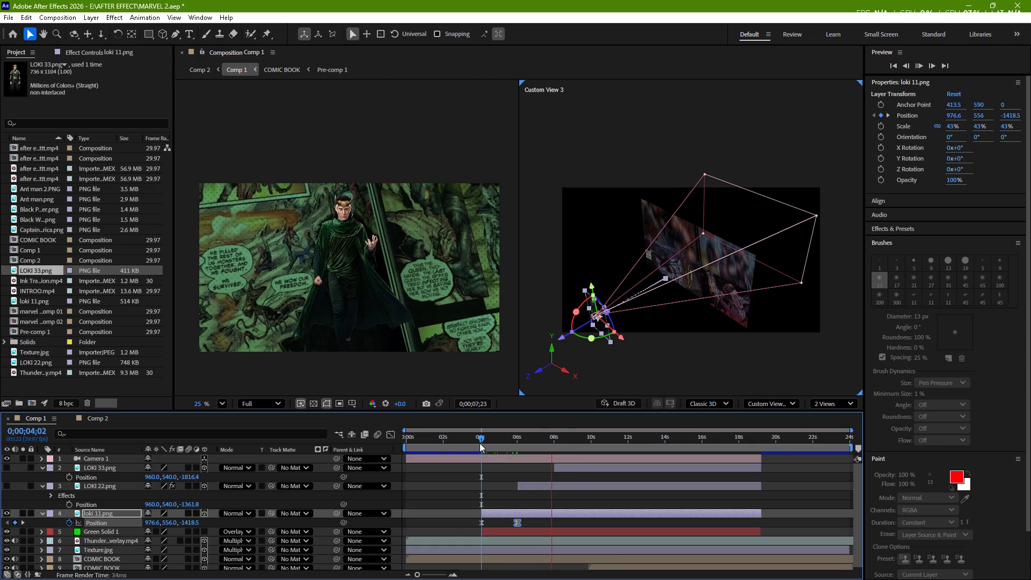
At 0;00;08;01, move loki 11 back and sideways to about X 1432 and Z -11, adding a third Position keyframe.
{"action": "left_click", "coordinate": [551, 438]}
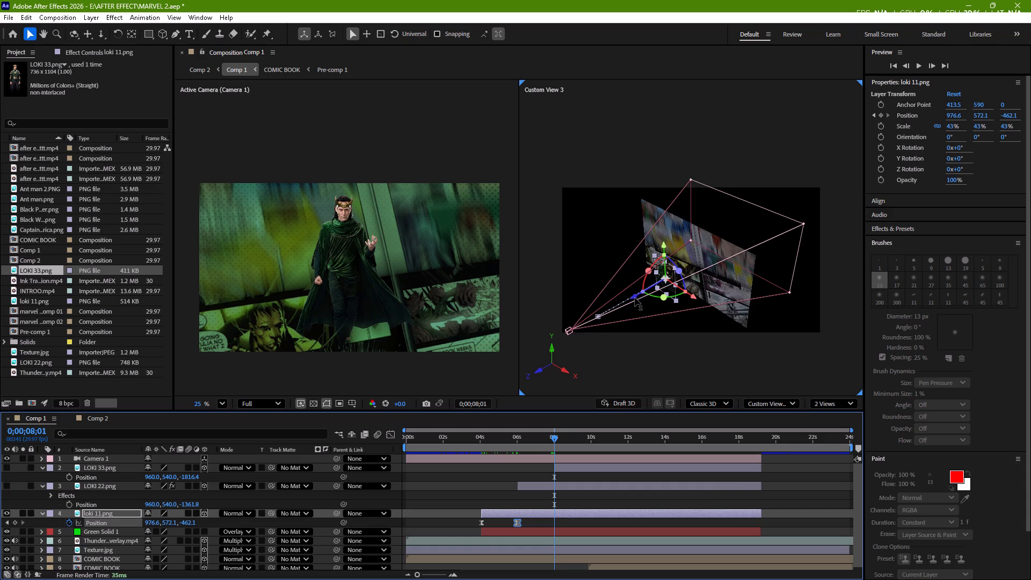
{"action": "left_click_drag", "start_coordinate": [635, 298], "coordinate": [649, 288]}
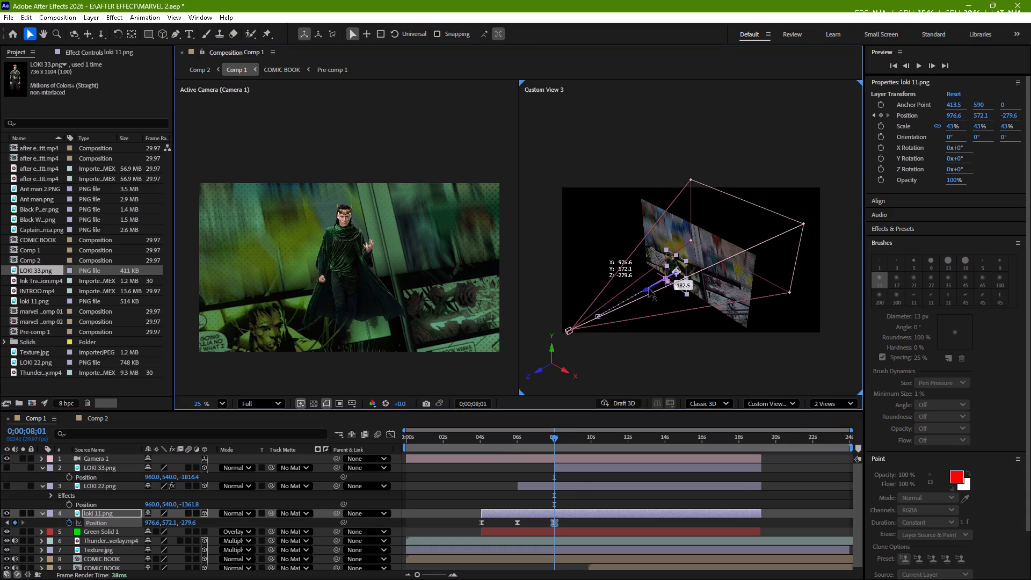
{"action": "left_click_drag", "start_coordinate": [649, 288], "coordinate": [665, 281]}
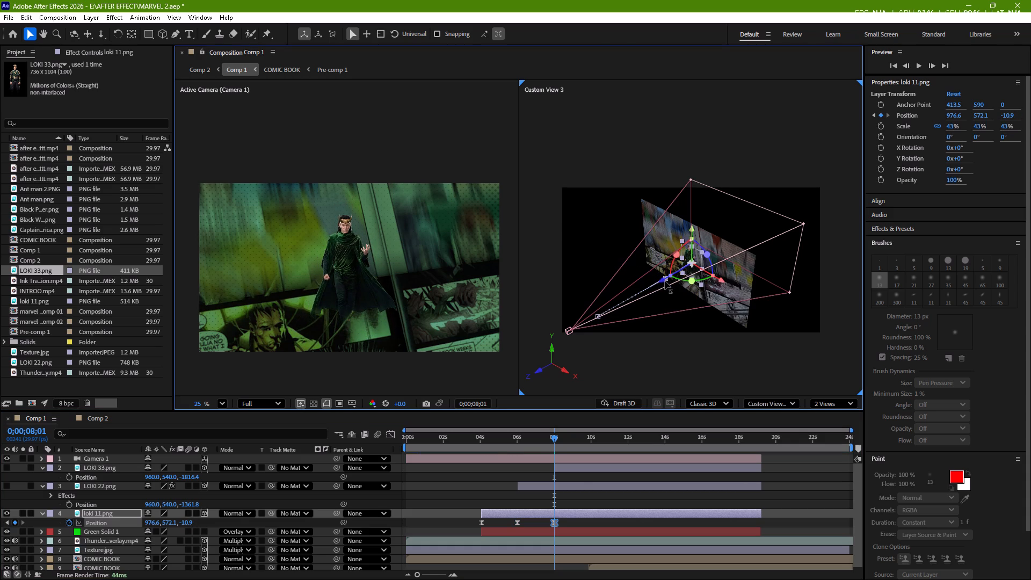
{"action": "left_click_drag", "start_coordinate": [720, 281], "coordinate": [764, 284]}
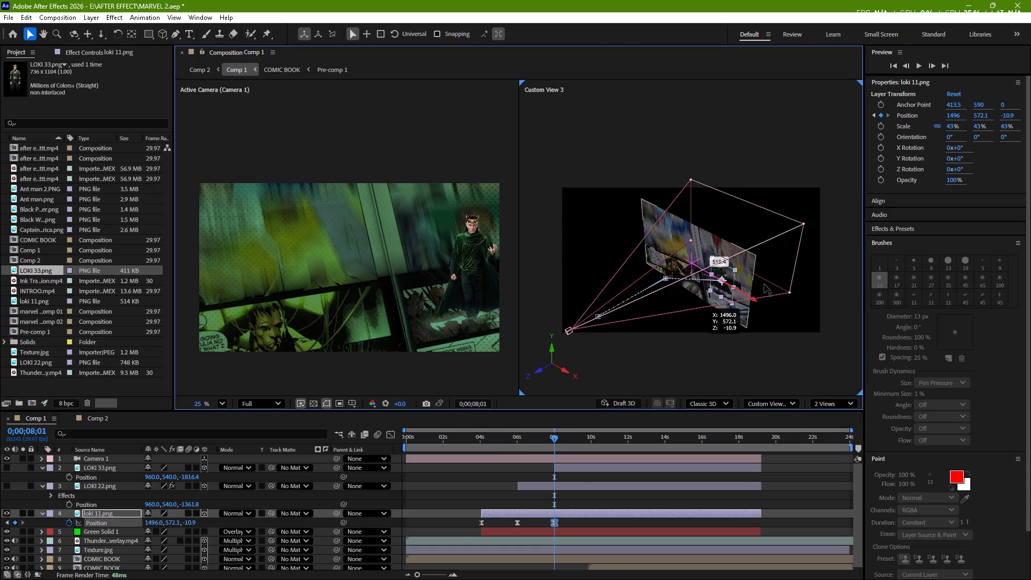
{"action": "left_click_drag", "start_coordinate": [764, 284], "coordinate": [758, 285]}
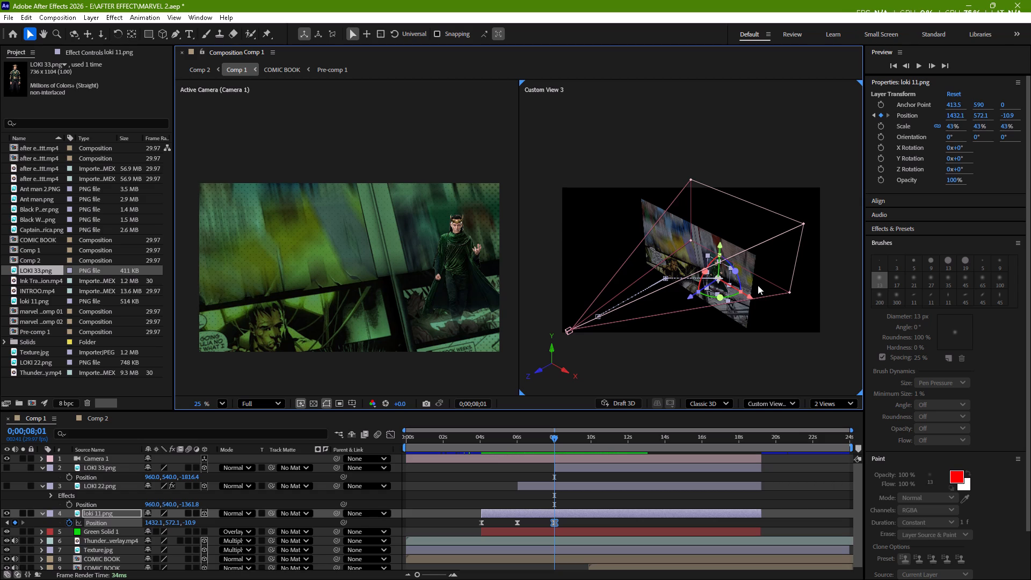
Add a starting Scale keyframe of 43% to loki 11 at 0;00;06;00.
{"action": "key", "text": "s"}
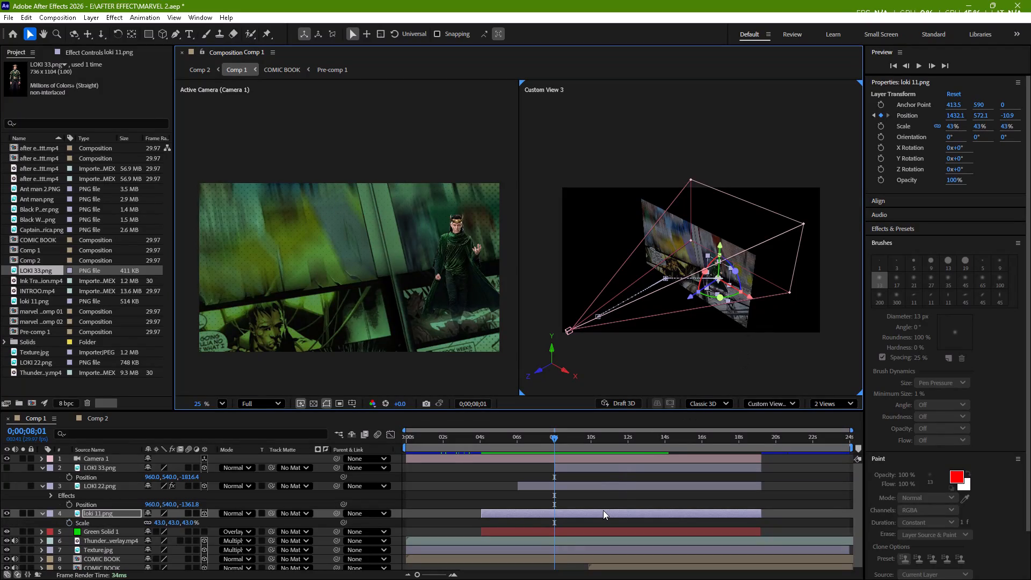
{"action": "left_click_drag", "start_coordinate": [554, 439], "coordinate": [542, 444]}
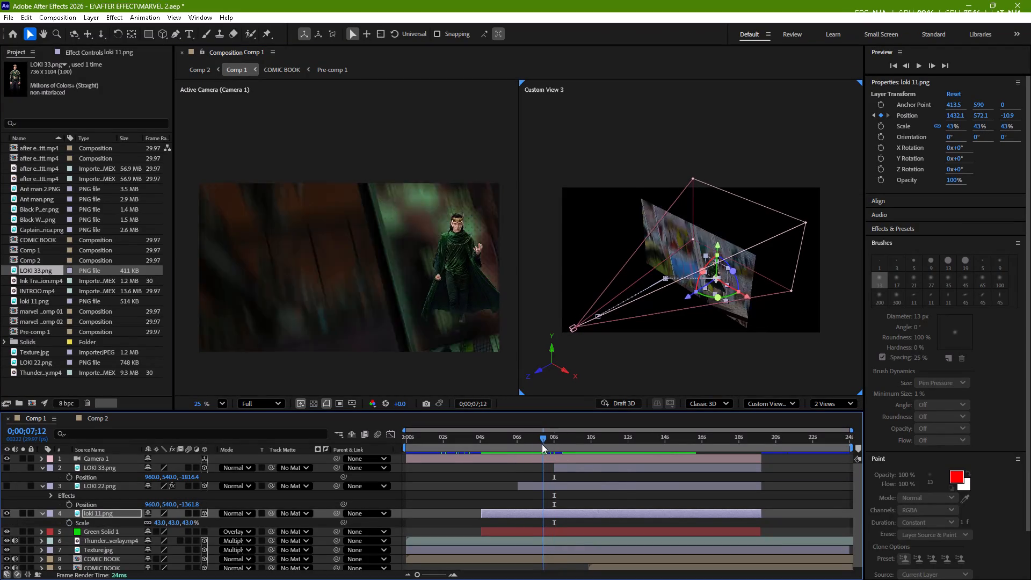
{"action": "left_click_drag", "start_coordinate": [542, 444], "coordinate": [521, 459]}
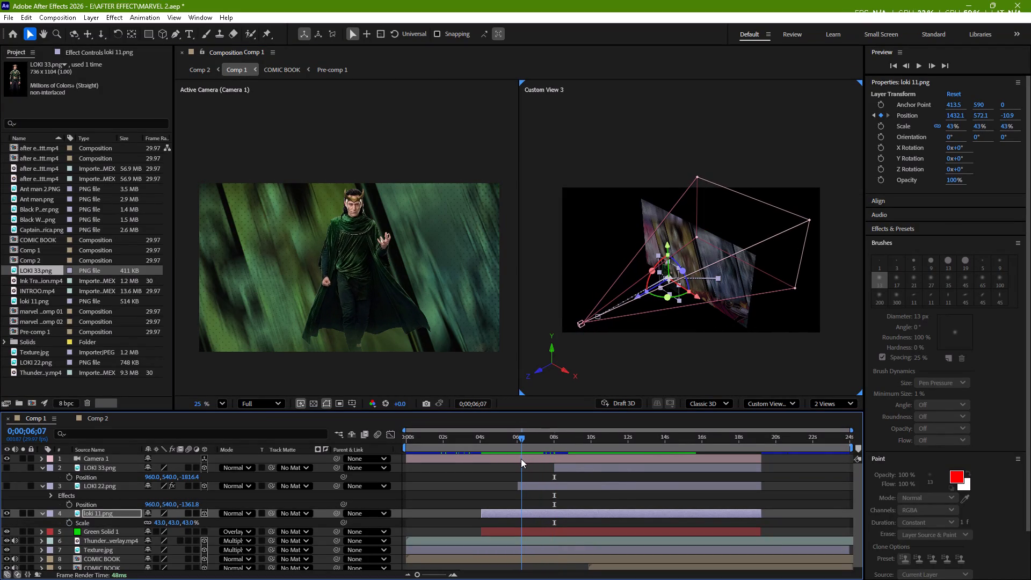
{"action": "left_click_drag", "start_coordinate": [521, 459], "coordinate": [517, 460]}
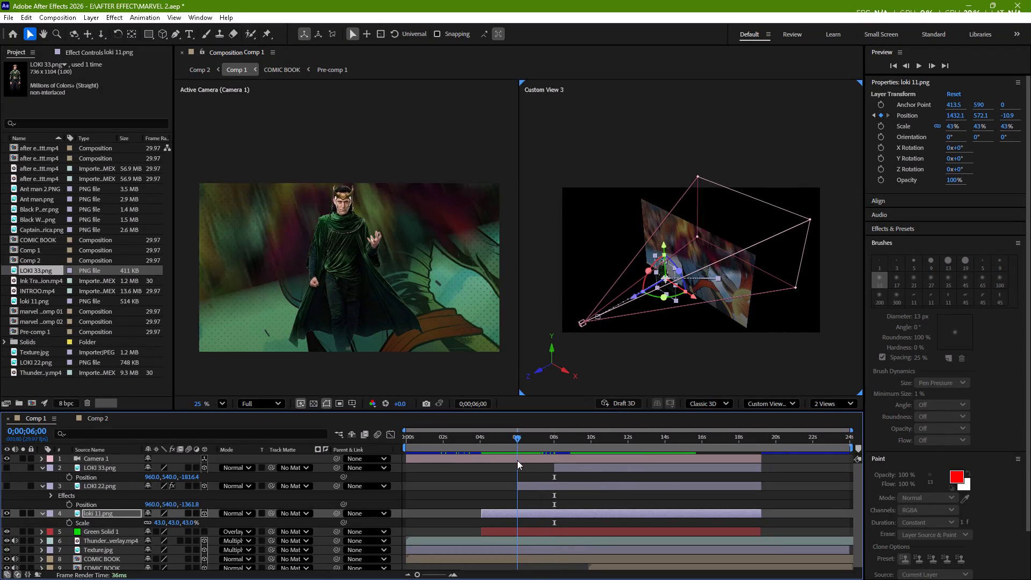
{"action": "left_click_drag", "start_coordinate": [517, 460], "coordinate": [517, 461]}
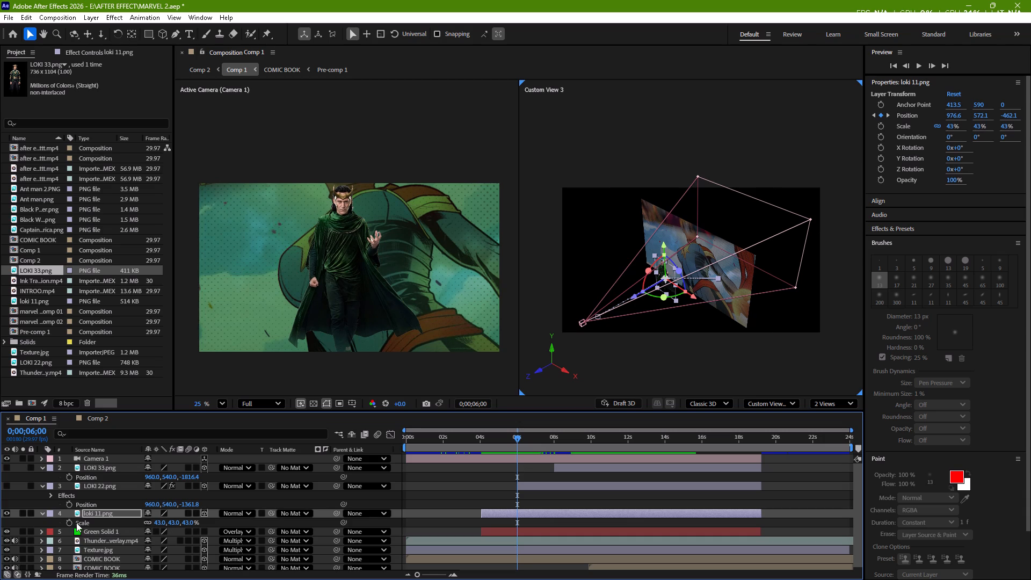
{"action": "left_click", "coordinate": [71, 521]}
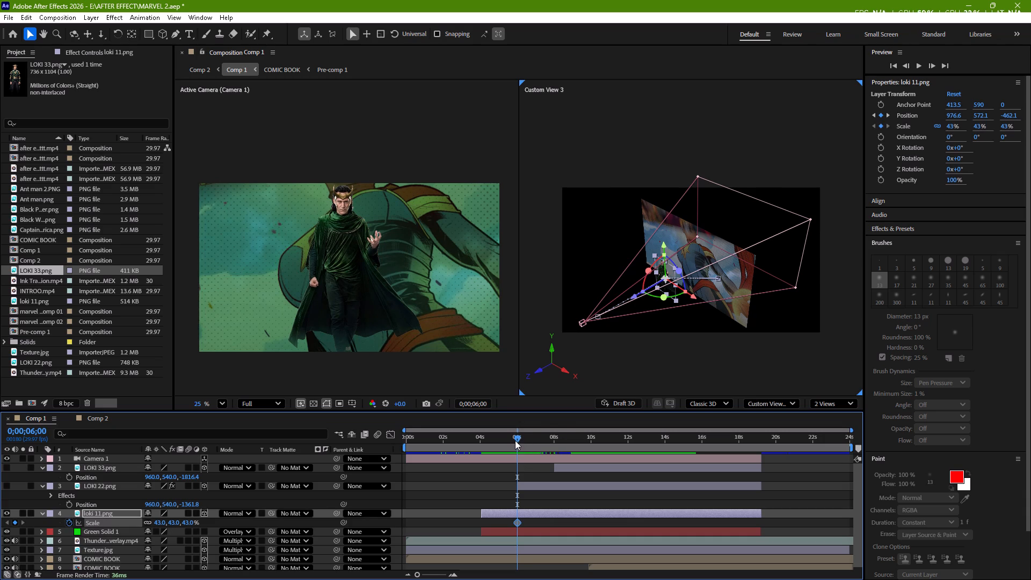
At 0;00;08;01, set the loki 11 Scale to 52%, adding a second Scale keyframe.
{"action": "left_click_drag", "start_coordinate": [515, 440], "coordinate": [550, 440]}
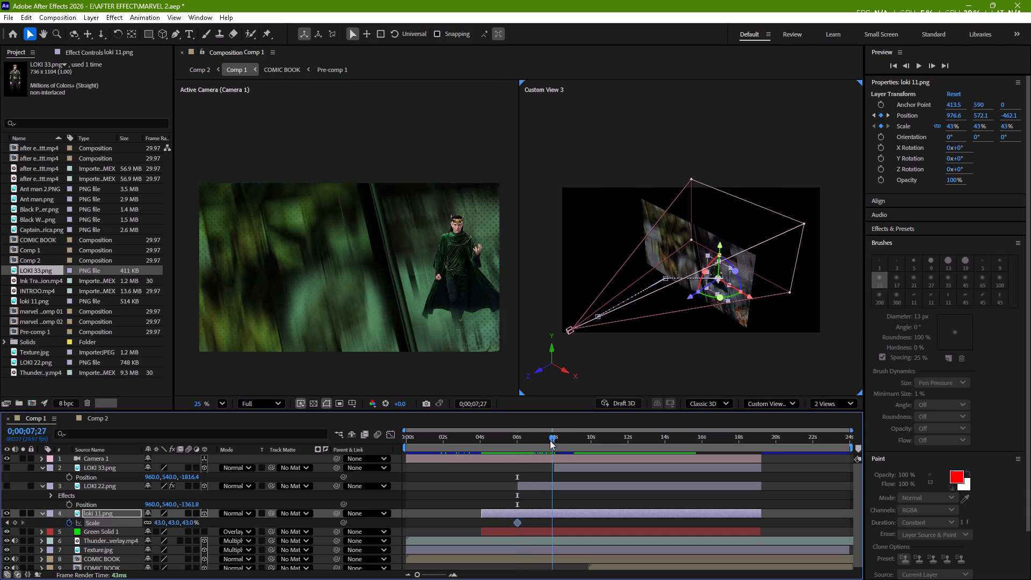
{"action": "left_click_drag", "start_coordinate": [550, 440], "coordinate": [551, 441]}
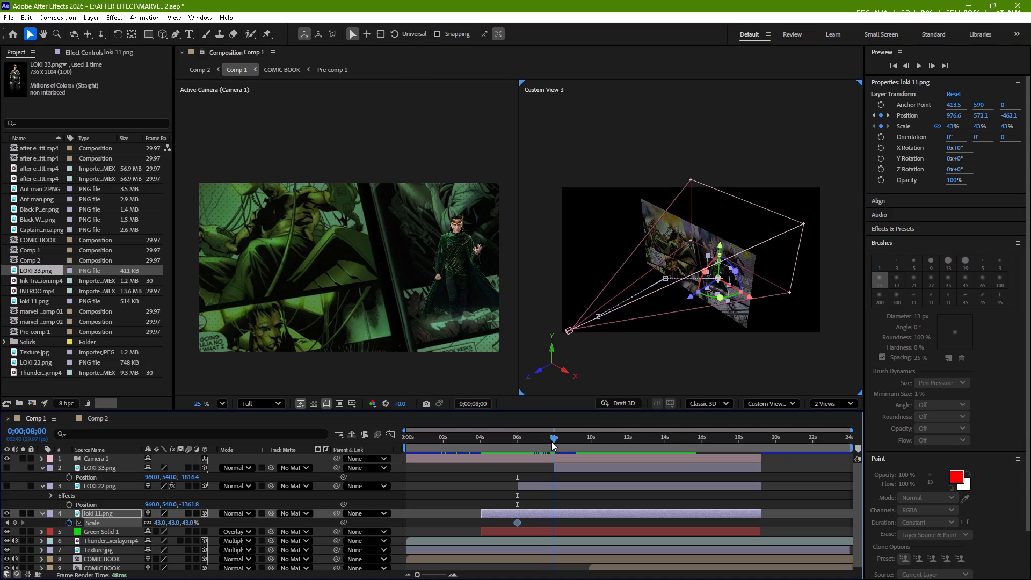
{"action": "left_click_drag", "start_coordinate": [551, 441], "coordinate": [552, 441]}
{"action": "left_click_drag", "start_coordinate": [185, 521], "coordinate": [191, 521]}
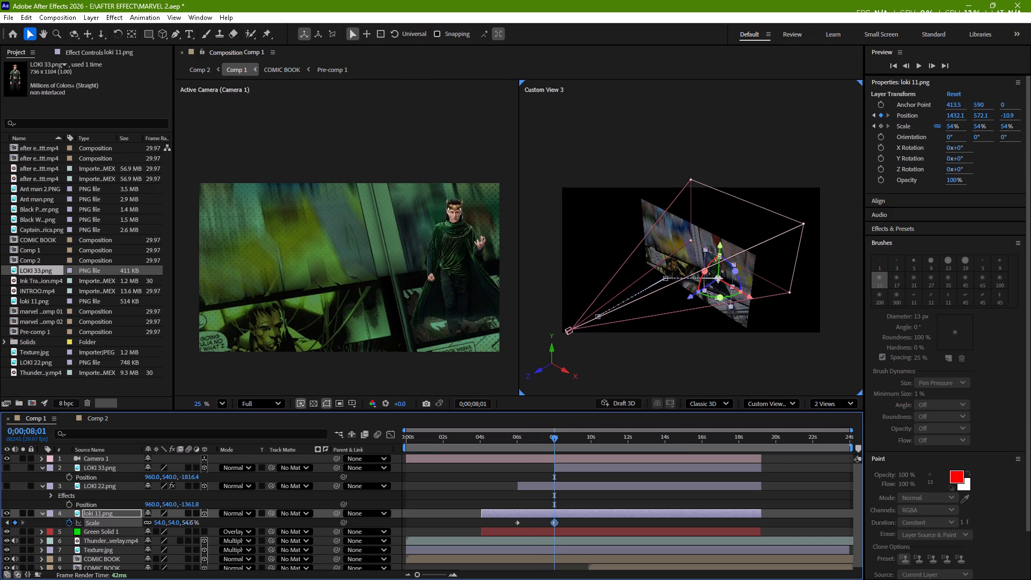
{"action": "left_click_drag", "start_coordinate": [191, 521], "coordinate": [190, 521]}
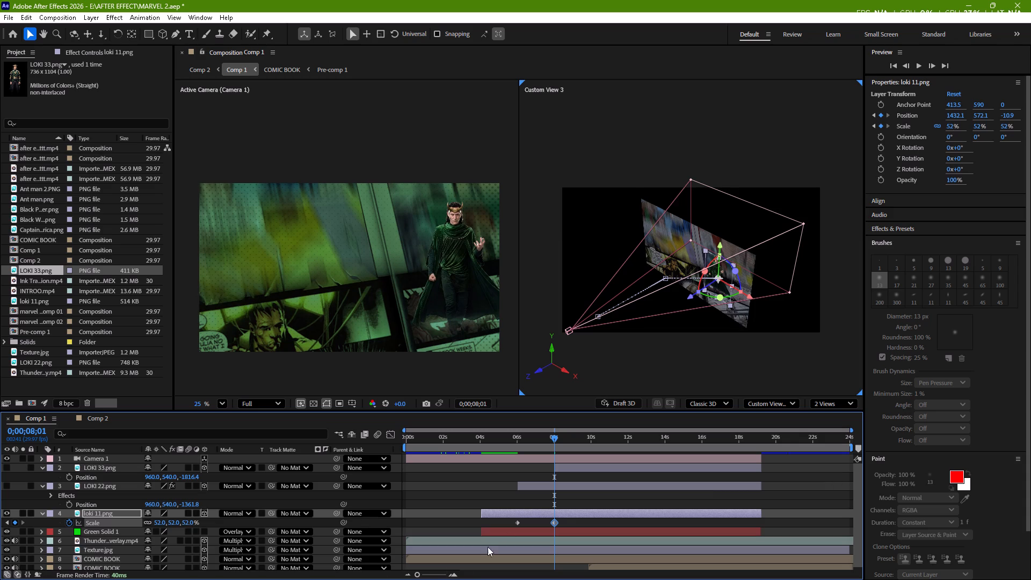
Apply Easy Ease to both loki 11 Scale keyframes and reshape their speed graph to peak early with a long slow-down.
{"action": "left_click_drag", "start_coordinate": [565, 521], "coordinate": [497, 525]}
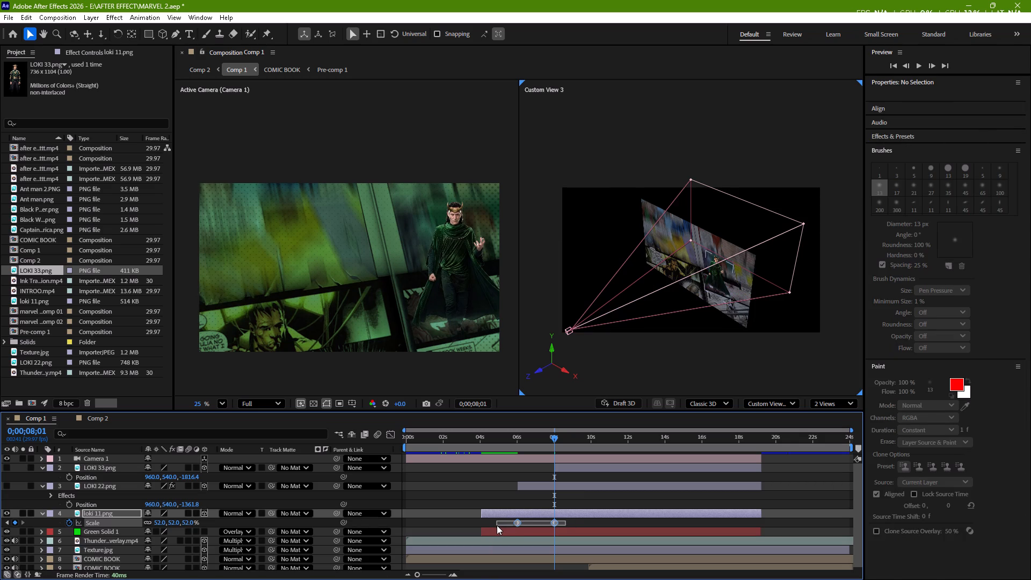
{"action": "left_click_drag", "start_coordinate": [497, 525], "coordinate": [497, 525]}
{"action": "key", "text": "F9"}
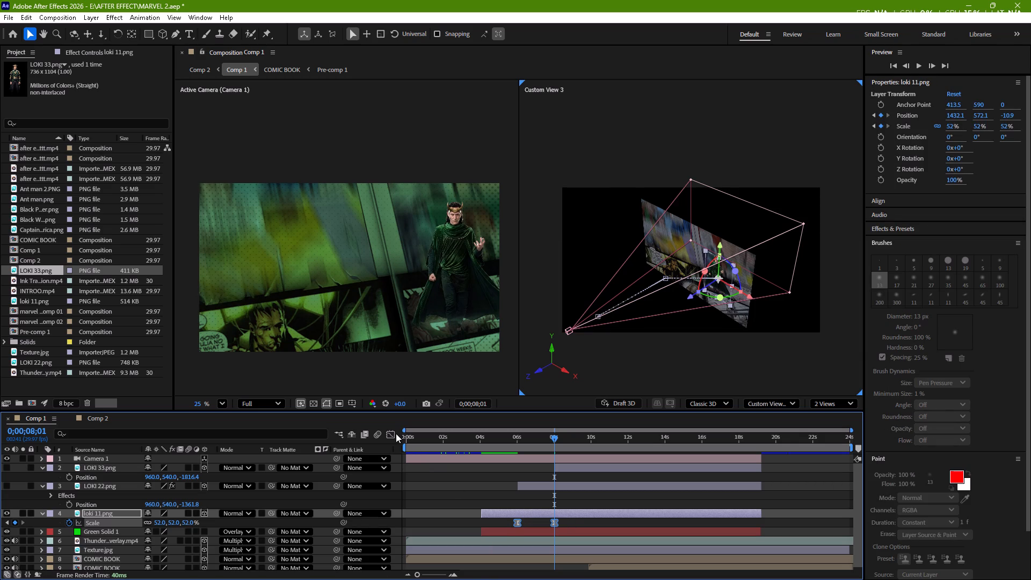
{"action": "left_click", "coordinate": [396, 433]}
{"action": "left_click", "coordinate": [391, 433]}
{"action": "left_click_drag", "start_coordinate": [569, 535], "coordinate": [541, 556]}
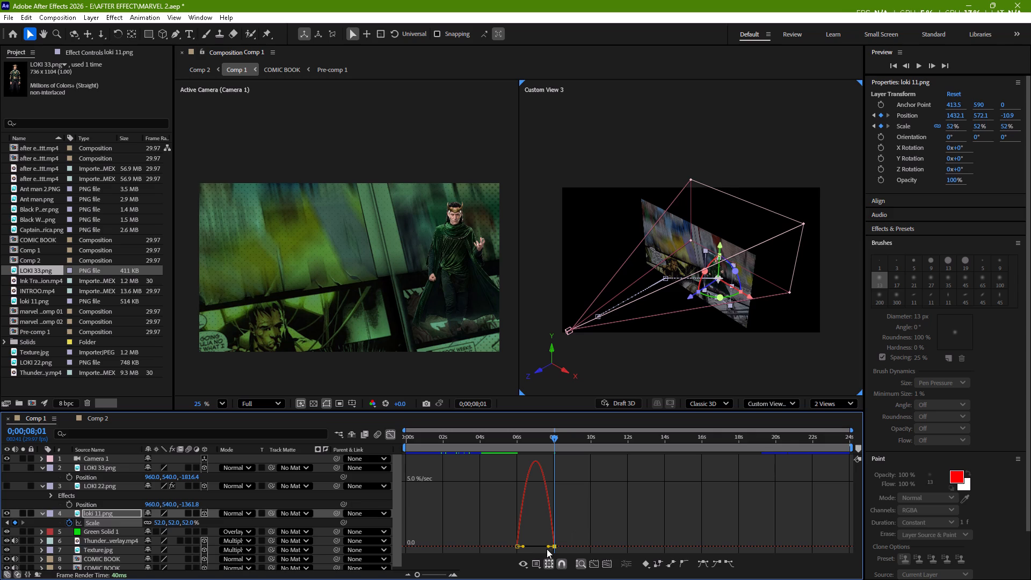
{"action": "left_click_drag", "start_coordinate": [548, 548], "coordinate": [520, 548]}
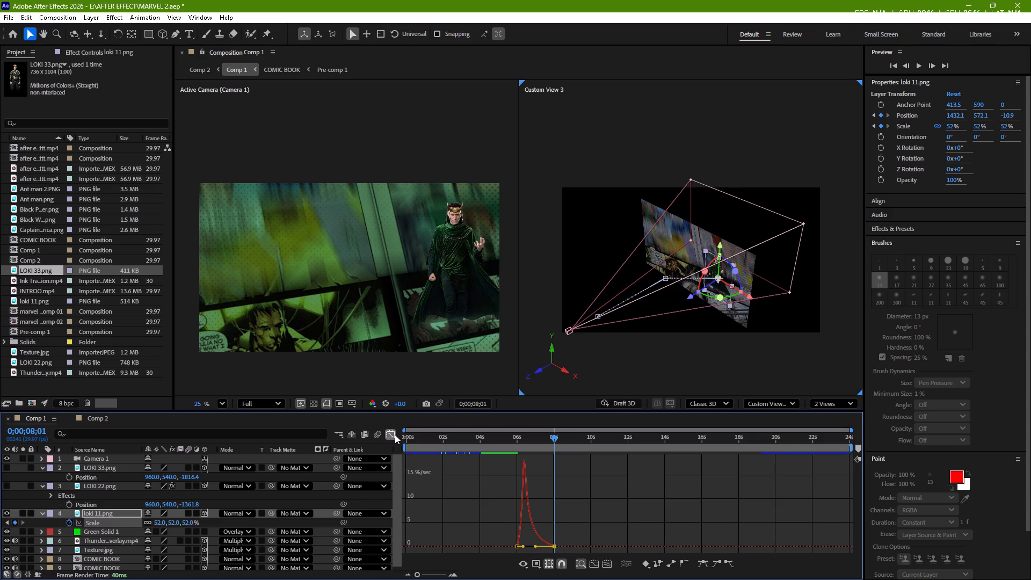
{"action": "left_click", "coordinate": [395, 434]}
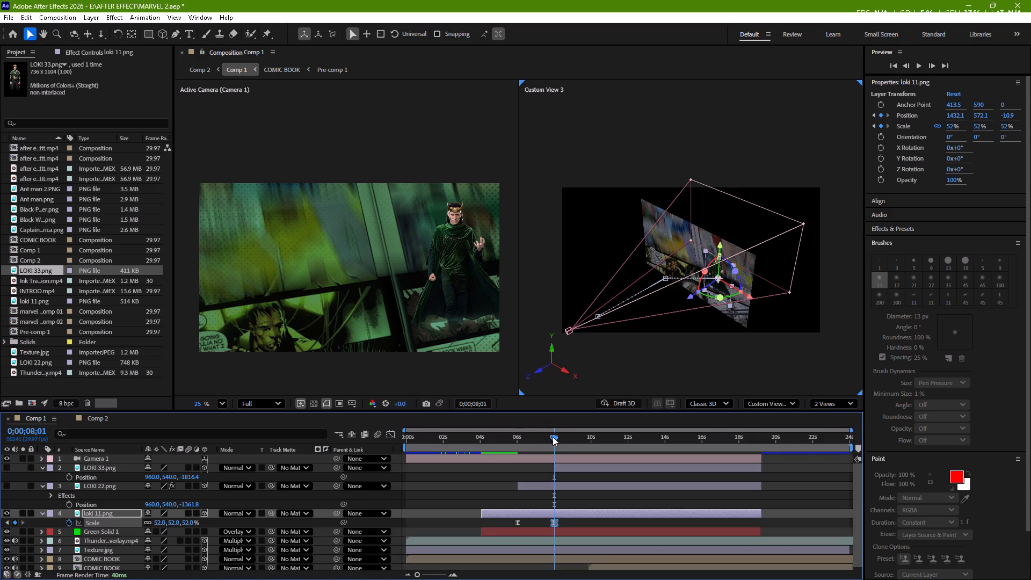
Preview the eased loki 11 scale and position animation from 0;00;05;03.
{"action": "left_click_drag", "start_coordinate": [554, 438], "coordinate": [499, 448]}
{"action": "key", "text": "space"}
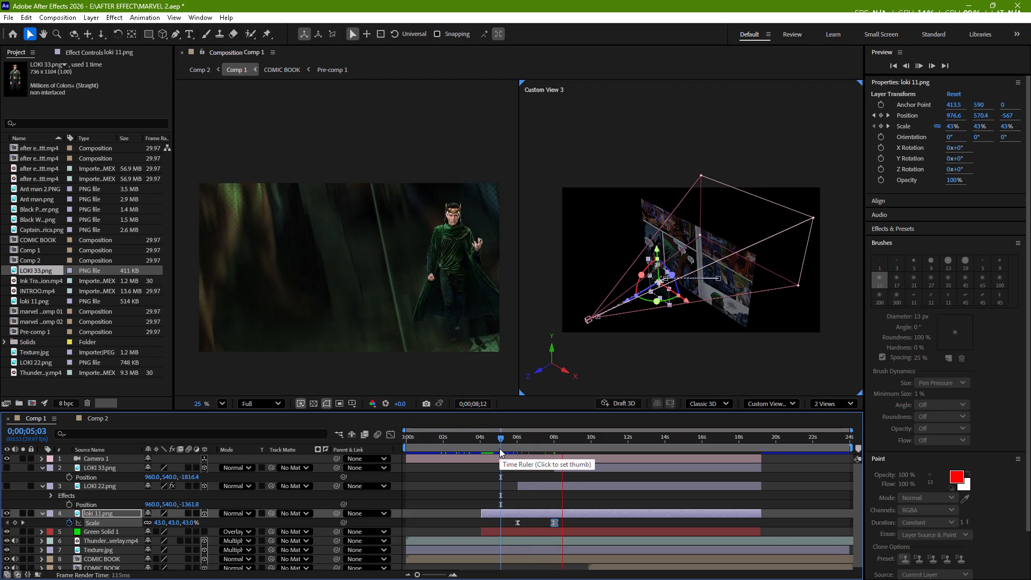
{"action": "key", "text": "space"}
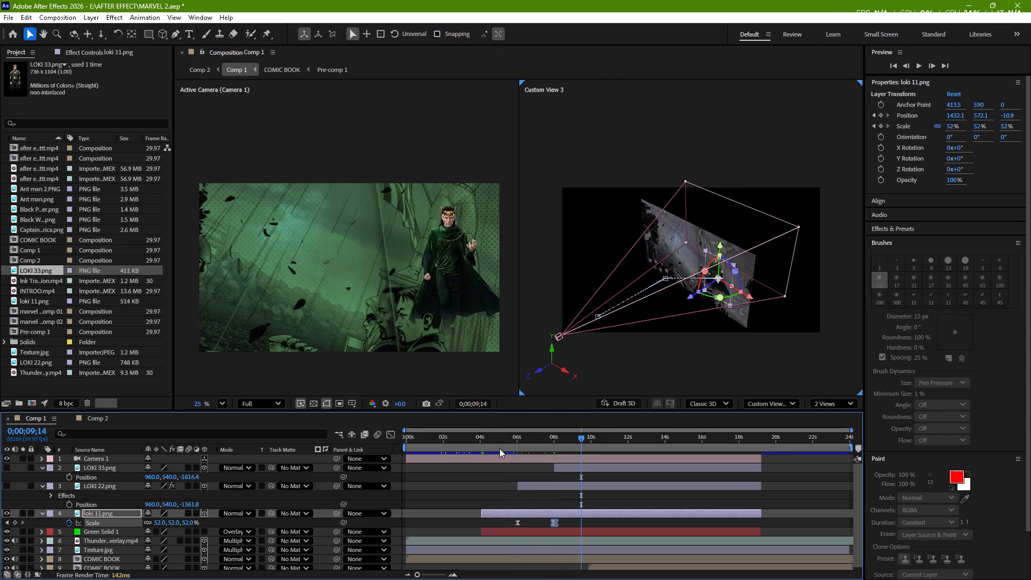
Make the LOKI 22 layer visible.
{"action": "left_click", "coordinate": [7, 487]}
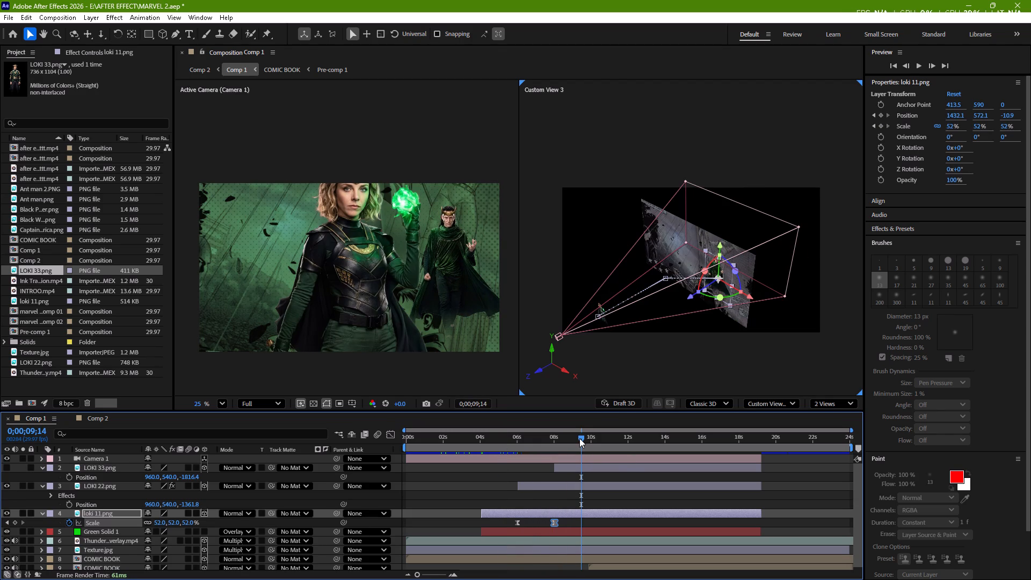
At 0;00;06;01, move LOKI 22 along Z to about -1582, behind the camera, and add its first Position keyframe.
{"action": "left_click_drag", "start_coordinate": [579, 438], "coordinate": [516, 457]}
{"action": "left_click", "coordinate": [534, 483]}
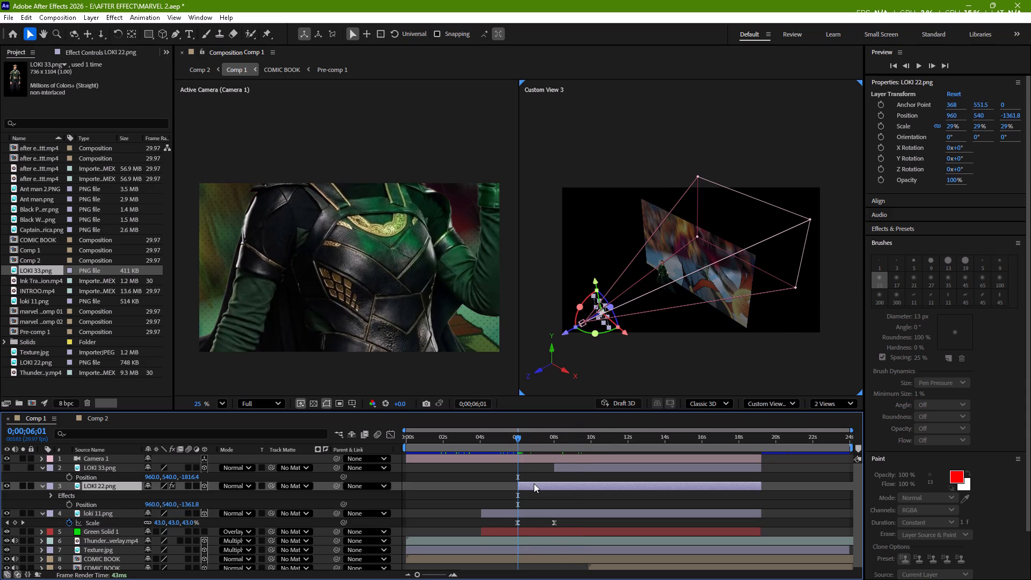
{"action": "key", "text": "p"}
{"action": "key", "text": "p"}
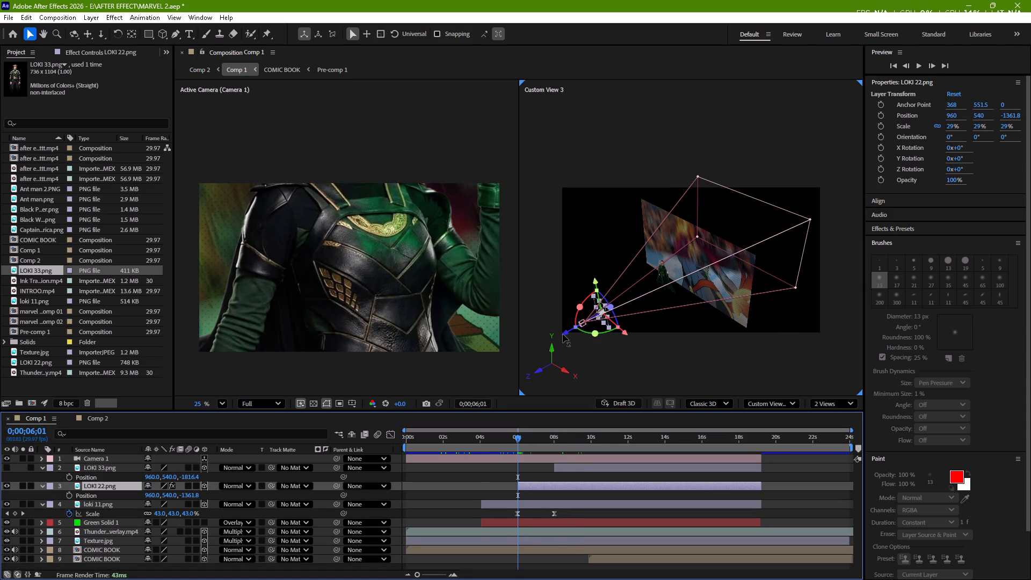
{"action": "left_click_drag", "start_coordinate": [565, 332], "coordinate": [557, 343]}
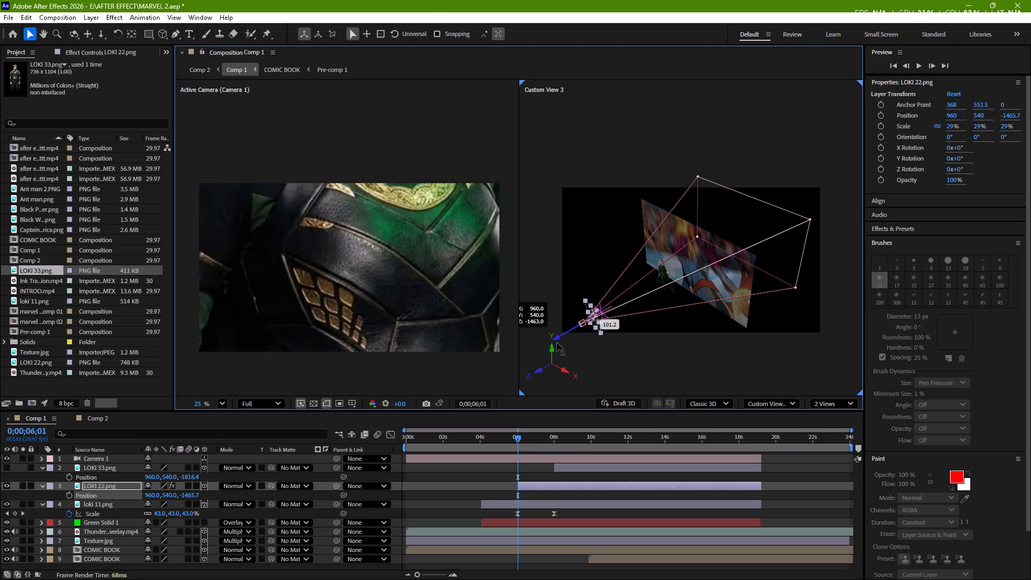
{"action": "left_click_drag", "start_coordinate": [557, 343], "coordinate": [546, 347]}
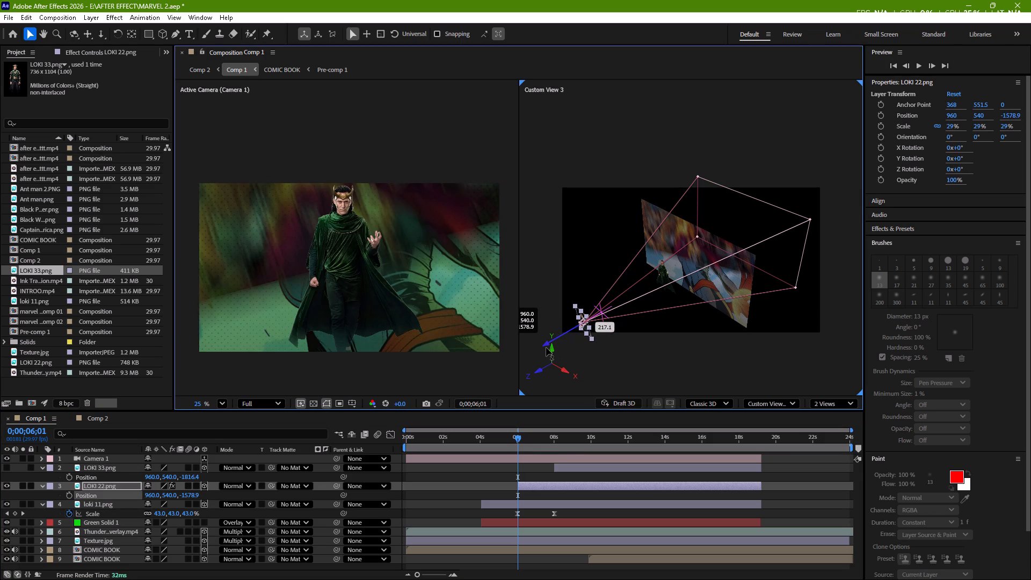
{"action": "left_click_drag", "start_coordinate": [546, 347], "coordinate": [546, 348]}
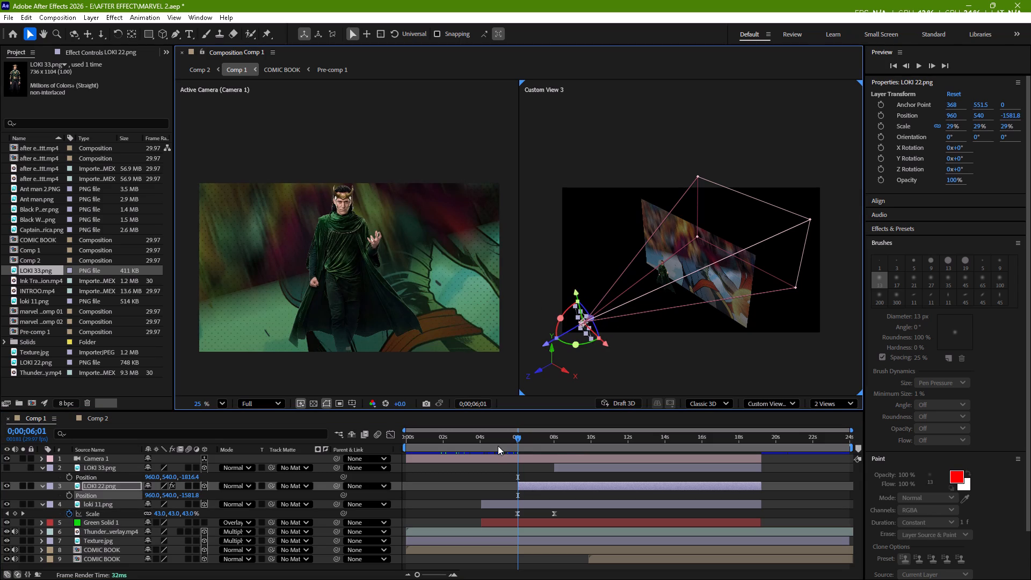
{"action": "left_click", "coordinate": [69, 495]}
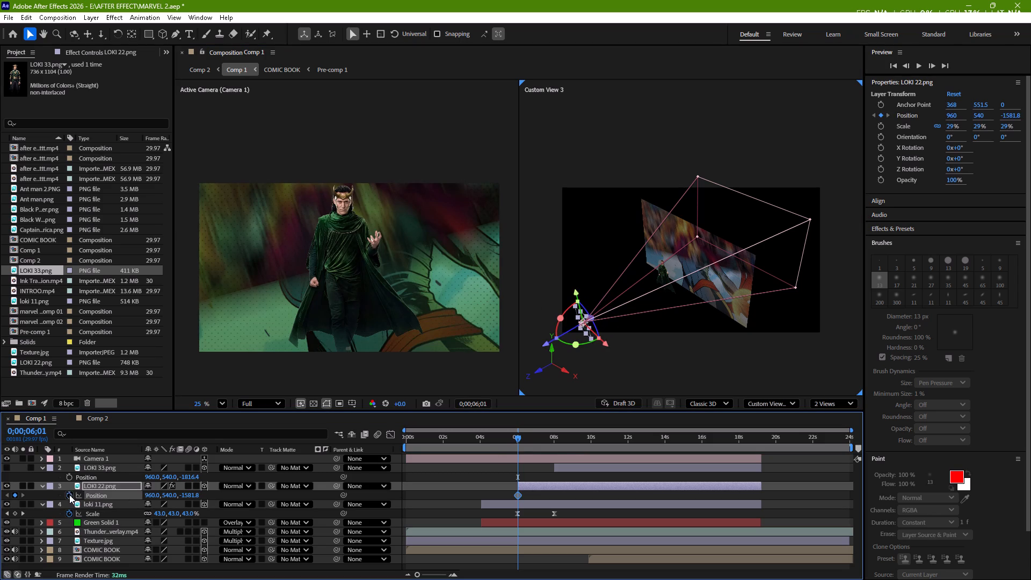
At 0;00;08;00, move LOKI 22 along Z to about -1094, adding a second Position keyframe.
{"action": "left_click_drag", "start_coordinate": [518, 439], "coordinate": [548, 439]}
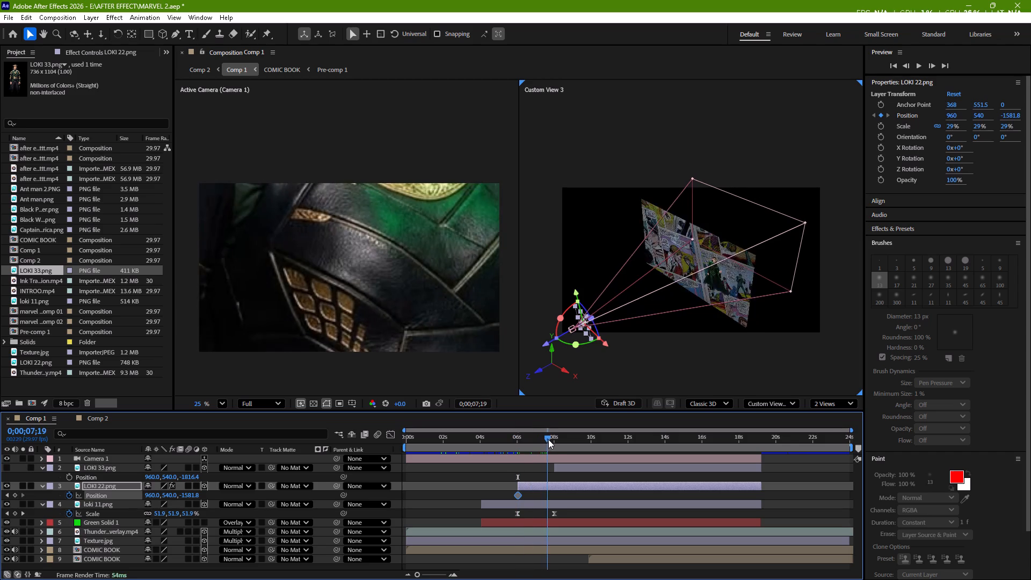
{"action": "left_click_drag", "start_coordinate": [548, 439], "coordinate": [554, 441]}
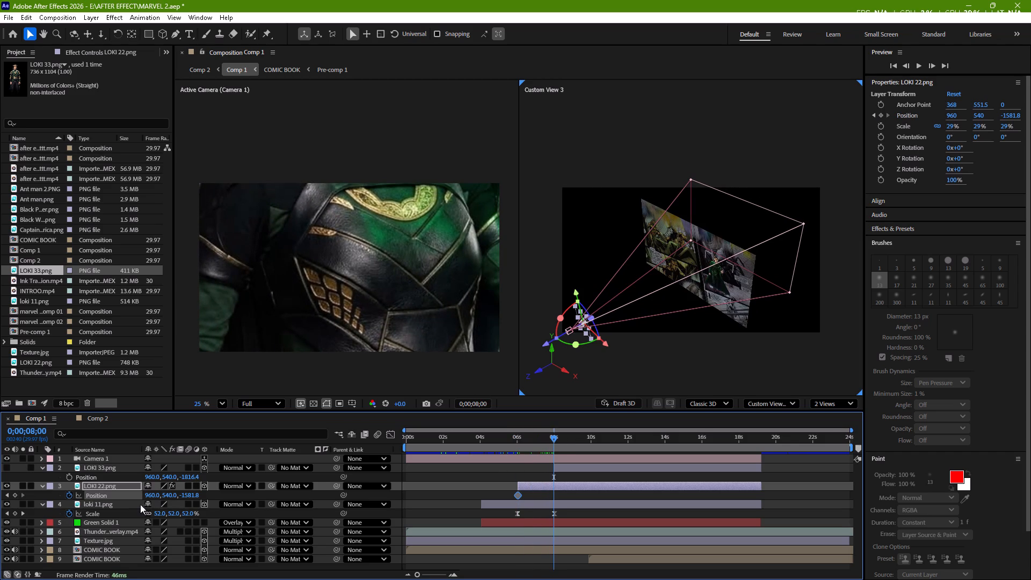
{"action": "left_click_drag", "start_coordinate": [543, 344], "coordinate": [584, 327]}
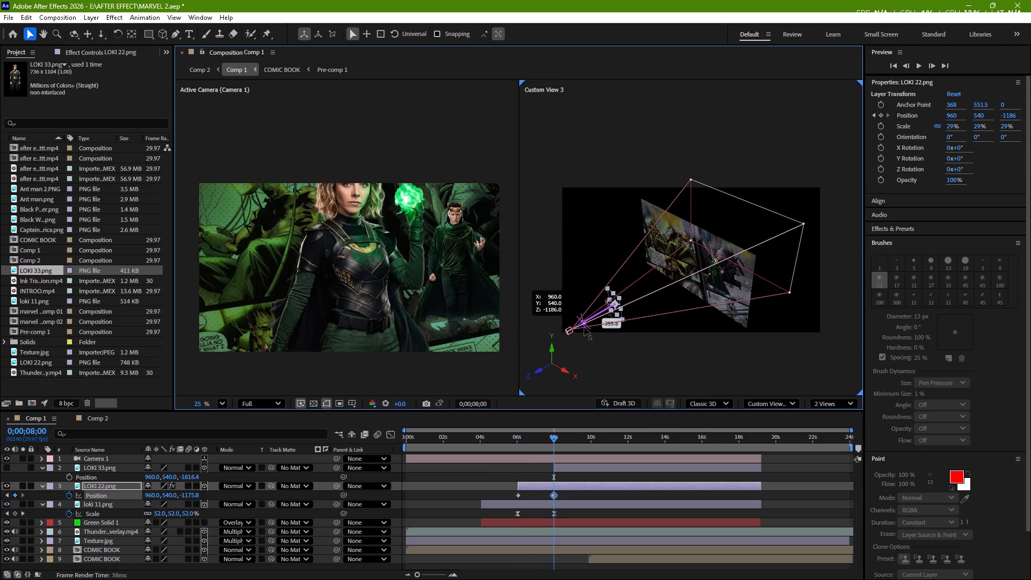
{"action": "left_click_drag", "start_coordinate": [584, 327], "coordinate": [592, 328]}
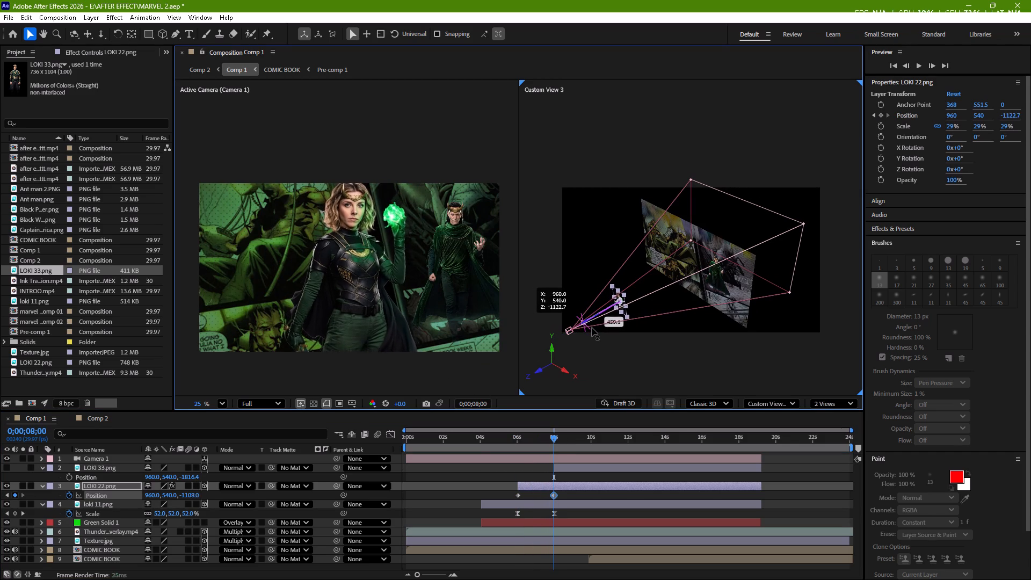
{"action": "left_click_drag", "start_coordinate": [592, 328], "coordinate": [593, 327]}
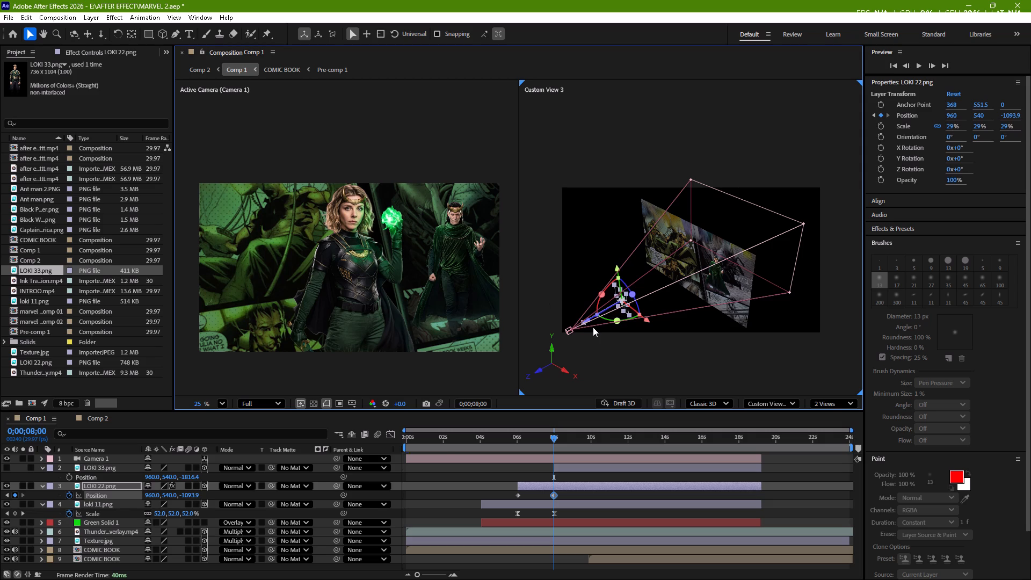
Apply Easy Ease to both LOKI 22 Position keyframes and reshape their speed graph to peak early with a long slow-down.
{"action": "left_click_drag", "start_coordinate": [567, 496], "coordinate": [504, 495]}
{"action": "key", "text": "F9"}
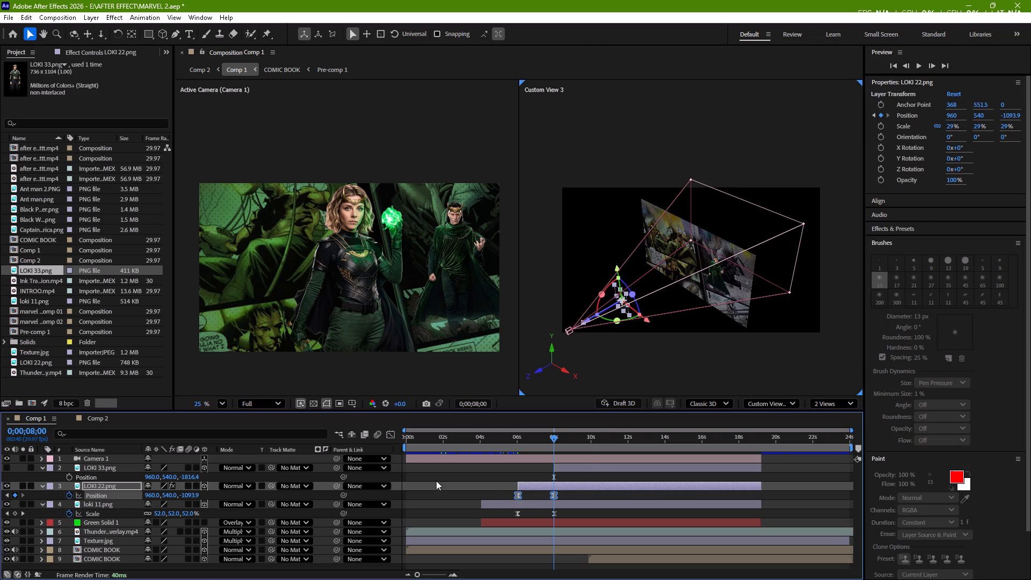
{"action": "left_click", "coordinate": [389, 434]}
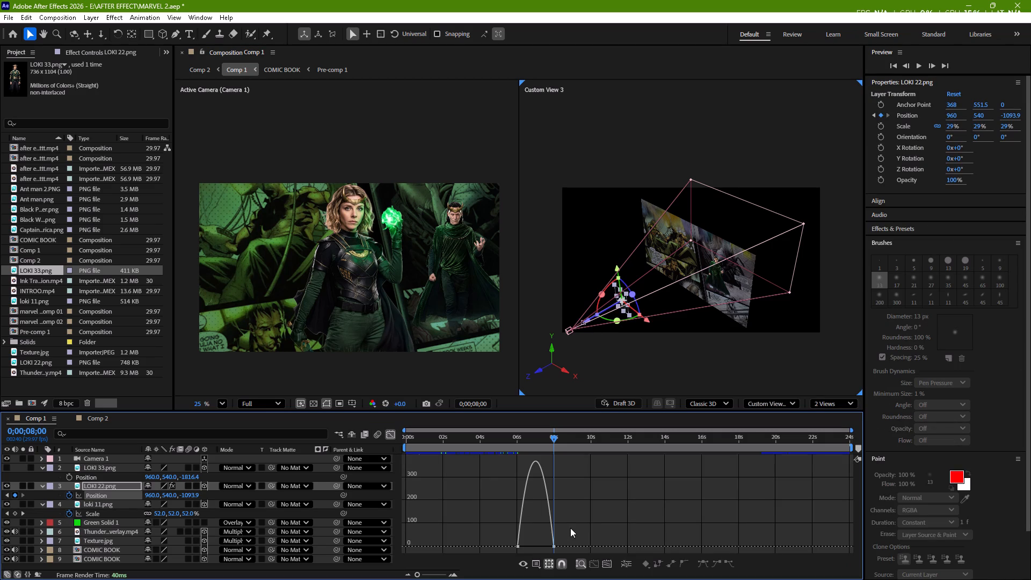
{"action": "left_click_drag", "start_coordinate": [570, 528], "coordinate": [541, 561]}
{"action": "left_click_drag", "start_coordinate": [548, 547], "coordinate": [524, 548]}
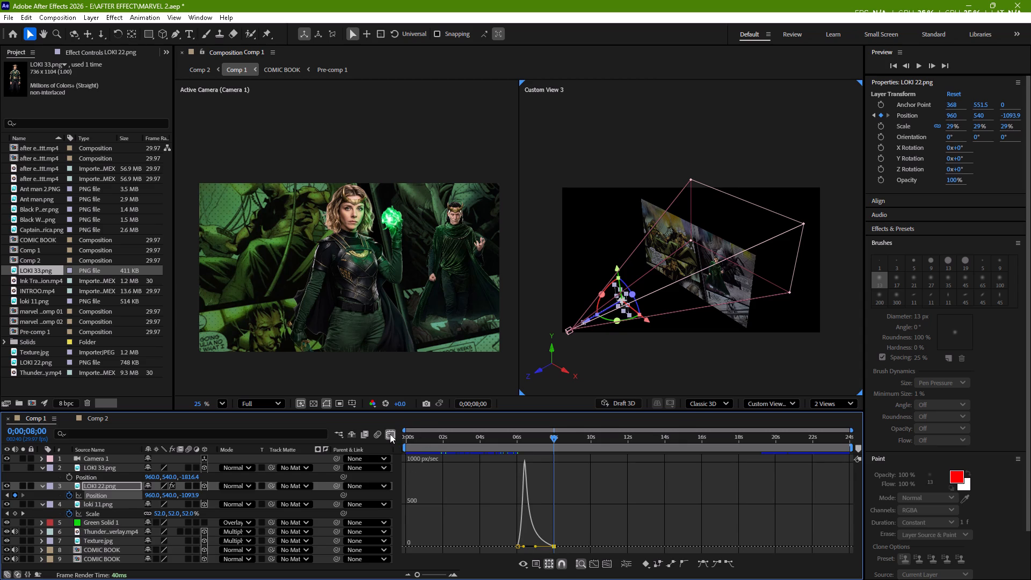
{"action": "left_click", "coordinate": [390, 434]}
At 0;00;10;01, move LOKI 22 back and sideways to about X 627 and Z -598, adding a third Position keyframe.
{"action": "left_click_drag", "start_coordinate": [554, 436], "coordinate": [570, 436]}
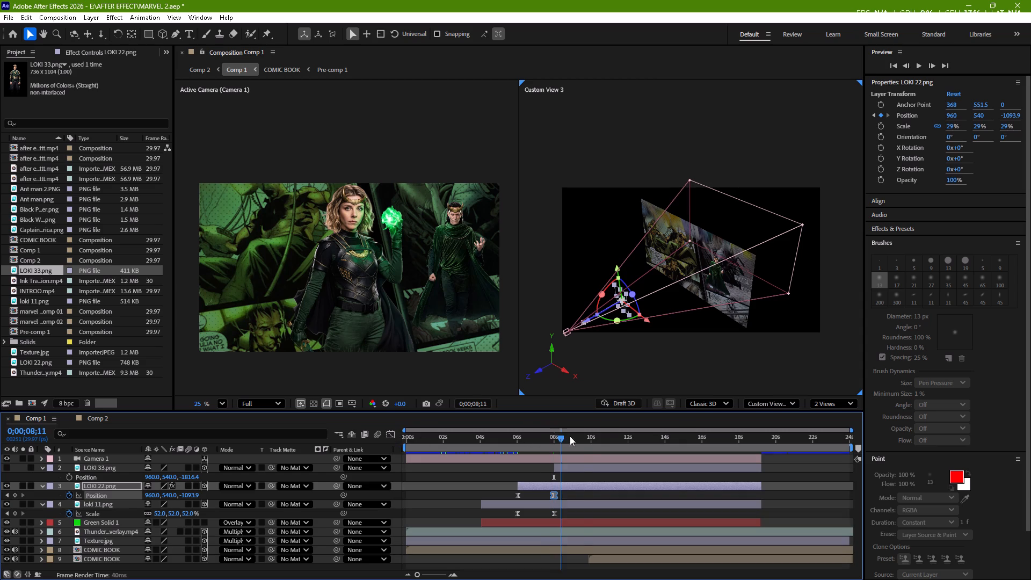
{"action": "left_click_drag", "start_coordinate": [570, 436], "coordinate": [592, 439]}
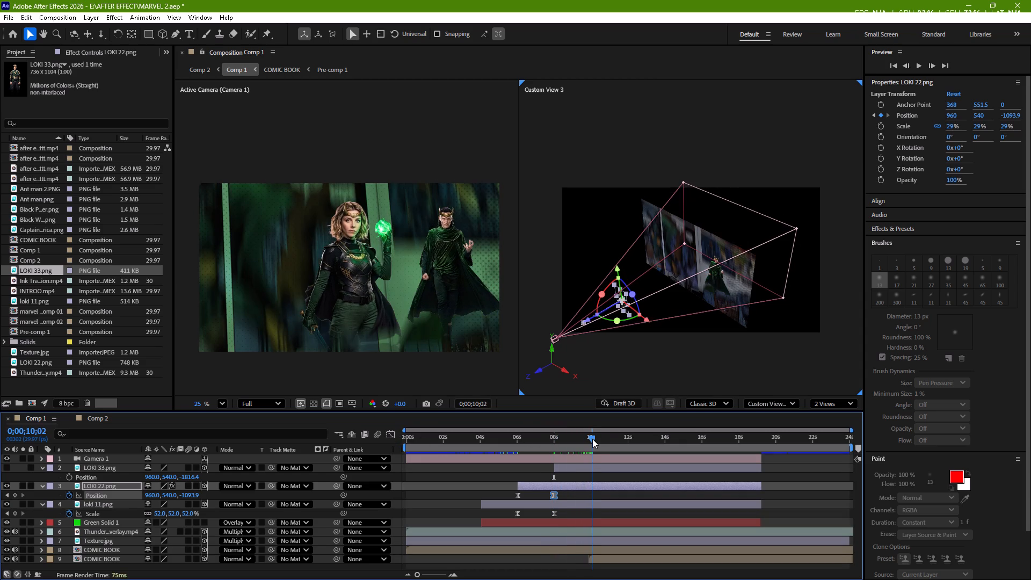
{"action": "left_click_drag", "start_coordinate": [592, 439], "coordinate": [592, 439]}
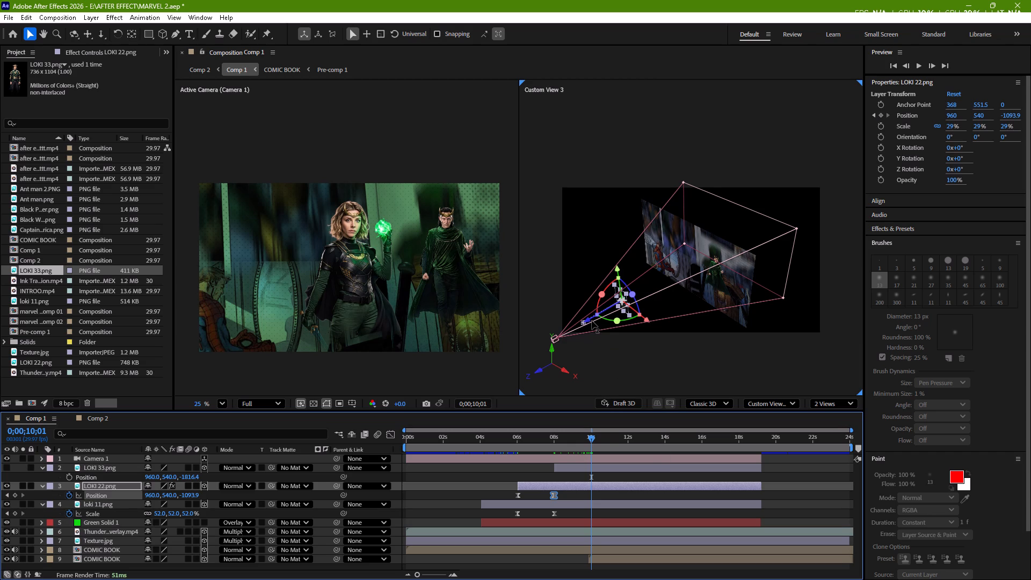
{"action": "left_click_drag", "start_coordinate": [588, 320], "coordinate": [606, 314]}
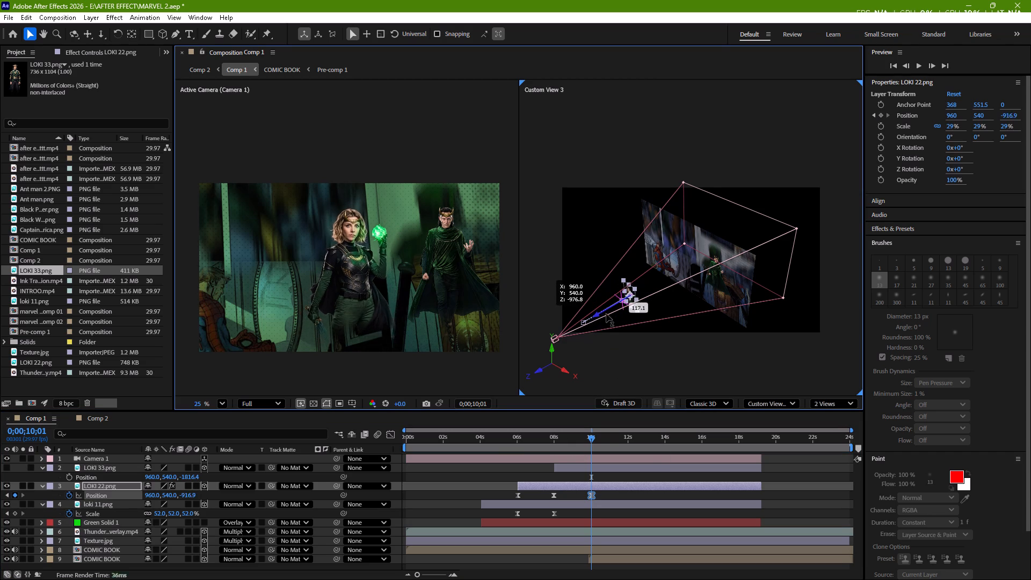
{"action": "left_click_drag", "start_coordinate": [606, 314], "coordinate": [604, 316]}
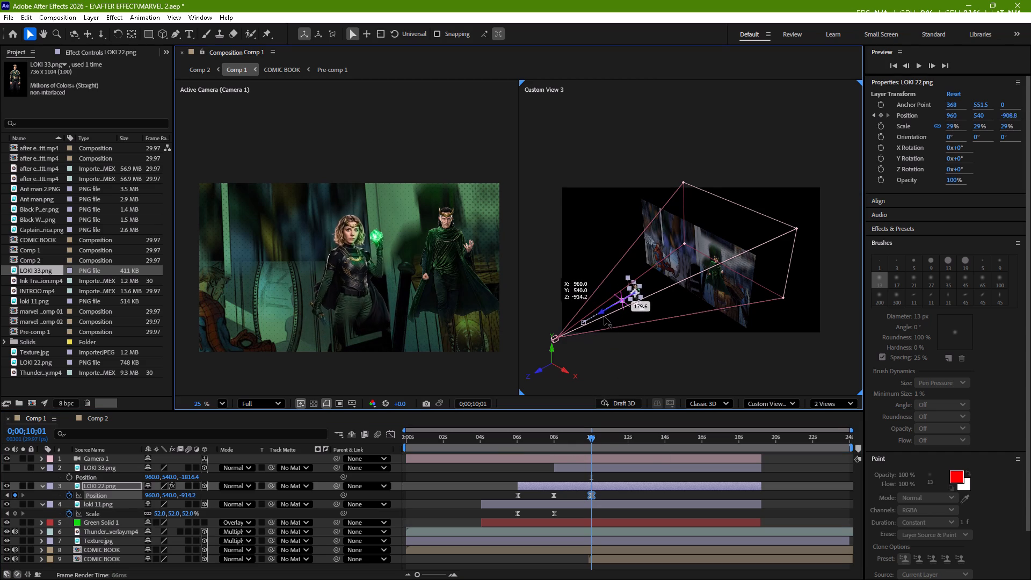
{"action": "left_click_drag", "start_coordinate": [604, 316], "coordinate": [615, 311]}
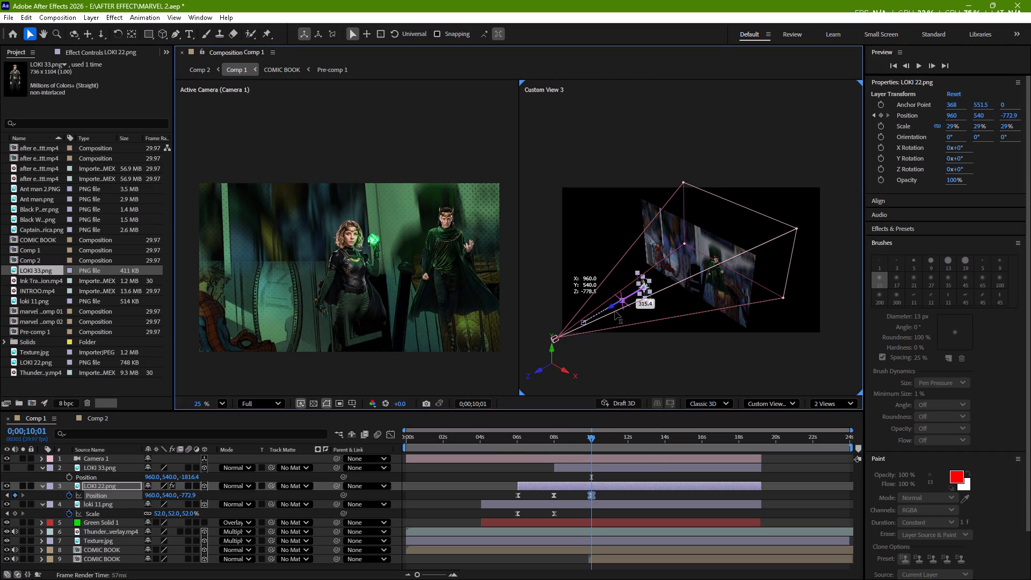
{"action": "left_click_drag", "start_coordinate": [615, 311], "coordinate": [618, 311]}
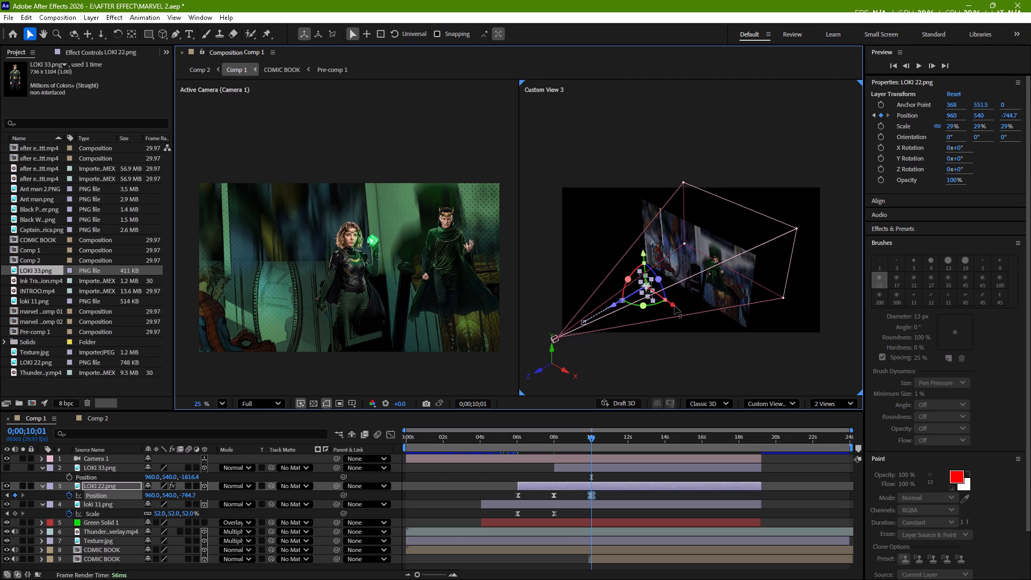
{"action": "left_click_drag", "start_coordinate": [674, 306], "coordinate": [653, 300]}
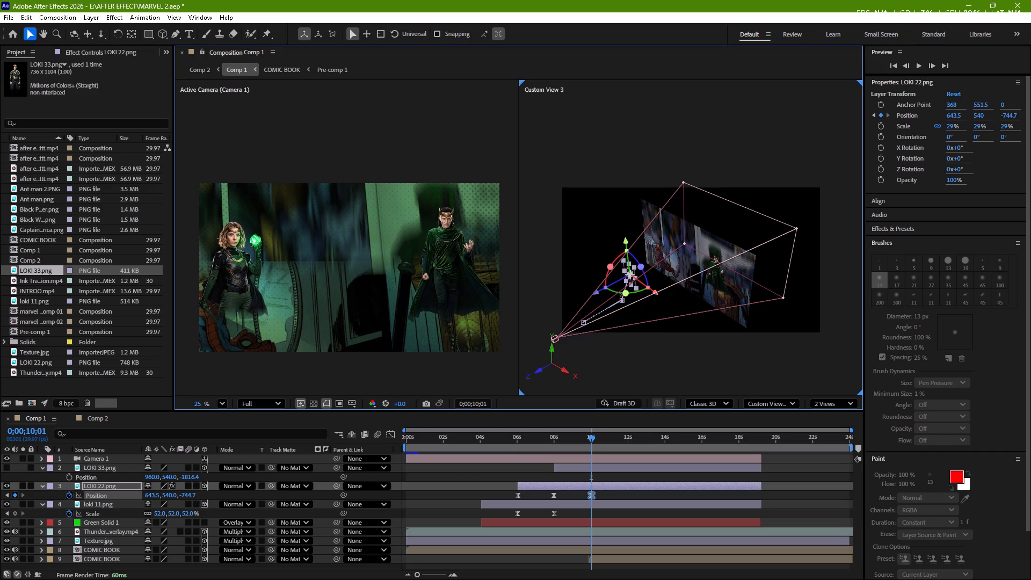
{"action": "left_click_drag", "start_coordinate": [598, 292], "coordinate": [607, 288]}
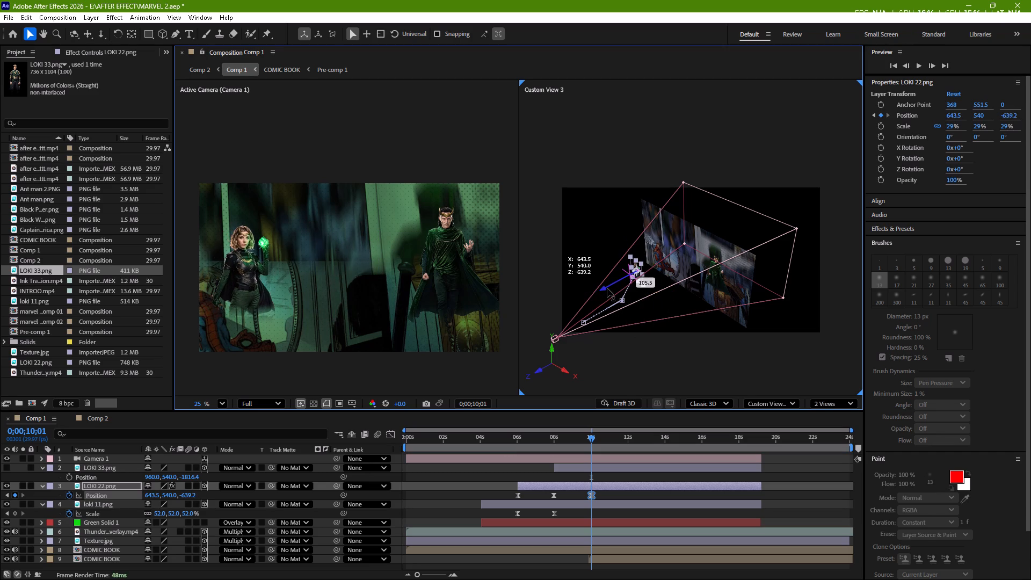
{"action": "left_click_drag", "start_coordinate": [607, 288], "coordinate": [611, 288]}
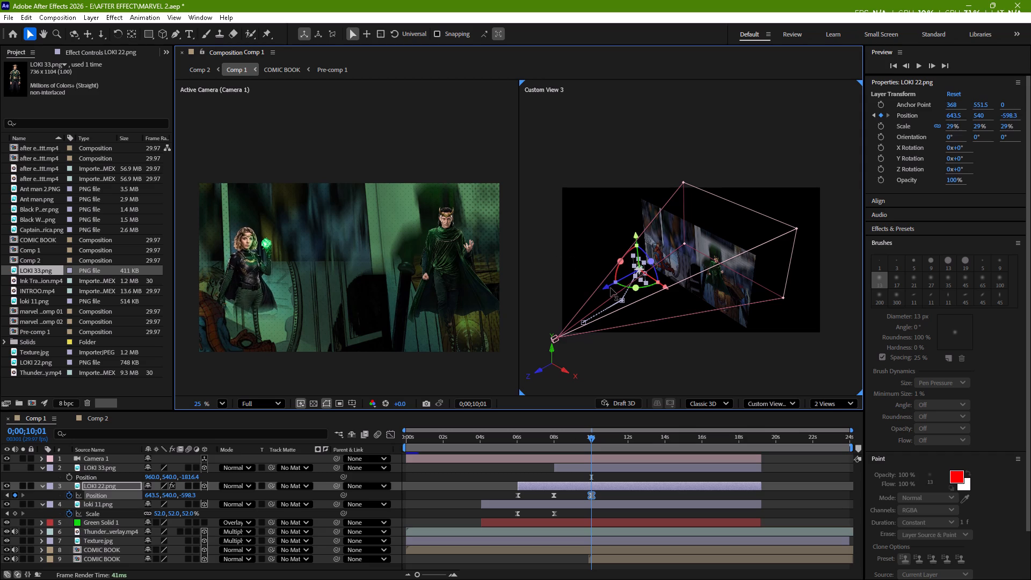
{"action": "left_click", "coordinate": [666, 288]}
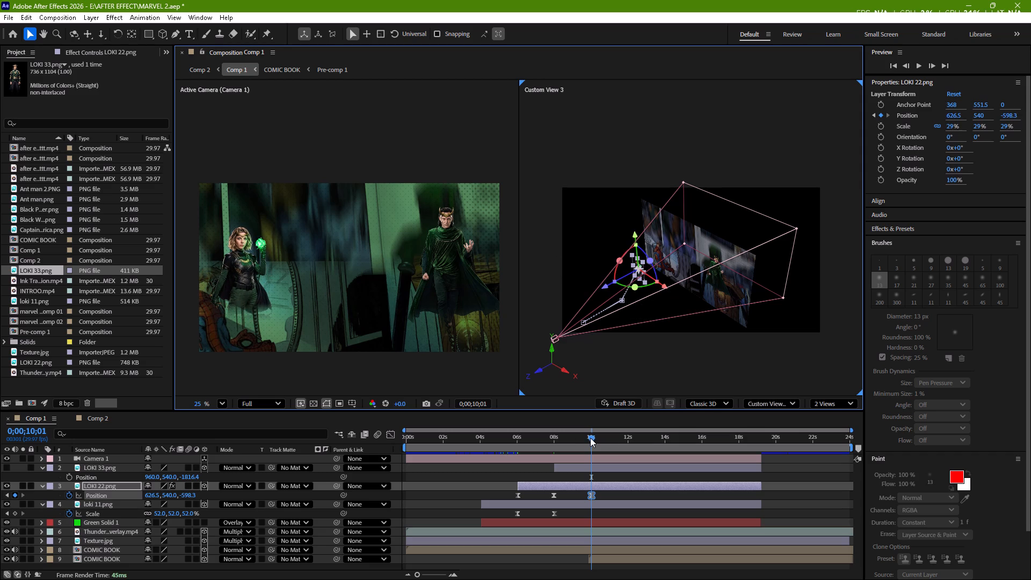
At 0;00;08;00, add a first Scale keyframe to LOKI 22, keeping its scale at 29%.
{"action": "left_click_drag", "start_coordinate": [590, 438], "coordinate": [553, 451]}
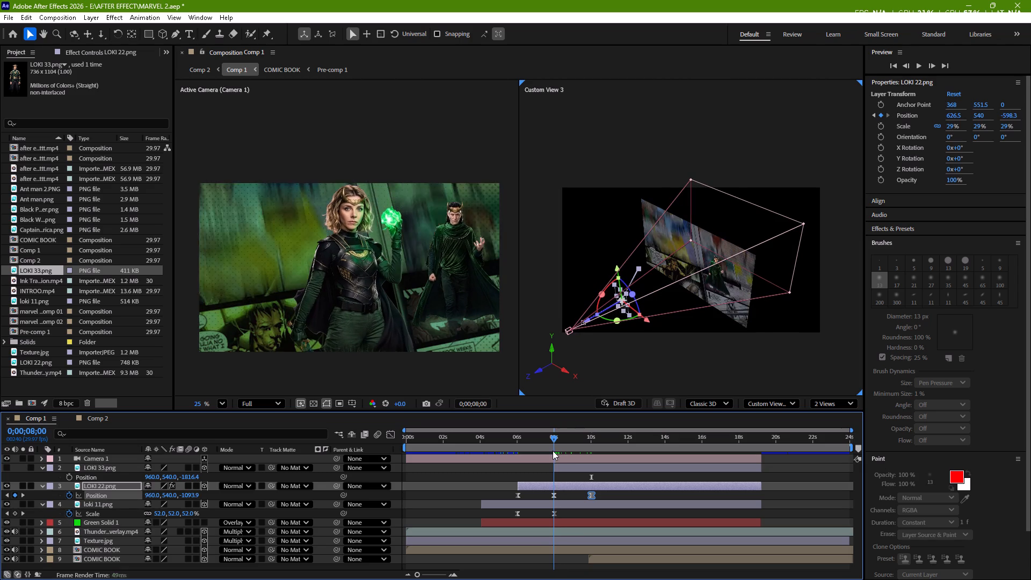
{"action": "left_click_drag", "start_coordinate": [553, 451], "coordinate": [553, 451]}
{"action": "left_click", "coordinate": [566, 485]}
{"action": "key", "text": "s"}
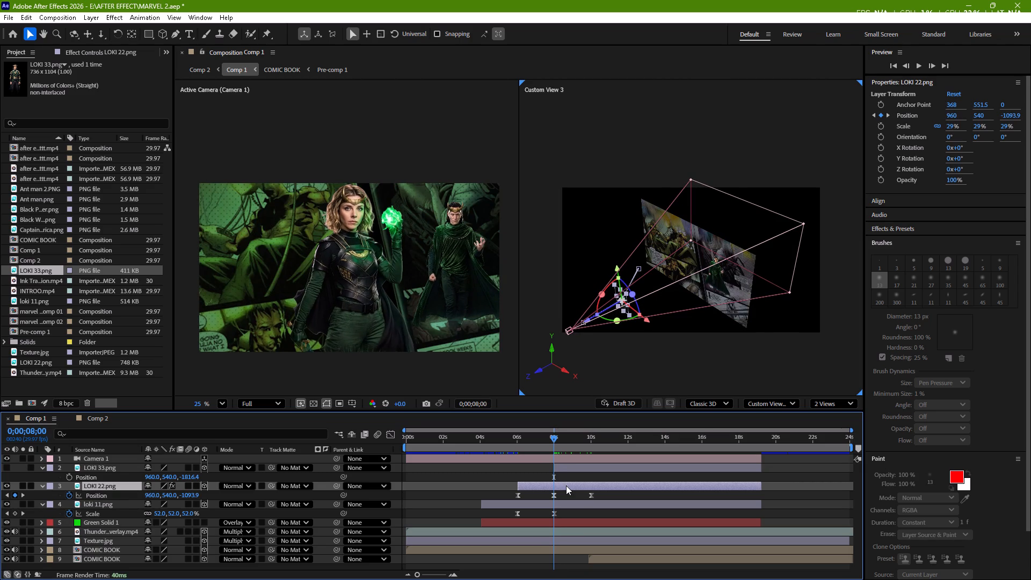
{"action": "left_click", "coordinate": [68, 496]}
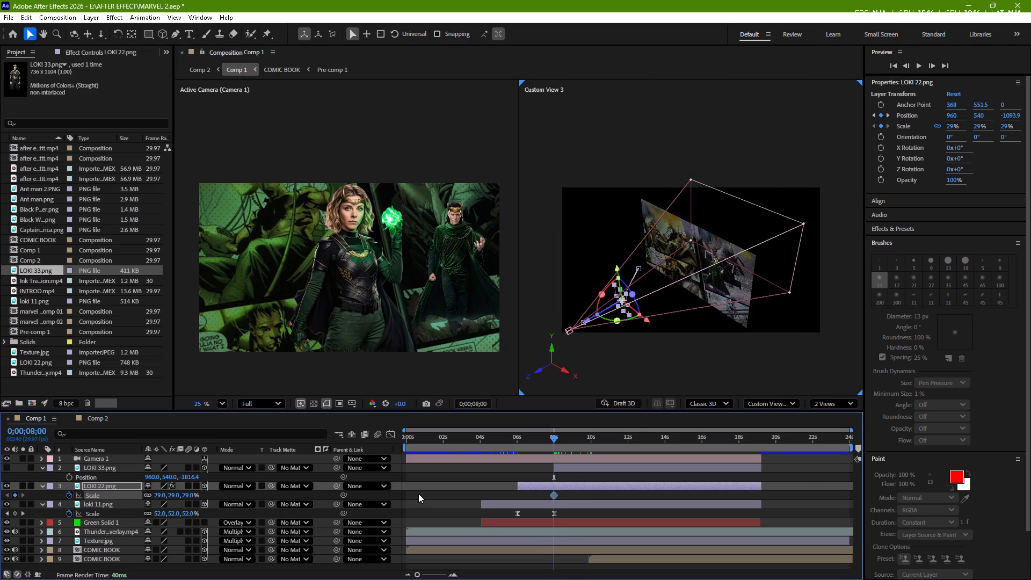
At 0;00;10;00, scale LOKI 22 up to 36%, adding a second Scale keyframe.
{"action": "left_click_drag", "start_coordinate": [554, 437], "coordinate": [583, 438]}
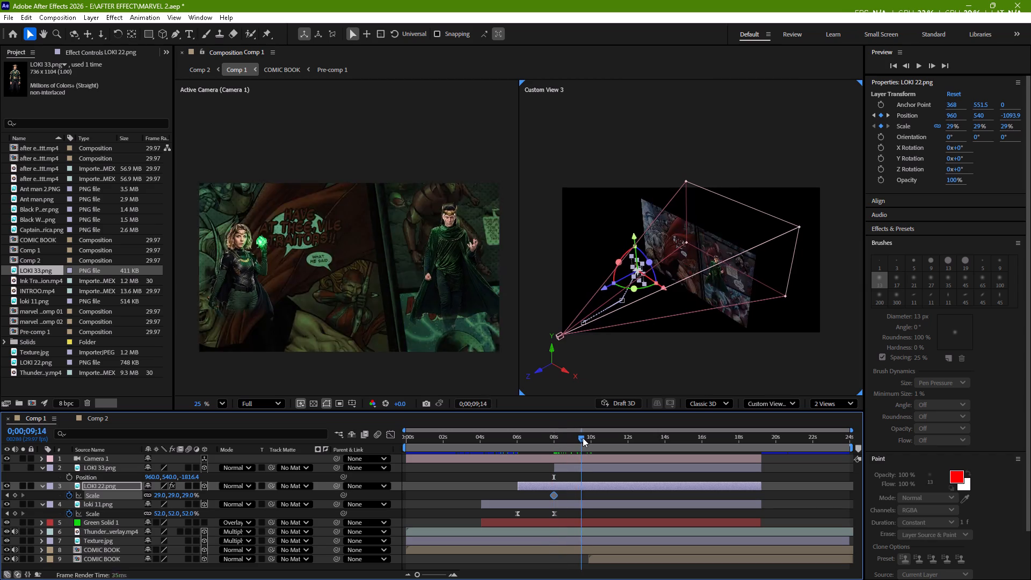
{"action": "left_click_drag", "start_coordinate": [583, 438], "coordinate": [591, 438]}
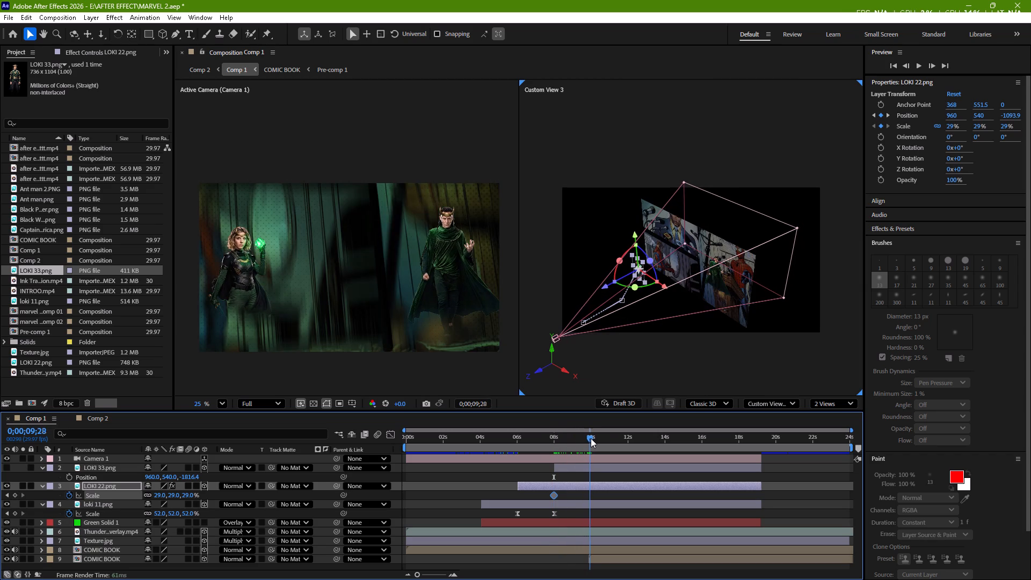
{"action": "left_click_drag", "start_coordinate": [591, 438], "coordinate": [591, 439]}
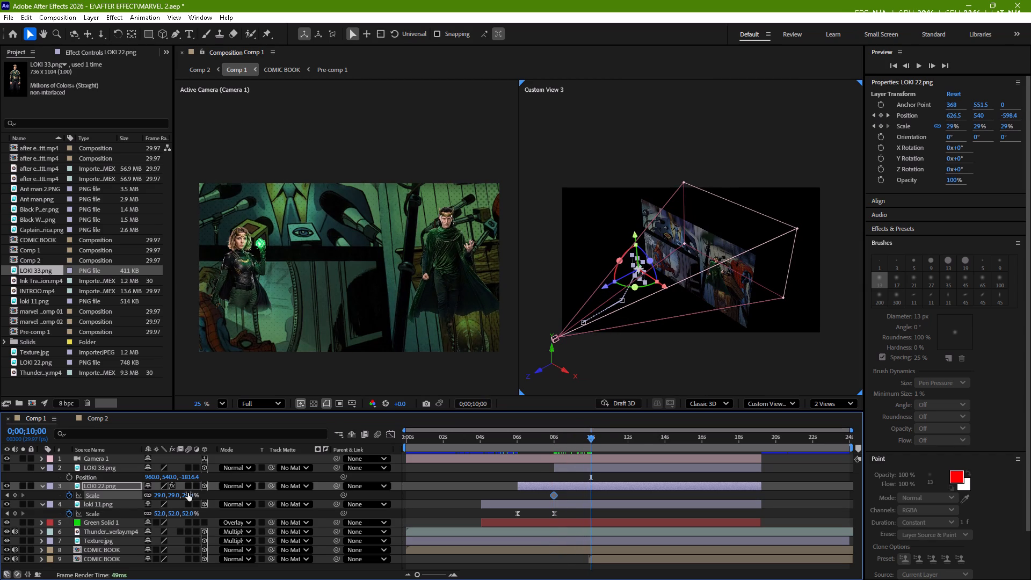
{"action": "left_click_drag", "start_coordinate": [188, 493], "coordinate": [197, 494]}
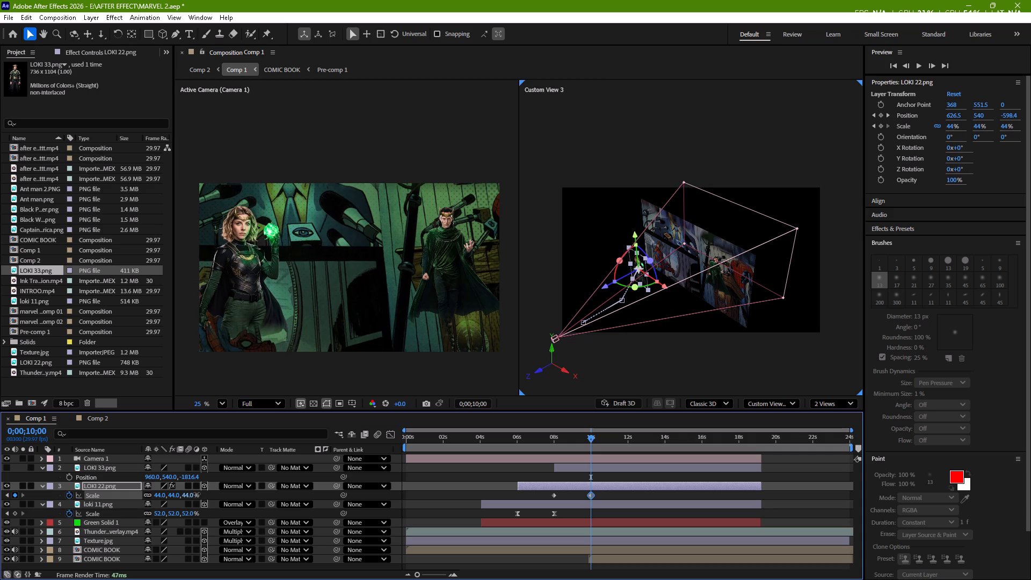
{"action": "left_click_drag", "start_coordinate": [197, 494], "coordinate": [194, 495]}
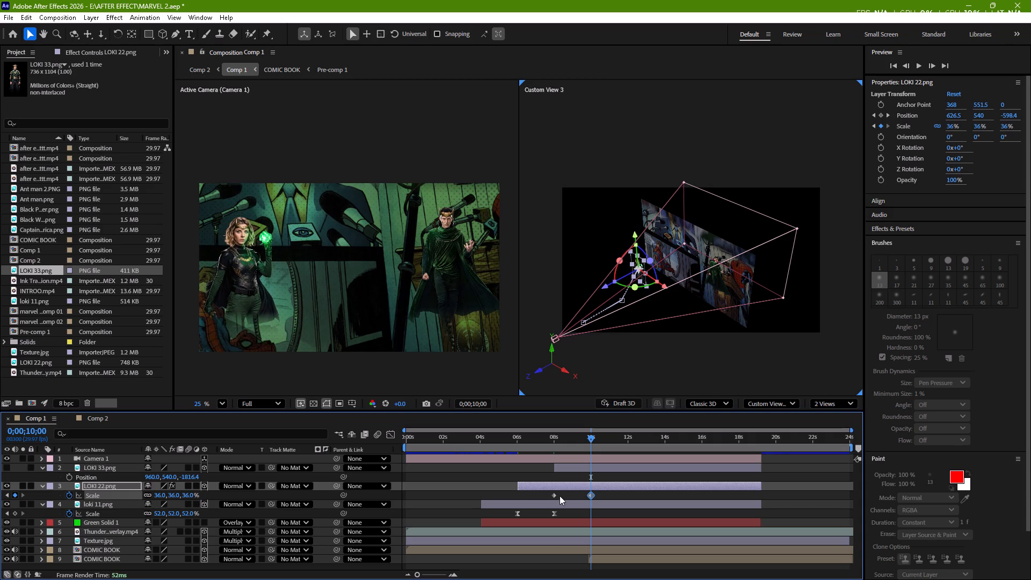
At LOKI 22's Position keyframe at 0;00;10;01, shift the character sideways along X to about 609.
{"action": "left_click", "coordinate": [577, 486]}
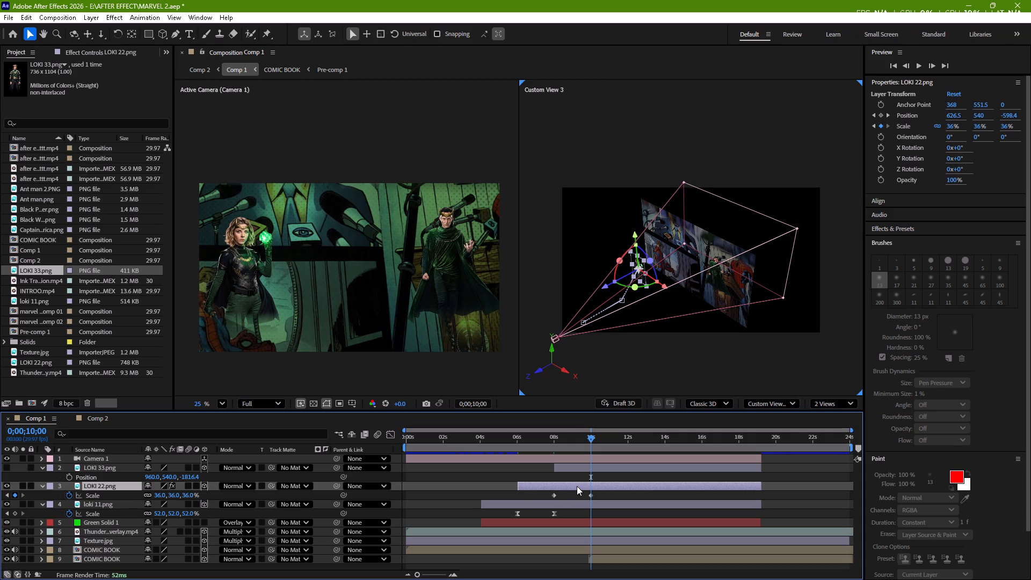
{"action": "key", "text": "p"}
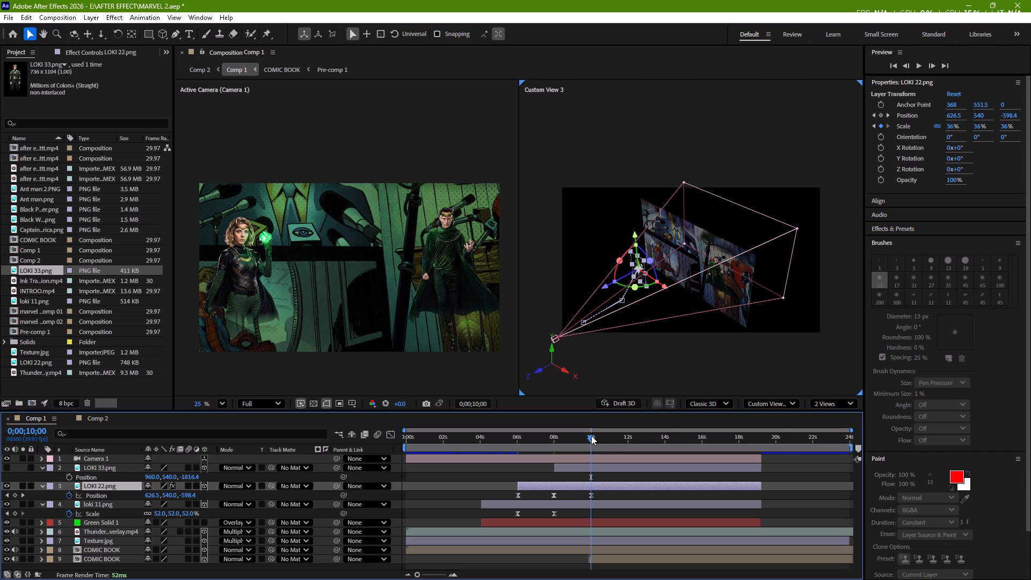
{"action": "left_click", "coordinate": [591, 436]}
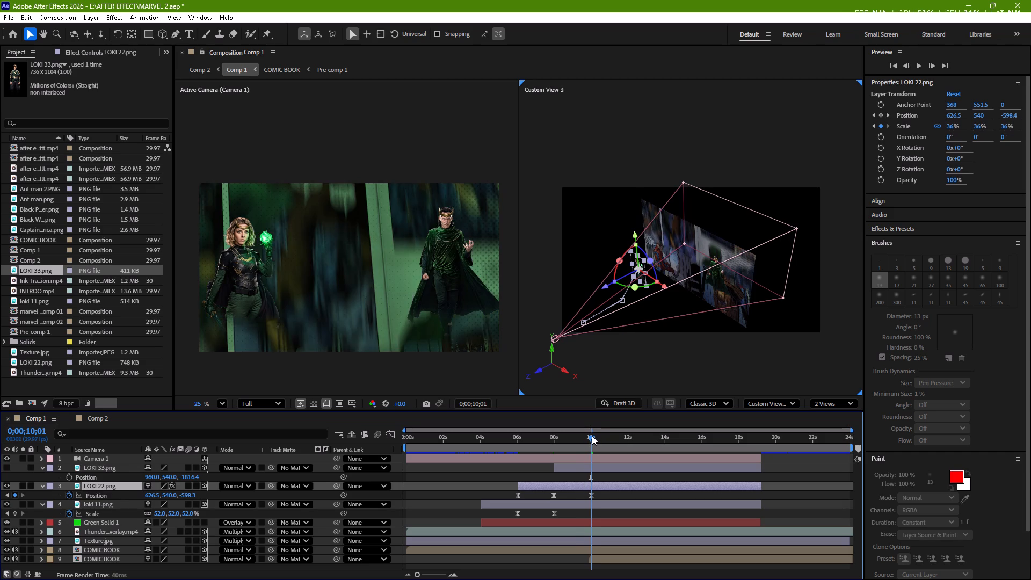
{"action": "left_click", "coordinate": [593, 494]}
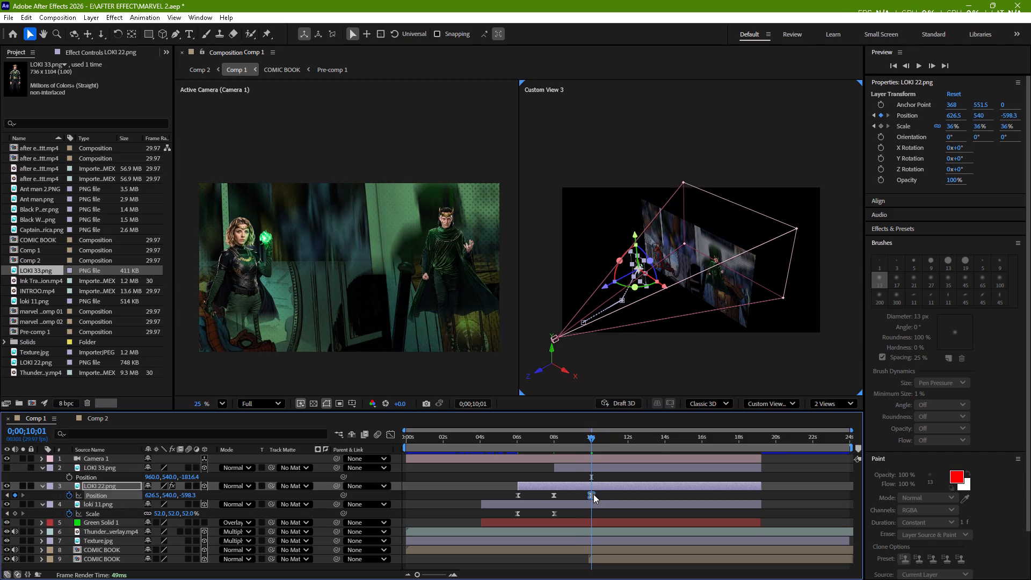
{"action": "left_click", "coordinate": [665, 287]}
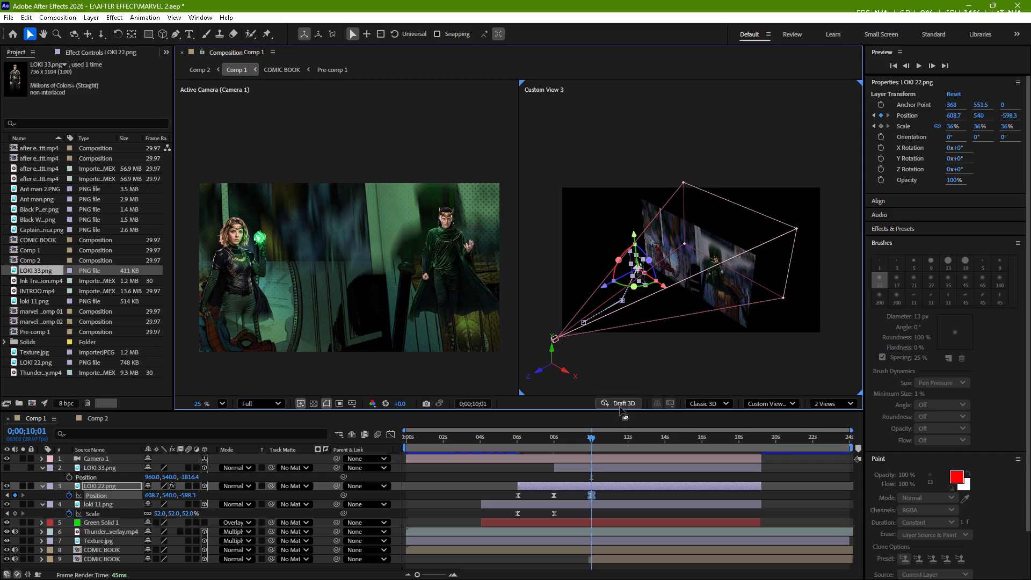
Apply Easy Ease to both LOKI 22 Scale keyframes, reshape their speed graph to peak early with a long slow-down, and preview the motion.
{"action": "key", "text": "s"}
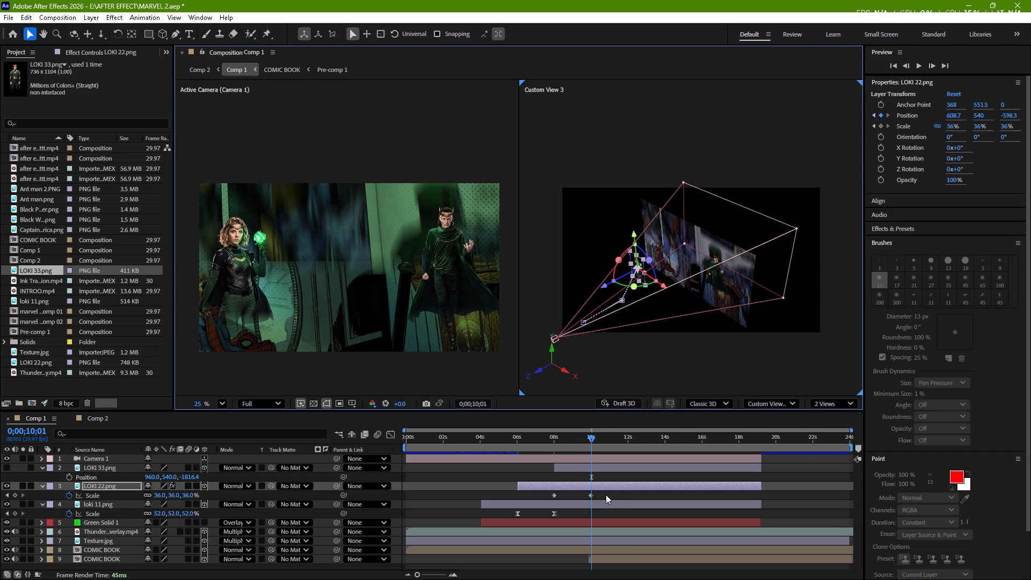
{"action": "left_click_drag", "start_coordinate": [606, 495], "coordinate": [542, 499]}
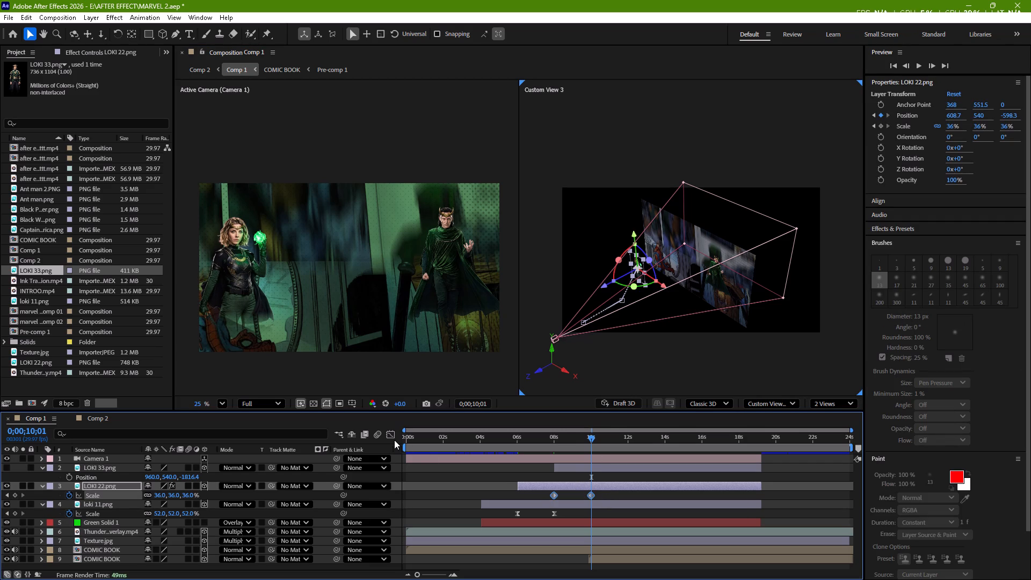
{"action": "key", "text": "F9"}
{"action": "left_click", "coordinate": [391, 436]}
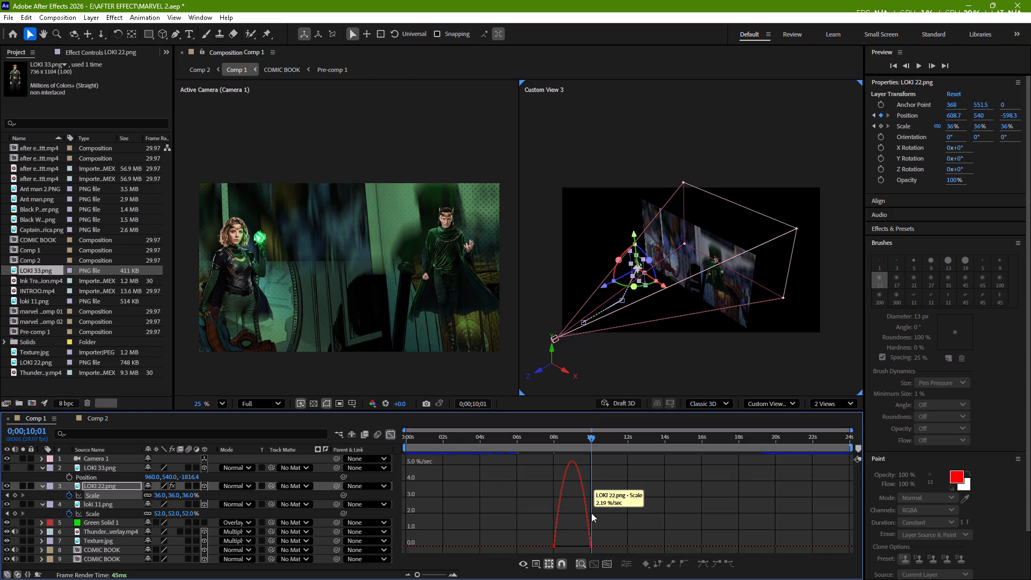
{"action": "left_click_drag", "start_coordinate": [606, 534], "coordinate": [580, 561]}
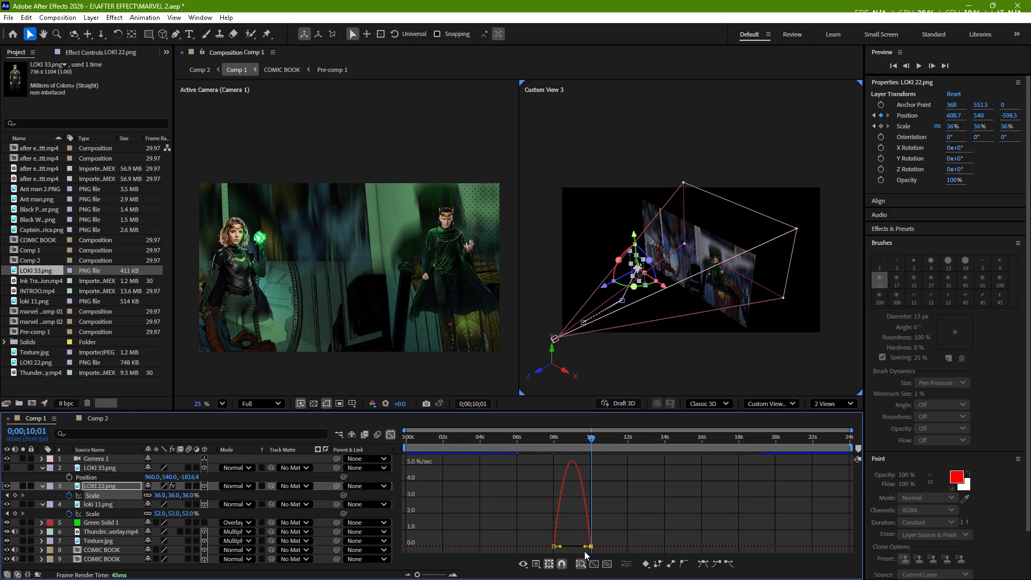
{"action": "left_click_drag", "start_coordinate": [584, 547], "coordinate": [554, 550]}
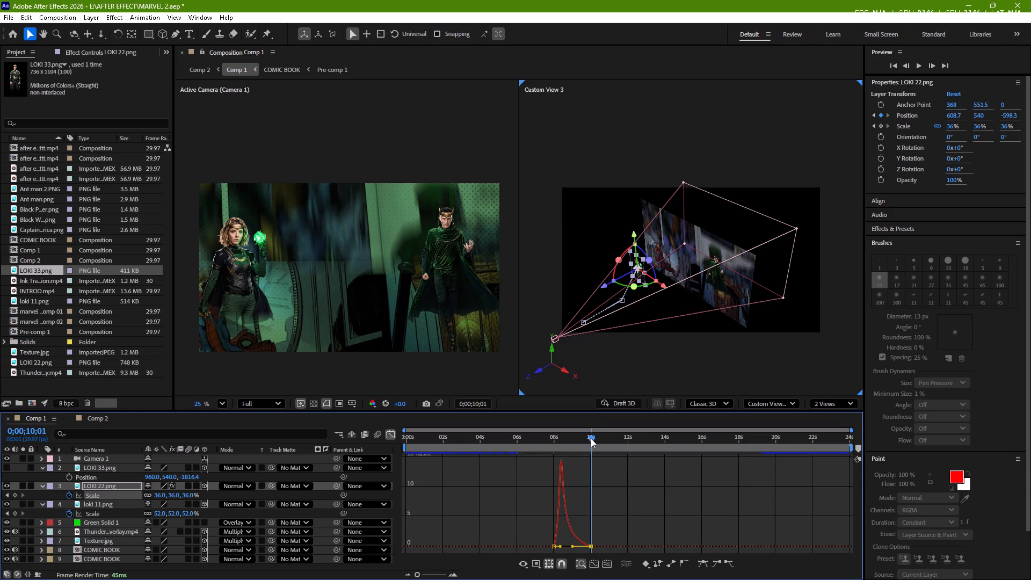
{"action": "left_click_drag", "start_coordinate": [591, 438], "coordinate": [545, 455]}
{"action": "left_click", "coordinate": [387, 435]}
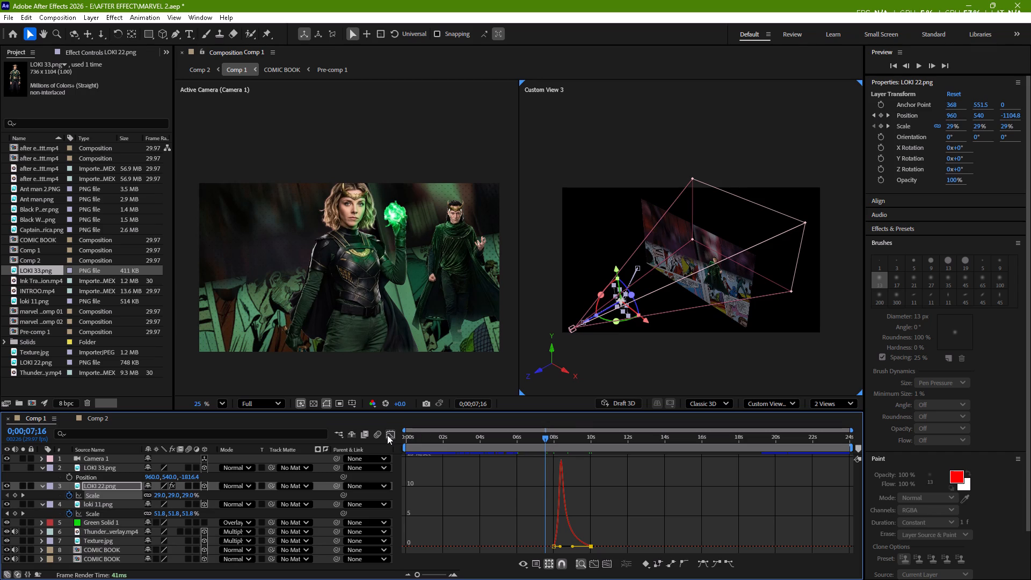
{"action": "key", "text": "space"}
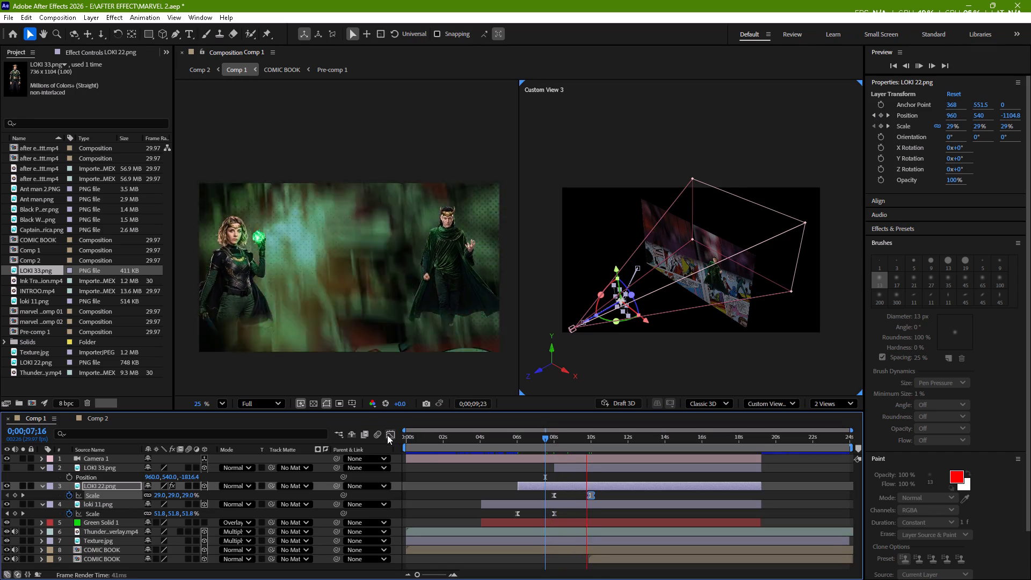
{"action": "key", "text": "space"}
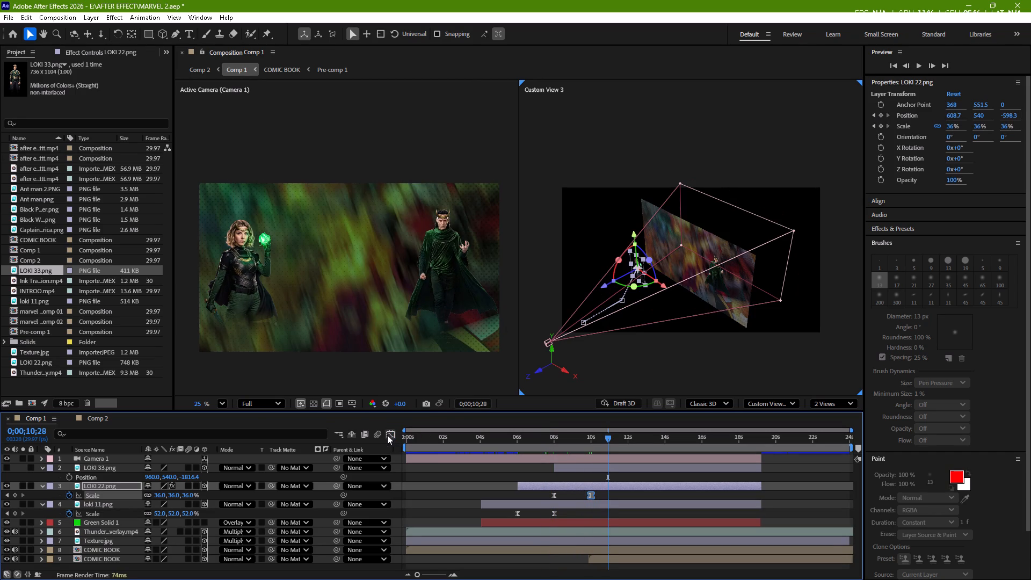
Go to 0;00;08;01 and turn on the visibility of the LOKI 33 layer.
{"action": "left_click", "coordinate": [567, 467]}
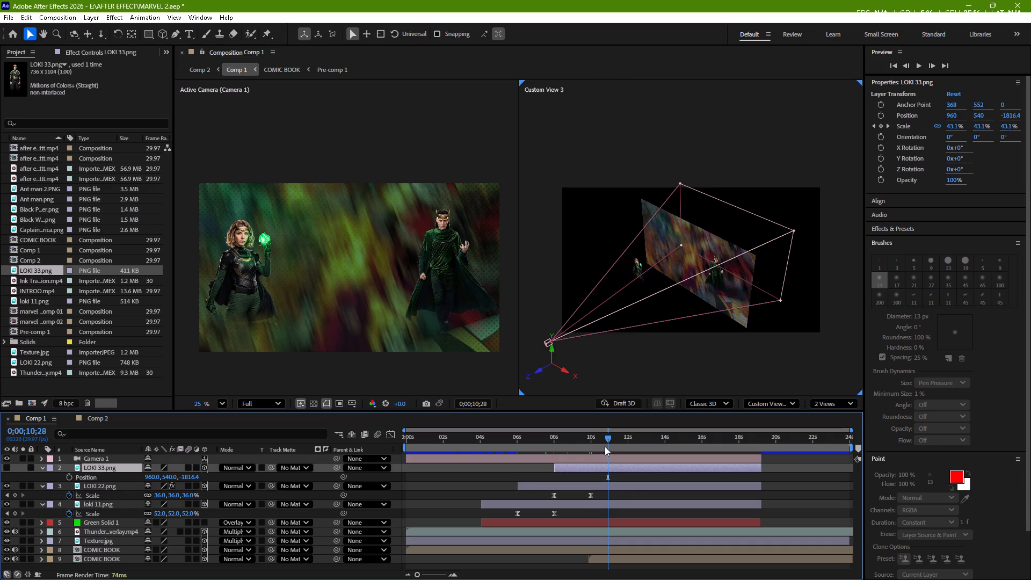
{"action": "left_click_drag", "start_coordinate": [607, 438], "coordinate": [567, 450]}
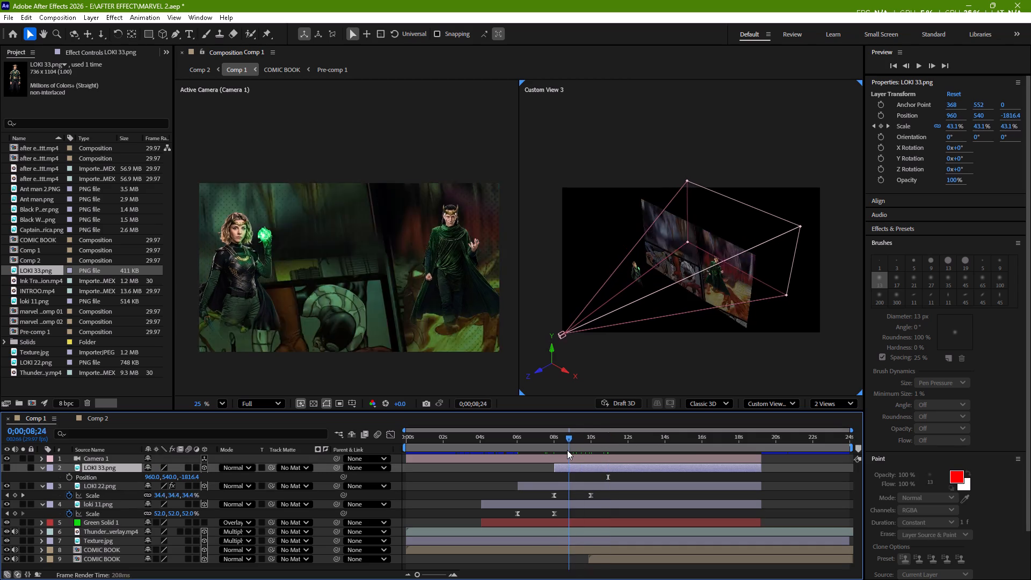
{"action": "left_click_drag", "start_coordinate": [567, 450], "coordinate": [554, 456]}
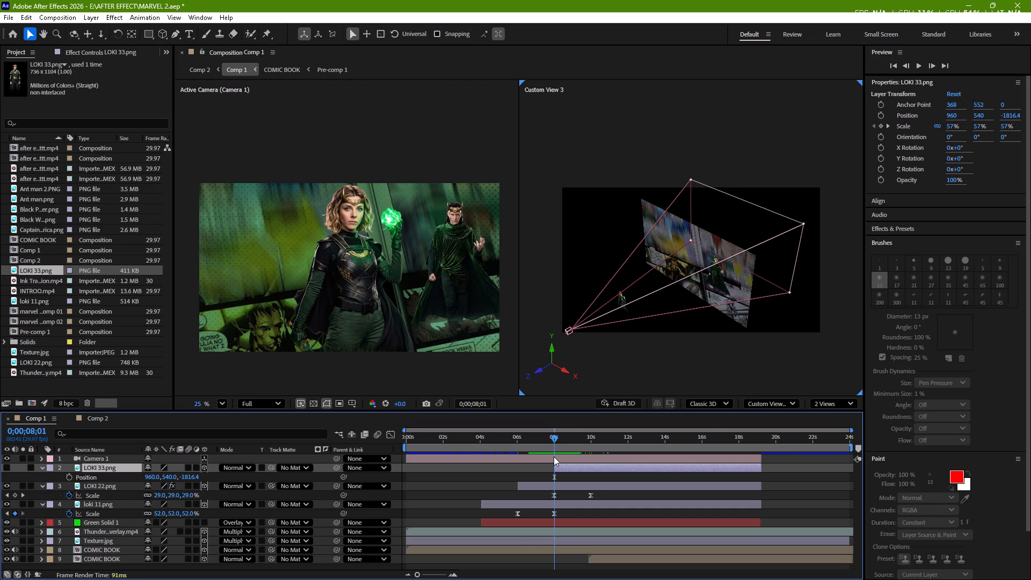
{"action": "scroll", "coordinate": [75, 455], "scroll_direction": "left", "scroll_amount": 1}
{"action": "left_click", "coordinate": [5, 466]}
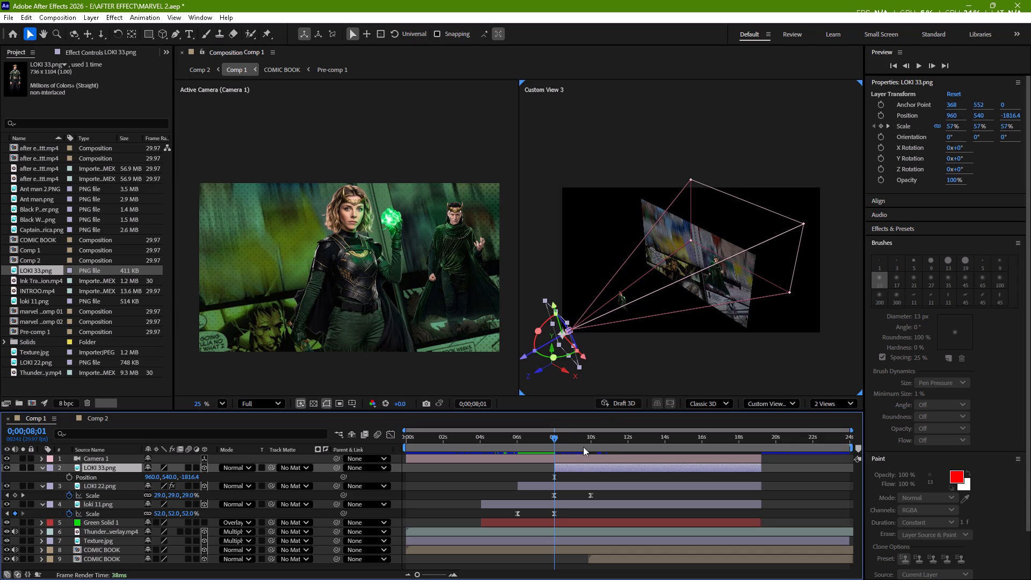
Move LOKI 33 along Z to about -1732 at 0;00;08;01 and add its first Position keyframe.
{"action": "left_click", "coordinate": [576, 466]}
{"action": "left_click_drag", "start_coordinate": [526, 357], "coordinate": [541, 351]}
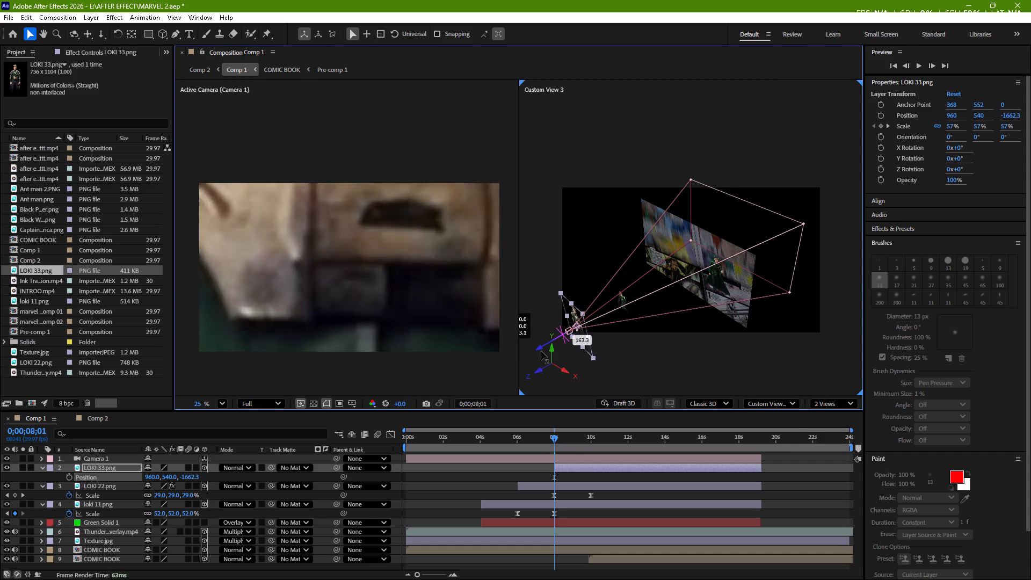
{"action": "left_click_drag", "start_coordinate": [541, 351], "coordinate": [538, 358]}
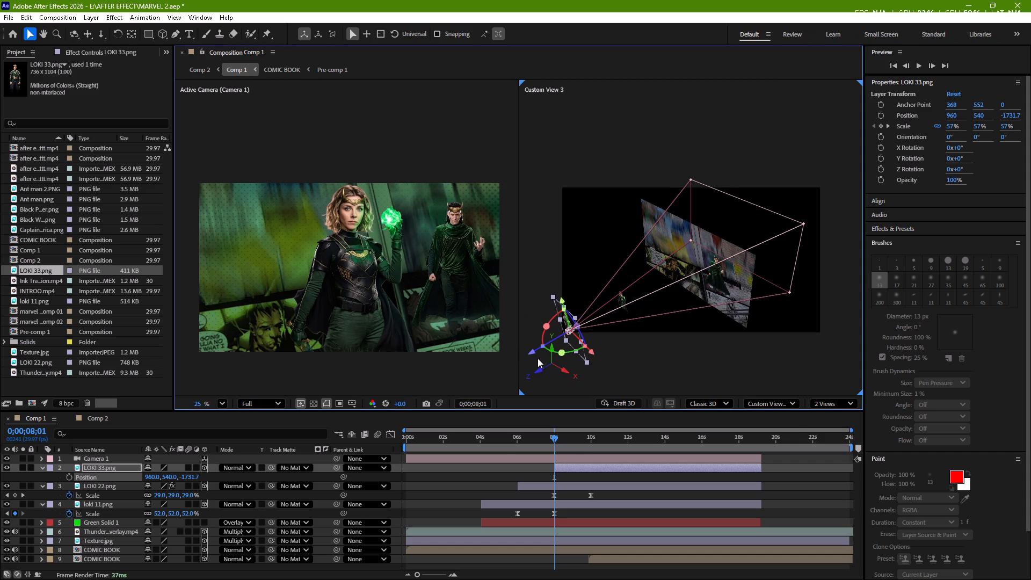
{"action": "left_click", "coordinate": [68, 477]}
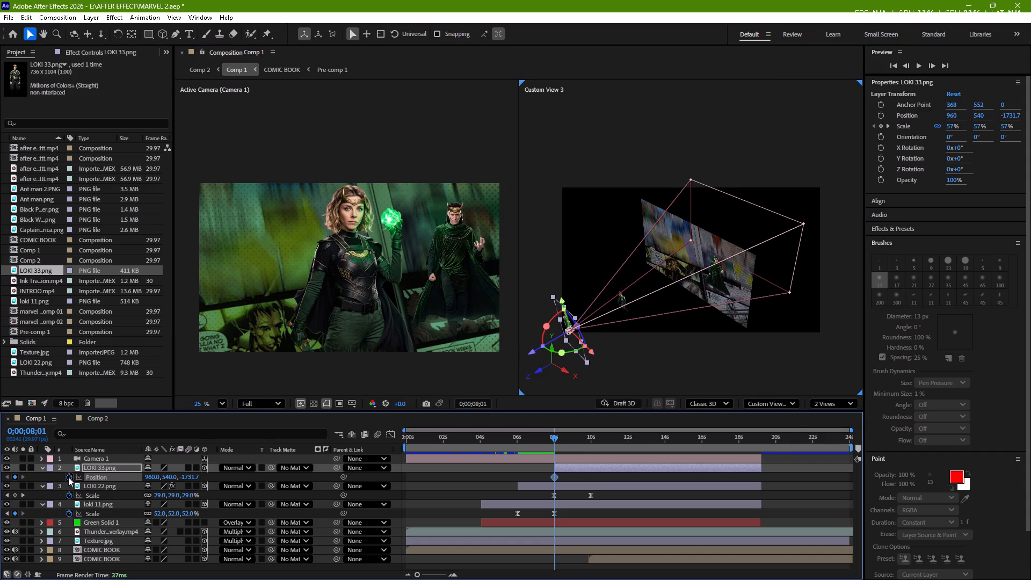
At 0;00;10;01, keyframe LOKI 33's position by moving it along Z to about -697 and along Y to about 571.
{"action": "left_click_drag", "start_coordinate": [555, 440], "coordinate": [579, 443]}
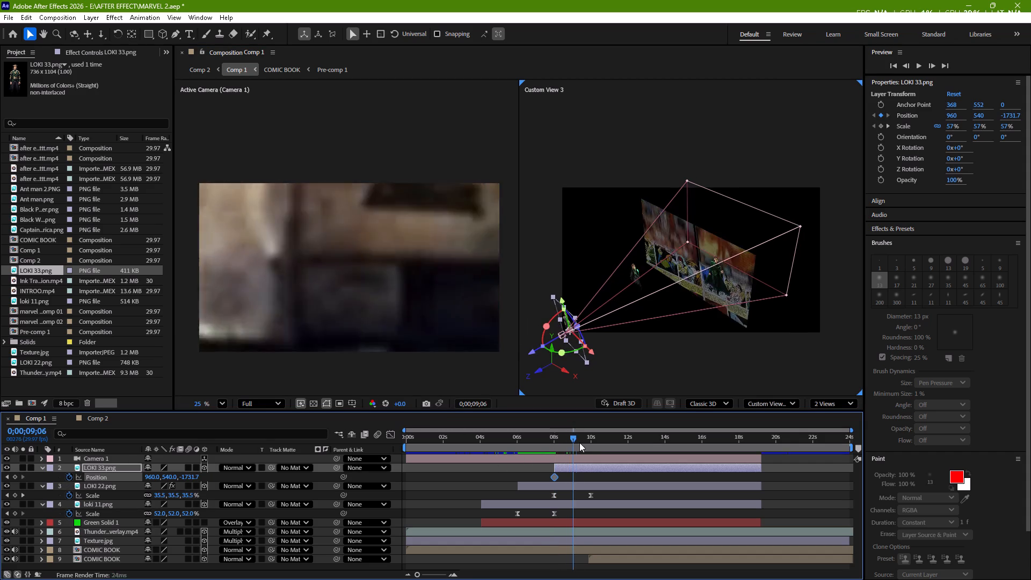
{"action": "left_click_drag", "start_coordinate": [579, 443], "coordinate": [590, 444]}
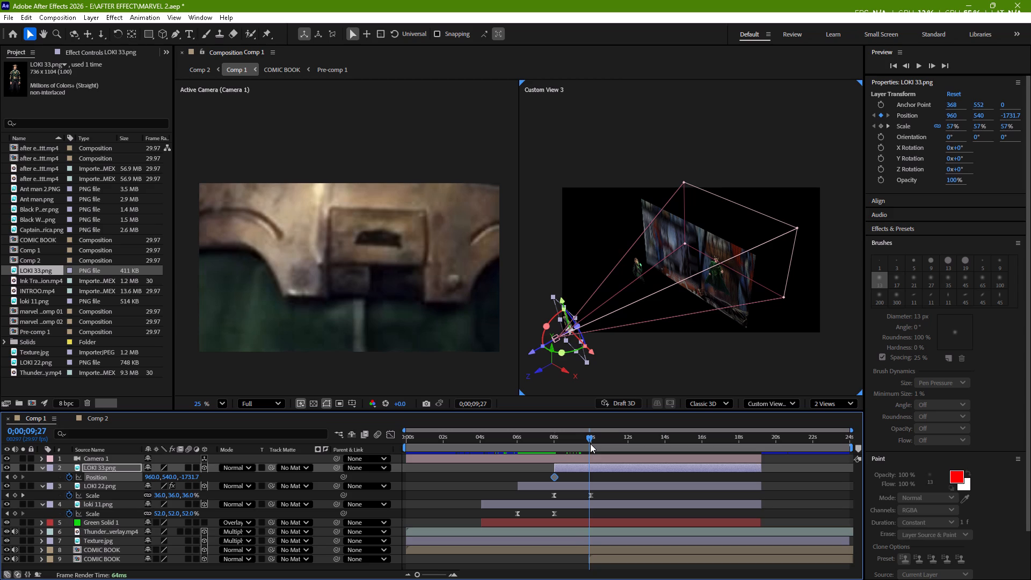
{"action": "left_click_drag", "start_coordinate": [590, 444], "coordinate": [592, 445]}
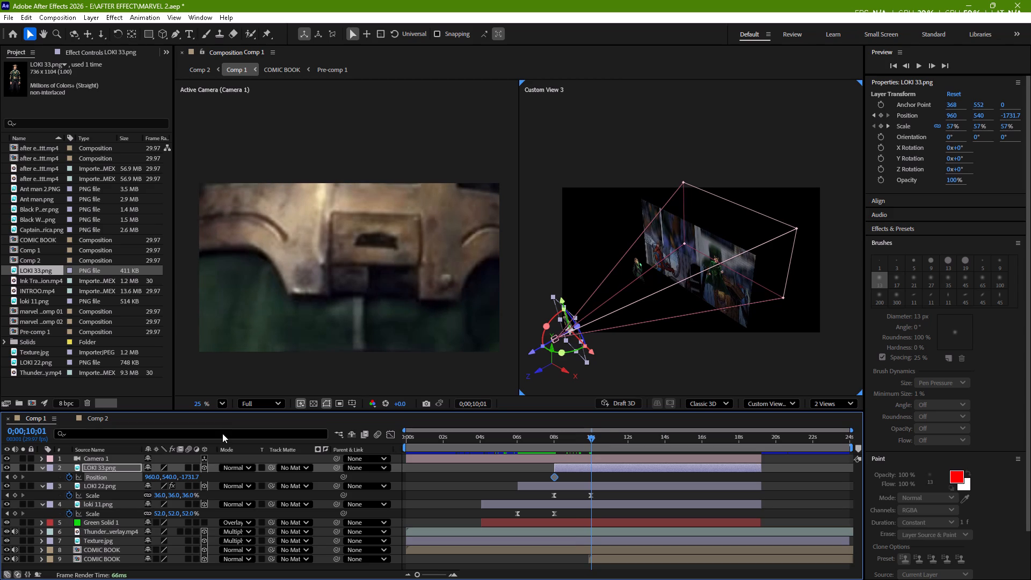
{"action": "left_click_drag", "start_coordinate": [533, 352], "coordinate": [535, 352]}
{"action": "left_click_drag", "start_coordinate": [535, 352], "coordinate": [611, 337]}
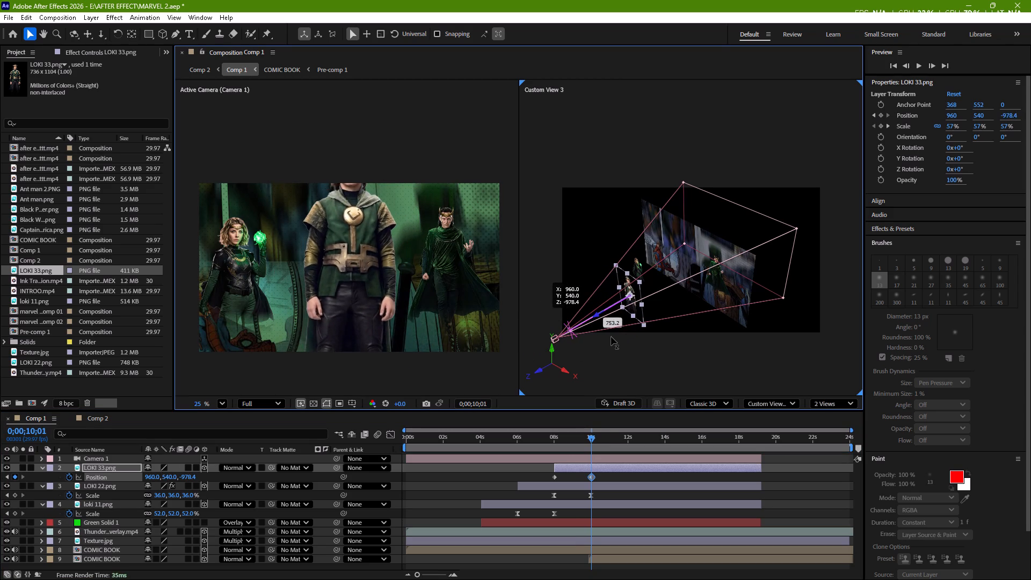
{"action": "left_click_drag", "start_coordinate": [611, 337], "coordinate": [640, 331]}
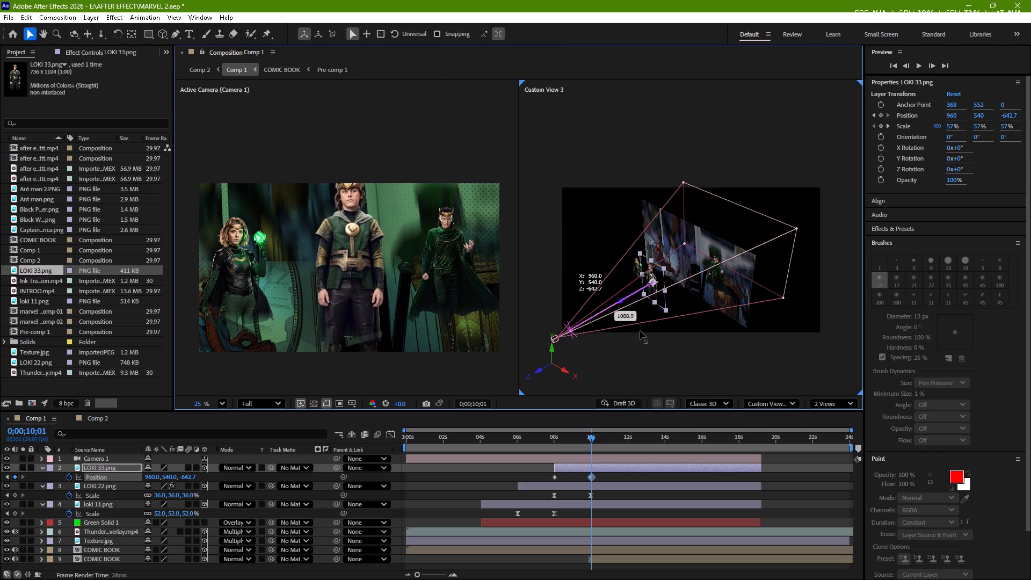
{"action": "left_click_drag", "start_coordinate": [640, 331], "coordinate": [652, 328]}
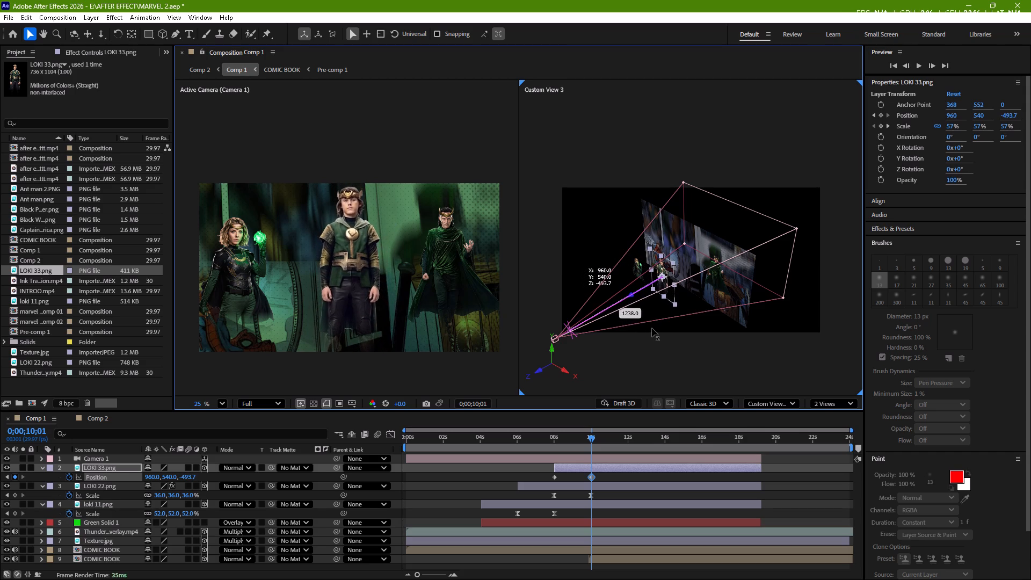
{"action": "left_click_drag", "start_coordinate": [652, 328], "coordinate": [650, 329]}
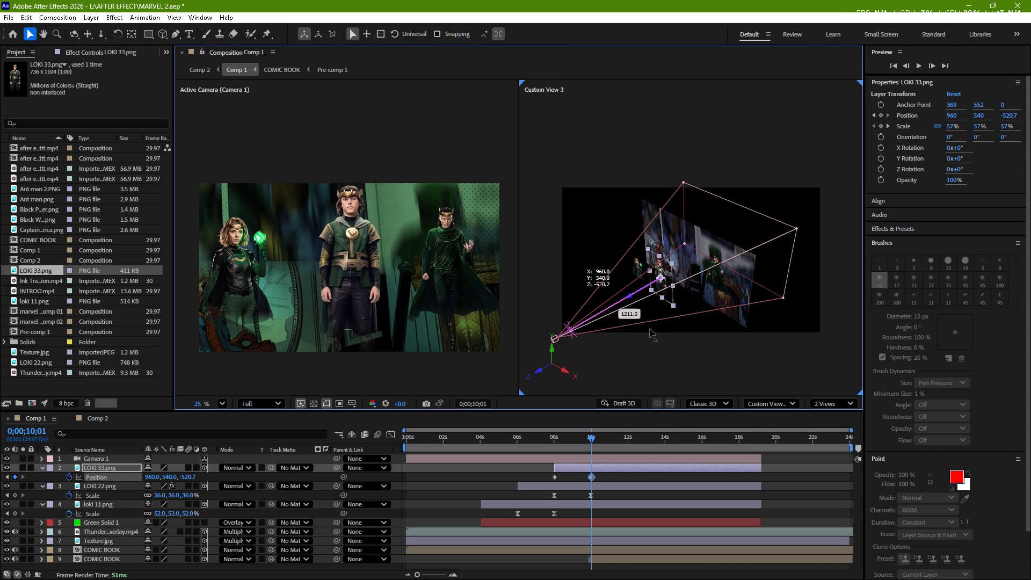
{"action": "left_click_drag", "start_coordinate": [650, 329], "coordinate": [640, 339]}
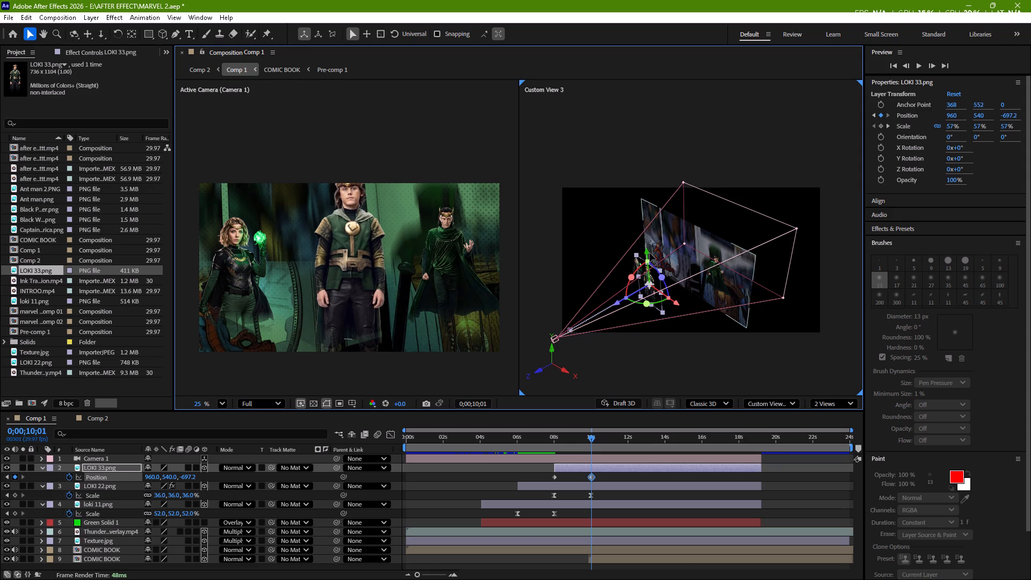
{"action": "left_click_drag", "start_coordinate": [650, 253], "coordinate": [652, 258]}
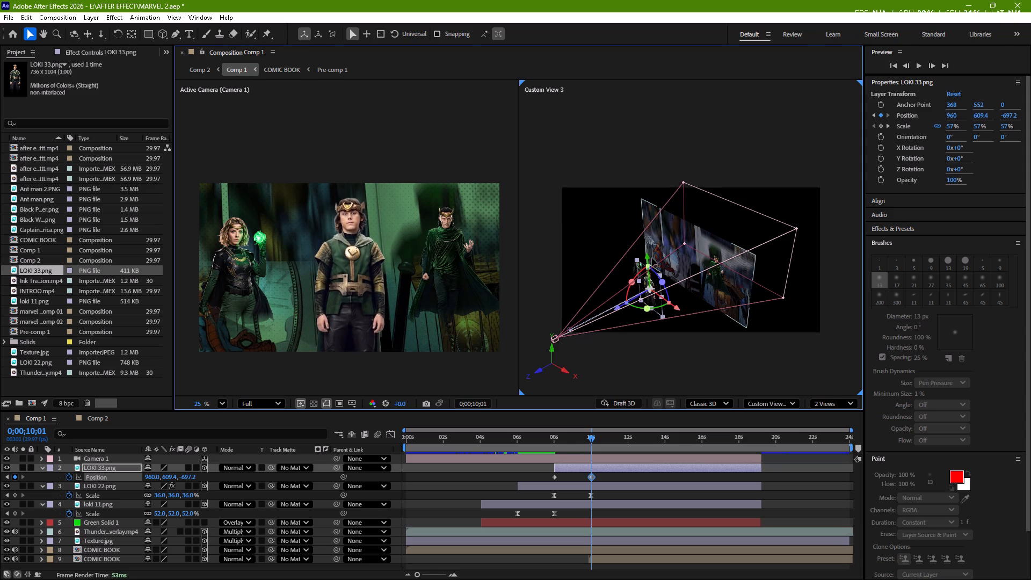
{"action": "left_click", "coordinate": [650, 257]}
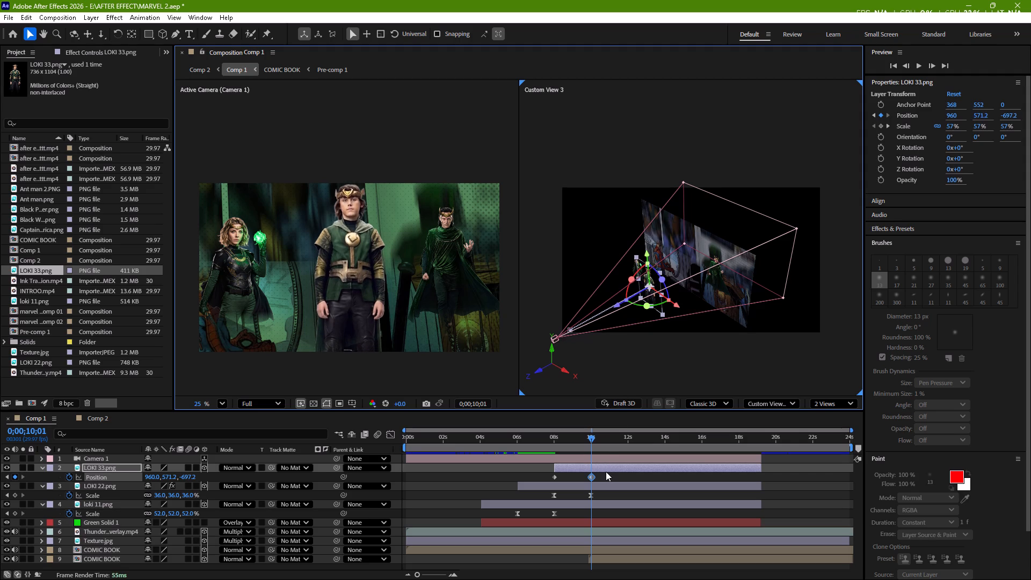
Apply Easy Ease to both LOKI 33 Position keyframes and reshape their speed graph to peak early with a long slow-down.
{"action": "left_click_drag", "start_coordinate": [605, 475], "coordinate": [547, 481]}
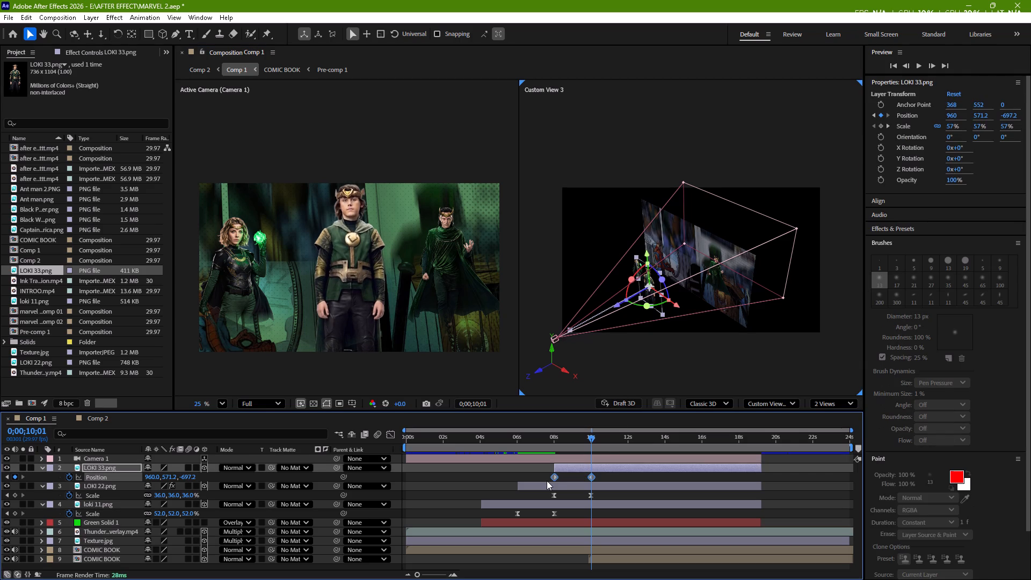
{"action": "key", "text": "F9"}
{"action": "left_click", "coordinate": [391, 436]}
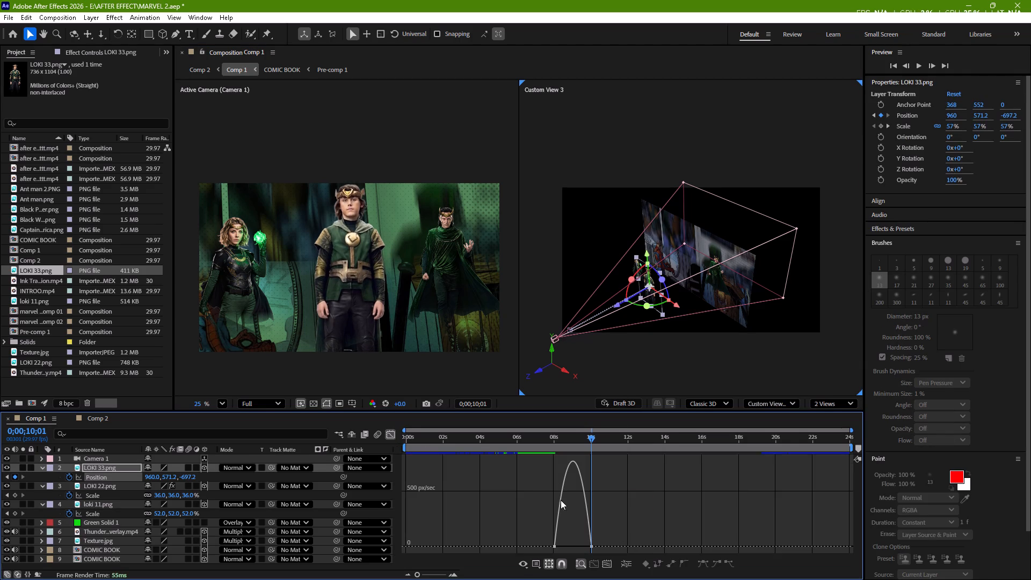
{"action": "left_click_drag", "start_coordinate": [606, 530], "coordinate": [573, 552]}
{"action": "left_click_drag", "start_coordinate": [585, 546], "coordinate": [561, 546]}
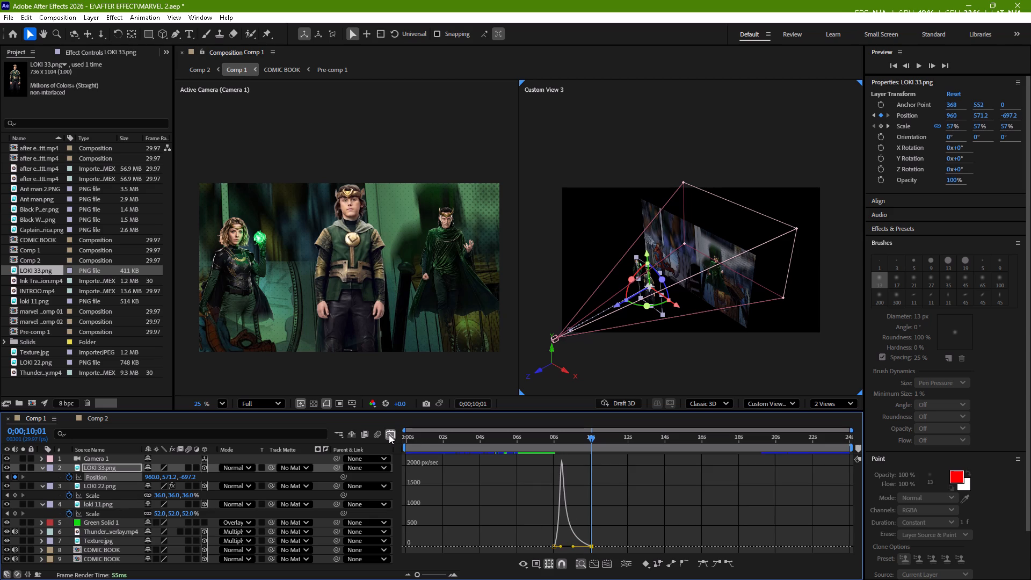
{"action": "left_click", "coordinate": [389, 434]}
At 0;00;12;00, shift the loki 11 character outward along X to about 1520.
{"action": "left_click_drag", "start_coordinate": [592, 438], "coordinate": [626, 444]}
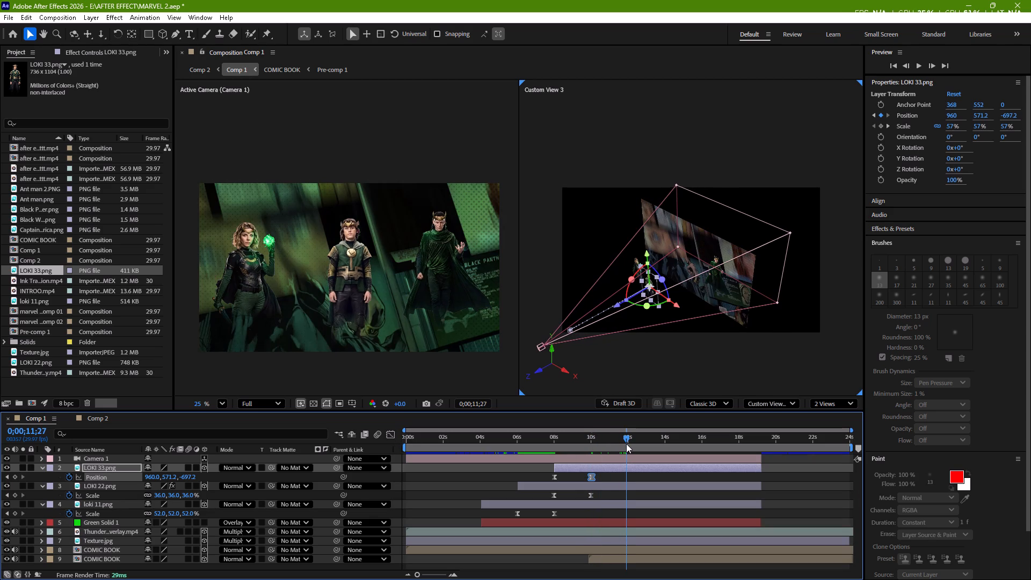
{"action": "left_click_drag", "start_coordinate": [626, 444], "coordinate": [628, 444]}
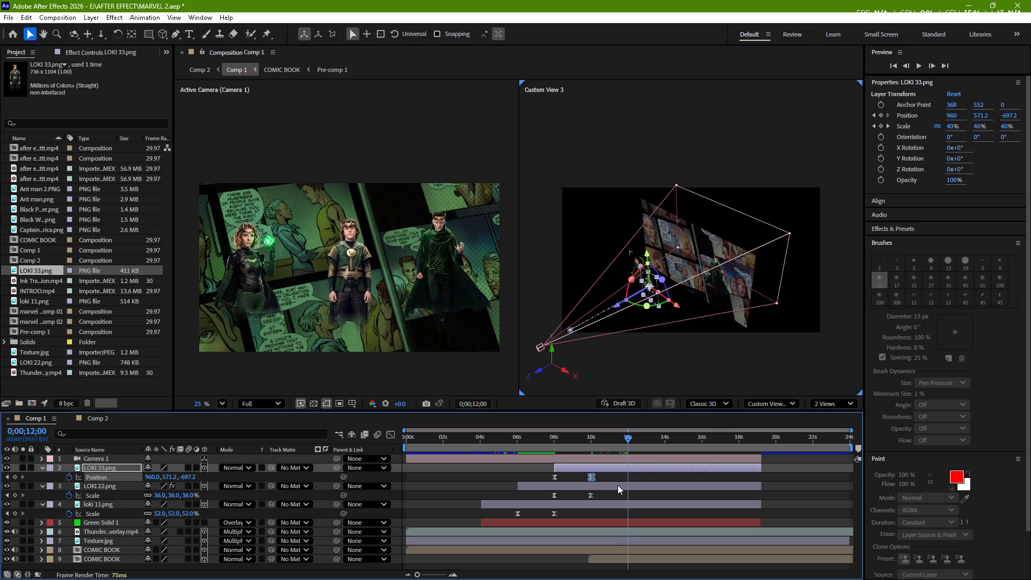
{"action": "left_click", "coordinate": [605, 502]}
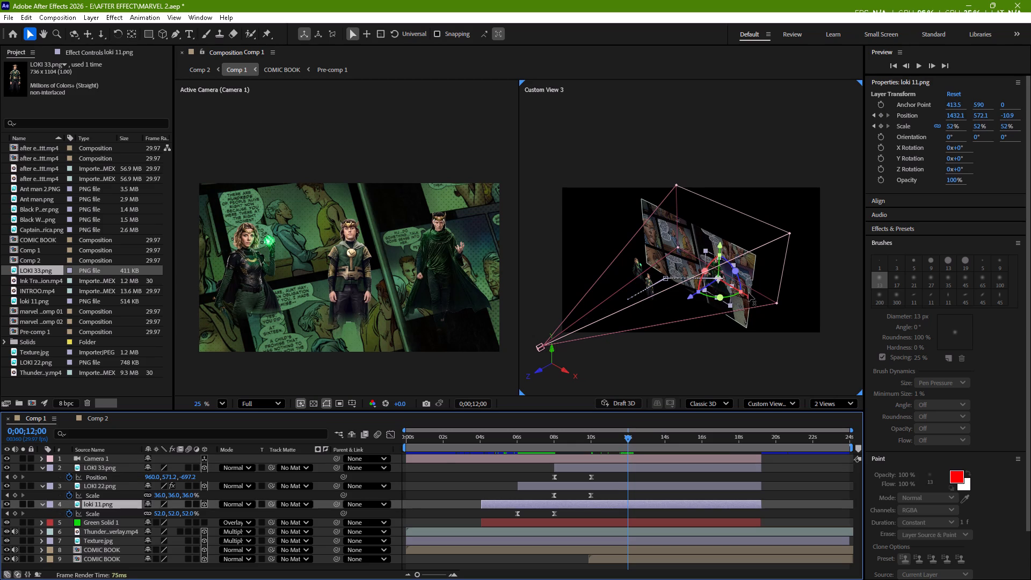
{"action": "left_click_drag", "start_coordinate": [749, 296], "coordinate": [756, 296]}
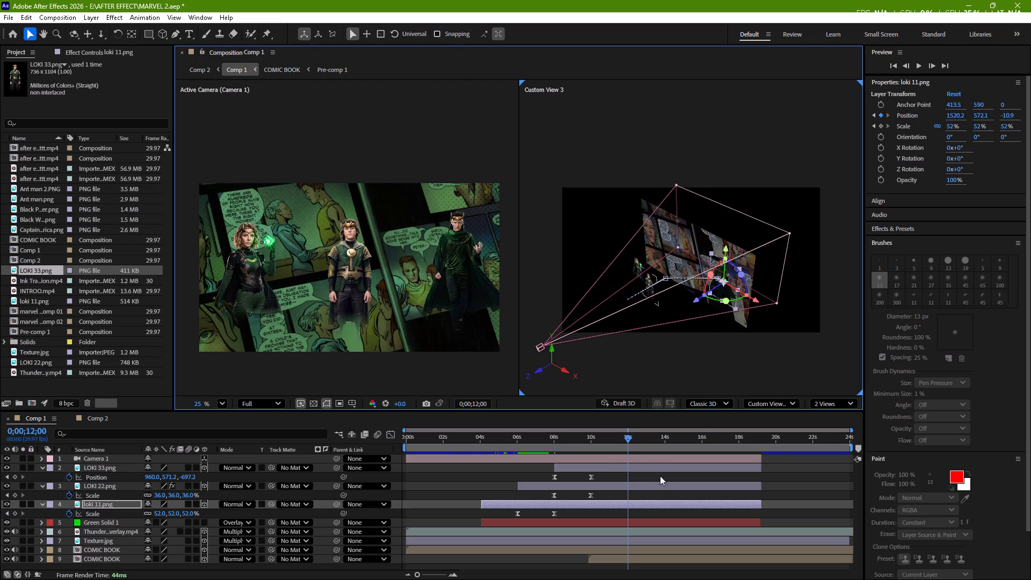
Shift the LOKI 22 character outward along X to about 564 at 0;00;12;00.
{"action": "left_click", "coordinate": [662, 485]}
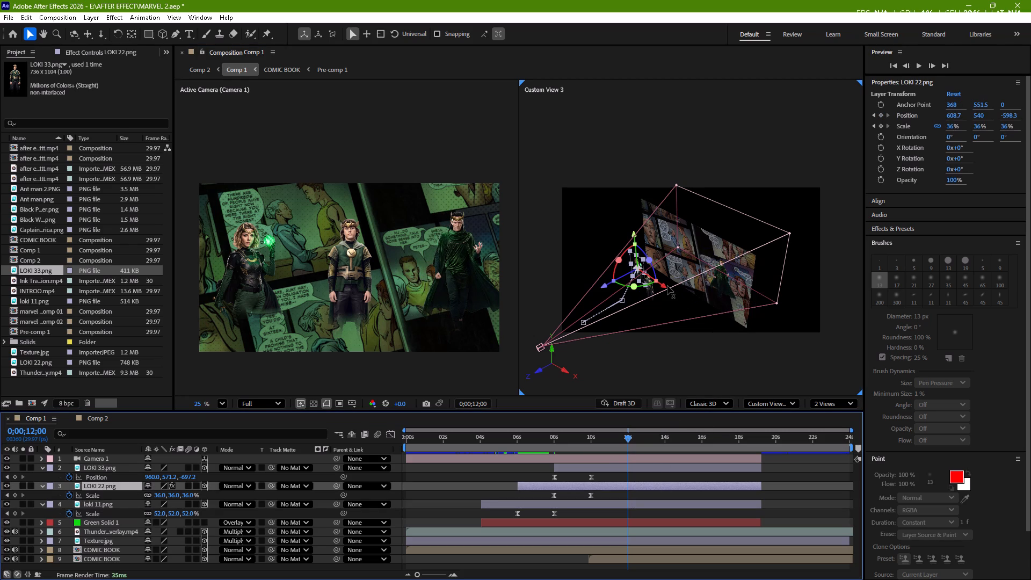
{"action": "left_click_drag", "start_coordinate": [667, 286], "coordinate": [663, 288]}
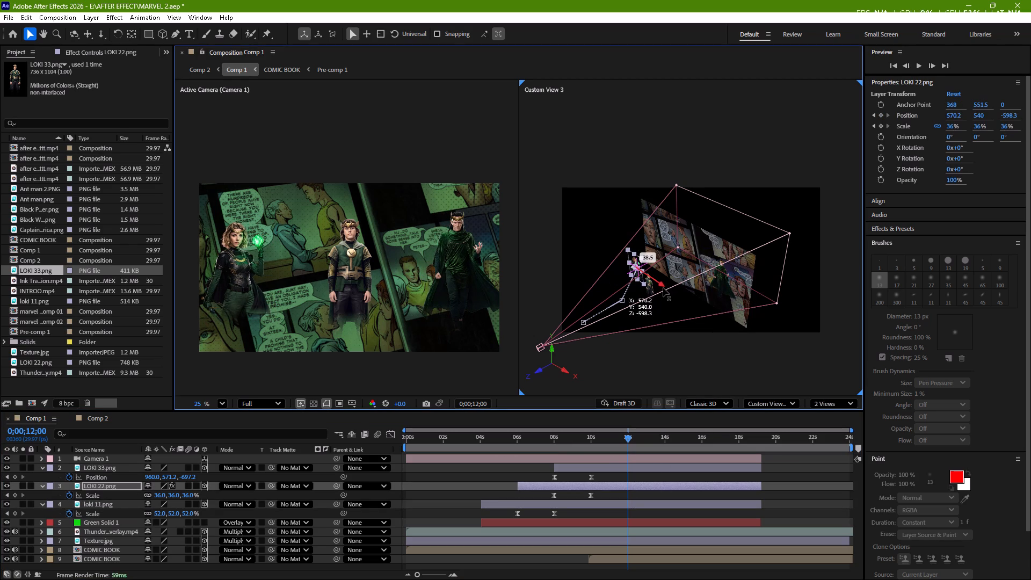
{"action": "left_click_drag", "start_coordinate": [663, 288], "coordinate": [663, 288]}
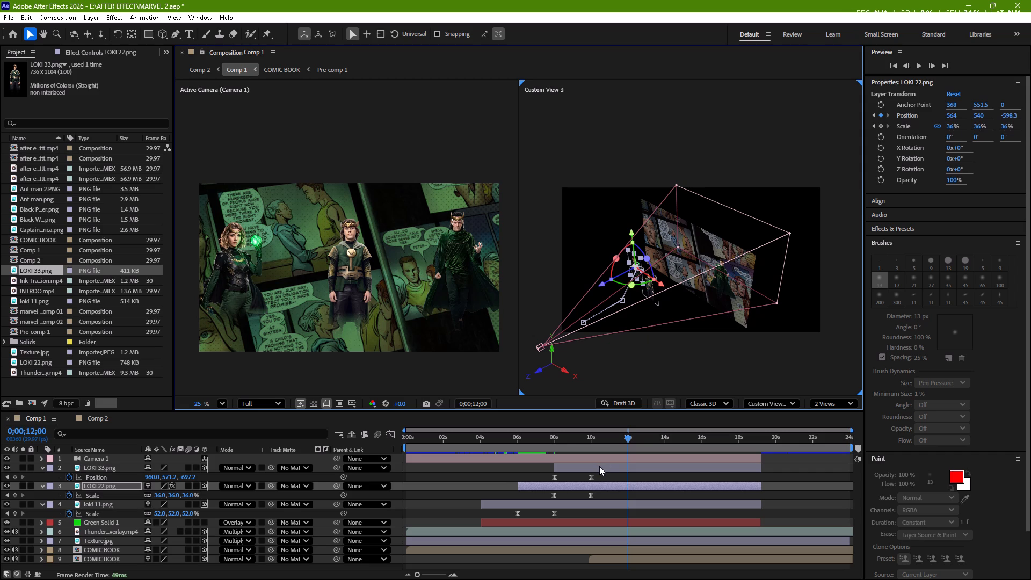
Move LOKI 33 at 0;00;12;00 back along Z to about -431 and sideways along X to about 1165.
{"action": "left_click", "coordinate": [599, 466]}
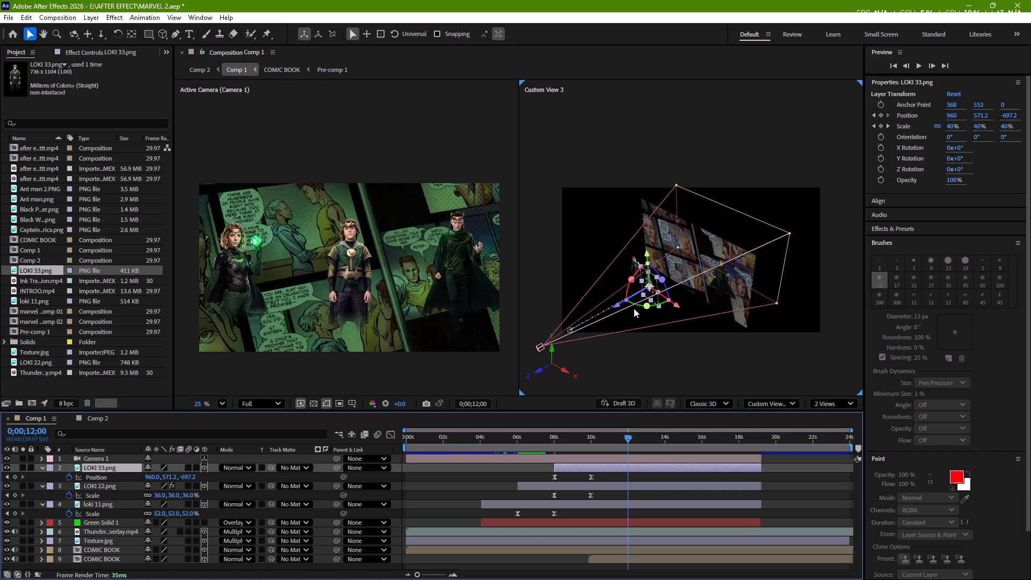
{"action": "left_click_drag", "start_coordinate": [619, 305], "coordinate": [635, 289]}
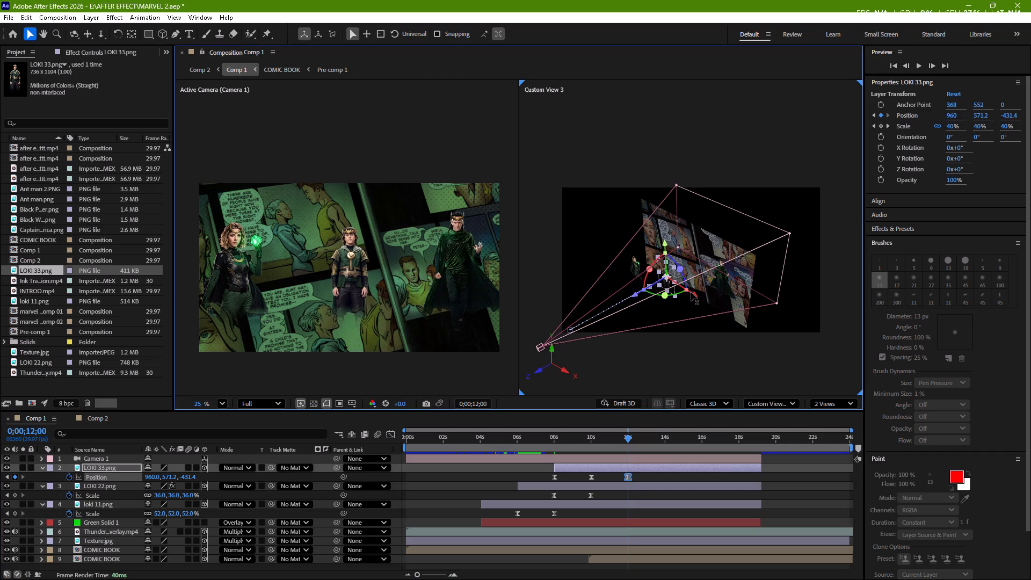
{"action": "left_click_drag", "start_coordinate": [693, 293], "coordinate": [709, 293]}
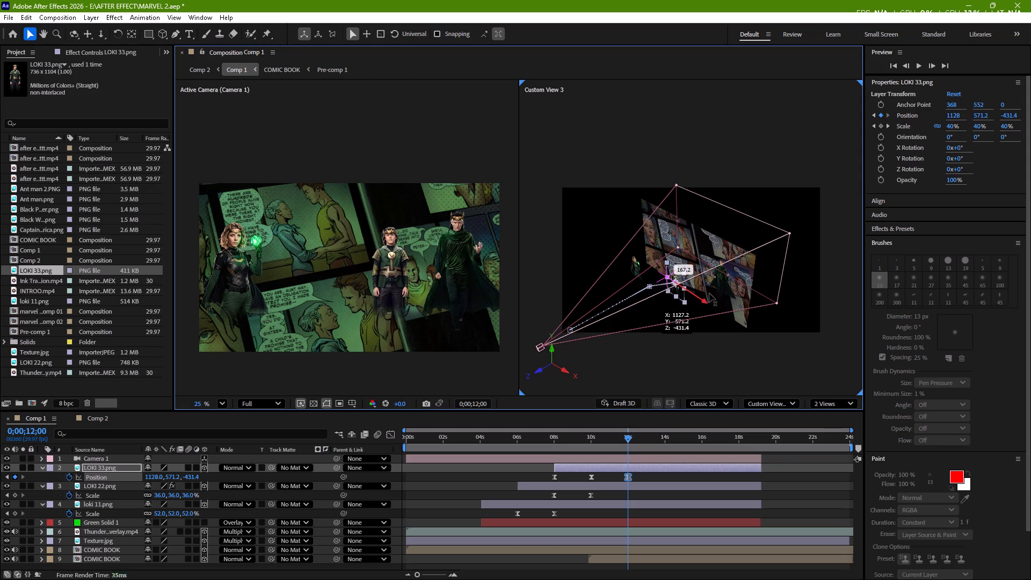
{"action": "left_click_drag", "start_coordinate": [709, 293], "coordinate": [710, 295]}
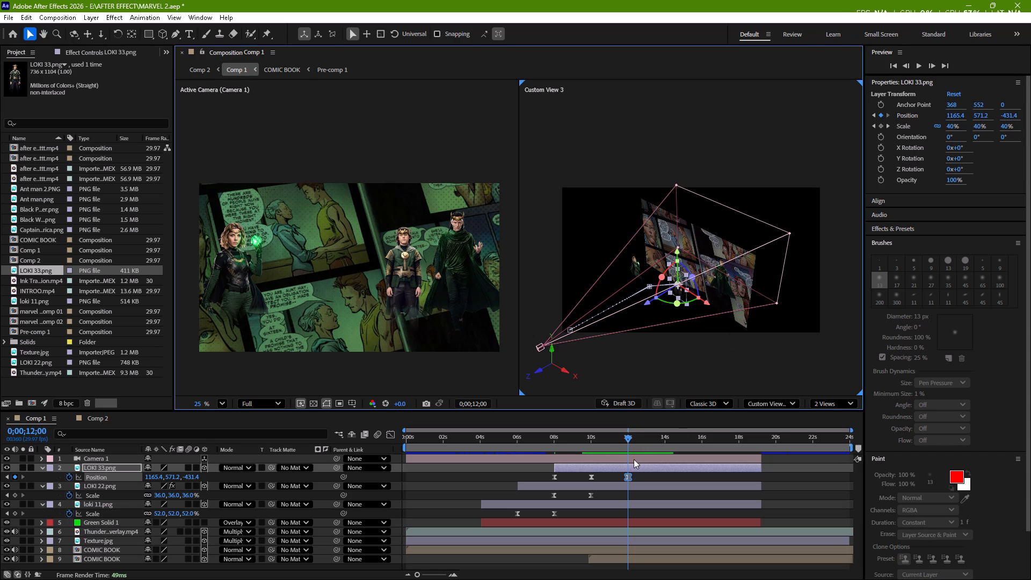
Show LOKI 33's Scale keyframes and delete all three of them.
{"action": "left_click", "coordinate": [620, 465]}
{"action": "key", "text": "s"}
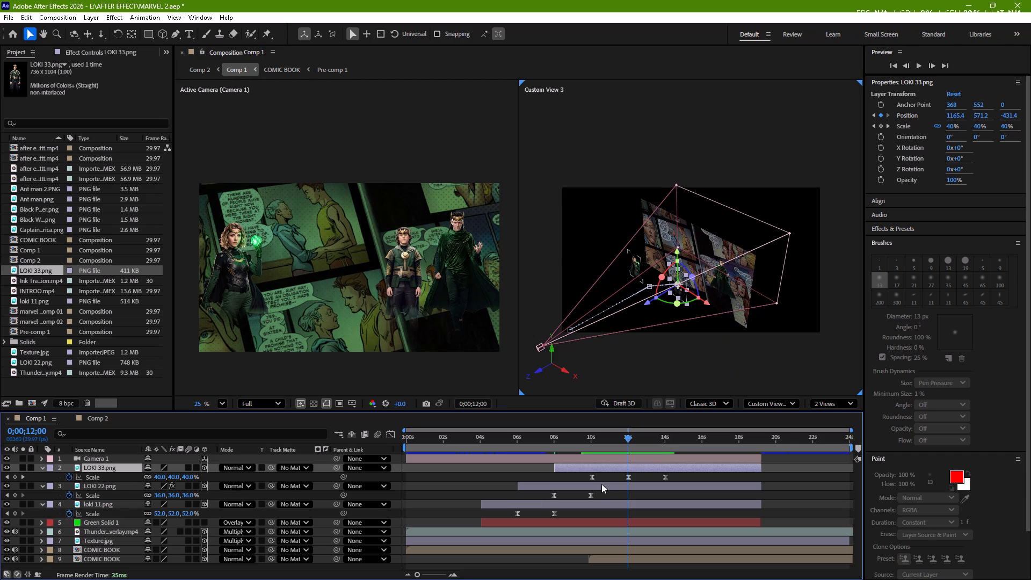
{"action": "left_click", "coordinate": [609, 467]}
{"action": "type", "text": "ss"}
{"action": "left_click_drag", "start_coordinate": [674, 476], "coordinate": [635, 475]}
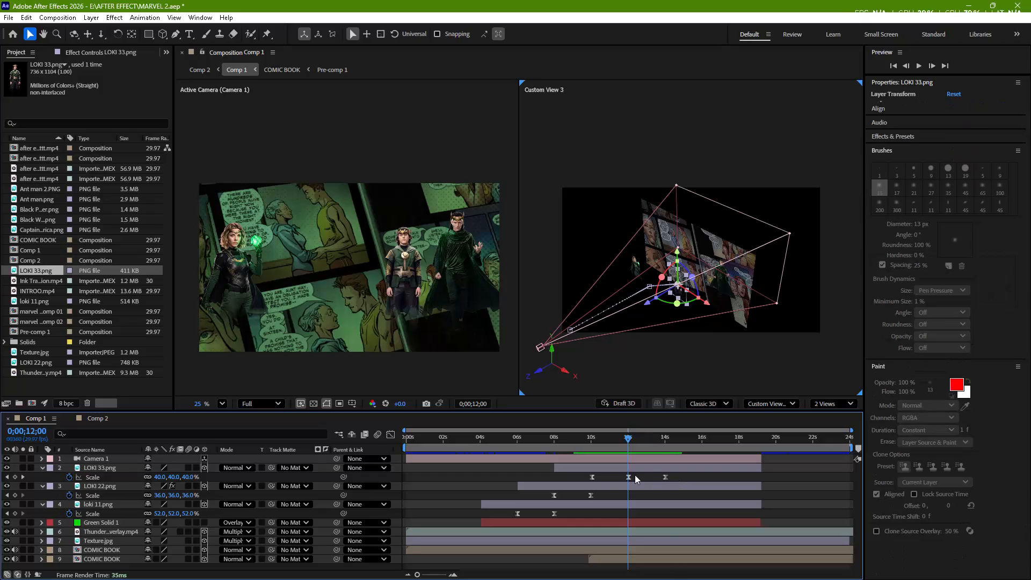
{"action": "left_click_drag", "start_coordinate": [635, 475], "coordinate": [583, 477]}
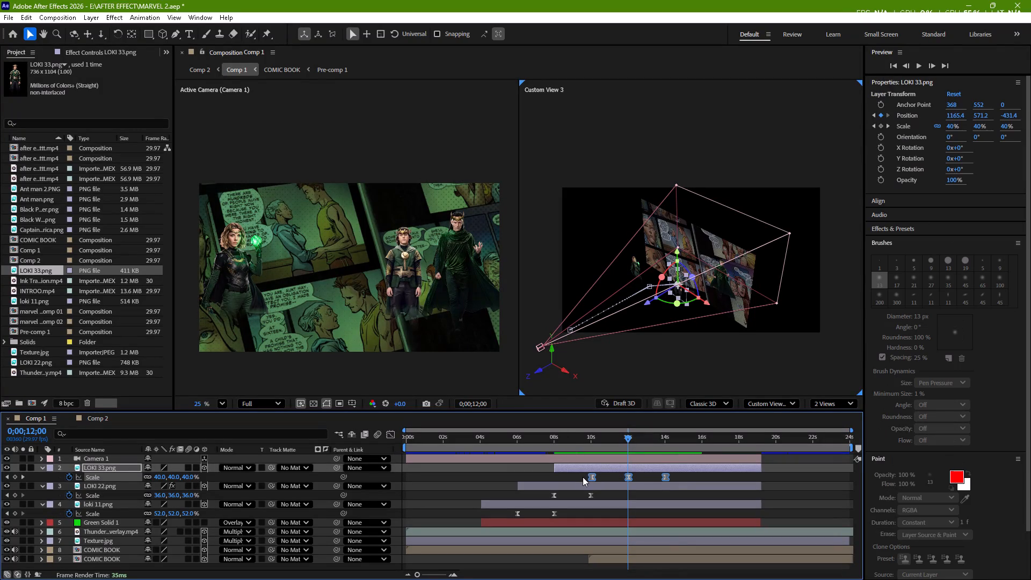
{"action": "key", "text": "Delete"}
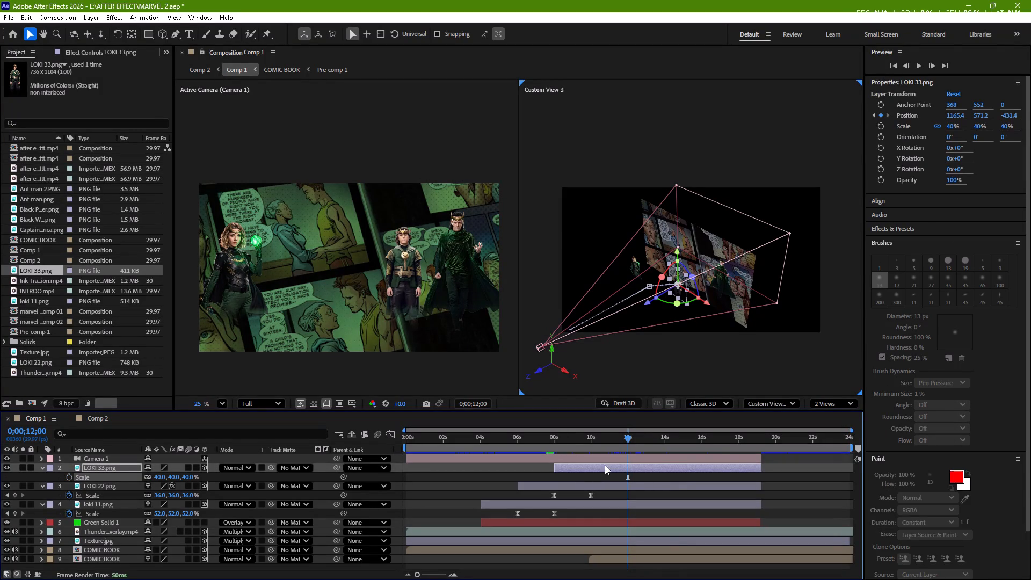
Preview the characters' motion from 0;00;08;15 to about 0;00;11;24.
{"action": "left_click_drag", "start_coordinate": [629, 436], "coordinate": [586, 445]}
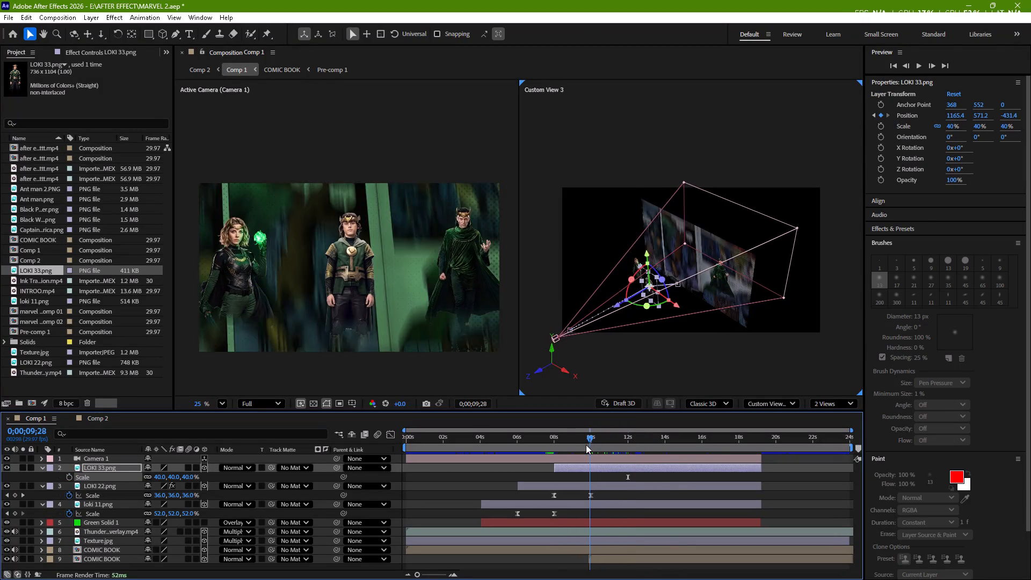
{"action": "left_click_drag", "start_coordinate": [586, 445], "coordinate": [564, 447]}
{"action": "key", "text": "space"}
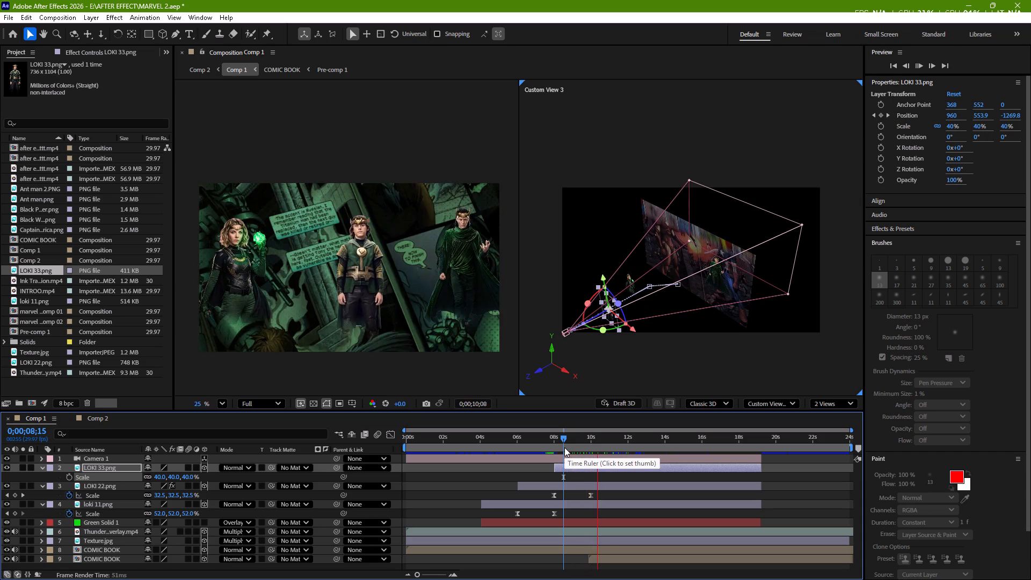
{"action": "key", "text": "space"}
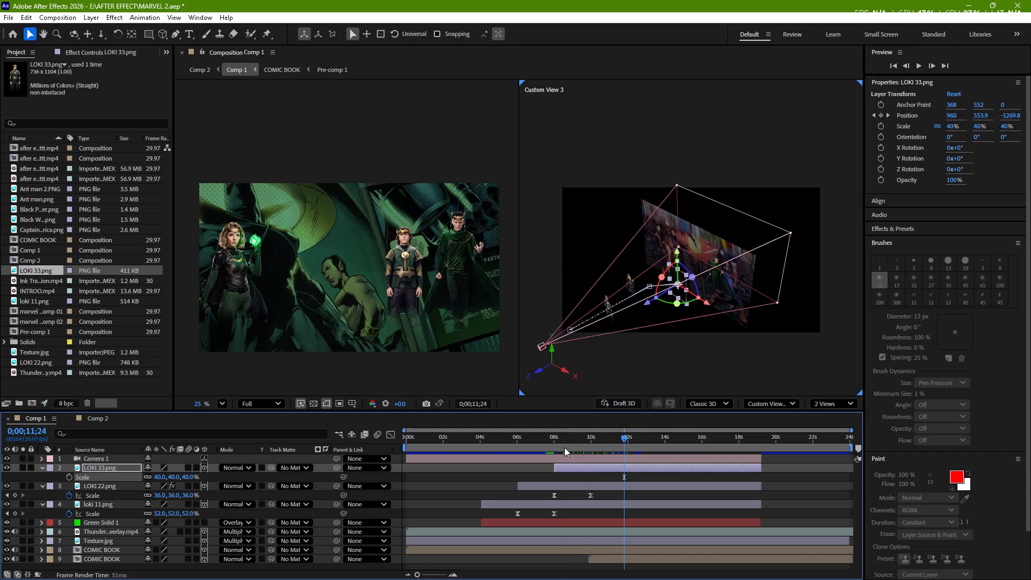
Show LOKI 33's Position keyframes and delete the two at about 0;00;10;00 and 0;00;12;00.
{"action": "left_click_drag", "start_coordinate": [625, 437], "coordinate": [591, 455]}
{"action": "key", "text": "p"}
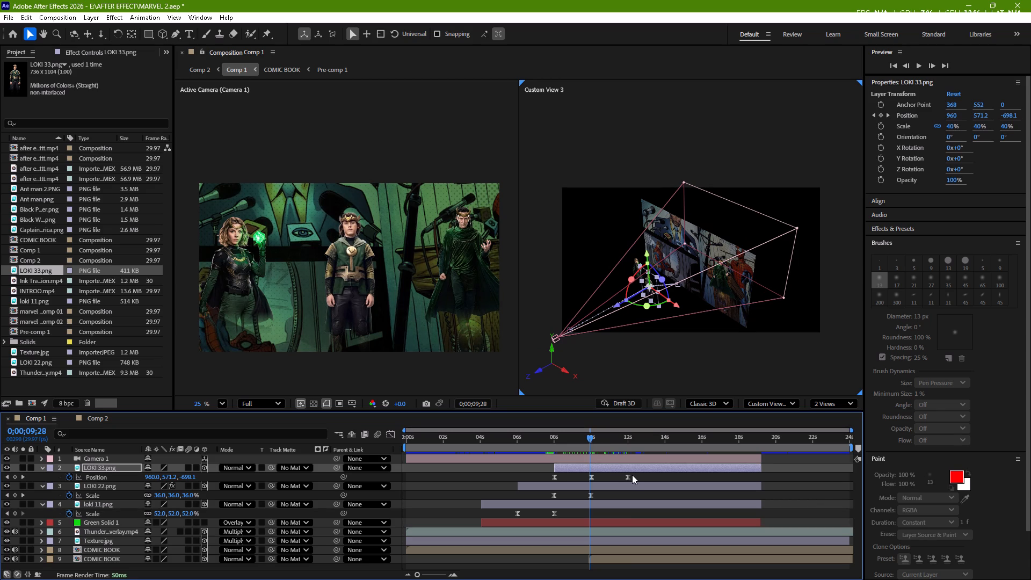
{"action": "left_click_drag", "start_coordinate": [632, 475], "coordinate": [586, 480]}
{"action": "key", "text": "Delete"}
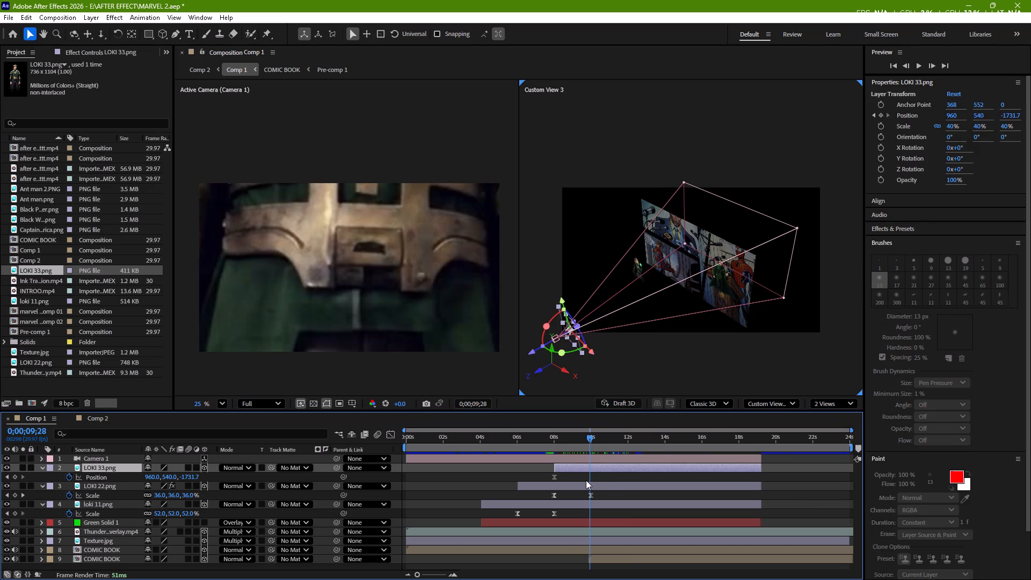
At 0;00;10;01, move LOKI 33 back along Z to about -1013 and lower it along Y to about 555.5.
{"action": "left_click", "coordinate": [590, 439]}
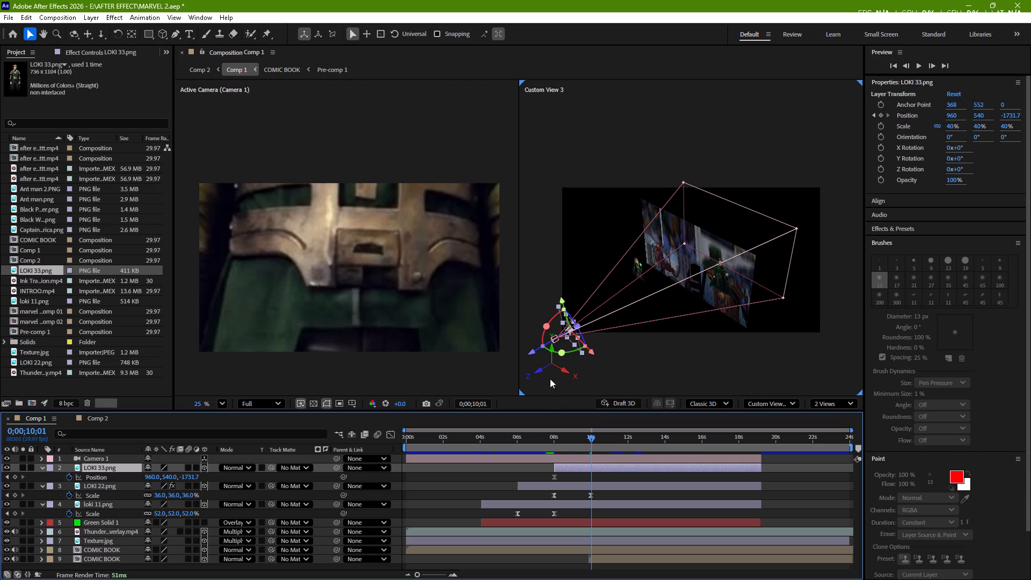
{"action": "left_click_drag", "start_coordinate": [533, 351], "coordinate": [572, 334]}
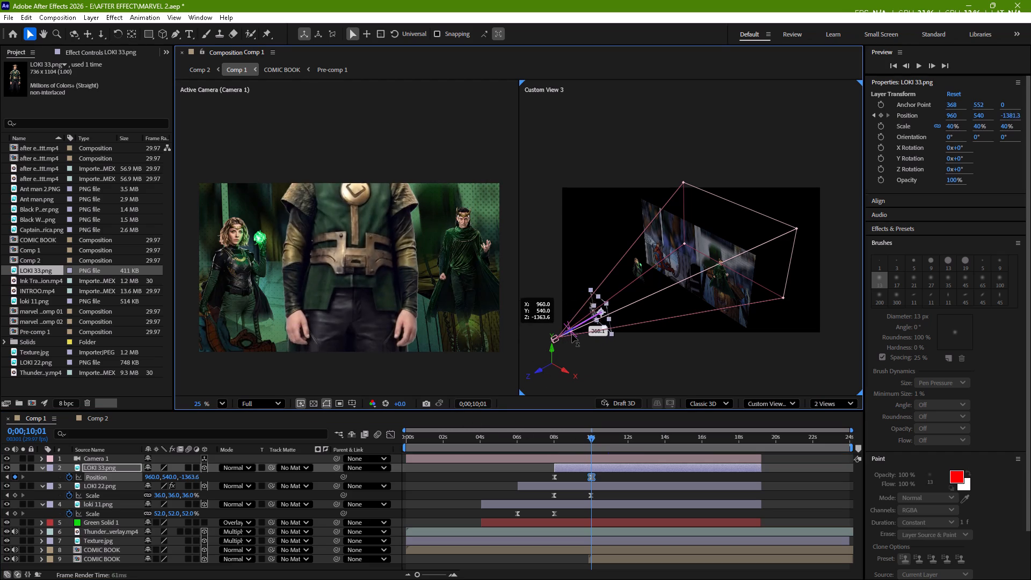
{"action": "left_click_drag", "start_coordinate": [572, 334], "coordinate": [590, 329]}
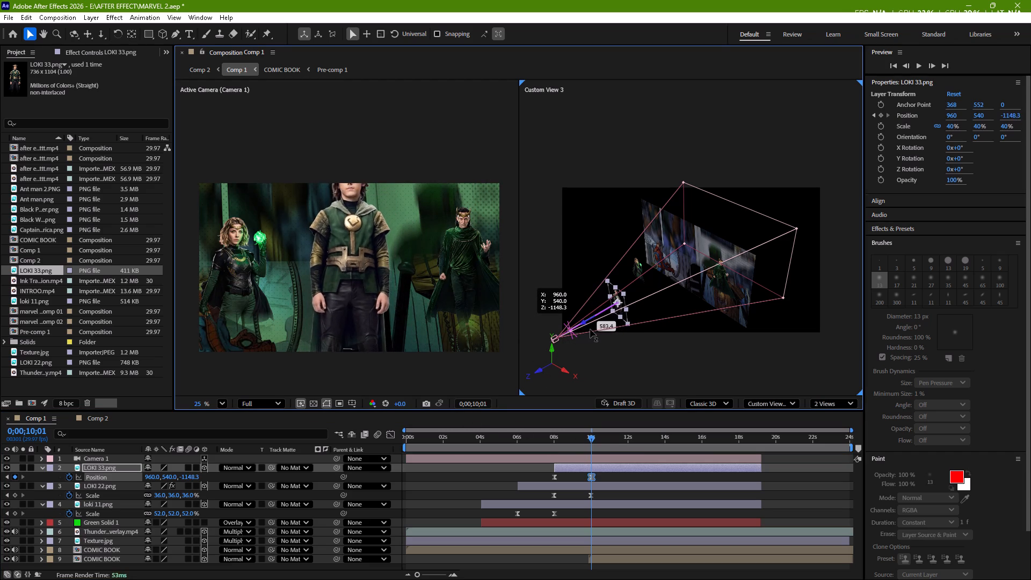
{"action": "left_click_drag", "start_coordinate": [590, 329], "coordinate": [607, 322]}
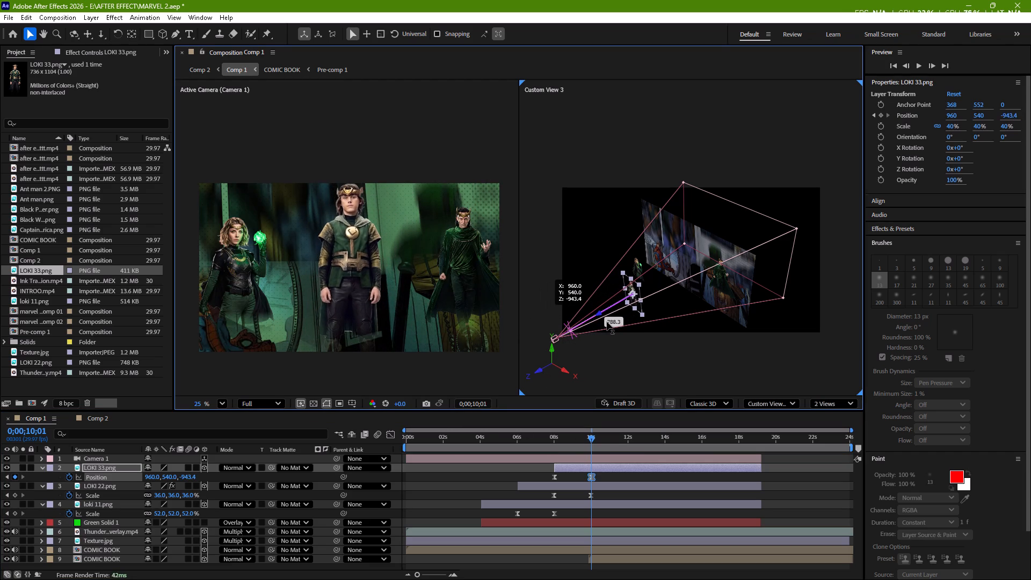
{"action": "left_click_drag", "start_coordinate": [607, 322], "coordinate": [607, 322]}
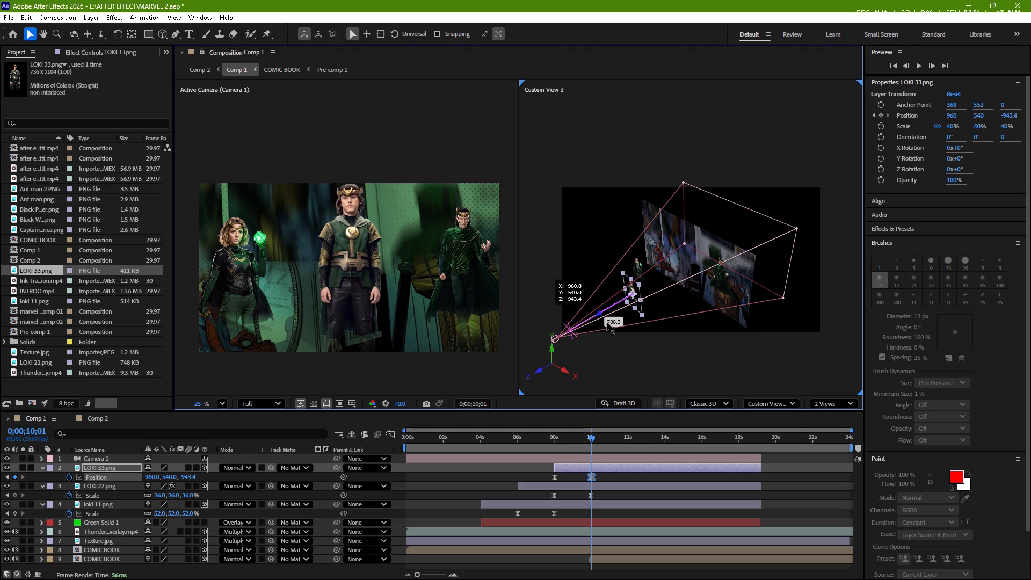
{"action": "left_click_drag", "start_coordinate": [607, 322], "coordinate": [602, 325]}
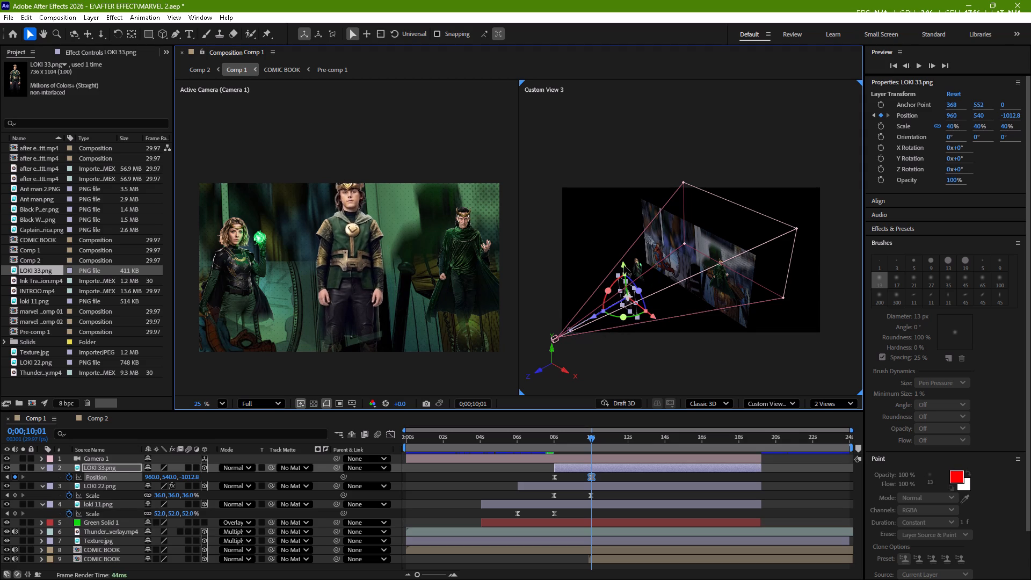
{"action": "left_click", "coordinate": [624, 265]}
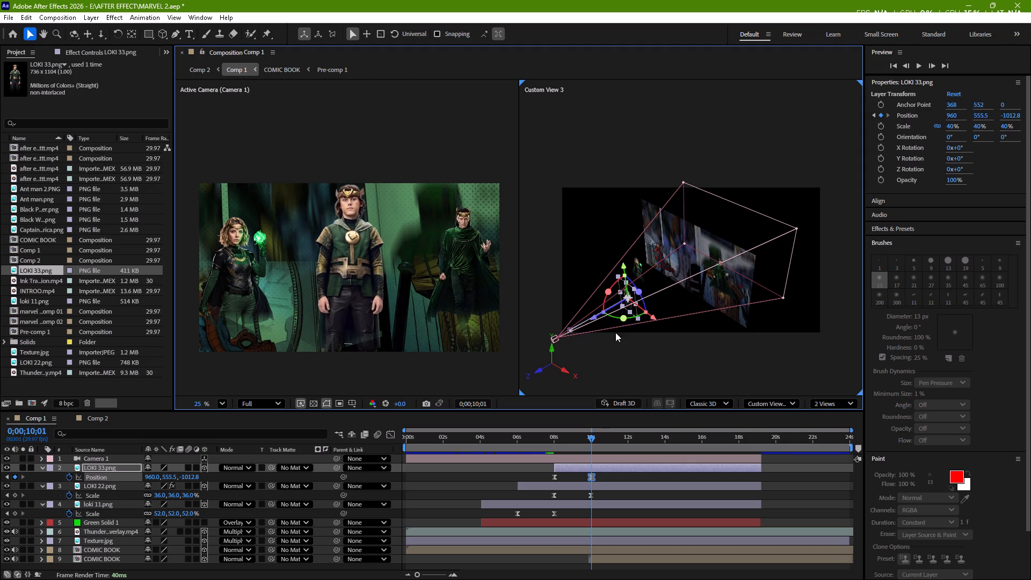
At 0;00;12;01, move LOKI 33 back along Z to about -545 and sideways along X to about 1187.
{"action": "left_click_drag", "start_coordinate": [590, 438], "coordinate": [623, 438]}
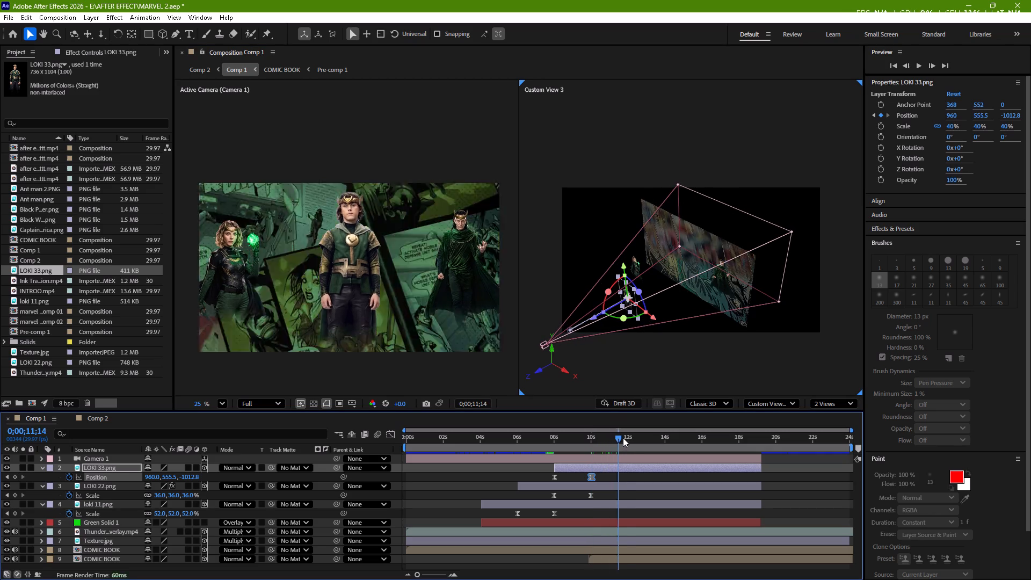
{"action": "left_click_drag", "start_coordinate": [623, 438], "coordinate": [626, 438]}
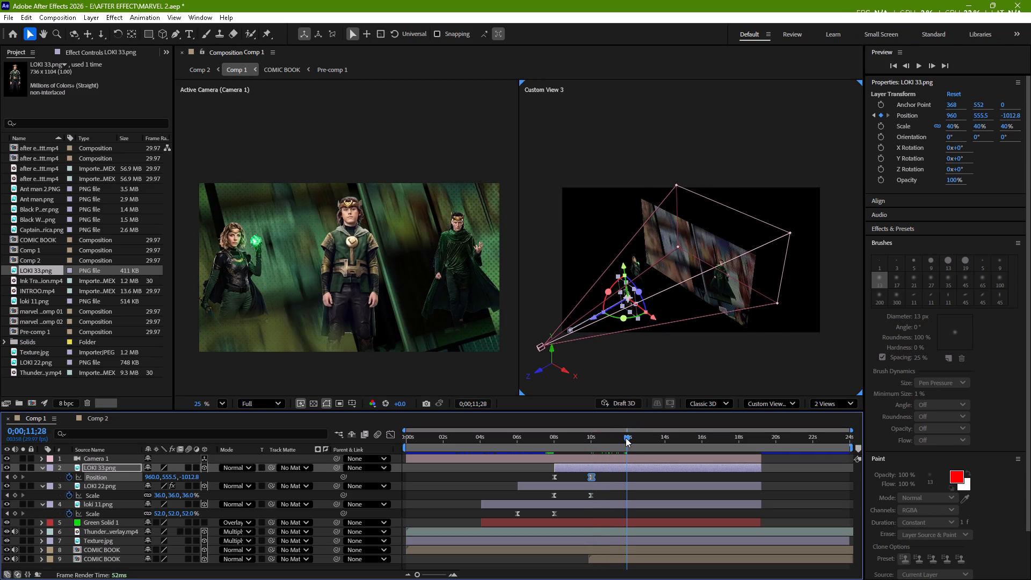
{"action": "left_click_drag", "start_coordinate": [626, 438], "coordinate": [629, 438]}
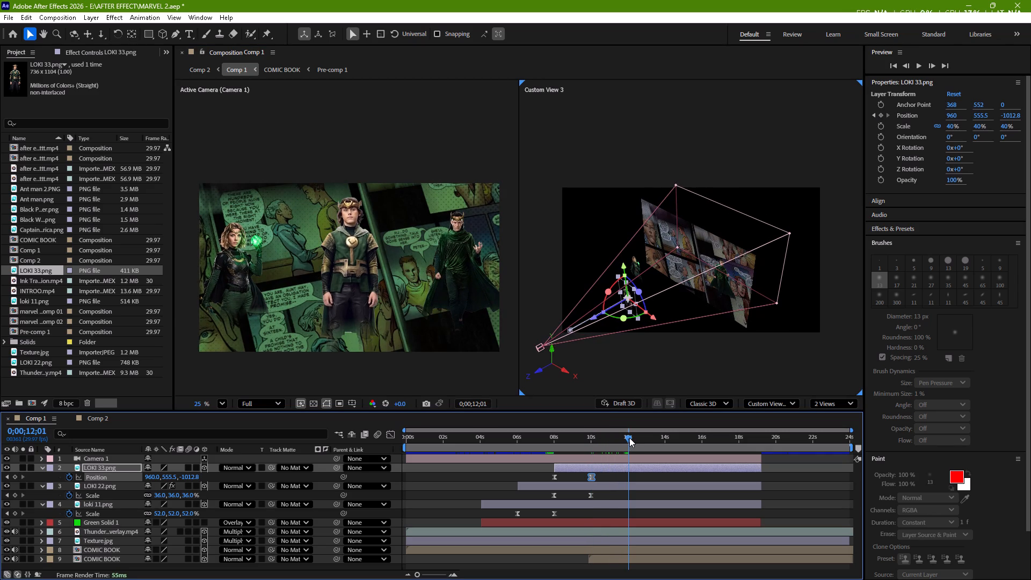
{"action": "left_click_drag", "start_coordinate": [598, 318], "coordinate": [626, 313]}
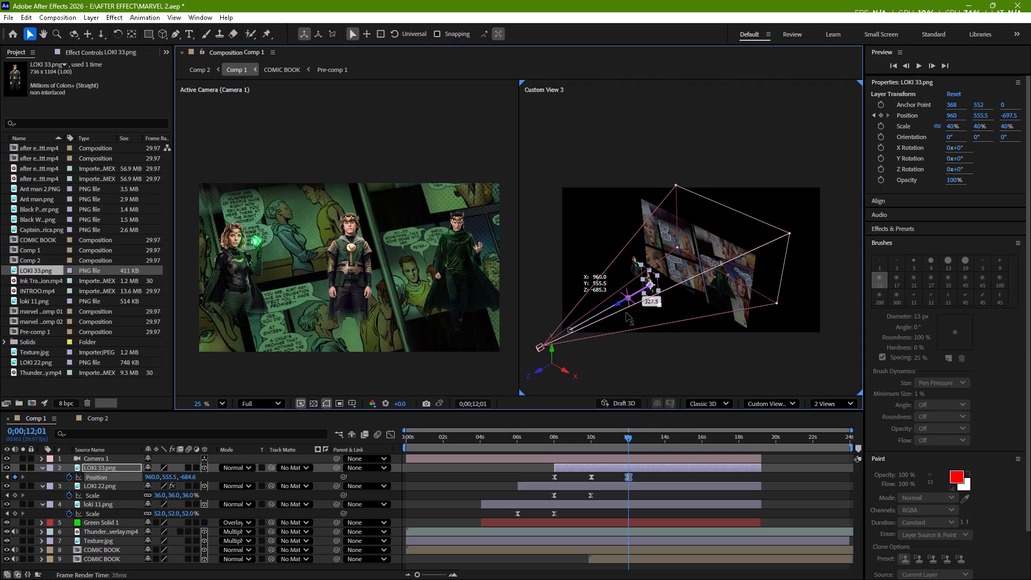
{"action": "left_click_drag", "start_coordinate": [626, 313], "coordinate": [631, 312]}
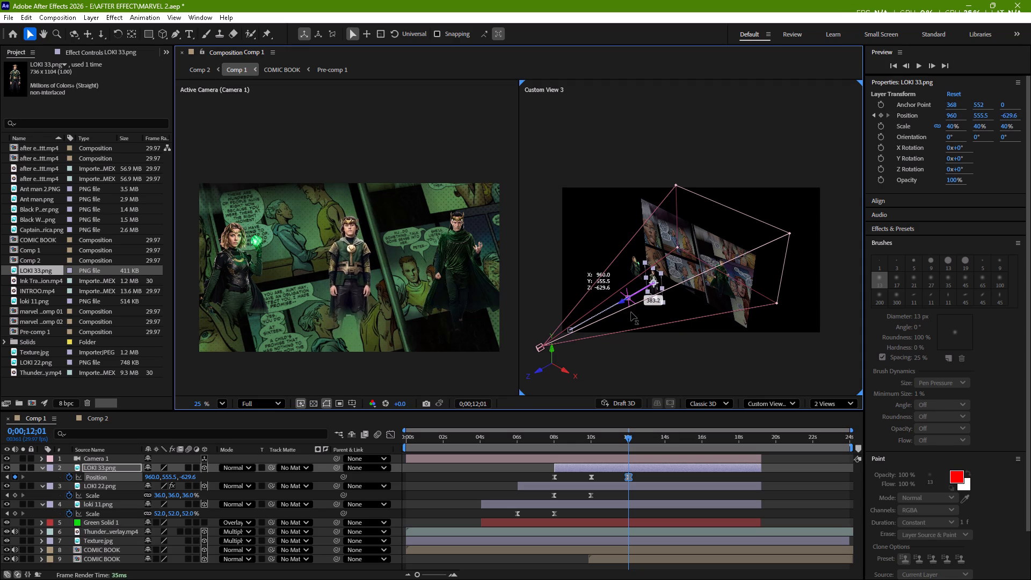
{"action": "left_click_drag", "start_coordinate": [631, 312], "coordinate": [638, 311]}
{"action": "left_click_drag", "start_coordinate": [687, 300], "coordinate": [705, 306]}
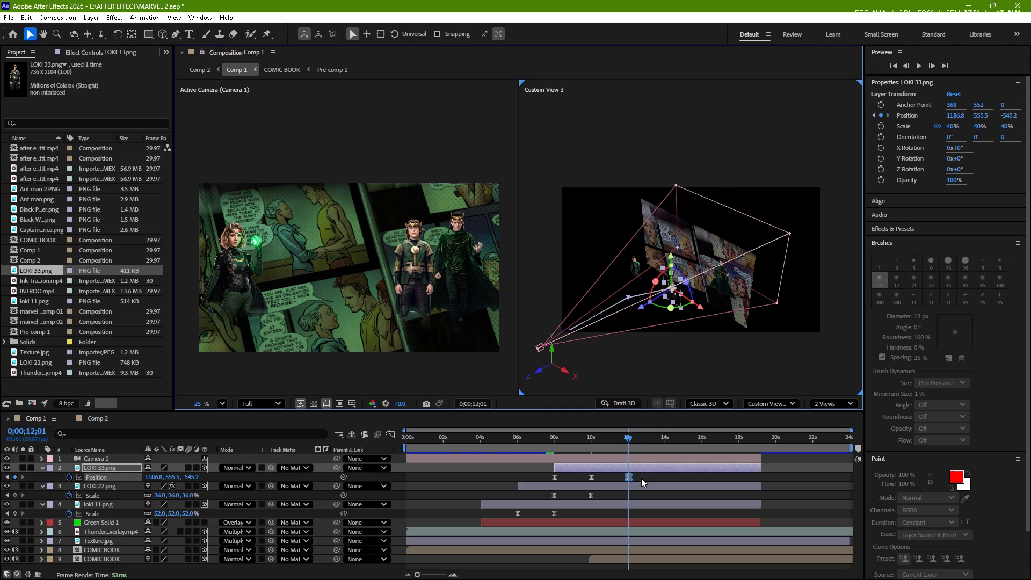
Show loki 11's Position keyframes.
{"action": "left_click", "coordinate": [593, 501]}
{"action": "key", "text": "p"}
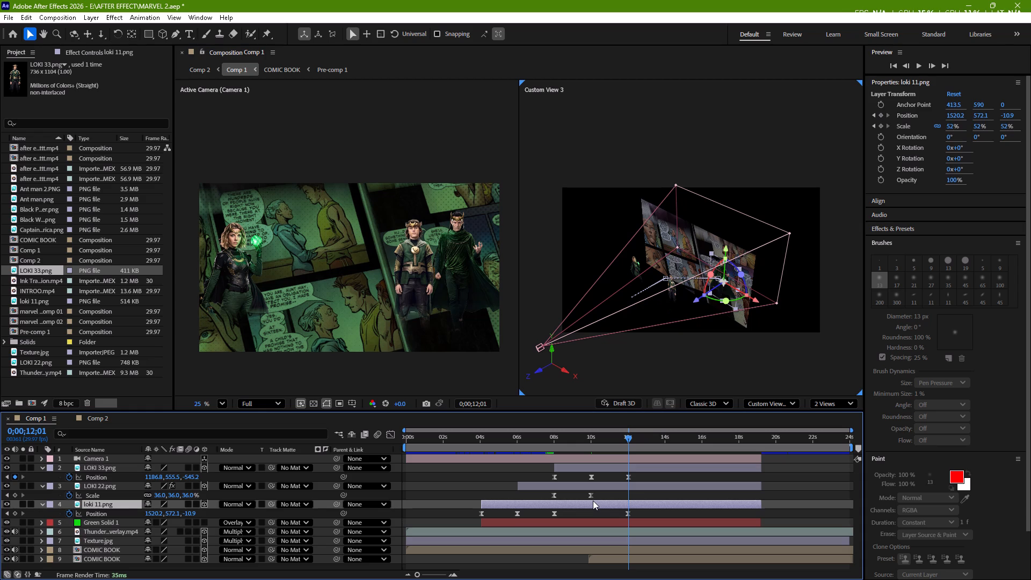
Shift LOKI 22 outward along X to about 558 at 0;00;12;01.
{"action": "left_click", "coordinate": [614, 483]}
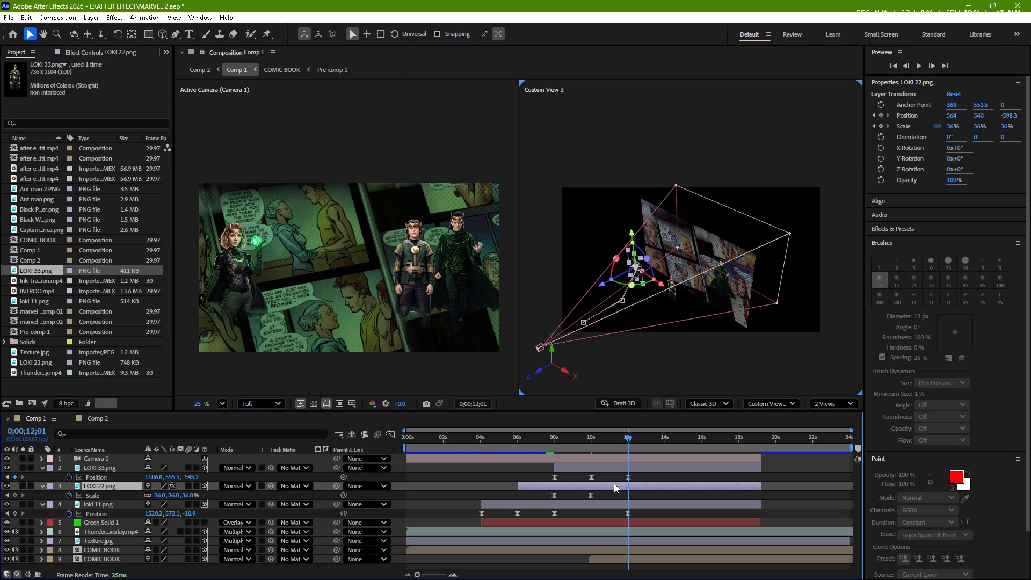
{"action": "left_click", "coordinate": [663, 286]}
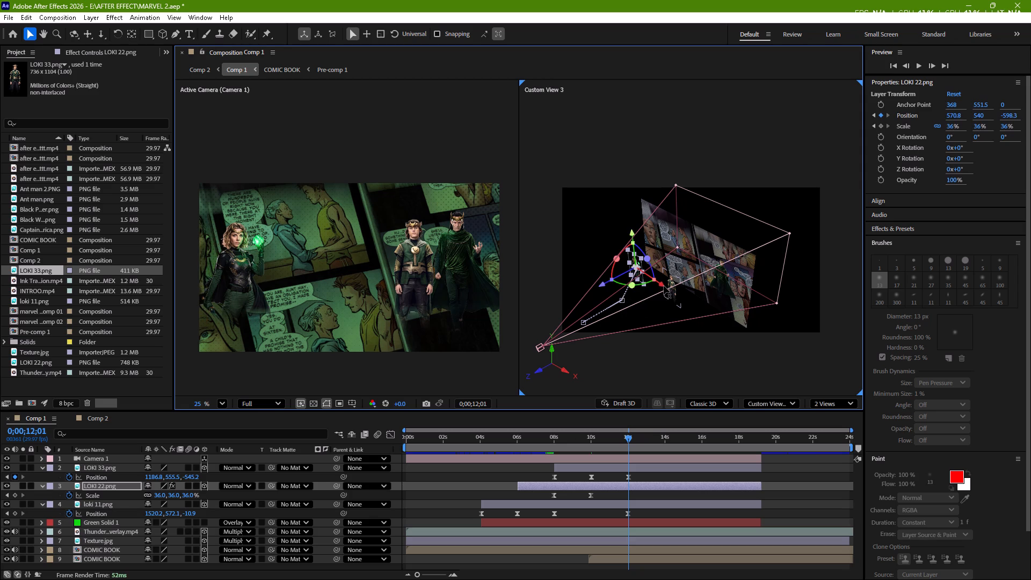
{"action": "left_click", "coordinate": [664, 286]}
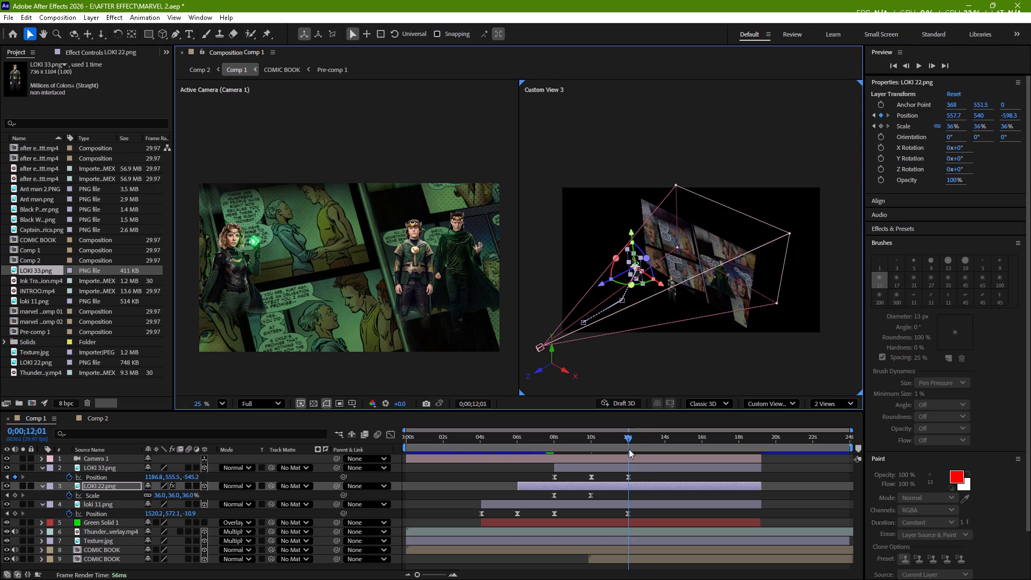
{"action": "left_click", "coordinate": [642, 468]}
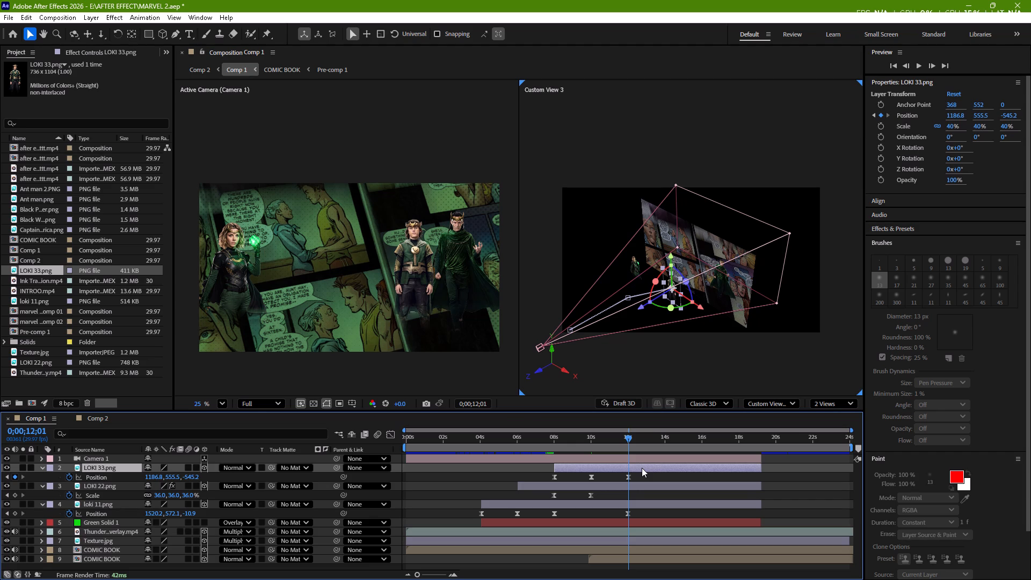
Delete the two Ant man PNGs and the Black P…er, Black W… and Captain…rica PNGs from the project.
{"action": "left_click", "coordinate": [50, 188]}
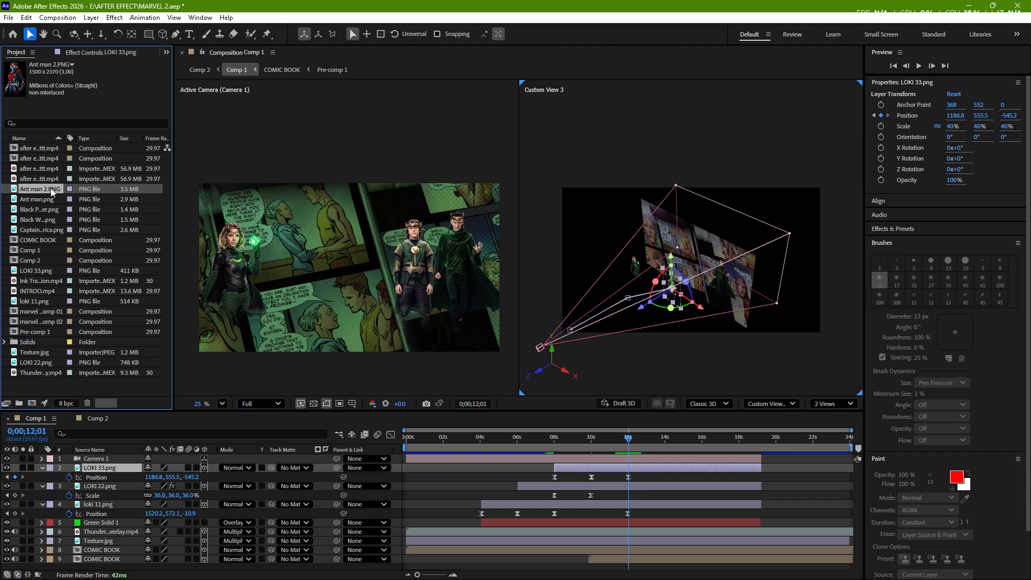
{"action": "key", "text": "Delete"}
{"action": "left_click", "coordinate": [50, 188]}
{"action": "key", "text": "Delete"}
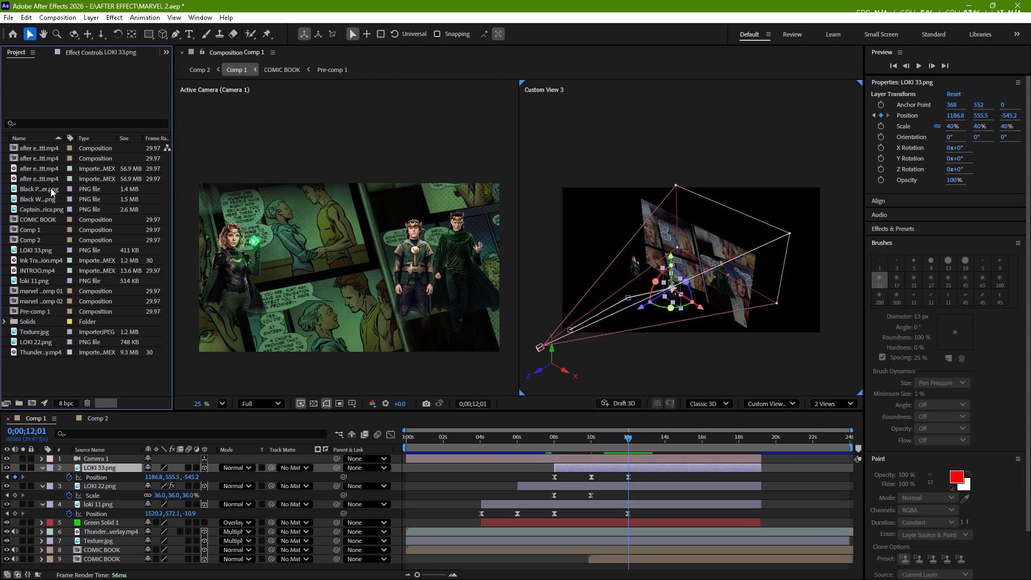
{"action": "left_click", "coordinate": [50, 188]}
{"action": "key", "text": "Delete"}
{"action": "left_click", "coordinate": [50, 188]}
{"action": "key", "text": "Delete"}
{"action": "left_click", "coordinate": [50, 188]}
{"action": "key", "text": "Delete"}
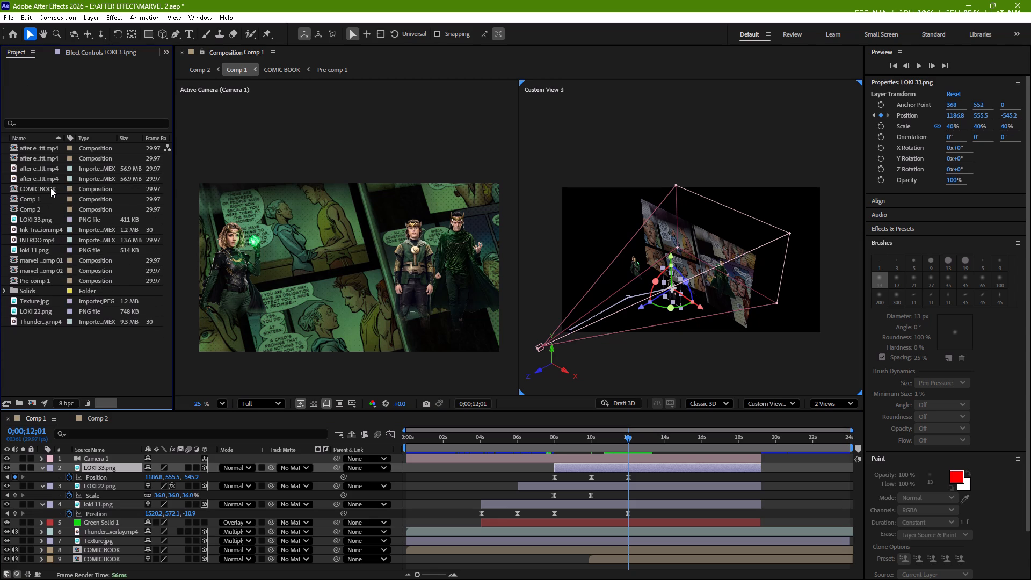
Import the LOKI 44 and LOKI 55 images from the Downloads > LOKI folder as footage.
{"action": "left_click", "coordinate": [77, 346]}
{"action": "key", "text": "ctrl+i"}
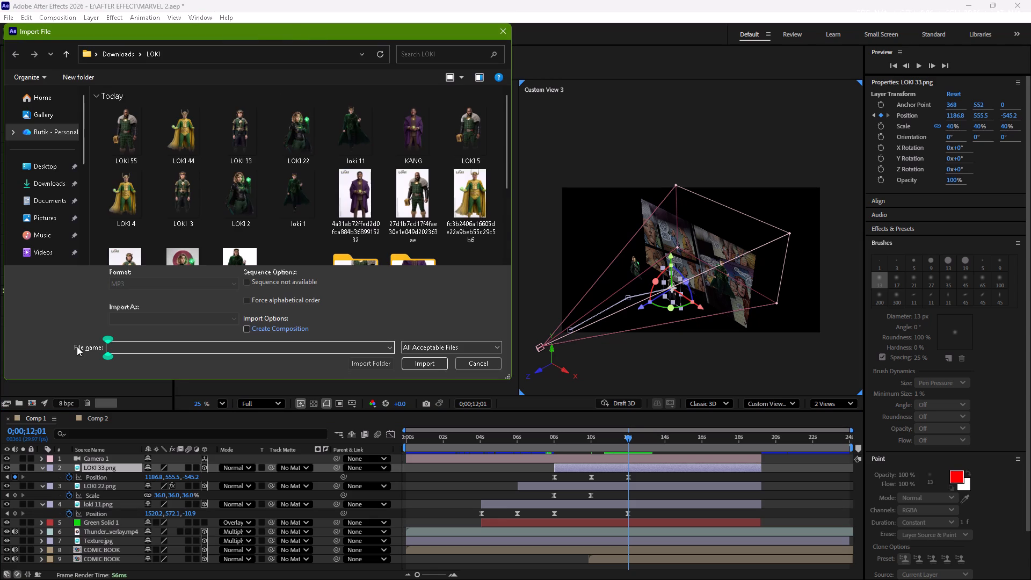
{"action": "left_click", "coordinate": [191, 141], "text": "ctrl"}
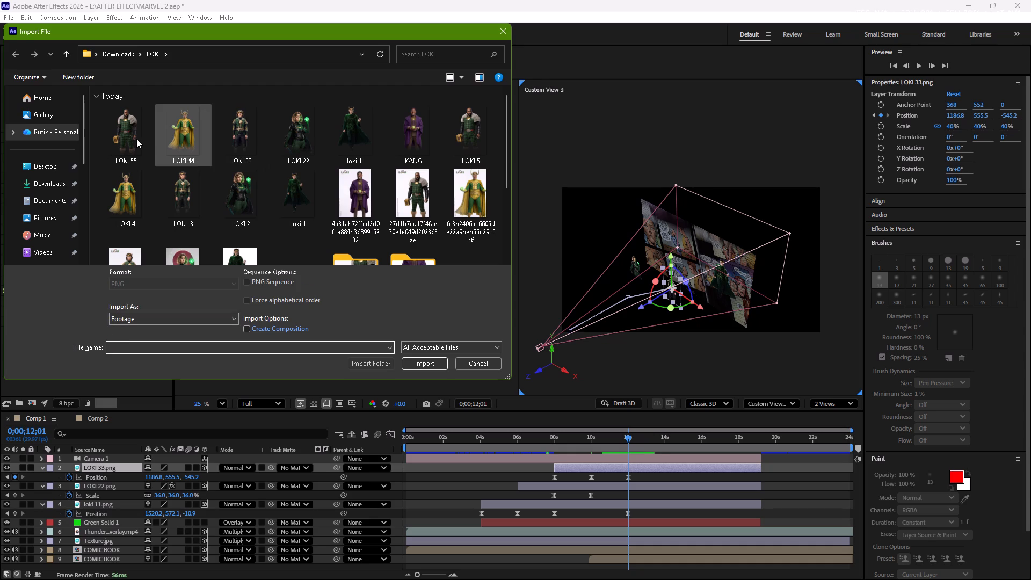
{"action": "left_click", "coordinate": [136, 139]}
{"action": "left_click", "coordinate": [122, 140], "text": "shift"}
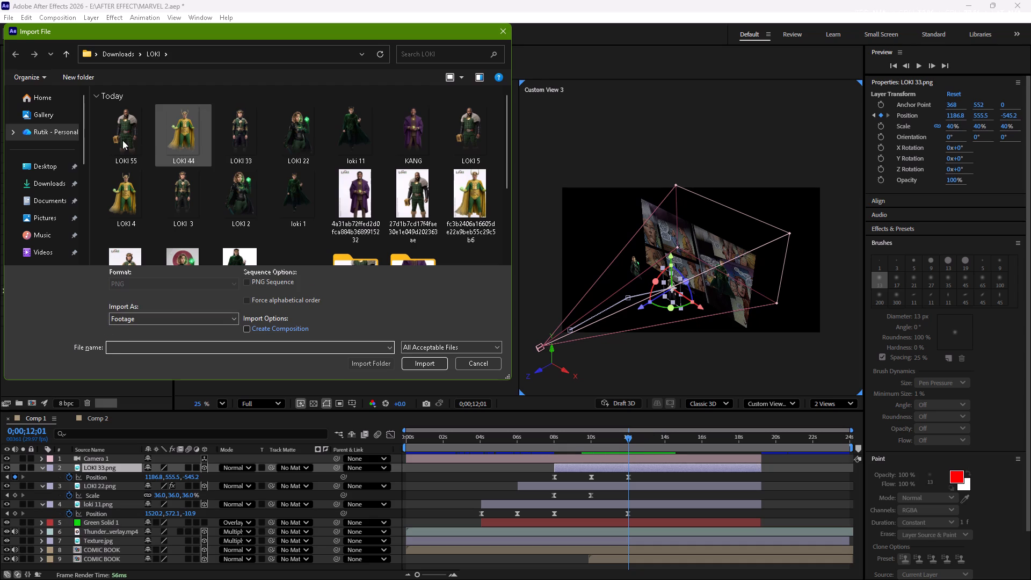
{"action": "left_click", "coordinate": [122, 140], "text": "shift"}
{"action": "left_click", "coordinate": [122, 140], "text": "shift"}
{"action": "left_click", "coordinate": [122, 140]}
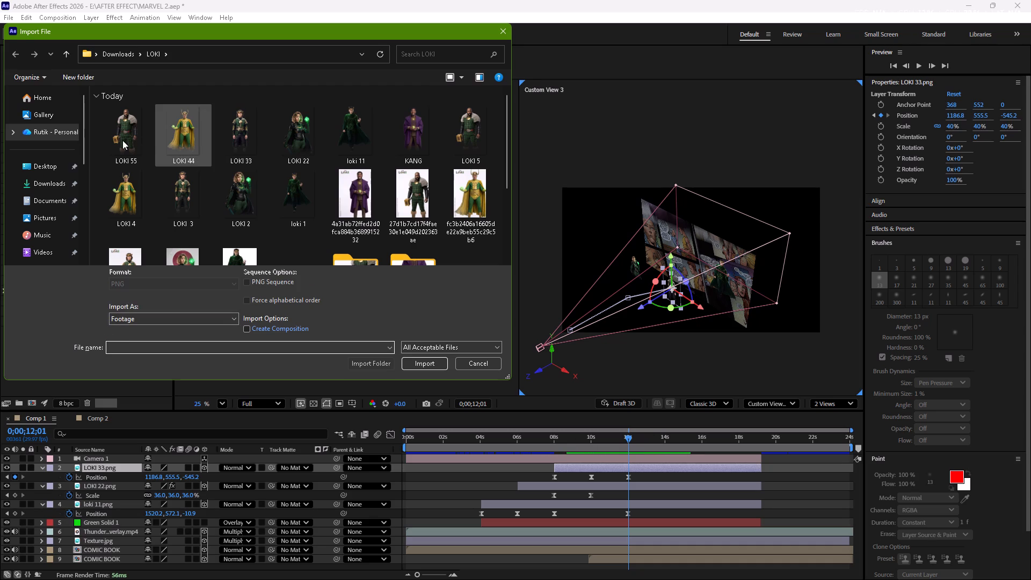
{"action": "left_click", "coordinate": [122, 140], "text": "ctrl"}
{"action": "left_click", "coordinate": [122, 140], "text": "ctrl"}
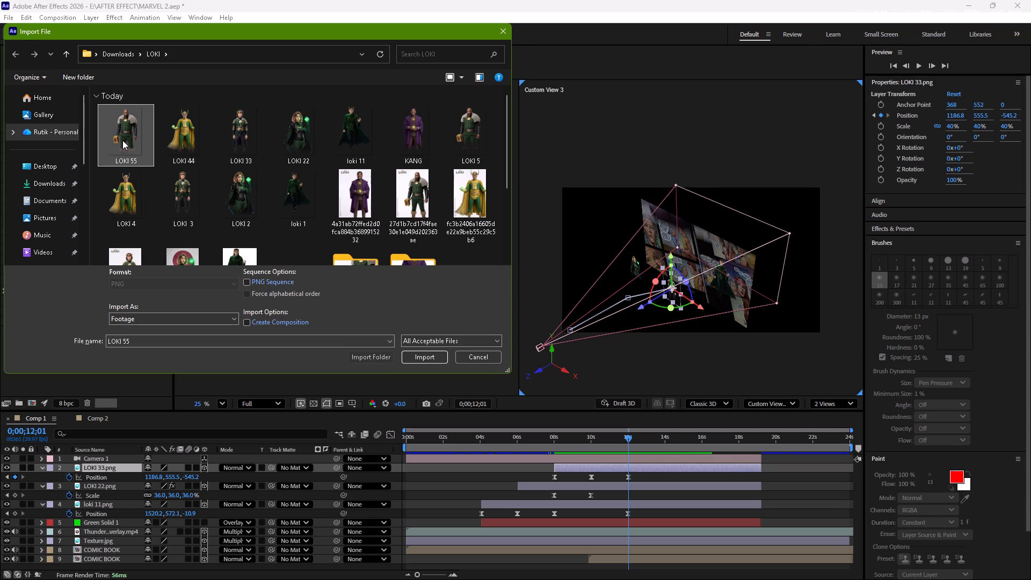
{"action": "left_click", "coordinate": [180, 142], "text": "ctrl"}
{"action": "left_click", "coordinate": [416, 357]}
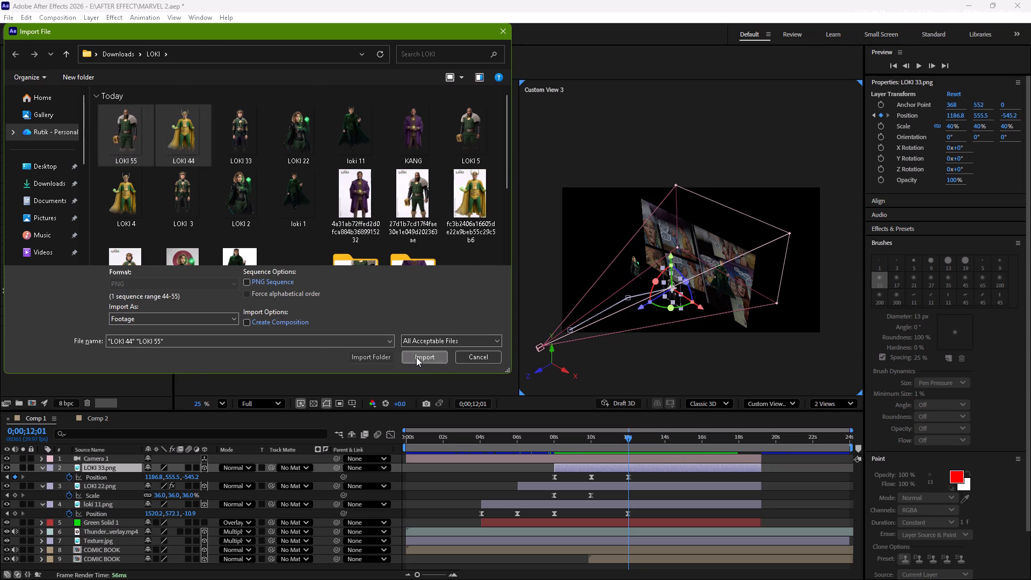
{"action": "left_click", "coordinate": [100, 352]}
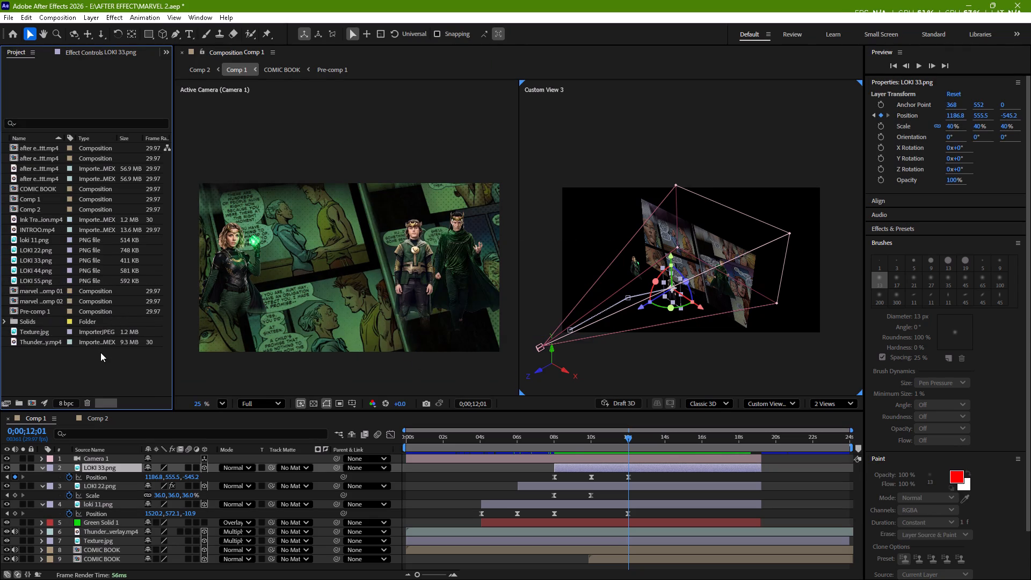
Add LOKI 44.png to Comp 1 between Camera 1 and LOKI 33, and dismiss the 3D bin notice.
{"action": "left_click_drag", "start_coordinate": [46, 269], "coordinate": [107, 461]}
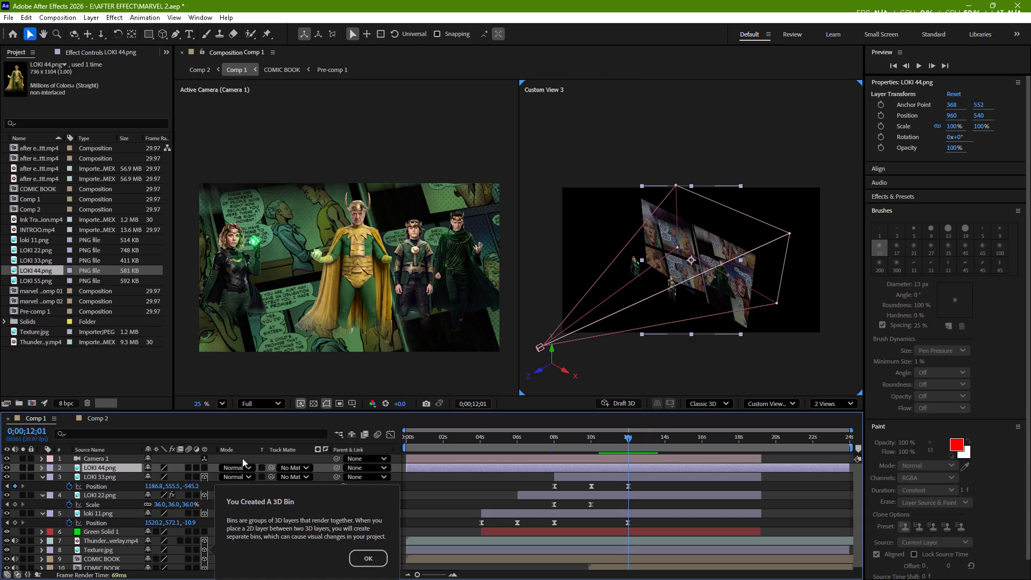
{"action": "left_click", "coordinate": [367, 555]}
Save the project.
{"action": "key", "text": "ctrl+s"}
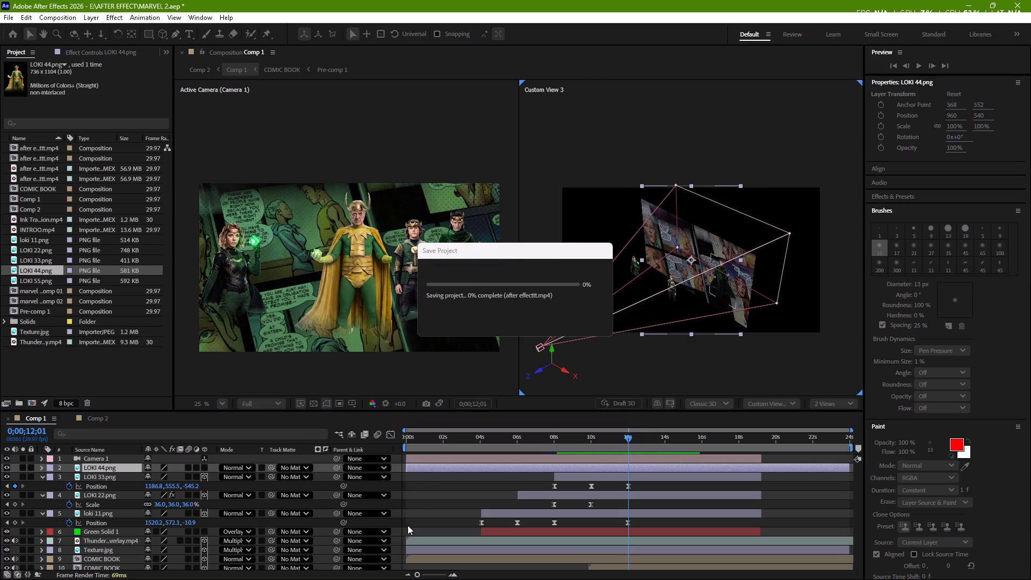
Trim the start of the LOKI 44 layer to about 0;00;10;00.
{"action": "left_click_drag", "start_coordinate": [406, 467], "coordinate": [516, 487]}
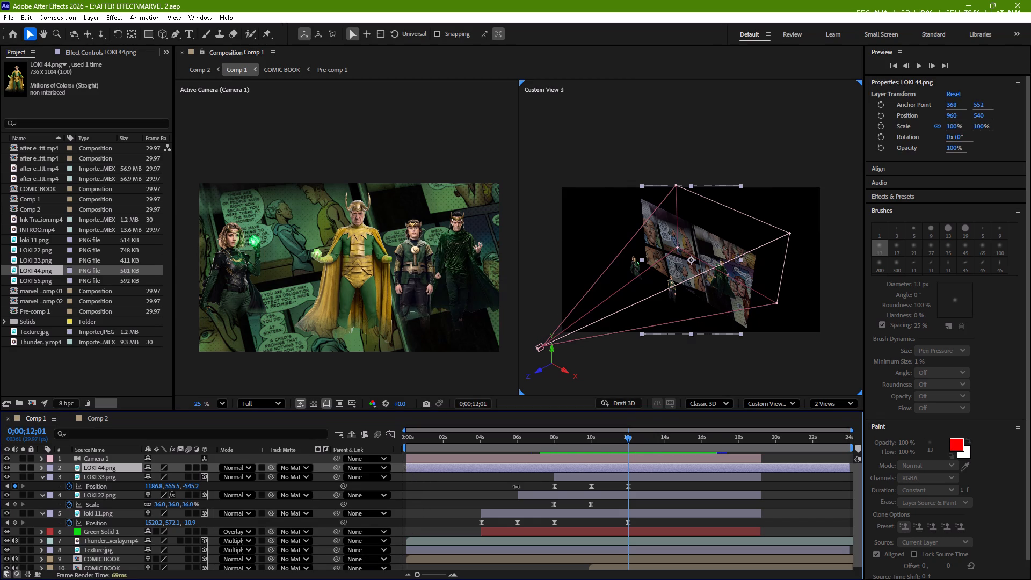
{"action": "left_click_drag", "start_coordinate": [516, 487], "coordinate": [591, 498]}
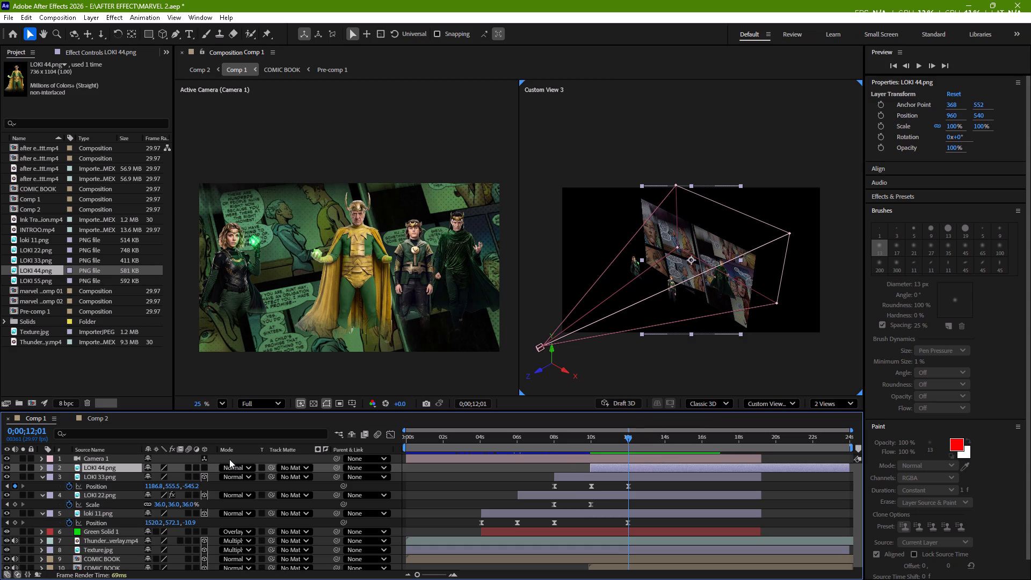
Make the LOKI 44 layer a 3D layer.
{"action": "left_click", "coordinate": [201, 467]}
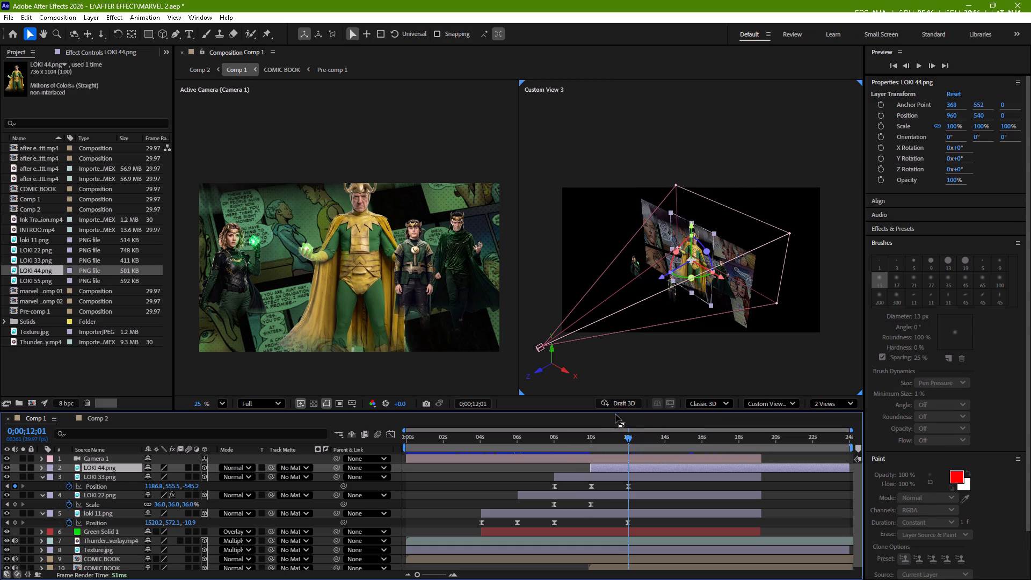
At 0;00;10;01, move LOKI 44 behind the camera to about 932.6, 540, -1883.2 and start its Position keyframing.
{"action": "left_click_drag", "start_coordinate": [628, 439], "coordinate": [618, 444]}
{"action": "left_click_drag", "start_coordinate": [618, 444], "coordinate": [591, 452]}
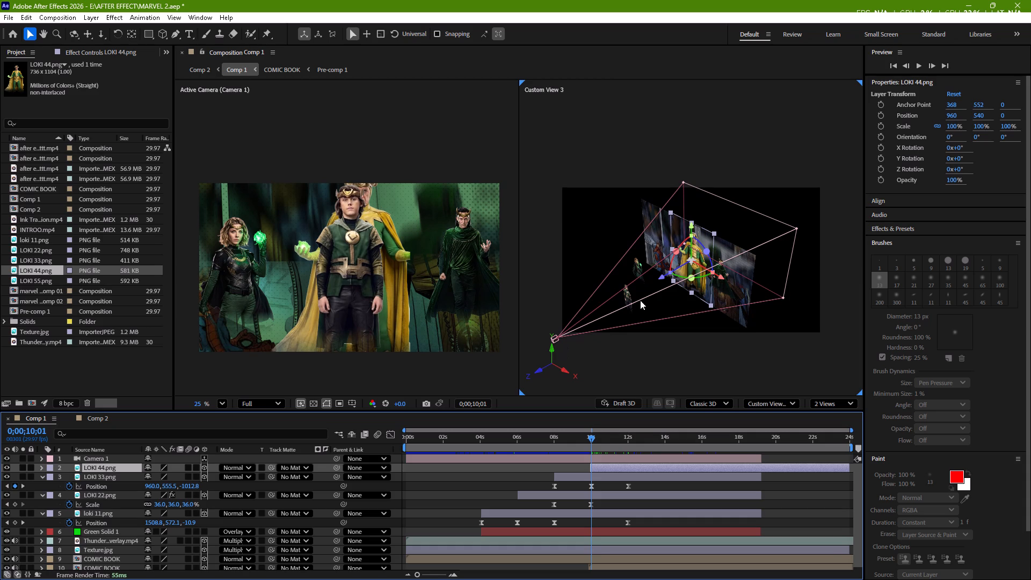
{"action": "left_click_drag", "start_coordinate": [664, 279], "coordinate": [593, 335]}
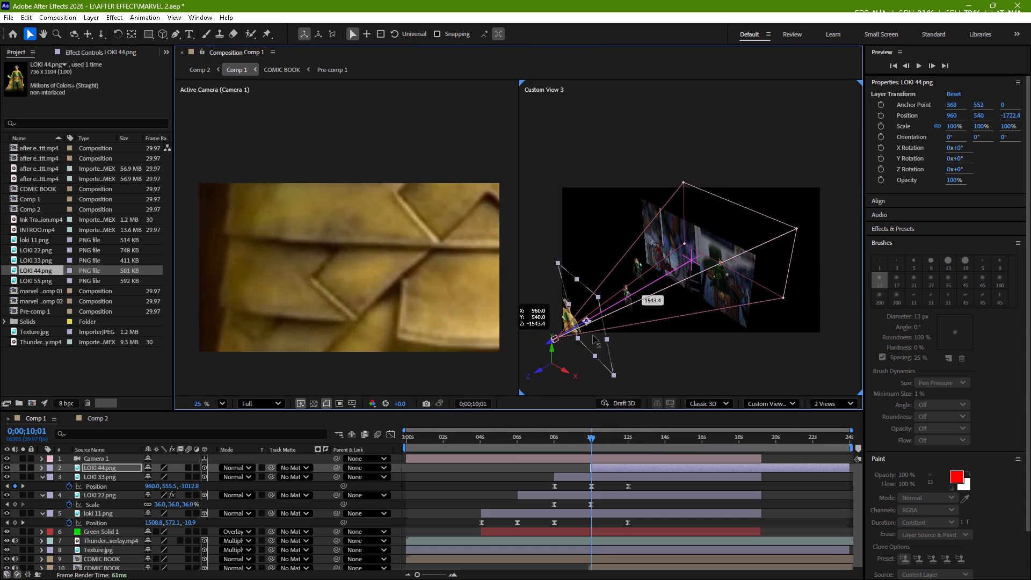
{"action": "left_click_drag", "start_coordinate": [593, 335], "coordinate": [667, 301]}
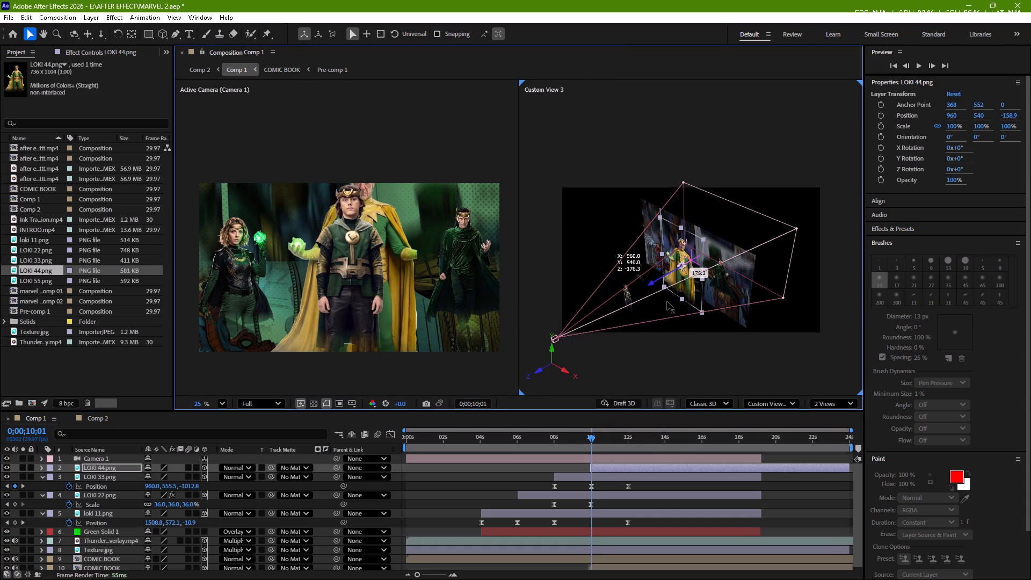
{"action": "left_click_drag", "start_coordinate": [667, 301], "coordinate": [679, 295]}
{"action": "left_click", "coordinate": [727, 273]}
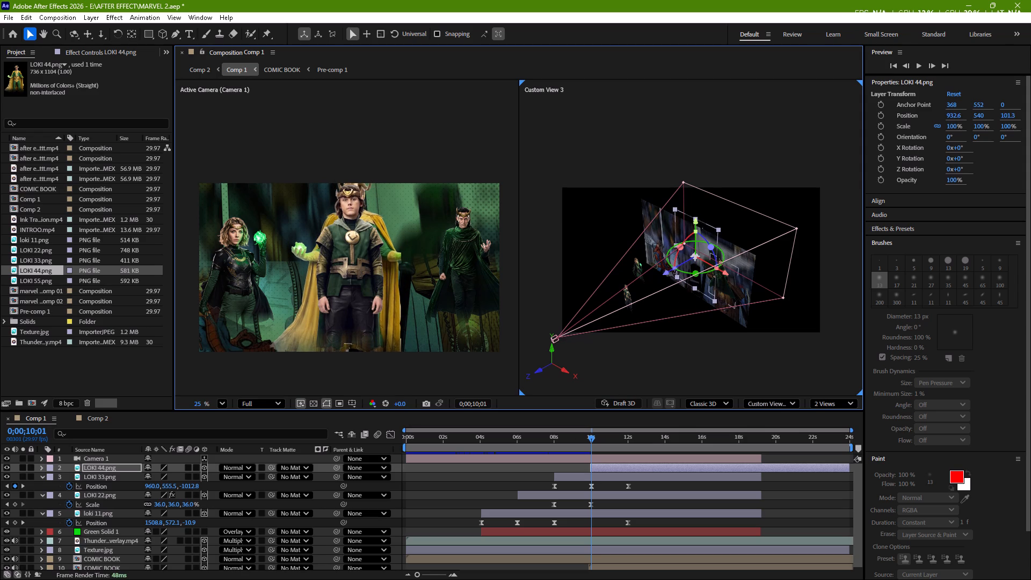
{"action": "left_click_drag", "start_coordinate": [669, 273], "coordinate": [526, 364]}
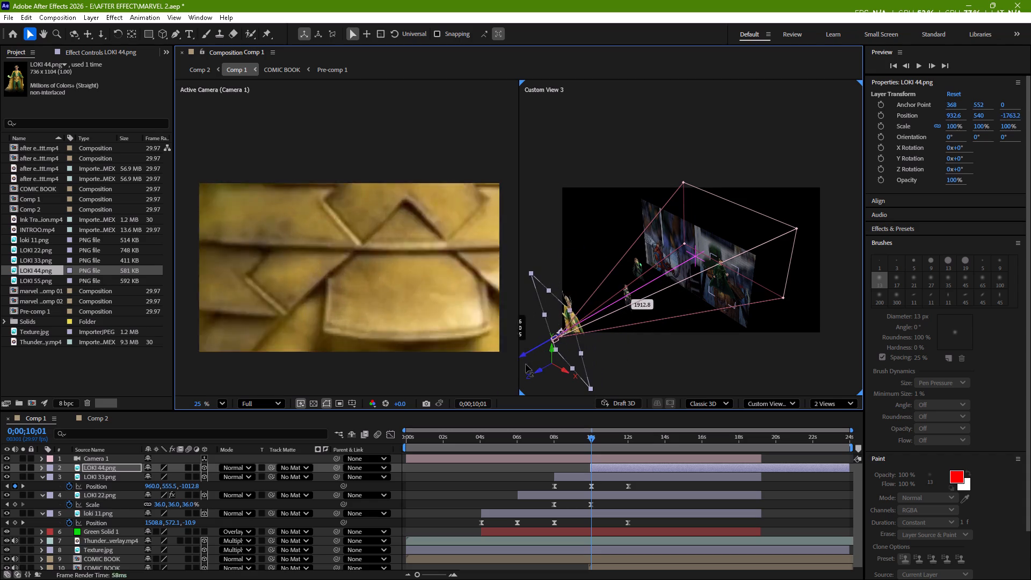
{"action": "left_click_drag", "start_coordinate": [526, 364], "coordinate": [520, 369]}
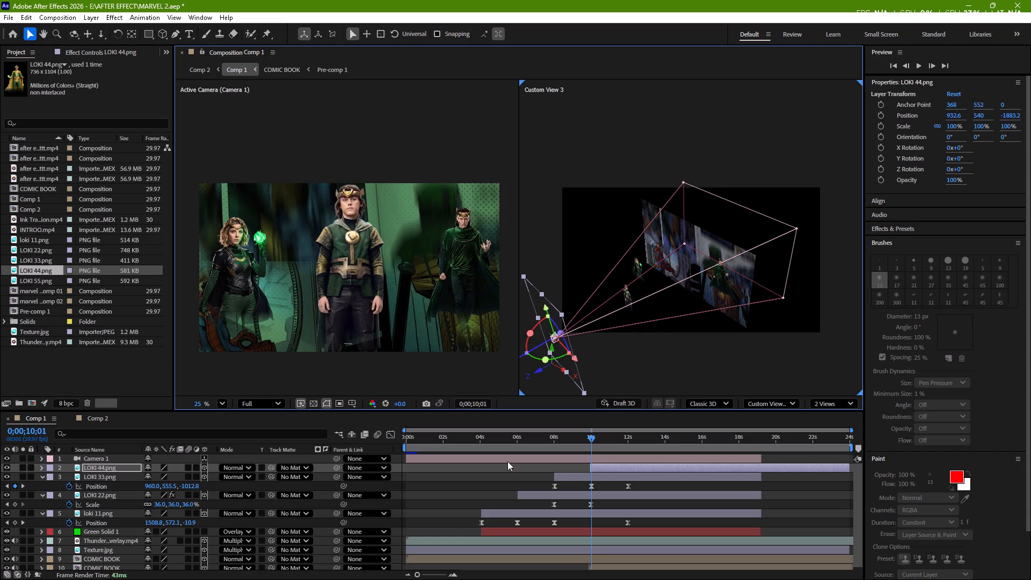
{"action": "key", "text": "p"}
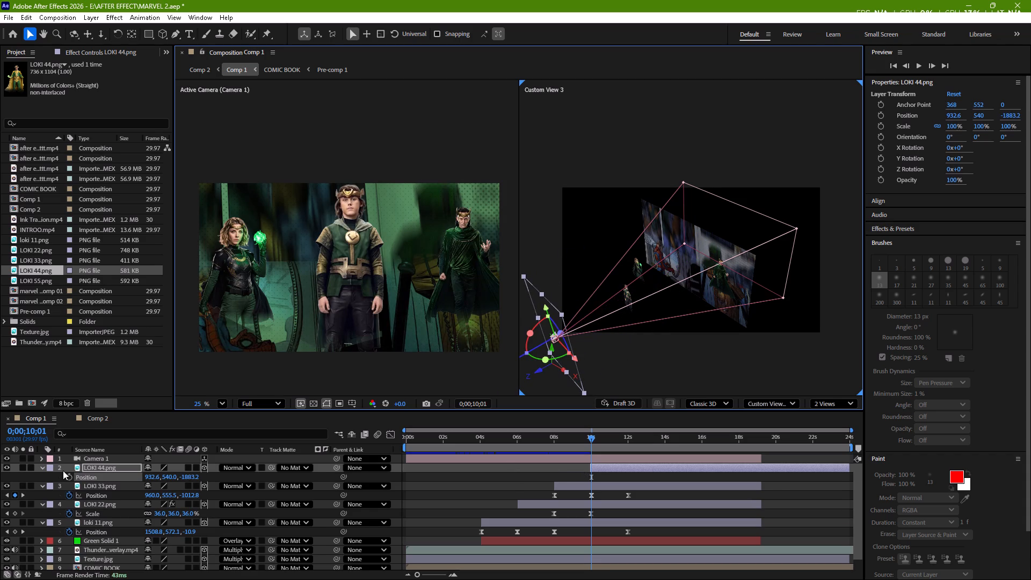
{"action": "left_click", "coordinate": [66, 475]}
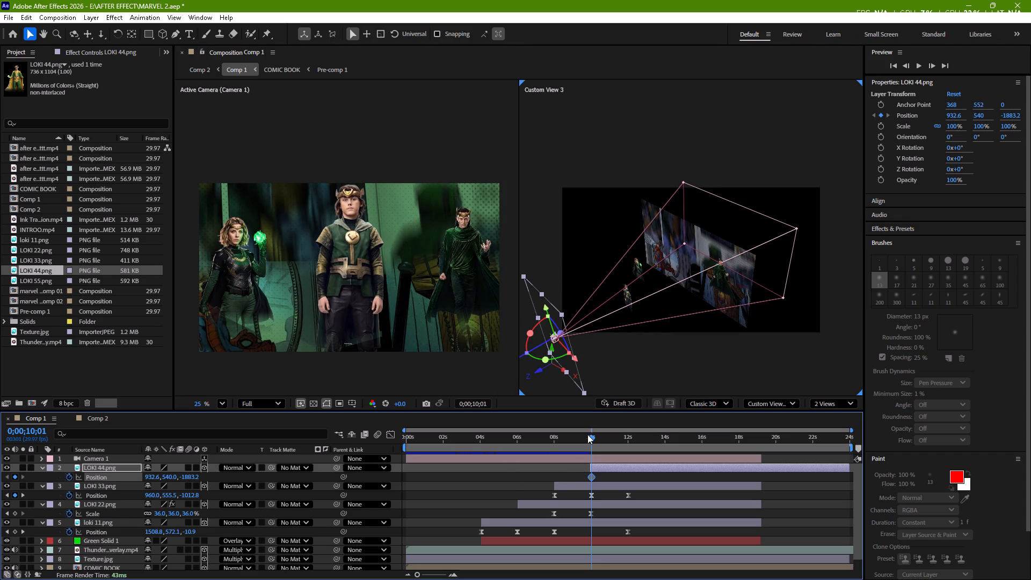
At 0;00;12;01, move LOKI 44 along Z into the scene to about -814.7, adding a second Position keyframe.
{"action": "left_click_drag", "start_coordinate": [590, 436], "coordinate": [633, 441]}
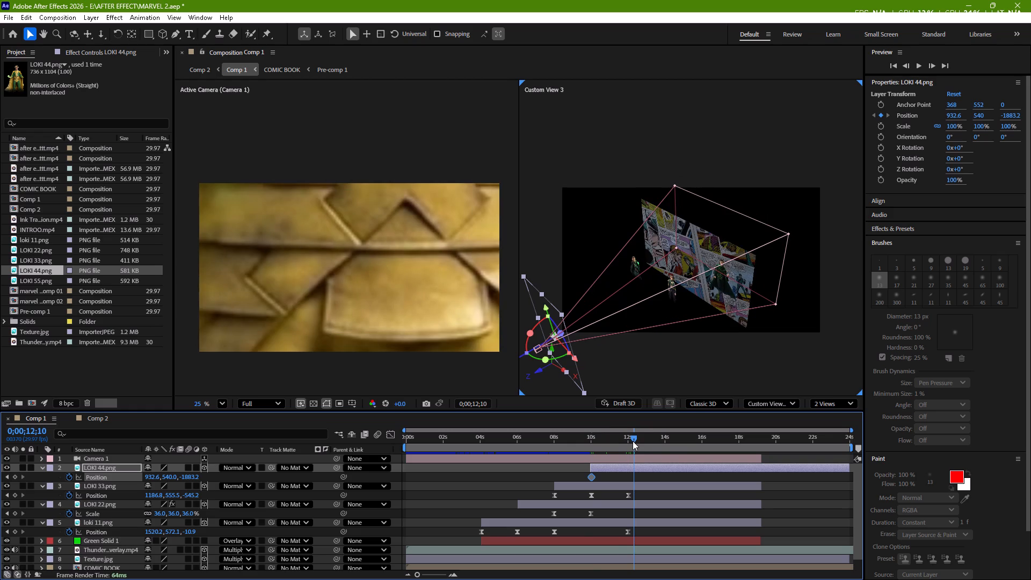
{"action": "left_click_drag", "start_coordinate": [633, 441], "coordinate": [627, 447]}
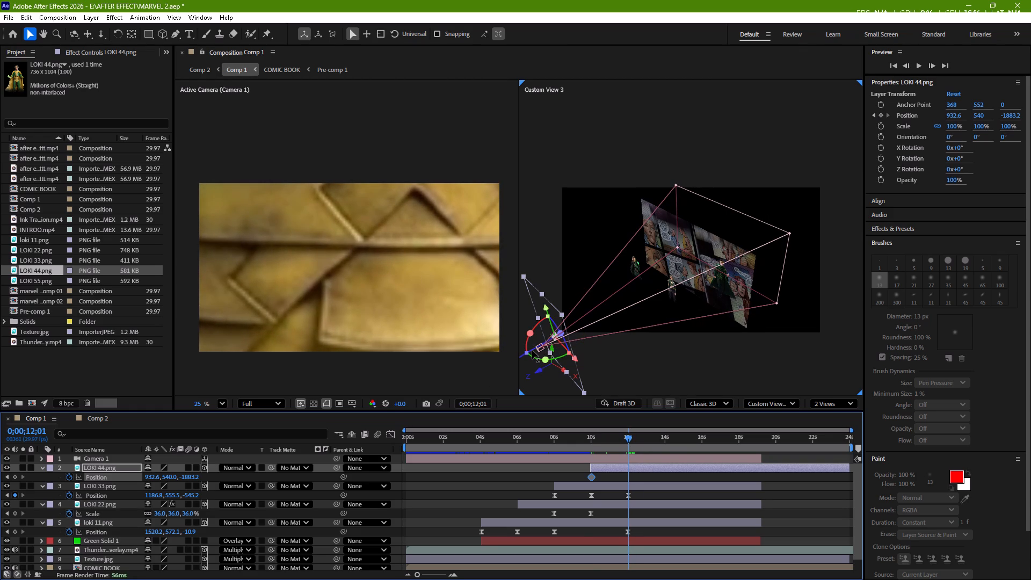
{"action": "left_click_drag", "start_coordinate": [532, 350], "coordinate": [630, 324]}
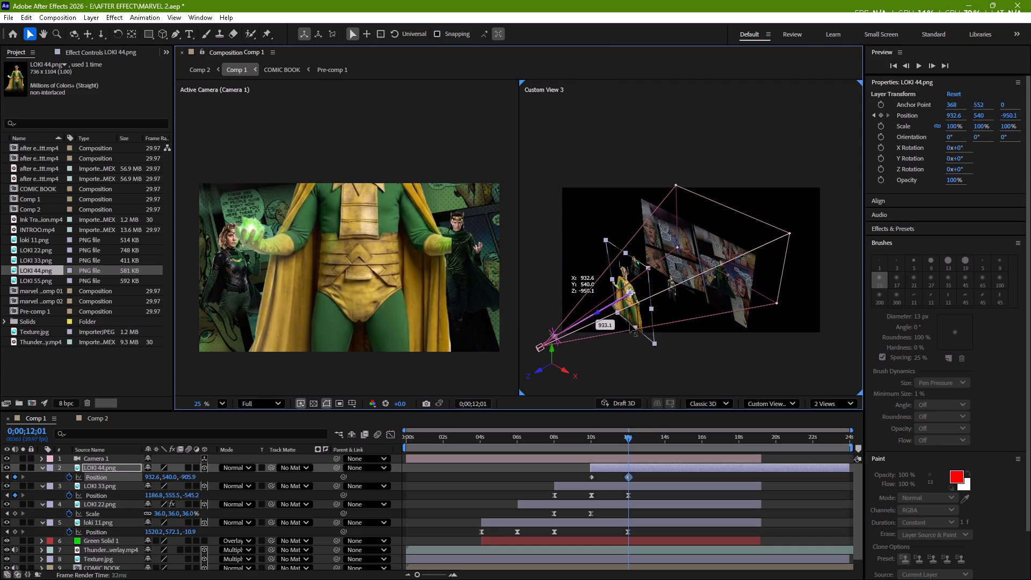
{"action": "left_click_drag", "start_coordinate": [630, 324], "coordinate": [681, 292]}
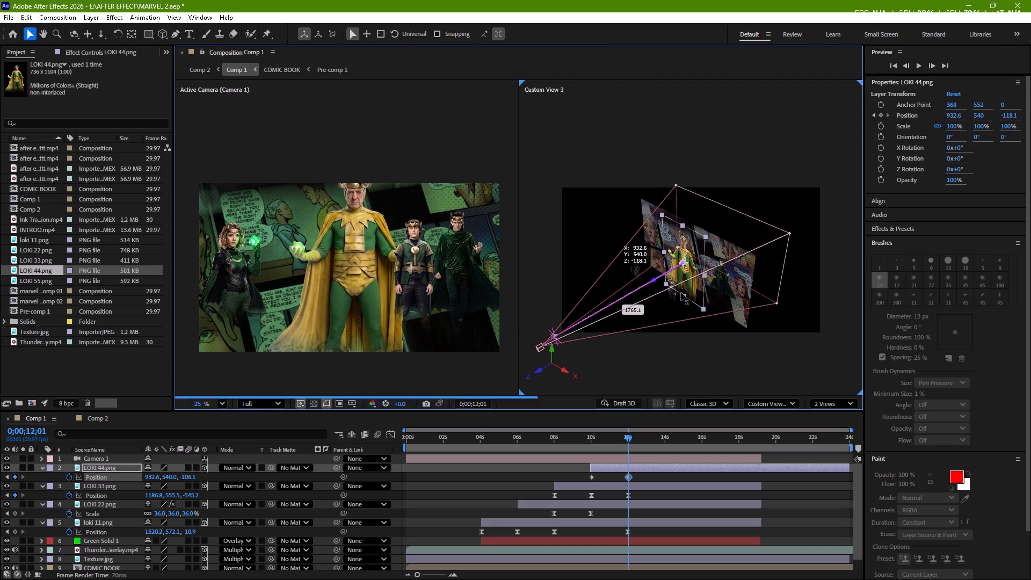
{"action": "left_click_drag", "start_coordinate": [681, 292], "coordinate": [705, 272]}
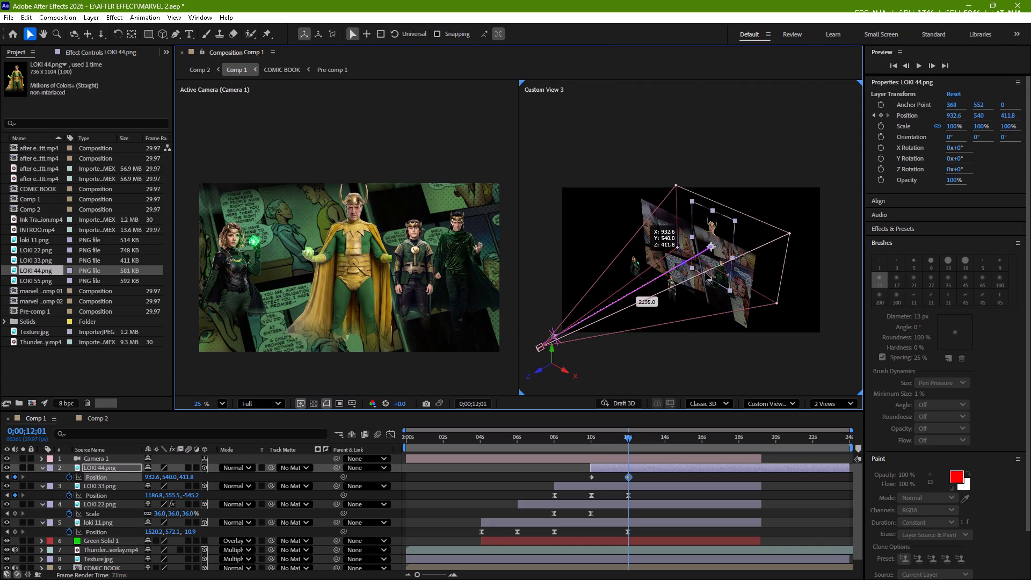
{"action": "left_click_drag", "start_coordinate": [705, 272], "coordinate": [698, 279]}
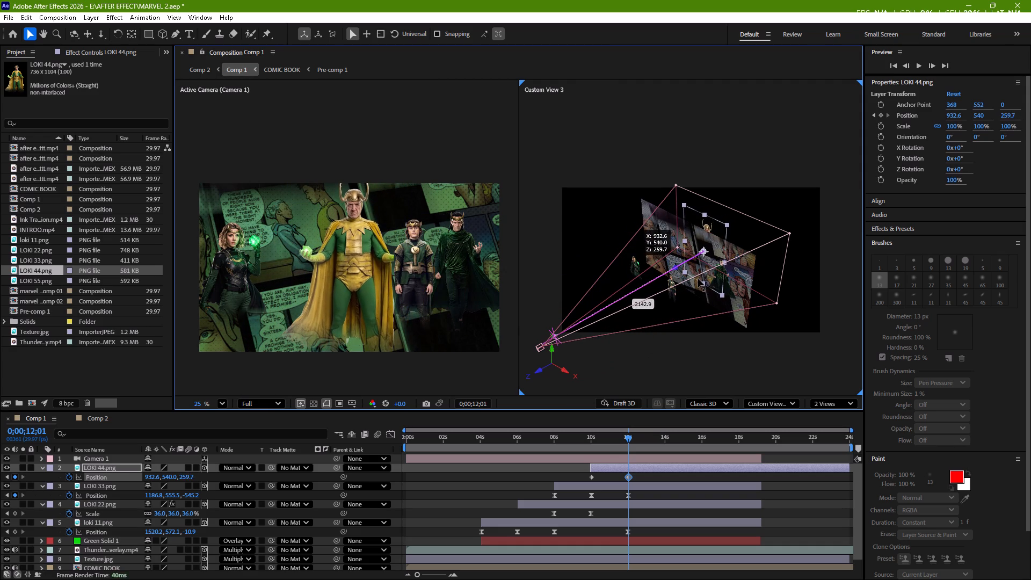
{"action": "left_click_drag", "start_coordinate": [698, 279], "coordinate": [692, 285]}
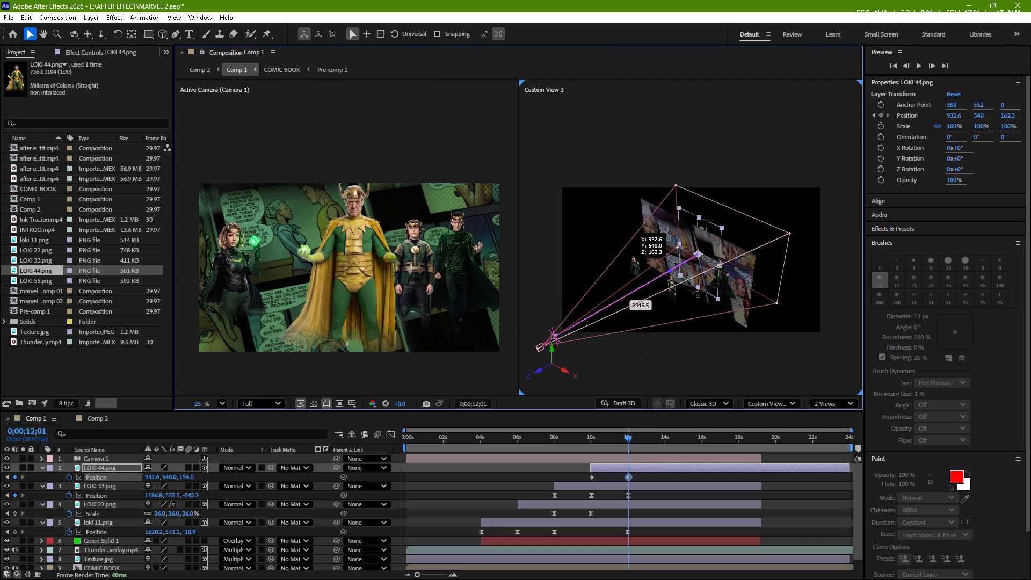
{"action": "left_click_drag", "start_coordinate": [692, 285], "coordinate": [669, 310]}
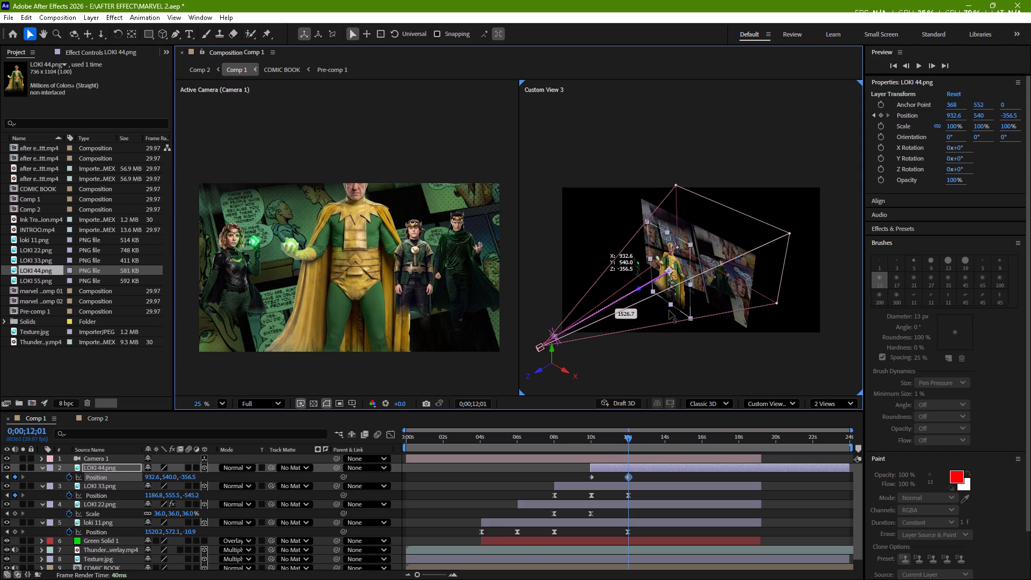
{"action": "left_click_drag", "start_coordinate": [669, 310], "coordinate": [645, 339]}
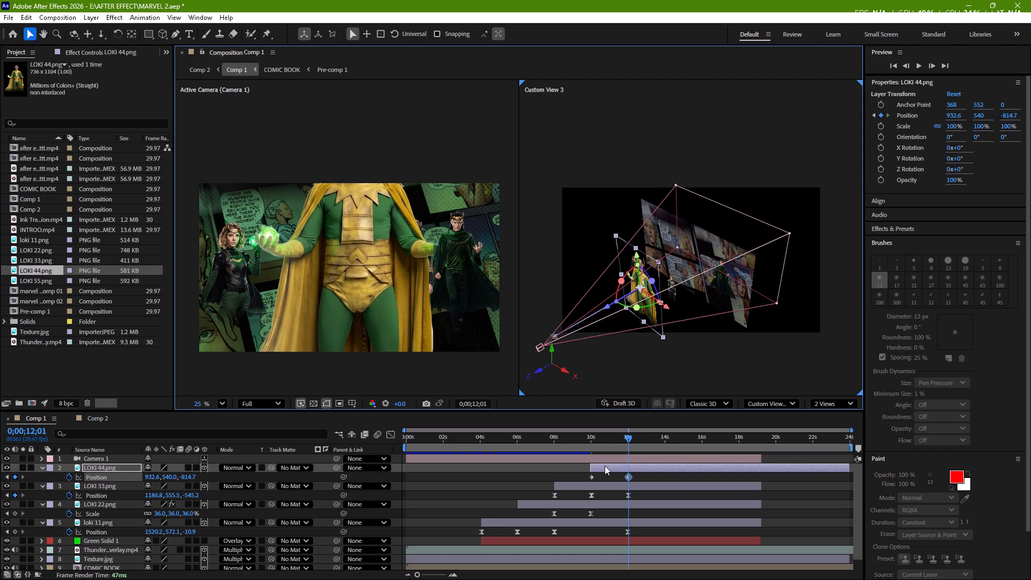
Scale the LOKI 44 layer down to 57%.
{"action": "key", "text": "s"}
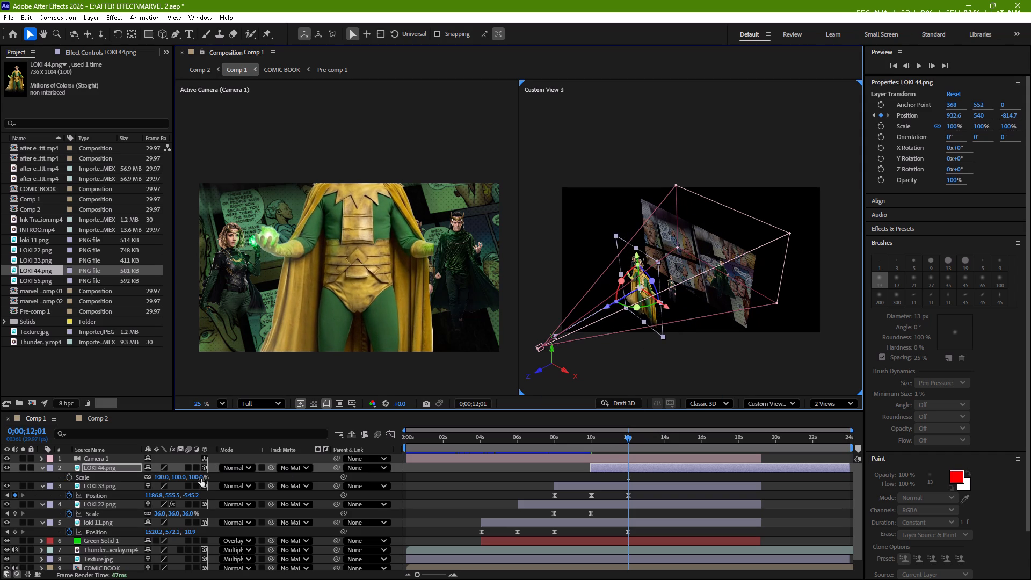
{"action": "left_click_drag", "start_coordinate": [197, 479], "coordinate": [175, 479]}
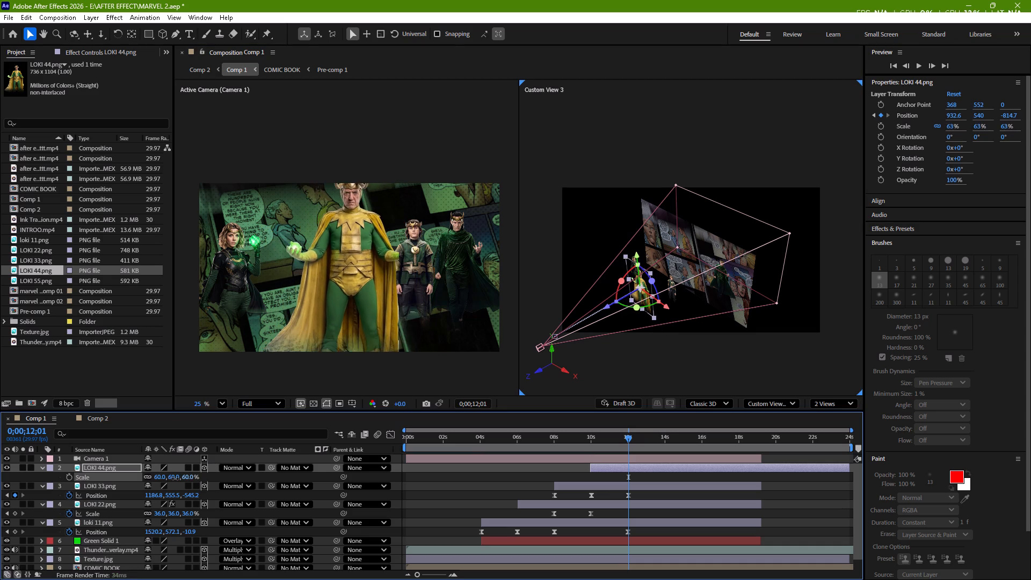
{"action": "left_click_drag", "start_coordinate": [175, 479], "coordinate": [171, 479]}
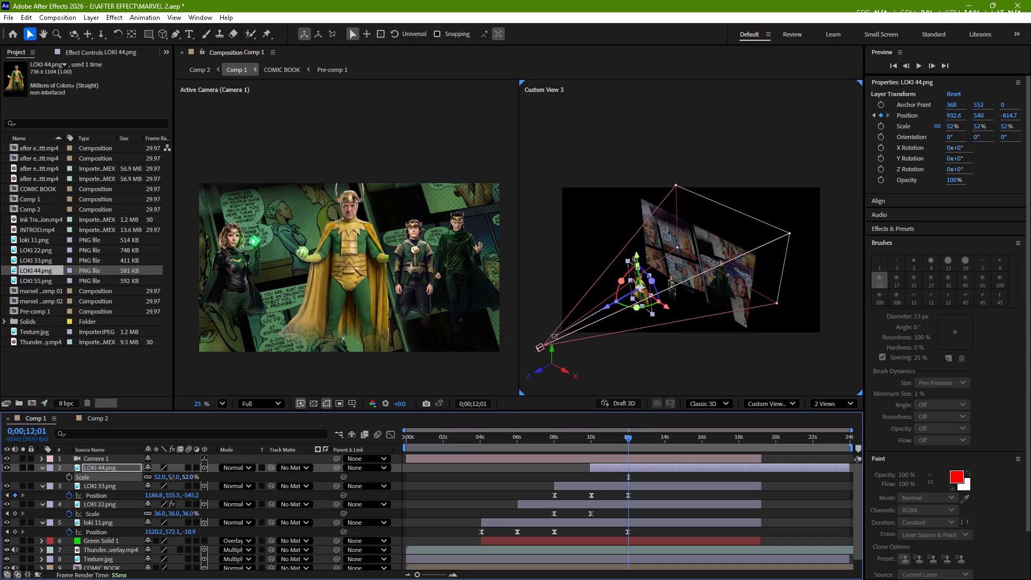
{"action": "left_click_drag", "start_coordinate": [171, 479], "coordinate": [172, 479]}
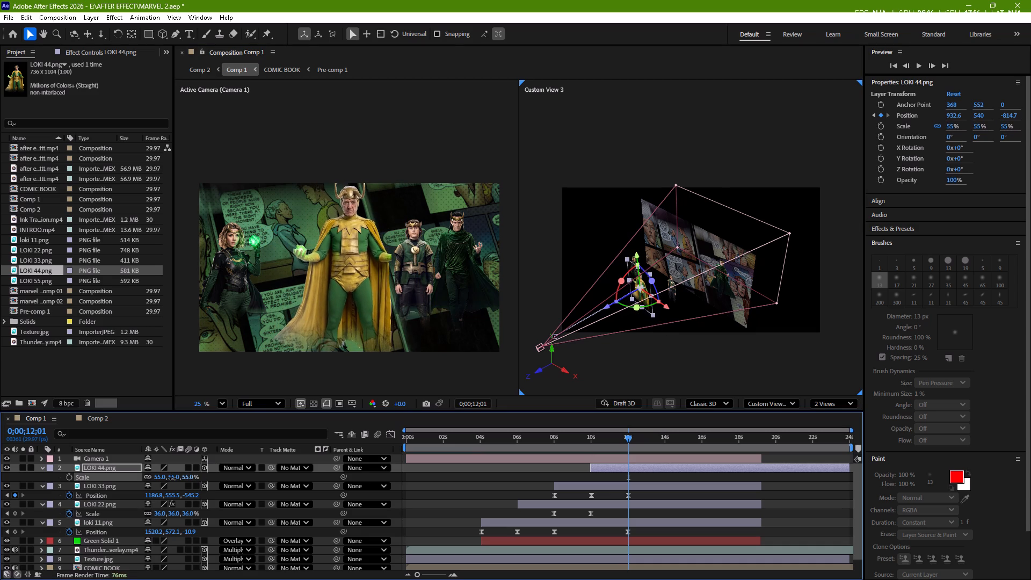
{"action": "left_click_drag", "start_coordinate": [172, 479], "coordinate": [170, 479]}
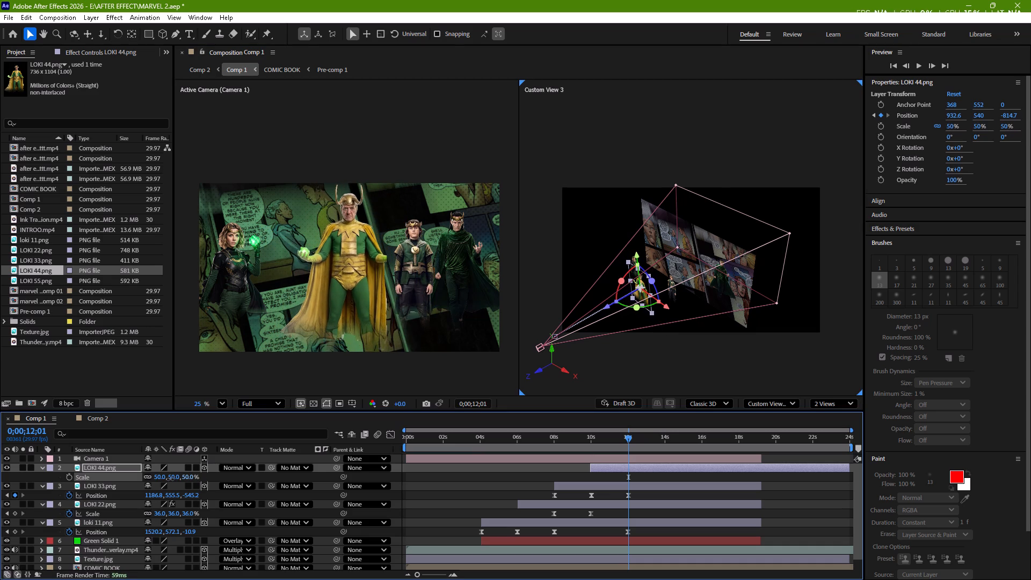
{"action": "left_click_drag", "start_coordinate": [170, 479], "coordinate": [174, 479]}
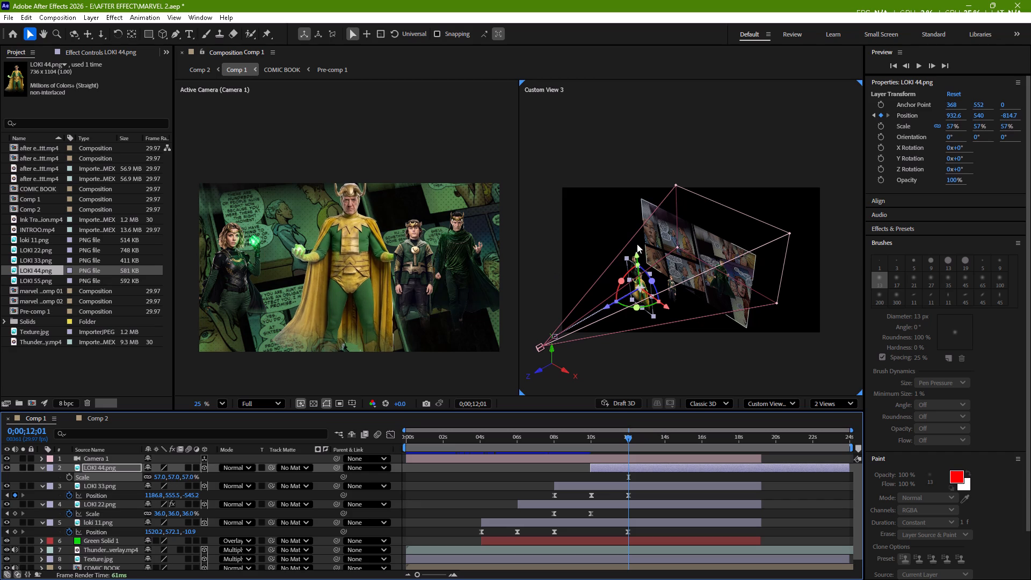
Lower LOKI 44 at 0;00;12;01 to a Y position of about 562.8.
{"action": "left_click", "coordinate": [637, 256]}
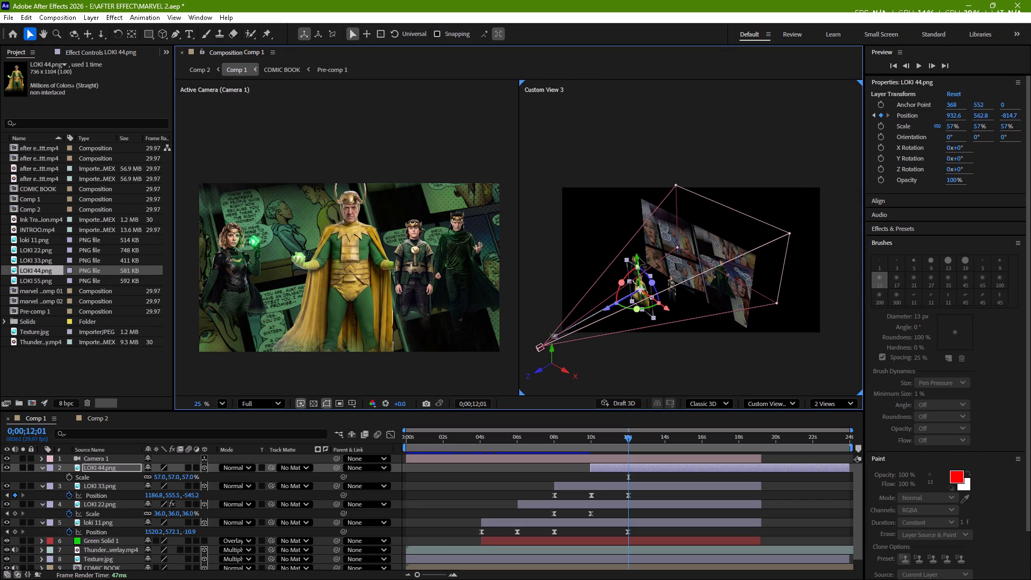
Open the LOKI 44 layer and use the 13 px Eraser to clean up the cape's edge and the area between the feet.
{"action": "triple_click", "coordinate": [360, 281]}
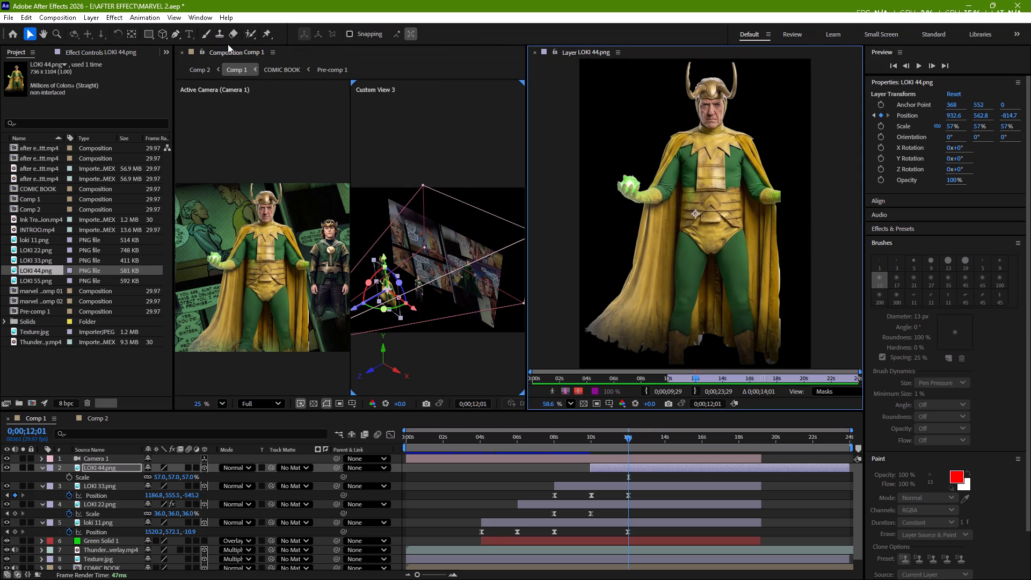
{"action": "left_click", "coordinate": [231, 35]}
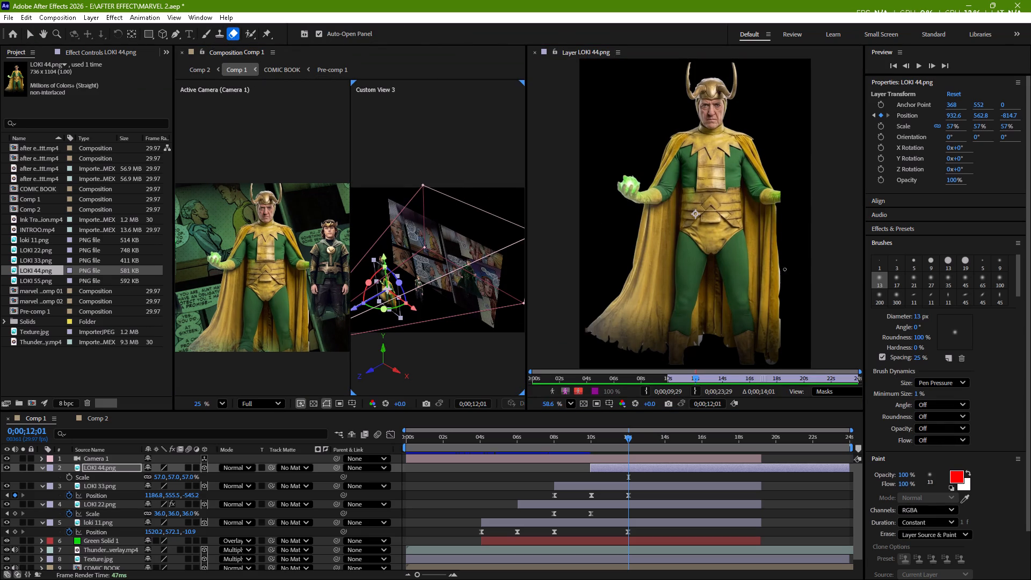
{"action": "left_click_drag", "start_coordinate": [780, 269], "coordinate": [780, 287]}
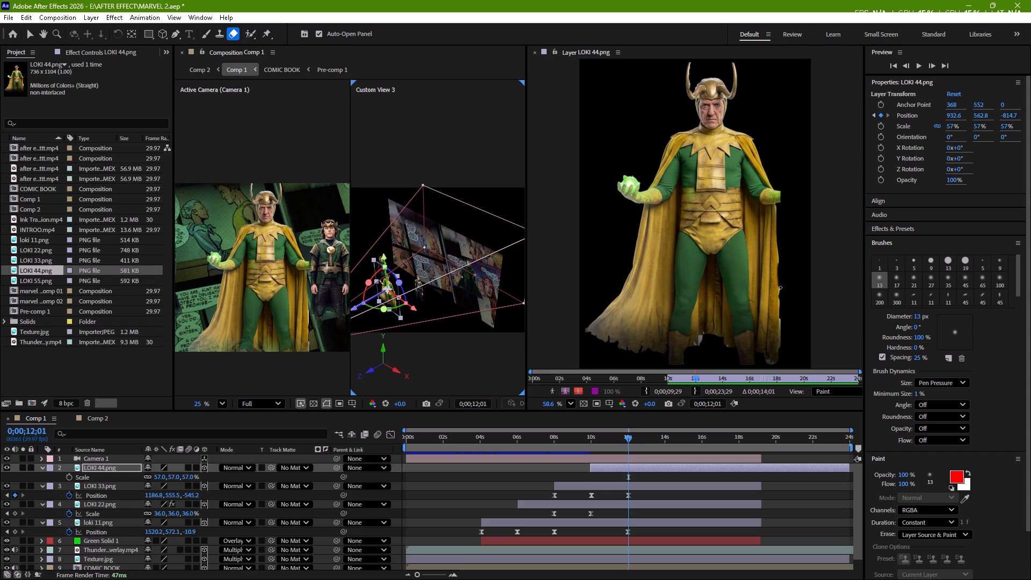
{"action": "left_click_drag", "start_coordinate": [780, 287], "coordinate": [780, 331]}
{"action": "left_click_drag", "start_coordinate": [780, 331], "coordinate": [767, 358]}
{"action": "left_click_drag", "start_coordinate": [767, 358], "coordinate": [765, 360]}
{"action": "left_click_drag", "start_coordinate": [765, 360], "coordinate": [714, 347]}
{"action": "left_click_drag", "start_coordinate": [714, 347], "coordinate": [698, 342]}
{"action": "left_click_drag", "start_coordinate": [698, 342], "coordinate": [702, 333]}
{"action": "left_click_drag", "start_coordinate": [702, 333], "coordinate": [727, 344]}
{"action": "left_click_drag", "start_coordinate": [727, 344], "coordinate": [715, 353]}
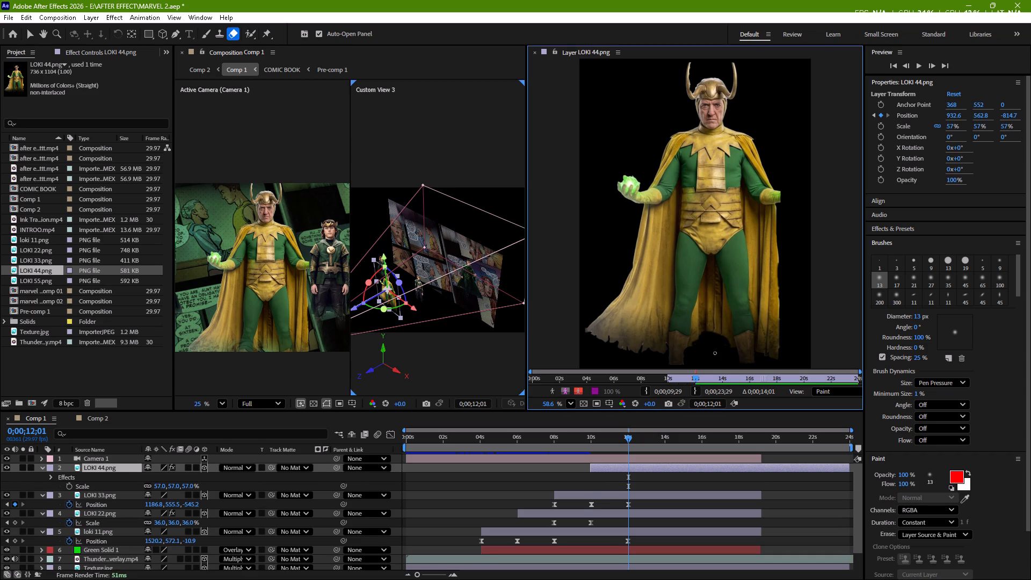
{"action": "left_click", "coordinate": [538, 51]}
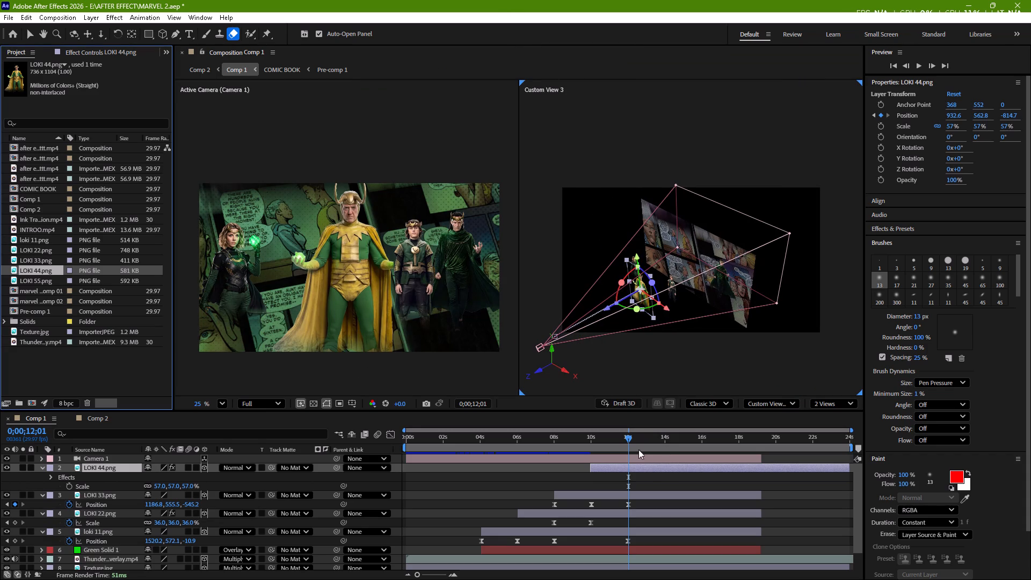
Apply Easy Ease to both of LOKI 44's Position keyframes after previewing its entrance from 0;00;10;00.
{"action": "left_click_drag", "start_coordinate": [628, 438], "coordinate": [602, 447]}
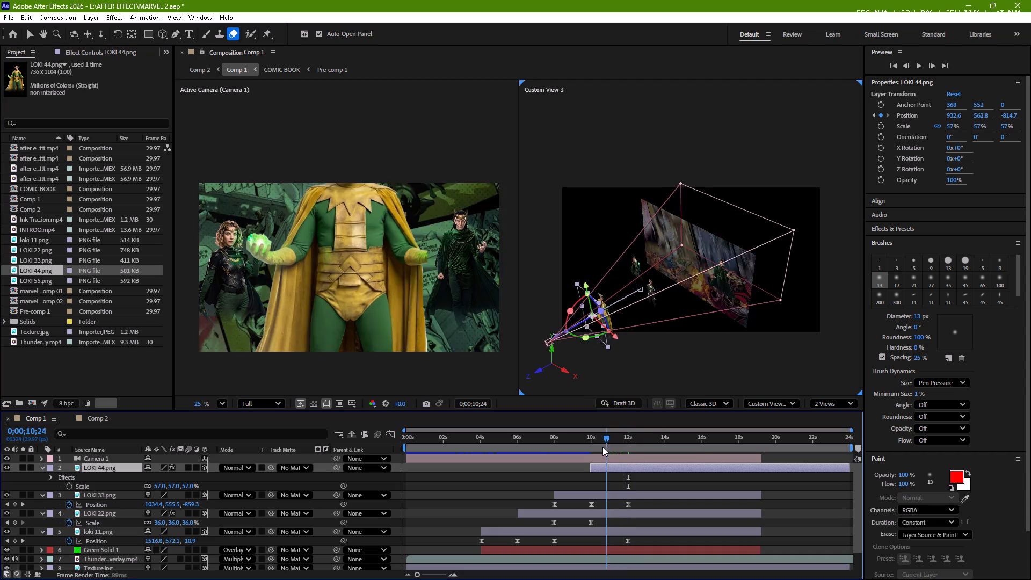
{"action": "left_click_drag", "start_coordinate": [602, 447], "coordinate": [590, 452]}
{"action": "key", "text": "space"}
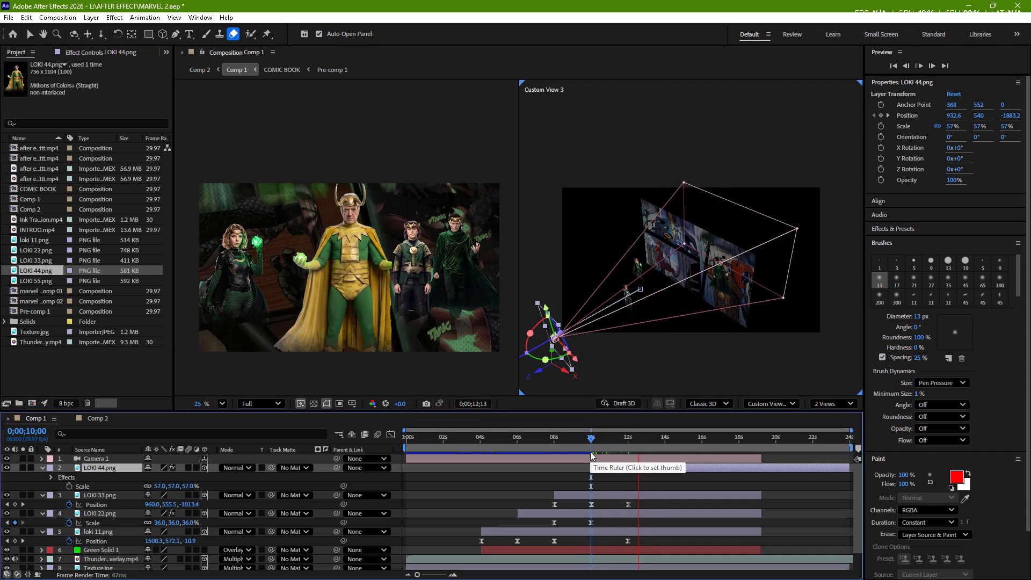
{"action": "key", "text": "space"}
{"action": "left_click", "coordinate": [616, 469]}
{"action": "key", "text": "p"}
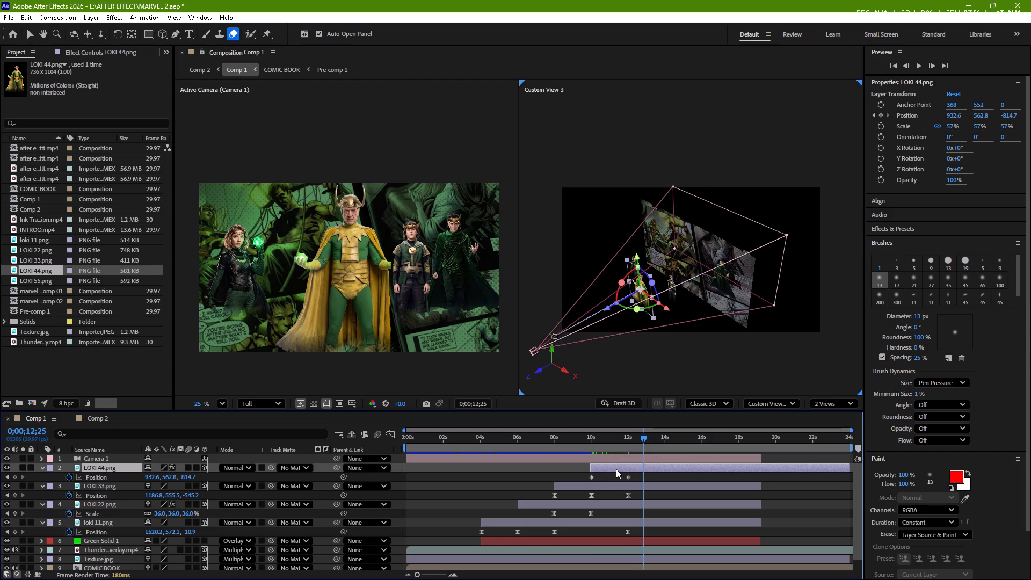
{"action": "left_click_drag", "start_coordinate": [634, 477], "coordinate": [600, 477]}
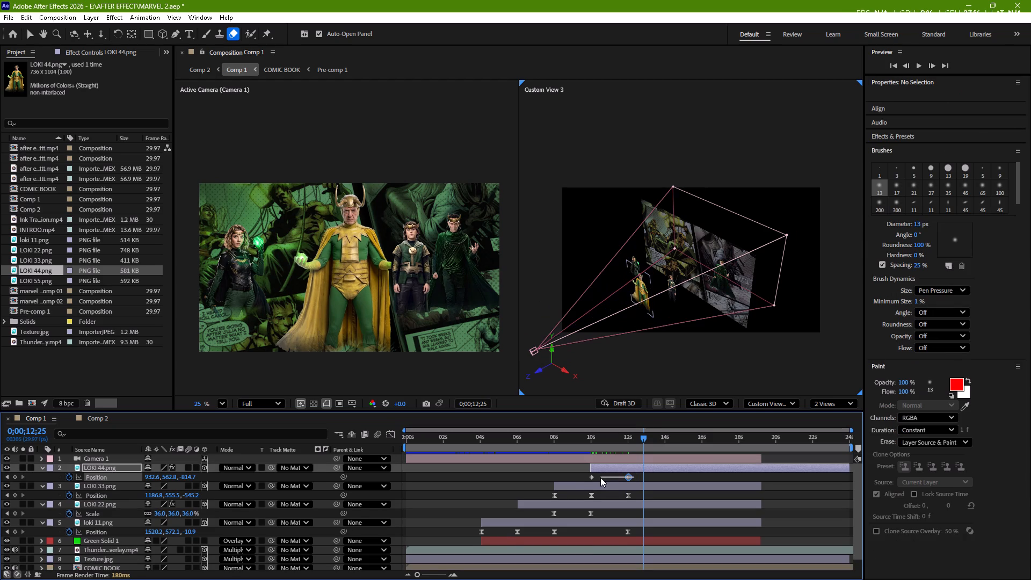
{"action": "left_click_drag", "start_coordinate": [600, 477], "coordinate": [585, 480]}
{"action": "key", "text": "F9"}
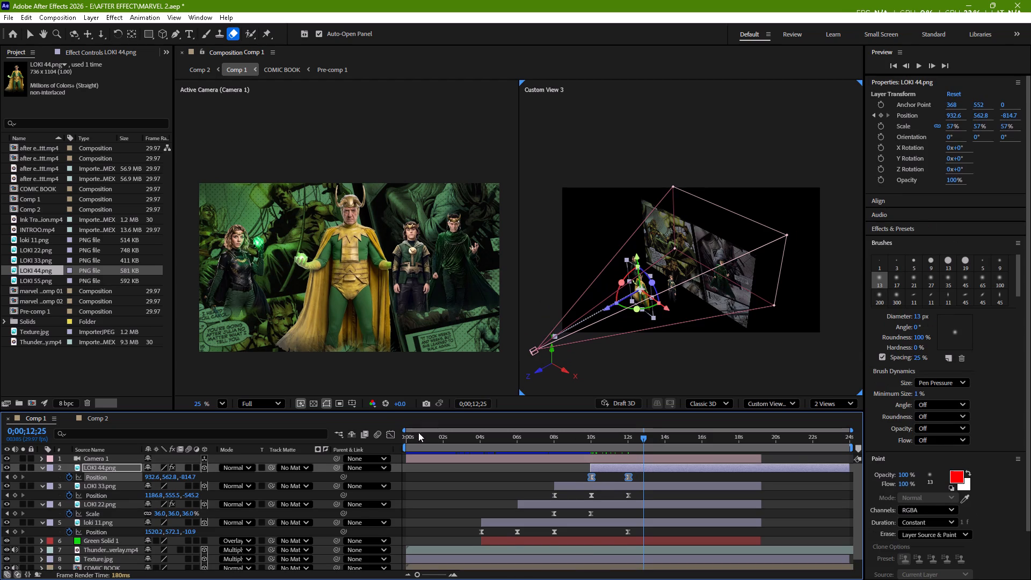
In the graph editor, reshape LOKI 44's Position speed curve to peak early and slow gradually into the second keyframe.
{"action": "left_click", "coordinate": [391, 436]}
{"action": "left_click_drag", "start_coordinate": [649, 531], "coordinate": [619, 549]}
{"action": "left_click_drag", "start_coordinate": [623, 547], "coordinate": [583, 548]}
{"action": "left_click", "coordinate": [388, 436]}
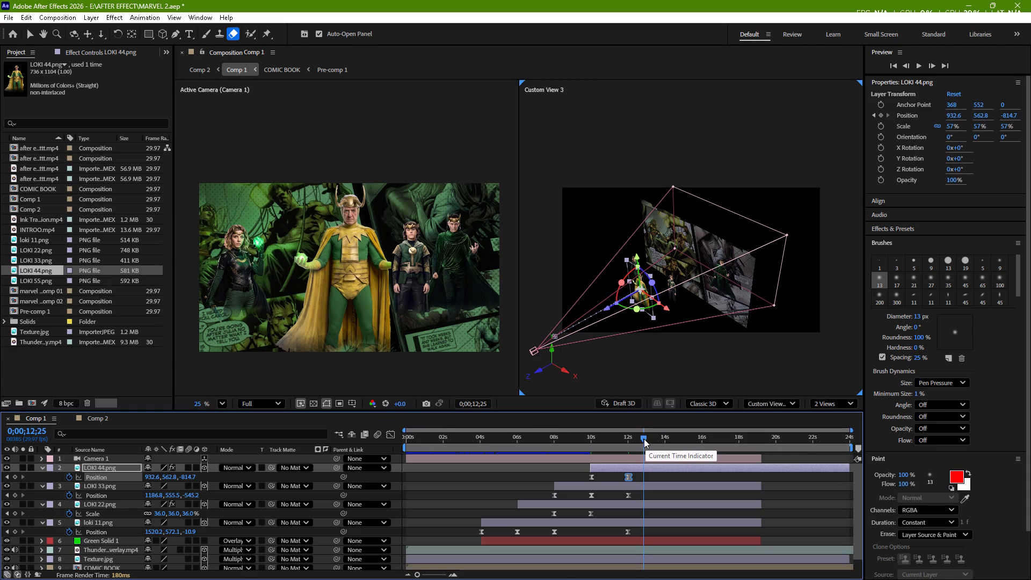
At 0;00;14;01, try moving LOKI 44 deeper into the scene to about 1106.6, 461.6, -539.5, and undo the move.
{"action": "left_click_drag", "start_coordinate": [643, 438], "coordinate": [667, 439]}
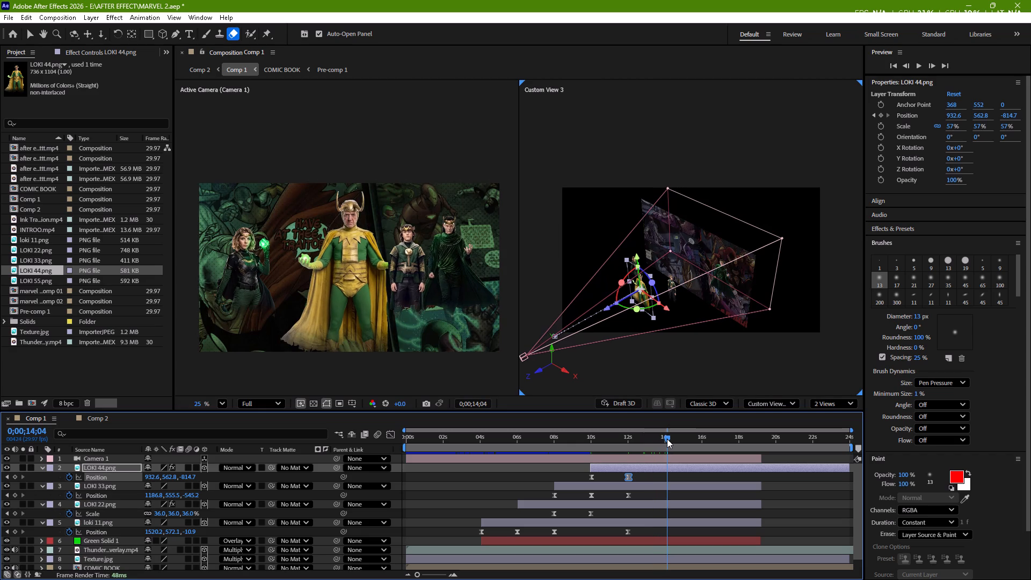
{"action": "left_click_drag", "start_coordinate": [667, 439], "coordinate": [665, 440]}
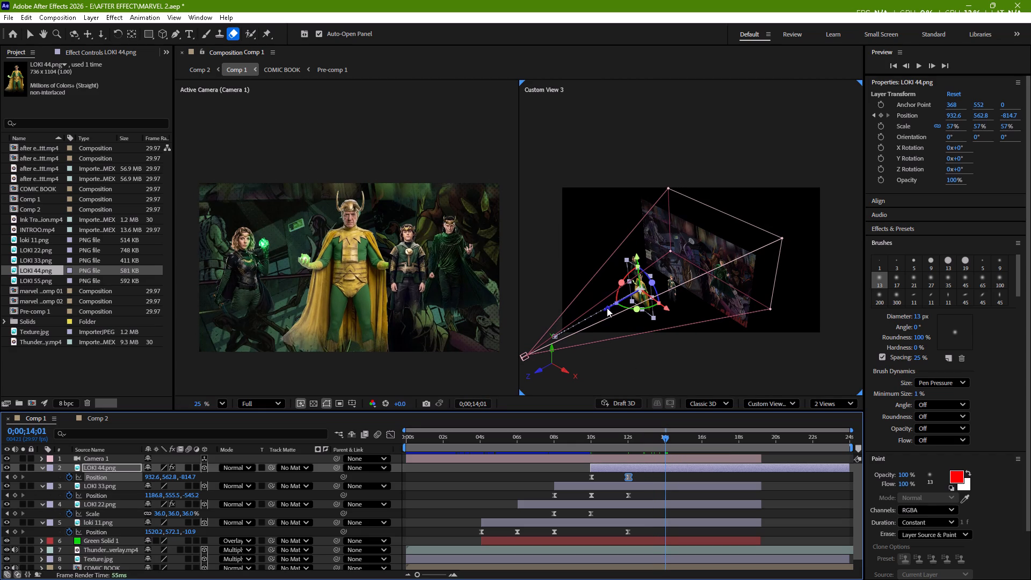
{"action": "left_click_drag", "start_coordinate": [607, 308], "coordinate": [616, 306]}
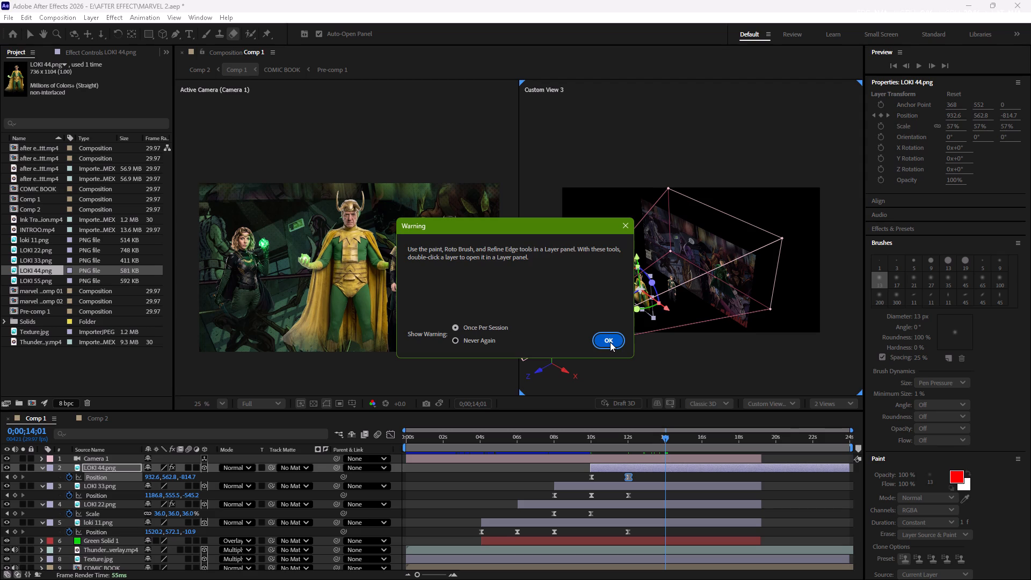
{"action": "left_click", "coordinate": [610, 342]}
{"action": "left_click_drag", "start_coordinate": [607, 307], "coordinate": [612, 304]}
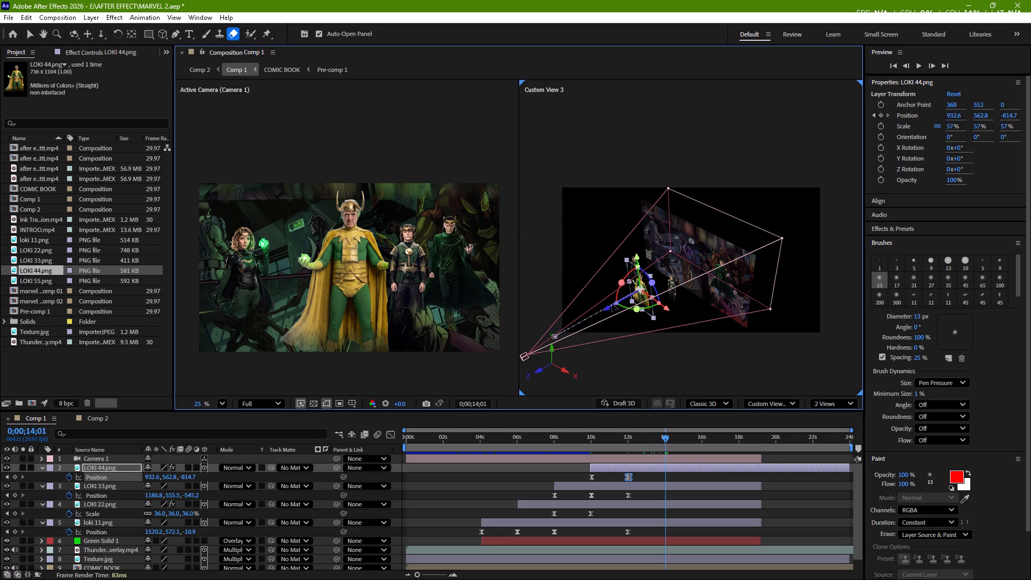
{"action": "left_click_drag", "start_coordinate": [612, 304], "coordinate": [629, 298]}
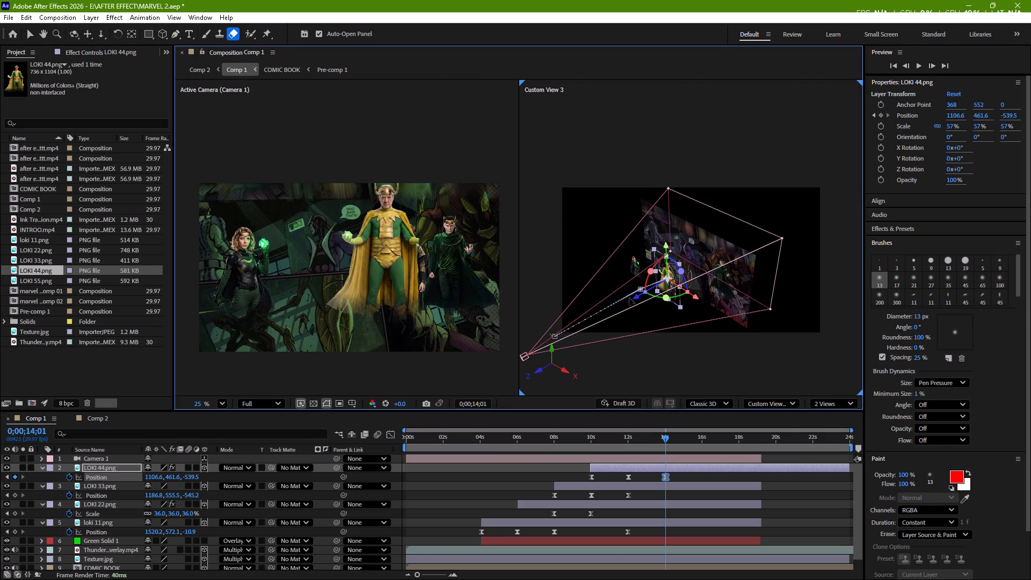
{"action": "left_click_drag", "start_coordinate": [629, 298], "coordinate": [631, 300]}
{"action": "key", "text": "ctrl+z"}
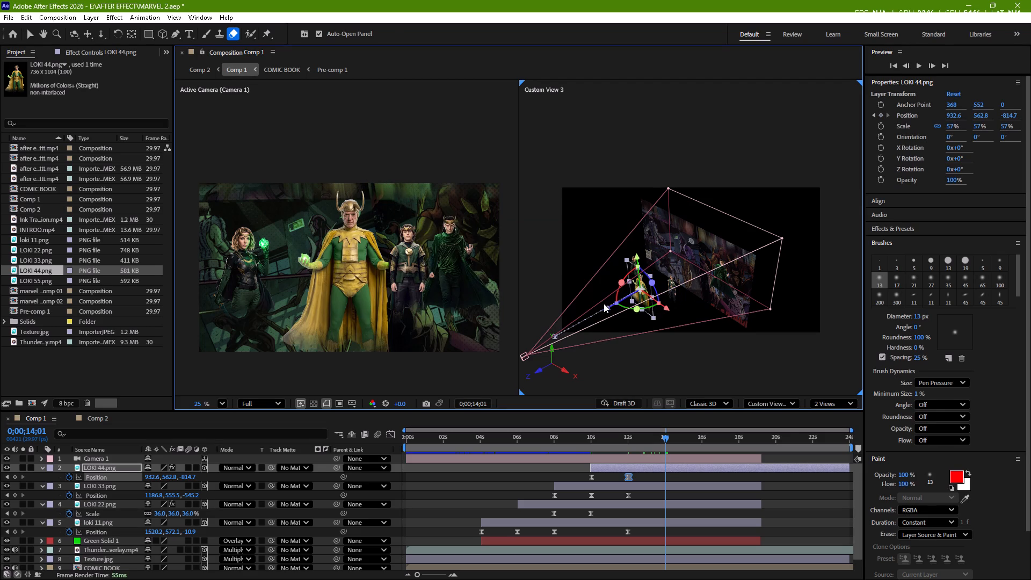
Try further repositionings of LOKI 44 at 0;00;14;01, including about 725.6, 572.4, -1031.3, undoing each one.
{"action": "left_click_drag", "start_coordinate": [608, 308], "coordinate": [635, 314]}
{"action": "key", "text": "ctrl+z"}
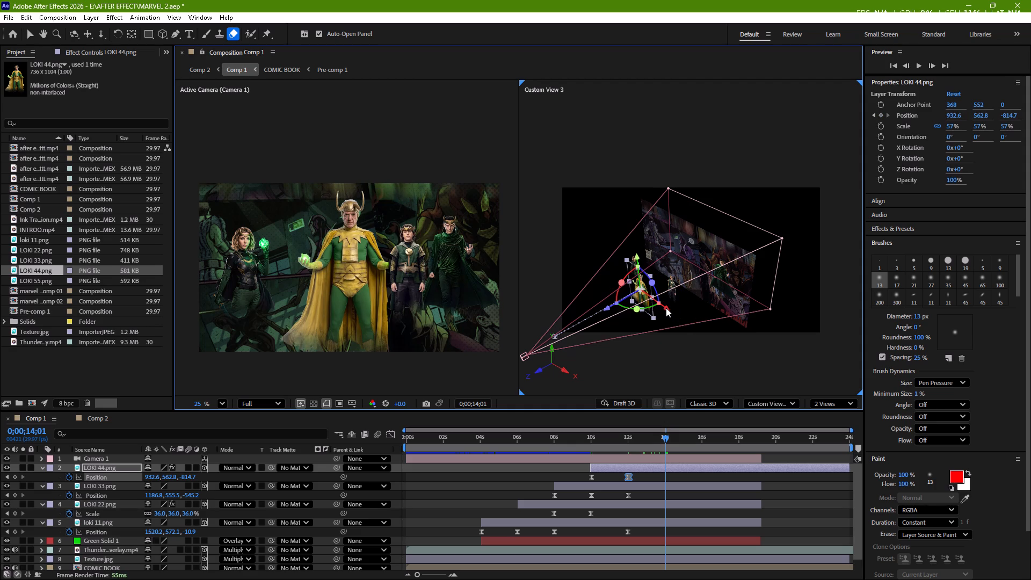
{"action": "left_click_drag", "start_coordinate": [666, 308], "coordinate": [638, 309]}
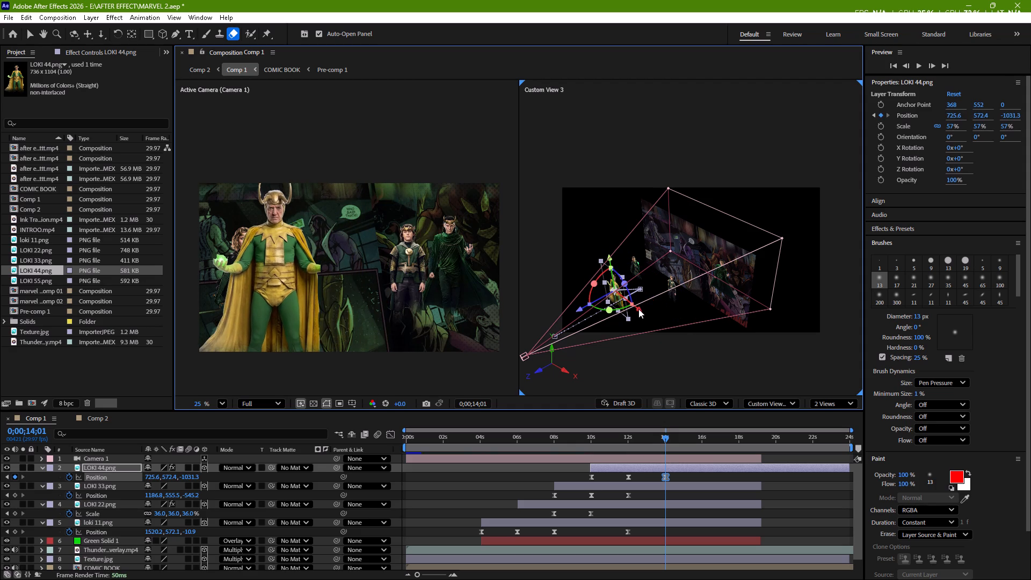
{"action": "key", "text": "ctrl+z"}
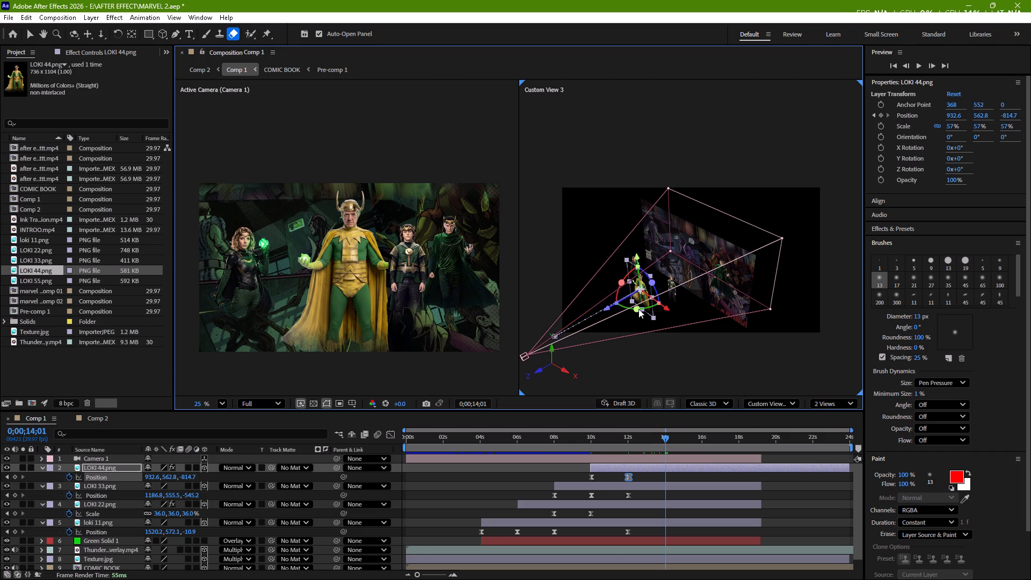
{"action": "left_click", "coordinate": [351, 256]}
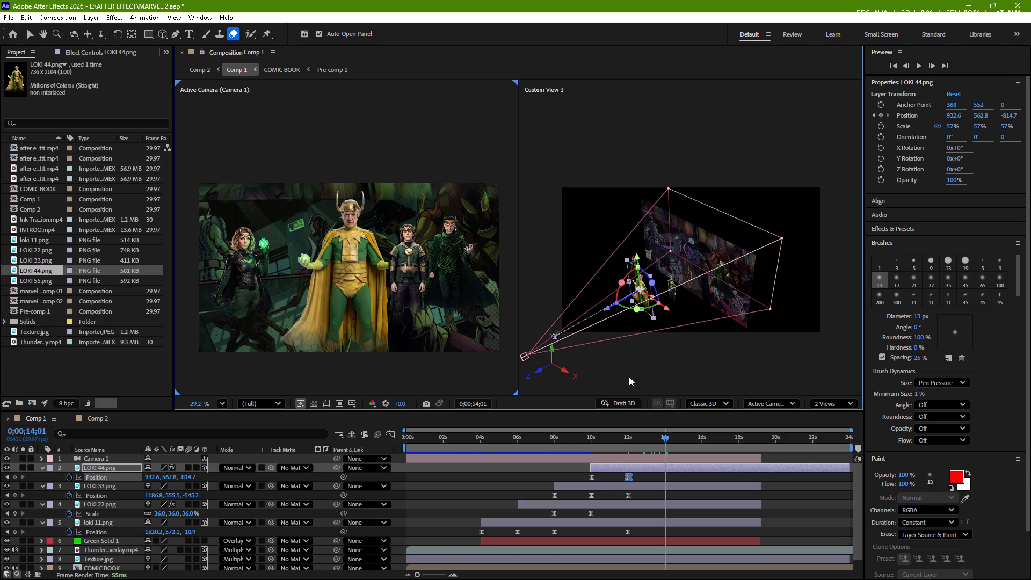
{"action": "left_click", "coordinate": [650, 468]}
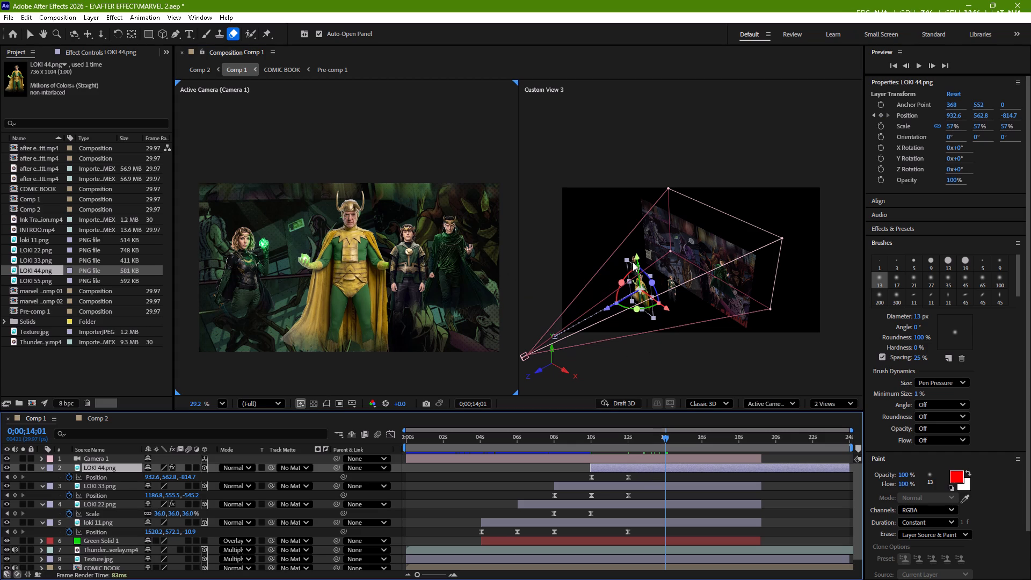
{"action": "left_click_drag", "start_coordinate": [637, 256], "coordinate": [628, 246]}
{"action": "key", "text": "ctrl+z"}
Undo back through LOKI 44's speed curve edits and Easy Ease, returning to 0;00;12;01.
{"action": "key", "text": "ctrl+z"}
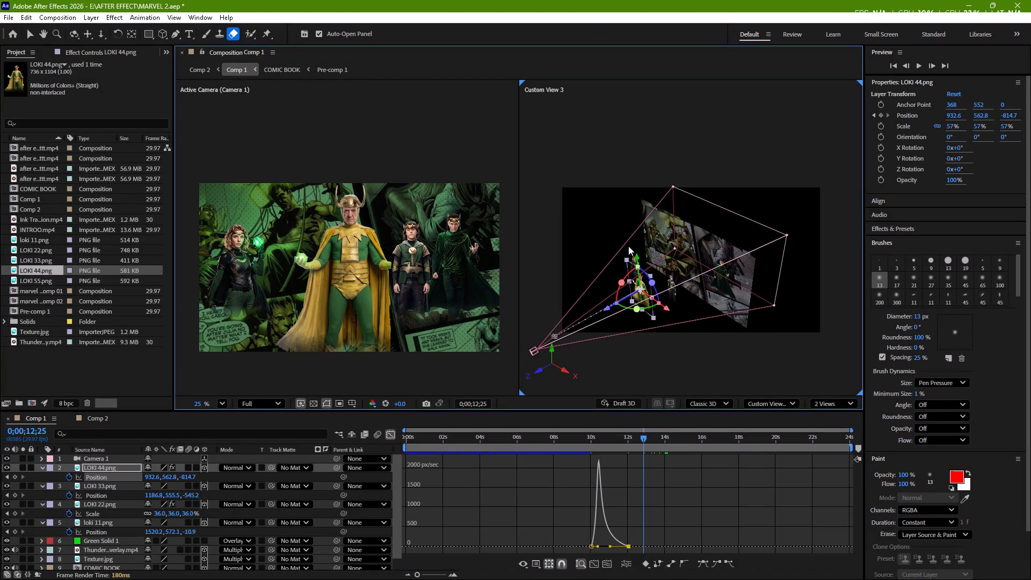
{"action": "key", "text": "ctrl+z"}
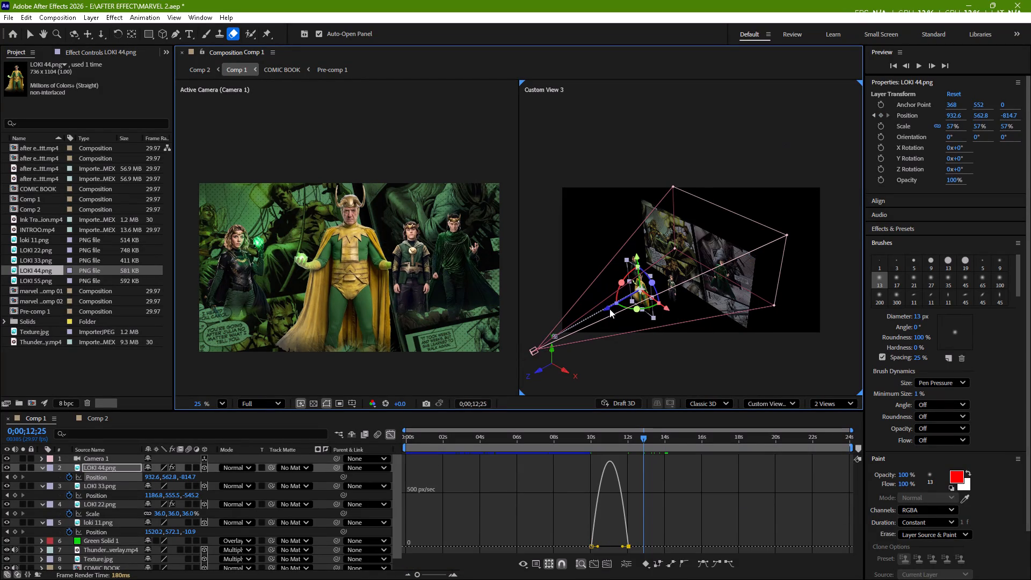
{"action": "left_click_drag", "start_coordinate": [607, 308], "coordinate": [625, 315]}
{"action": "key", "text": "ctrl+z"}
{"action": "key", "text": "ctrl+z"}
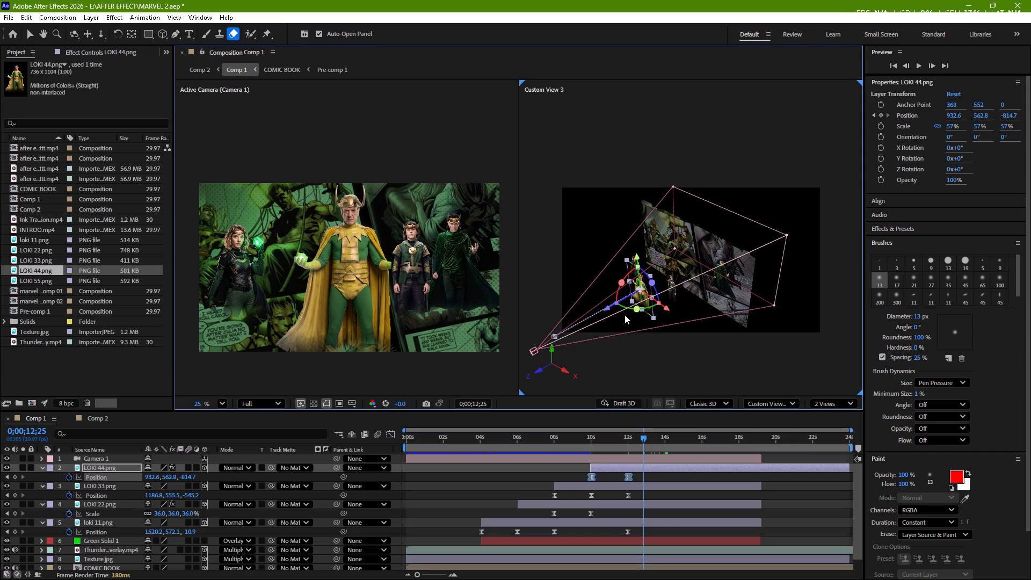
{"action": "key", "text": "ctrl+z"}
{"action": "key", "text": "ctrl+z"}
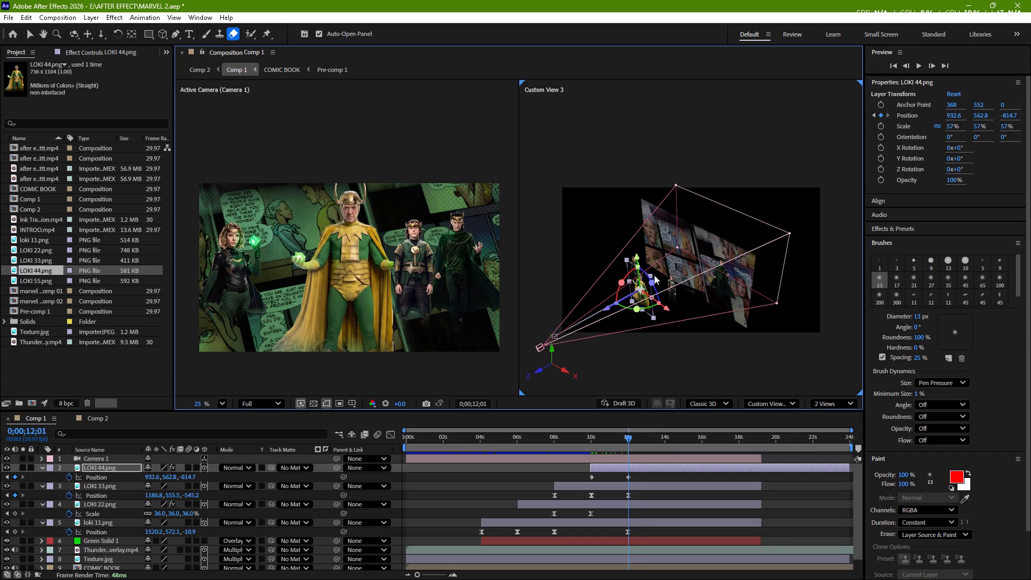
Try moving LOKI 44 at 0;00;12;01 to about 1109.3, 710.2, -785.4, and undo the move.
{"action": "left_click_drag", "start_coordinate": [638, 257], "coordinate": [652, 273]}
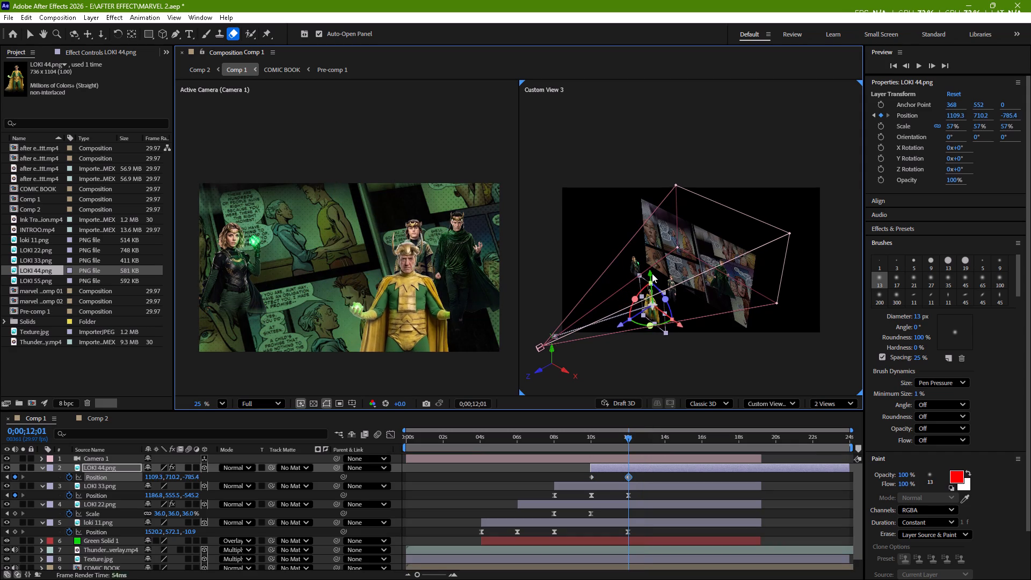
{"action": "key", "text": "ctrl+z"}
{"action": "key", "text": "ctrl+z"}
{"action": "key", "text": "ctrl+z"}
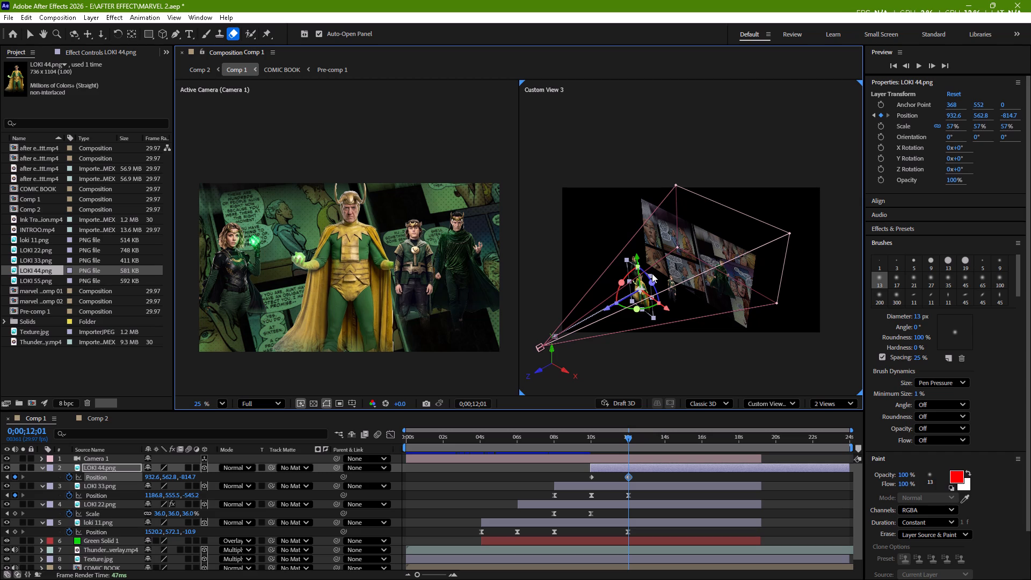
Undo back through LOKI 44's scaling, repositioning and Position keyframing to its unanimated placement at 0;00;10;01.
{"action": "key", "text": "ctrl+z"}
{"action": "key", "text": "ctrl+z"}
{"action": "key", "text": "ctrl+z"}
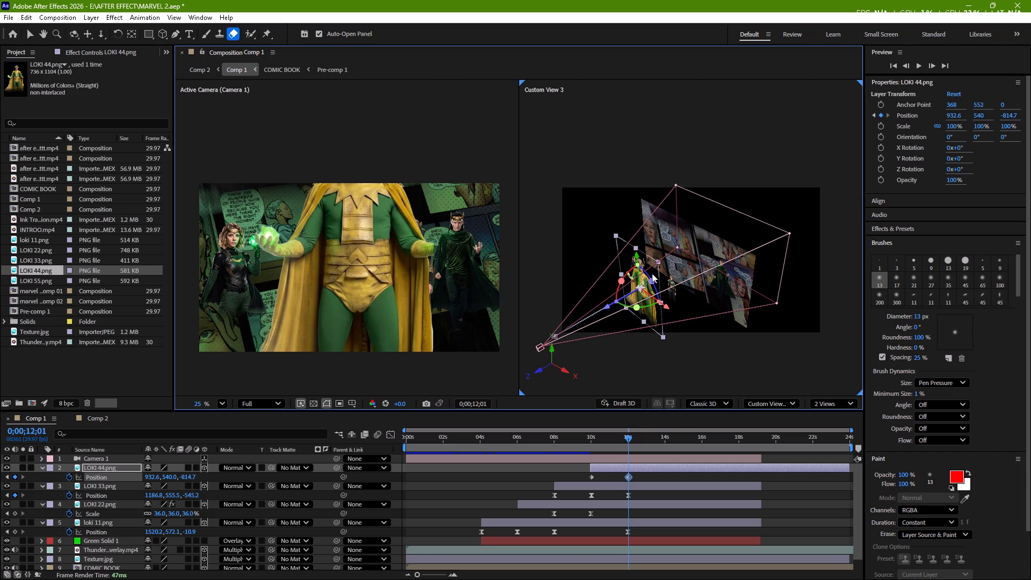
{"action": "key", "text": "ctrl+z"}
{"action": "key", "text": "ctrl+z"}
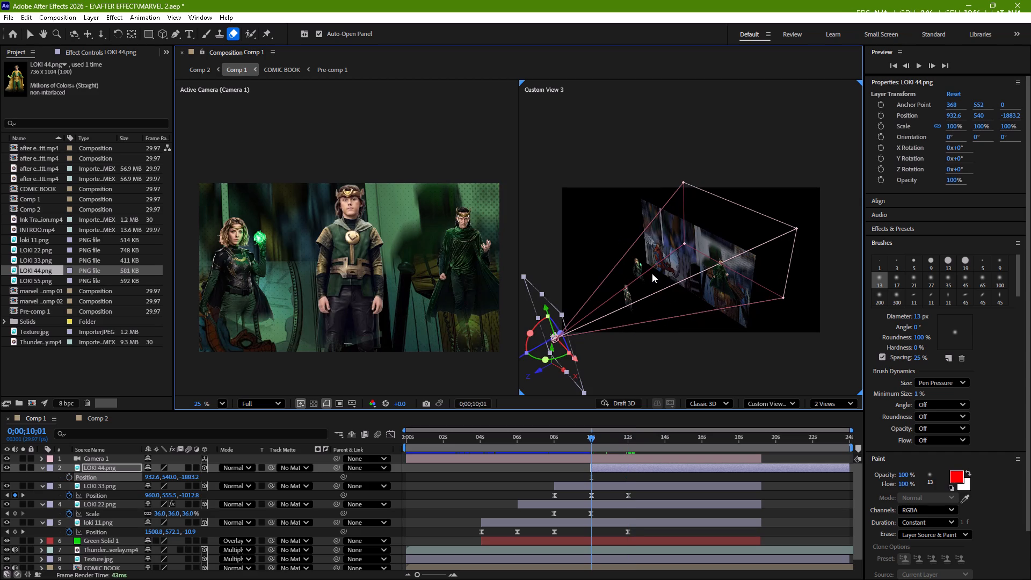
{"action": "key", "text": "ctrl+z"}
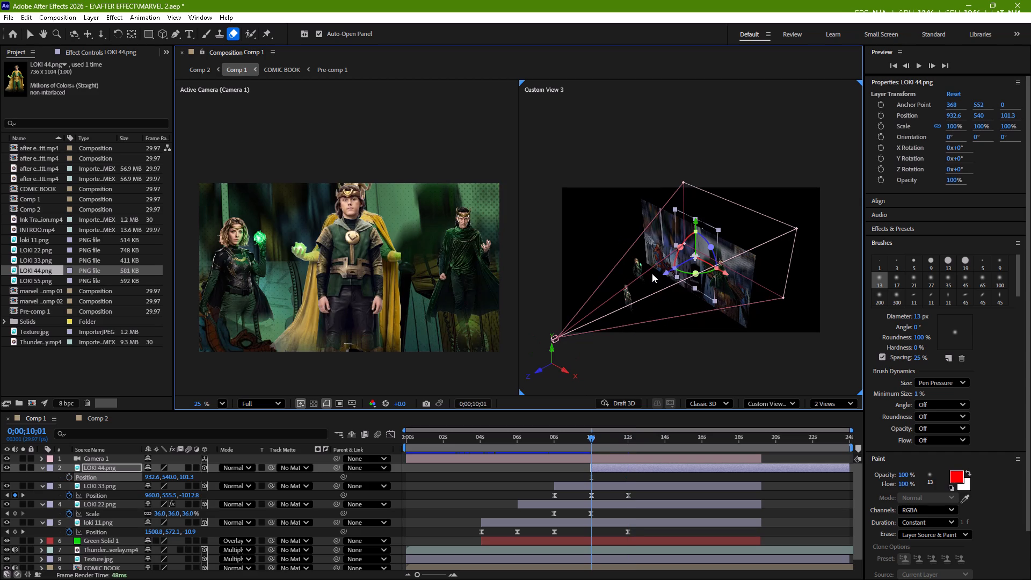
Move LOKI 44 at 0;00;10;01 to about 881.2, 665, -75.2 in the custom 3D view.
{"action": "left_click_drag", "start_coordinate": [666, 272], "coordinate": [663, 273]}
{"action": "left_click_drag", "start_coordinate": [663, 273], "coordinate": [656, 282]}
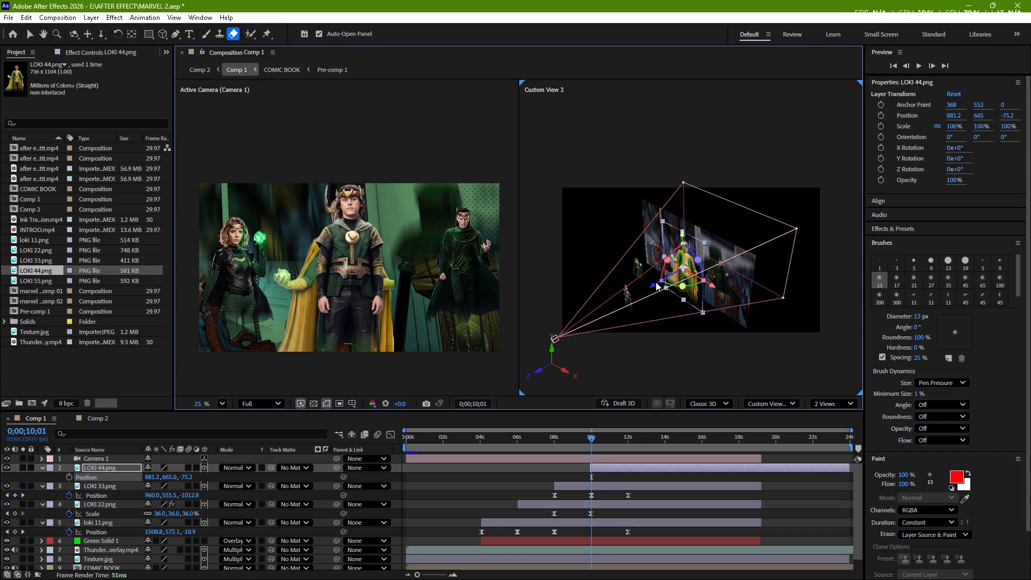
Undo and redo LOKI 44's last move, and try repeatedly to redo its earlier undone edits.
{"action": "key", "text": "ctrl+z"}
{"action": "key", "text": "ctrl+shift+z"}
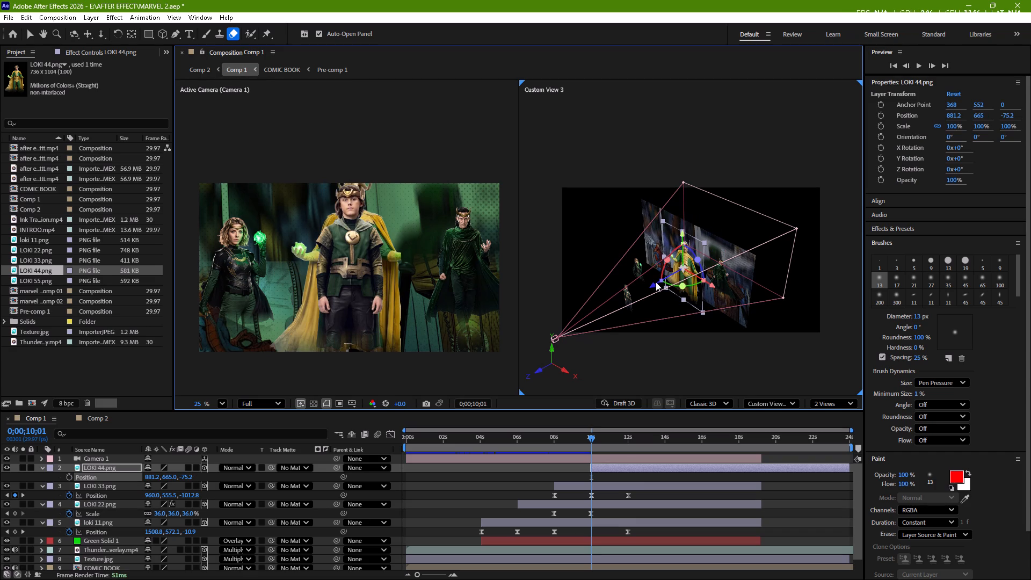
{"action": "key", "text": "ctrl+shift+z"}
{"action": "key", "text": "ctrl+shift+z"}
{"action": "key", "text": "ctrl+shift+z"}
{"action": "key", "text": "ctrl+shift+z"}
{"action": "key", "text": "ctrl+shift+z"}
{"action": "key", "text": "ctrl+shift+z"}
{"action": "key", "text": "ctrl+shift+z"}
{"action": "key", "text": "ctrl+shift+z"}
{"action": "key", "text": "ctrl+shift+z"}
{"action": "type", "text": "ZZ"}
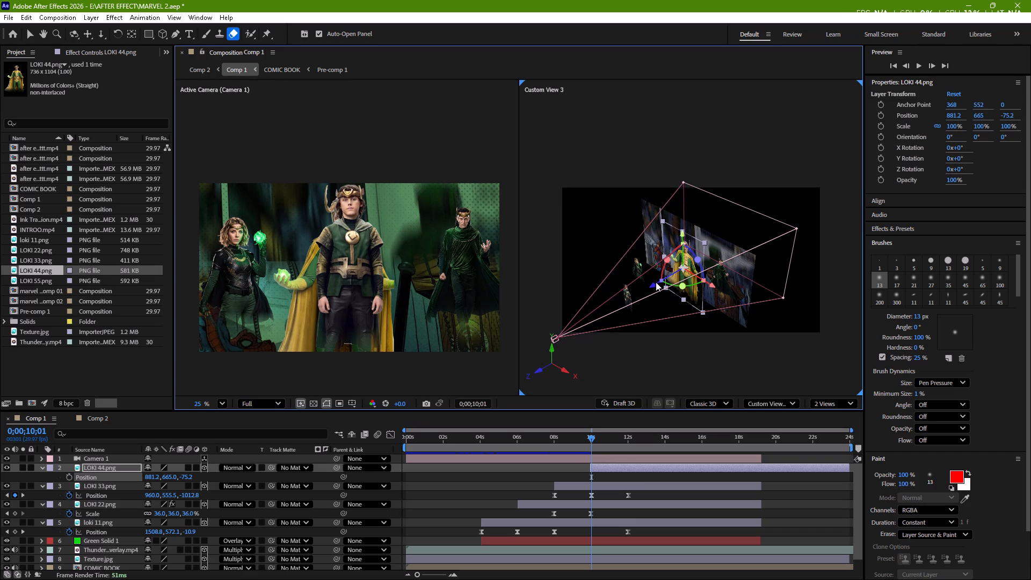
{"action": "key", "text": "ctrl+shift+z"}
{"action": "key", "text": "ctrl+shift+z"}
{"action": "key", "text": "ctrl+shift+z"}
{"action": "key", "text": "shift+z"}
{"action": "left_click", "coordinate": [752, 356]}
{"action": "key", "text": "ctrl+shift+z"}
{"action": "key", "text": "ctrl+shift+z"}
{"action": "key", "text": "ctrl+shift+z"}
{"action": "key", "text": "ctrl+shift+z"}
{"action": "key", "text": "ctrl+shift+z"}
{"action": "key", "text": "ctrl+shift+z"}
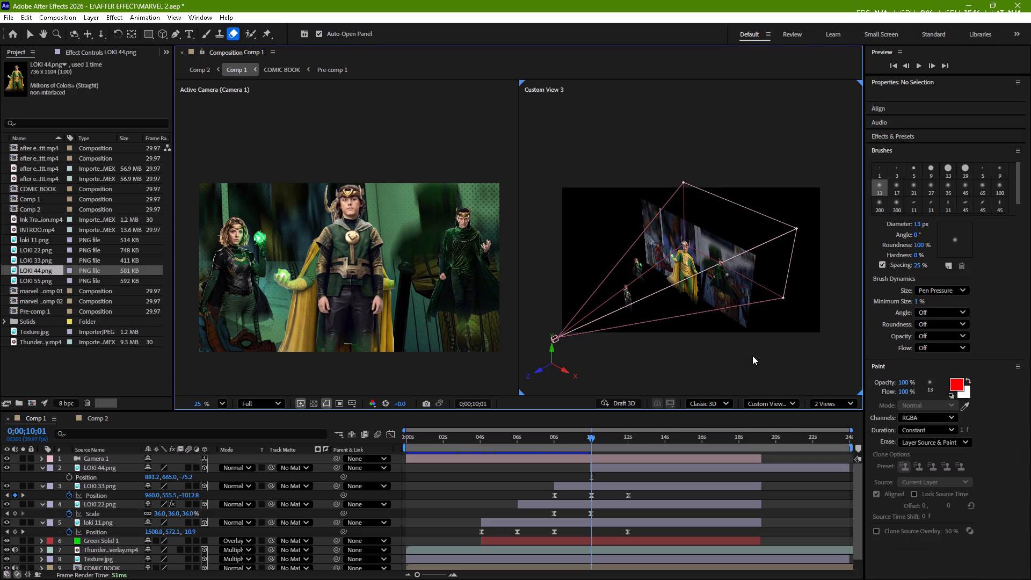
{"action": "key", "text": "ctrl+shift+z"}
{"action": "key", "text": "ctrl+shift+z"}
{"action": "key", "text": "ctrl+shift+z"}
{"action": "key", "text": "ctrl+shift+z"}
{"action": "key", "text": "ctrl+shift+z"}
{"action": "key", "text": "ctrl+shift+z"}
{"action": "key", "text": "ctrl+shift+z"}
Save the project.
{"action": "key", "text": "ctrl+s"}
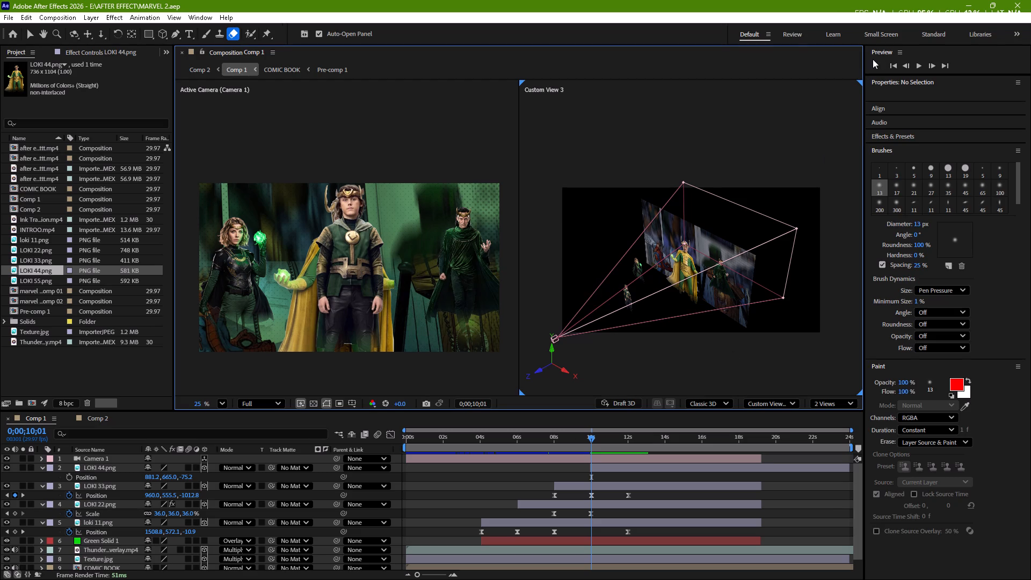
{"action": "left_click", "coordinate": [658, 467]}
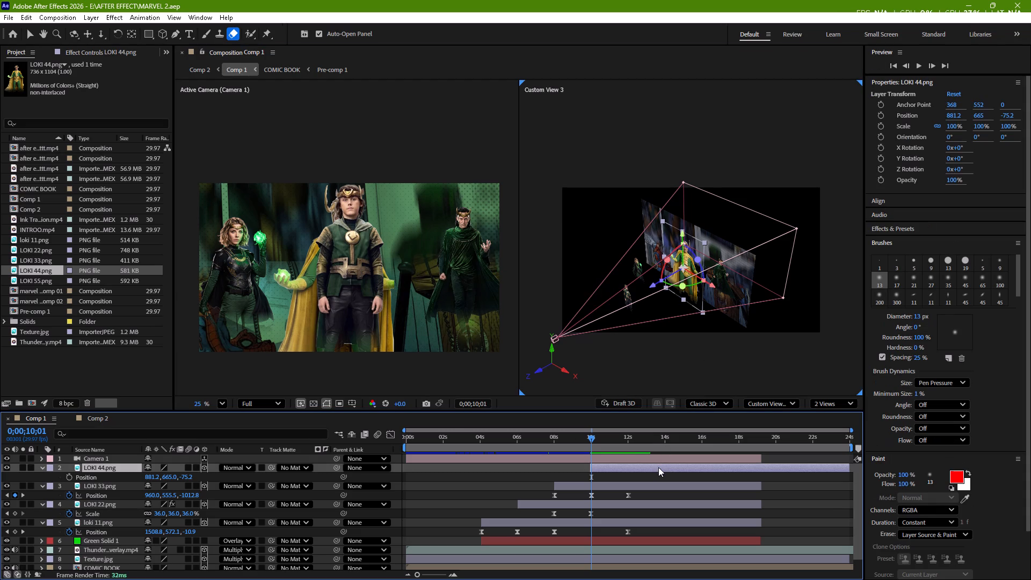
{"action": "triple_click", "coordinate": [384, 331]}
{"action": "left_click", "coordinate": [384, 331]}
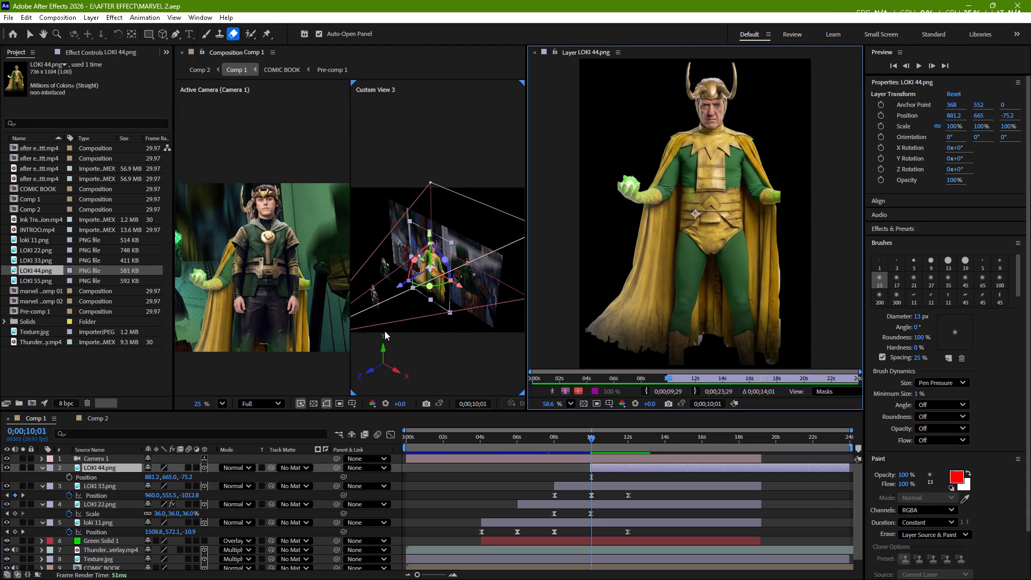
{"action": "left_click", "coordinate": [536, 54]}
With the Selection tool, keyframe LOKI 44's Position at 0;00;10;01 and move it behind the camera to Z about -1914.5.
{"action": "left_click", "coordinate": [30, 32]}
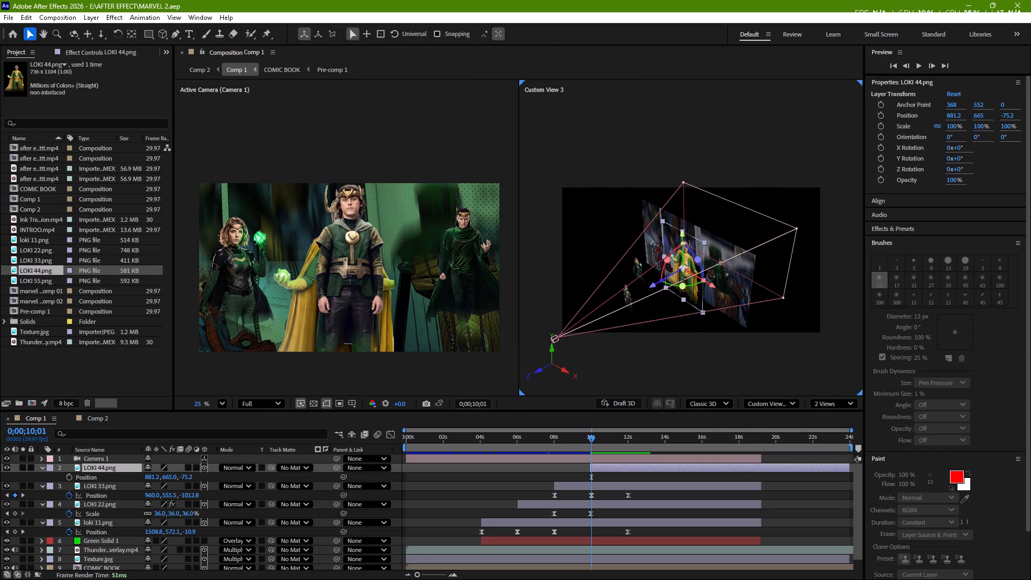
{"action": "left_click", "coordinate": [633, 465]}
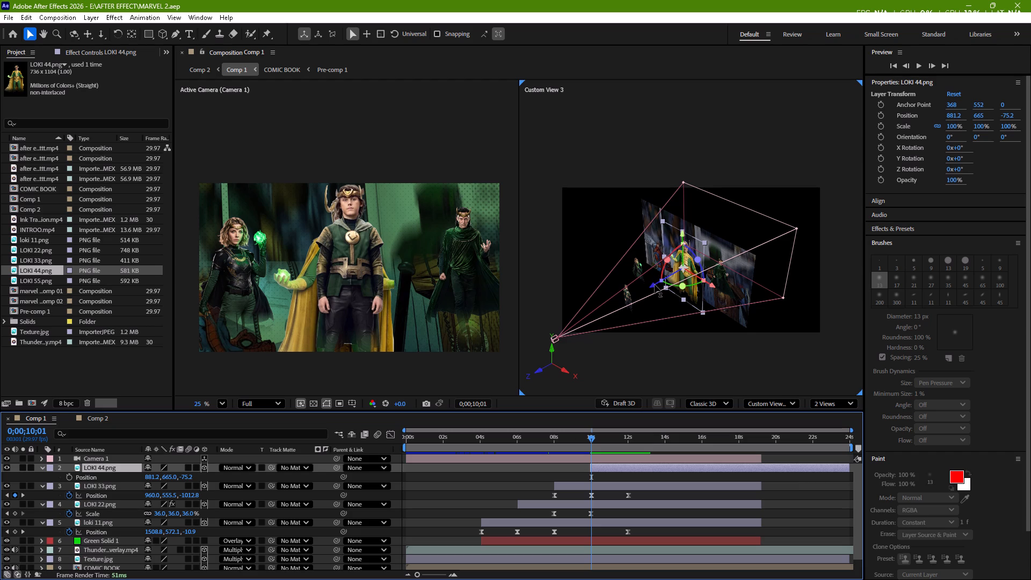
{"action": "left_click_drag", "start_coordinate": [655, 285], "coordinate": [659, 315]}
{"action": "key", "text": "ctrl+z"}
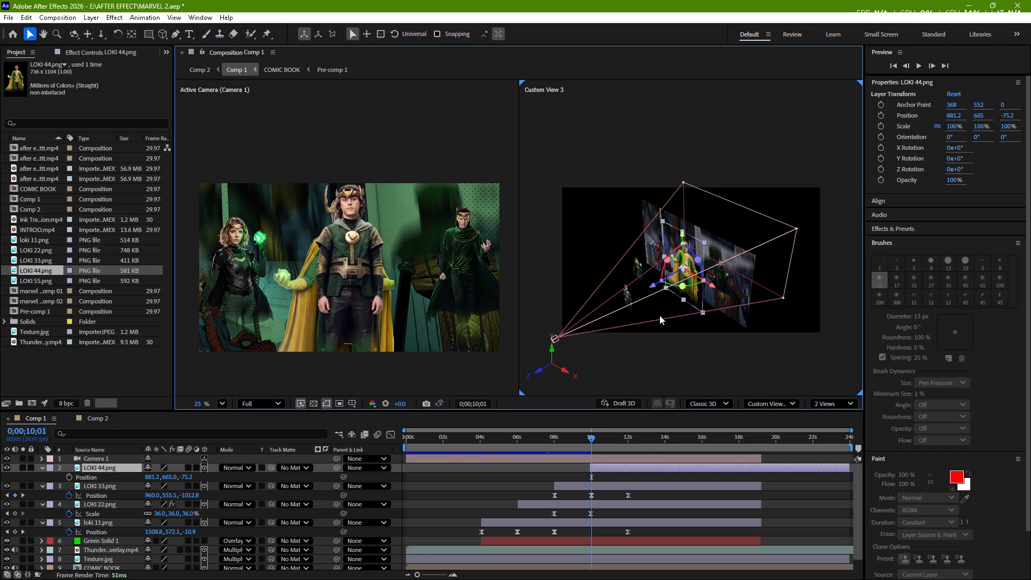
{"action": "key", "text": "p"}
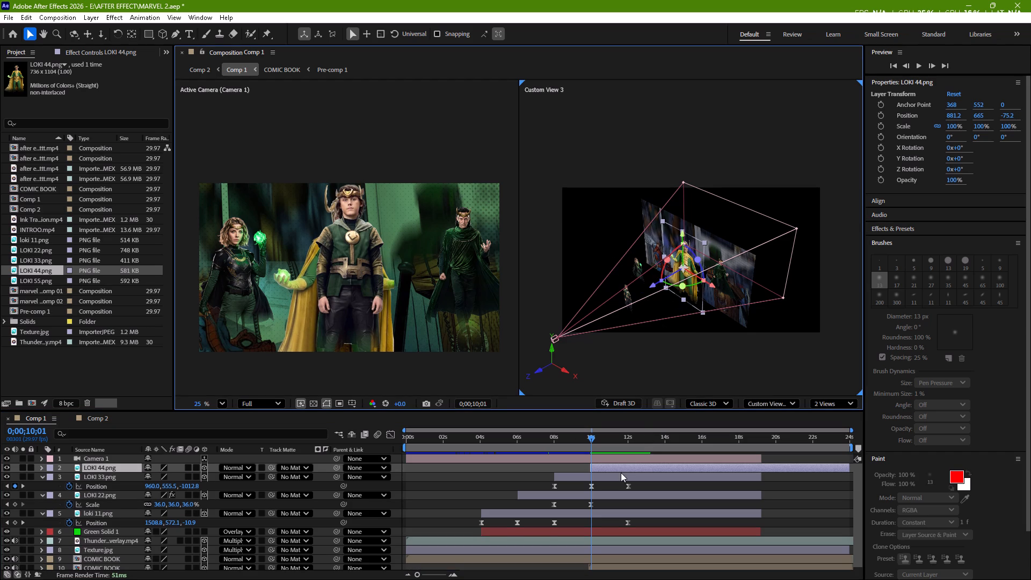
{"action": "key", "text": "p"}
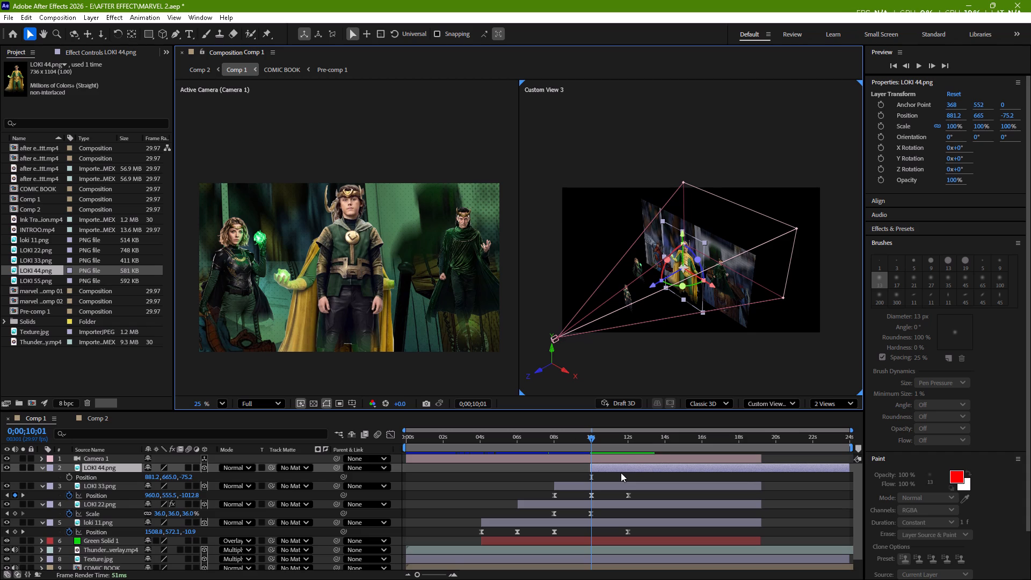
{"action": "left_click", "coordinate": [70, 476]}
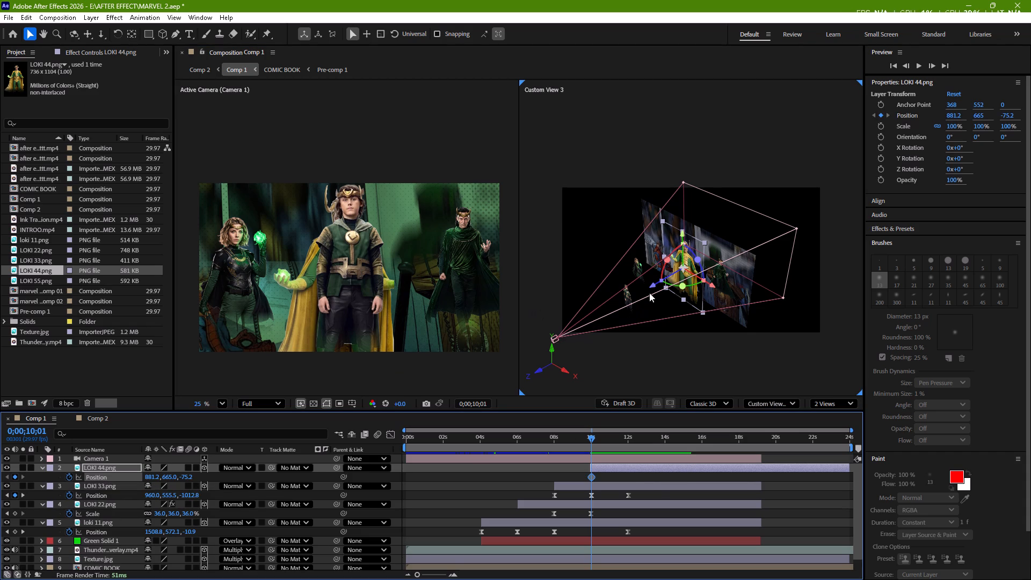
{"action": "left_click_drag", "start_coordinate": [655, 282], "coordinate": [565, 353]}
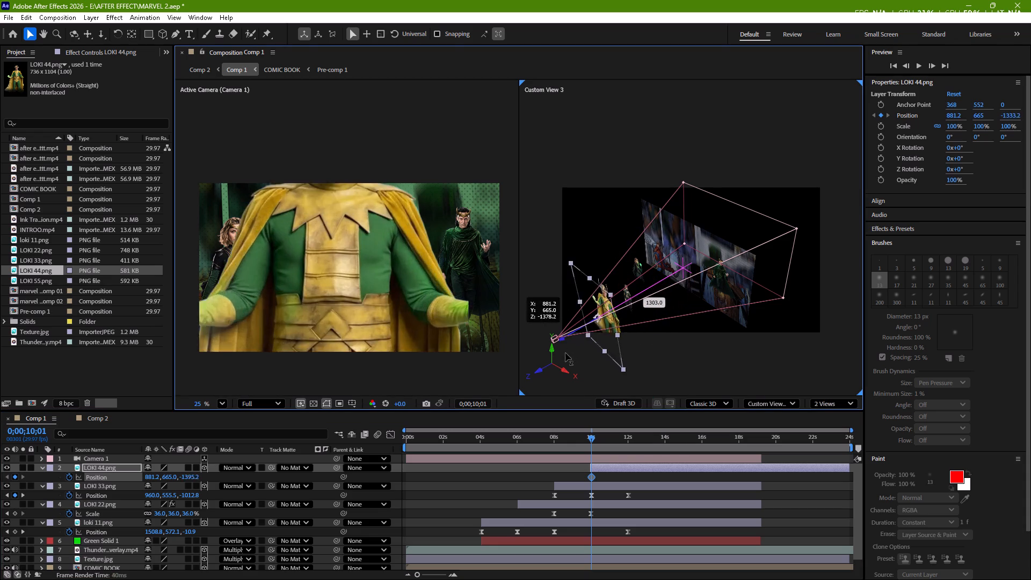
{"action": "left_click_drag", "start_coordinate": [565, 353], "coordinate": [524, 382]}
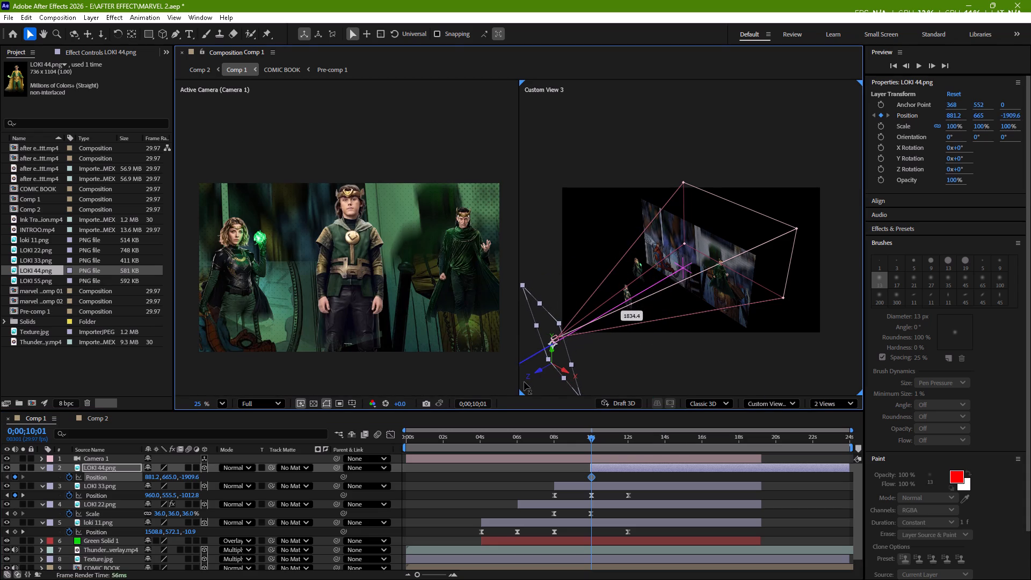
{"action": "left_click_drag", "start_coordinate": [524, 382], "coordinate": [524, 383]}
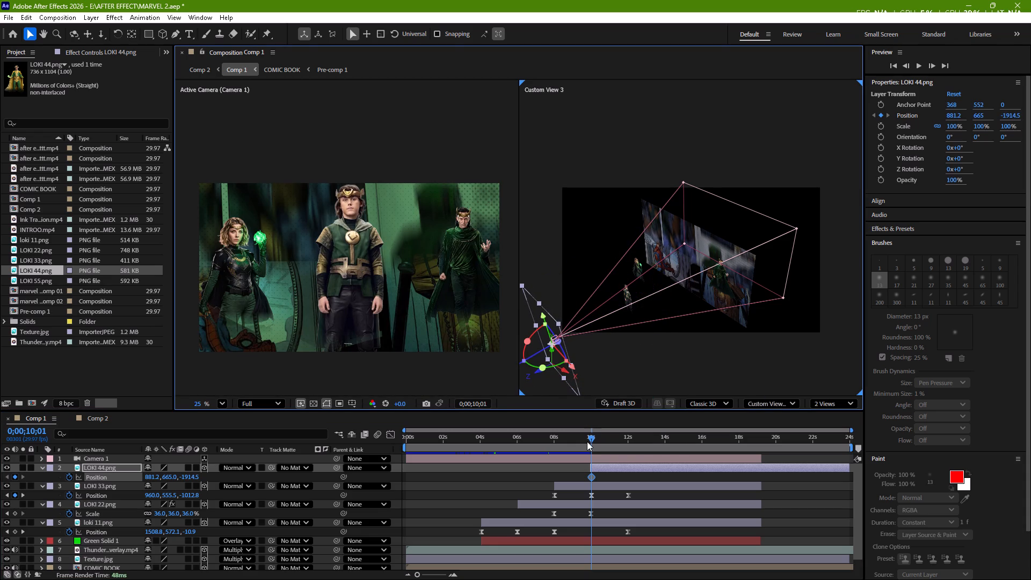
At 0;00;12;01, move LOKI 44 back into the scene and raise it, to about 881.2, 632.9, -120.9.
{"action": "left_click_drag", "start_coordinate": [592, 437], "coordinate": [625, 440]}
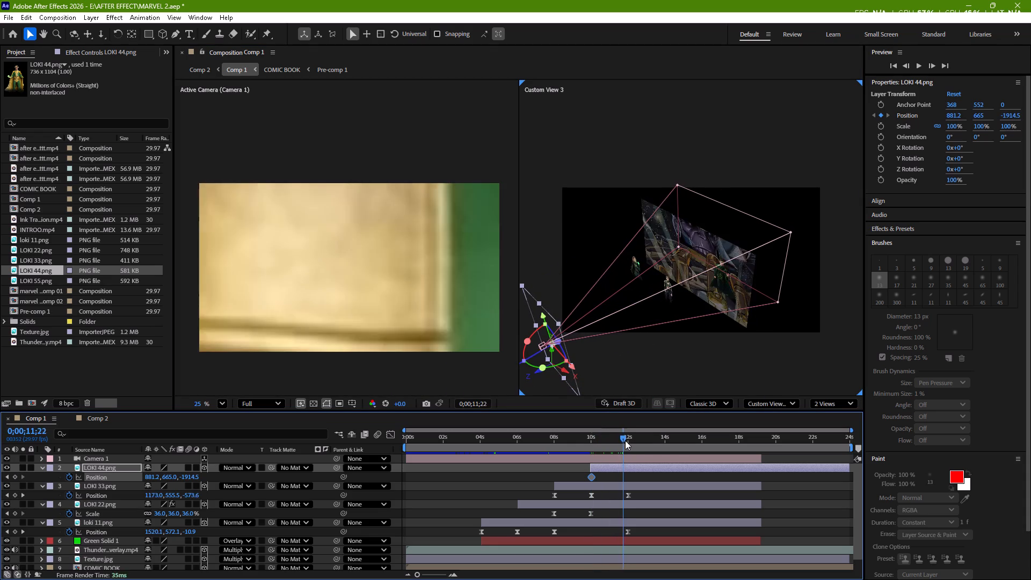
{"action": "left_click_drag", "start_coordinate": [625, 440], "coordinate": [629, 440]}
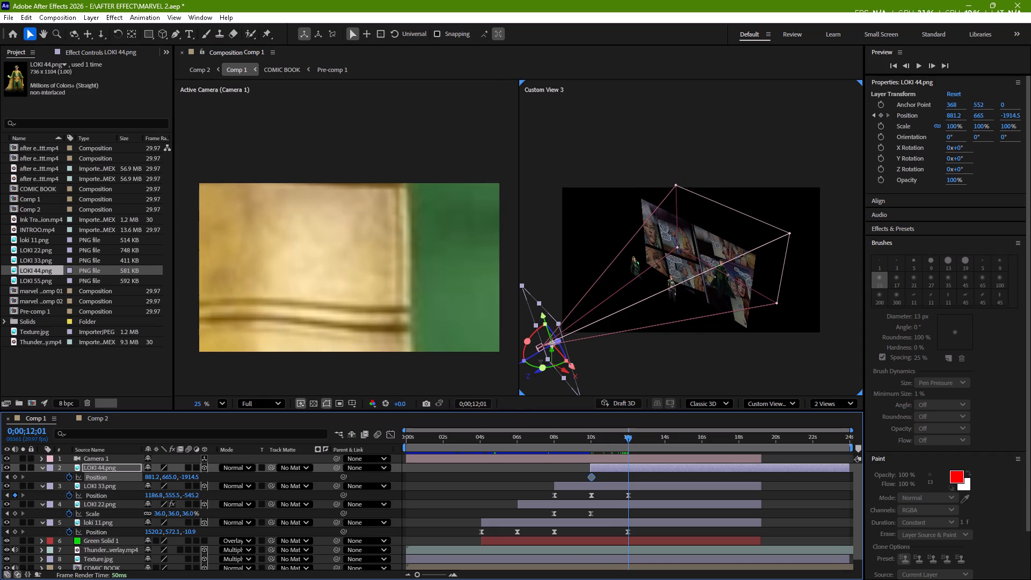
{"action": "left_click_drag", "start_coordinate": [521, 365], "coordinate": [558, 352]}
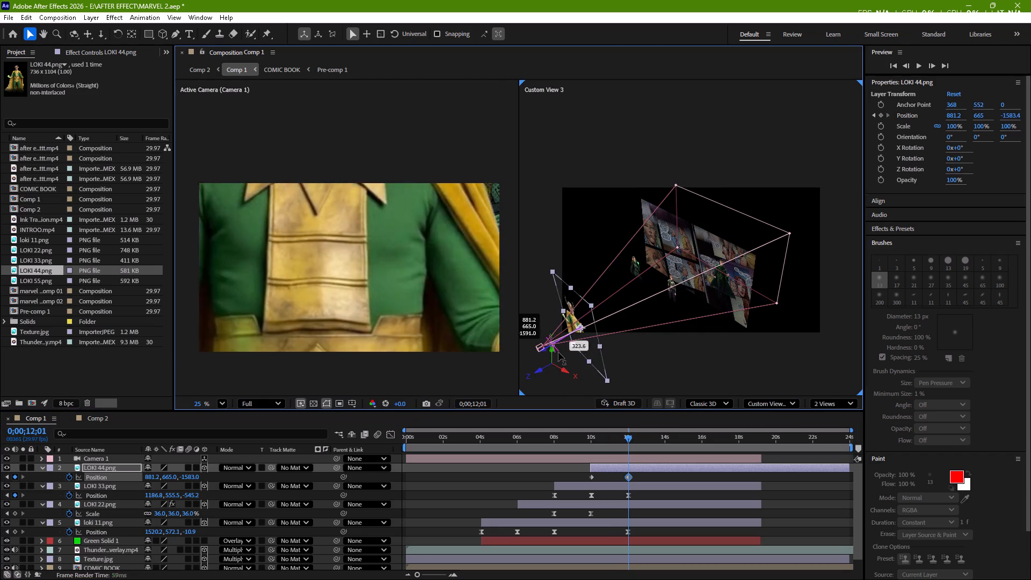
{"action": "left_click_drag", "start_coordinate": [558, 352], "coordinate": [621, 325]}
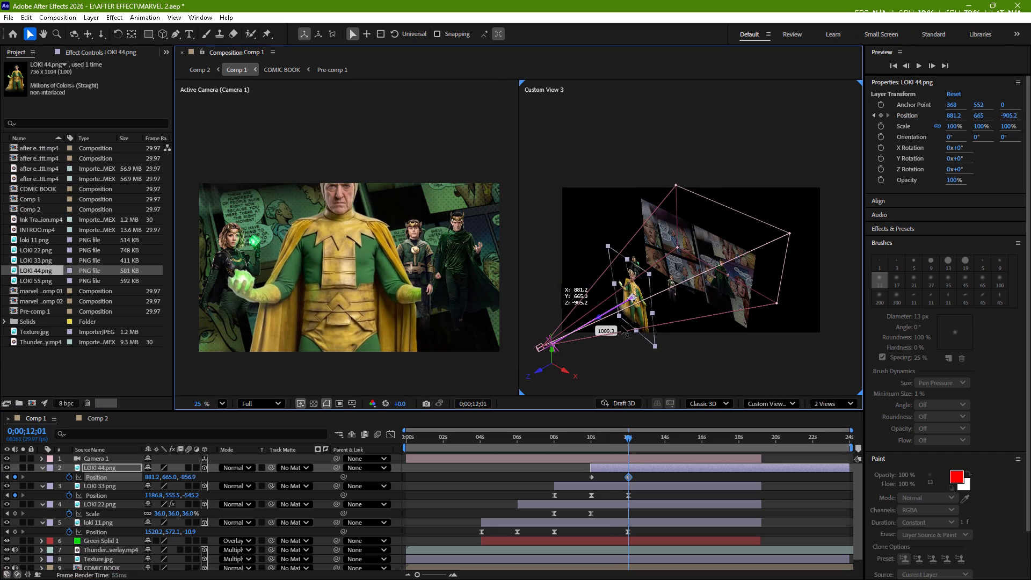
{"action": "left_click_drag", "start_coordinate": [621, 325], "coordinate": [649, 311]}
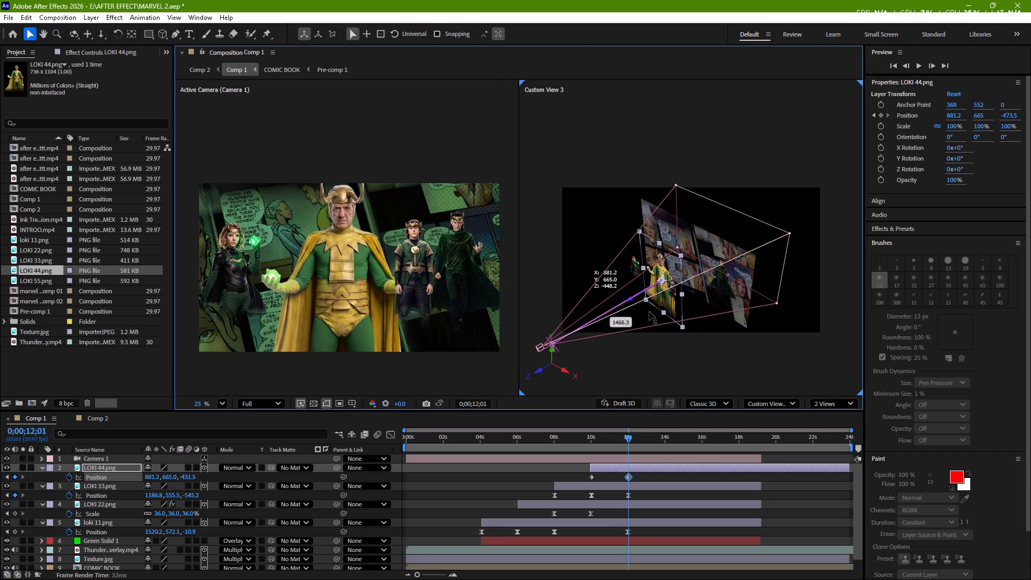
{"action": "left_click_drag", "start_coordinate": [649, 311], "coordinate": [659, 305]}
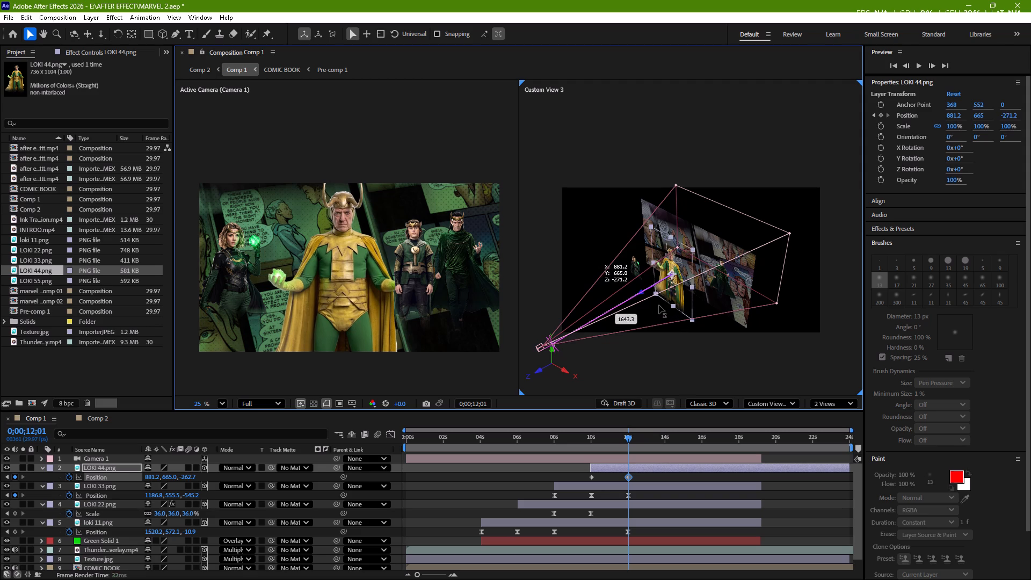
{"action": "left_click_drag", "start_coordinate": [659, 305], "coordinate": [667, 298]}
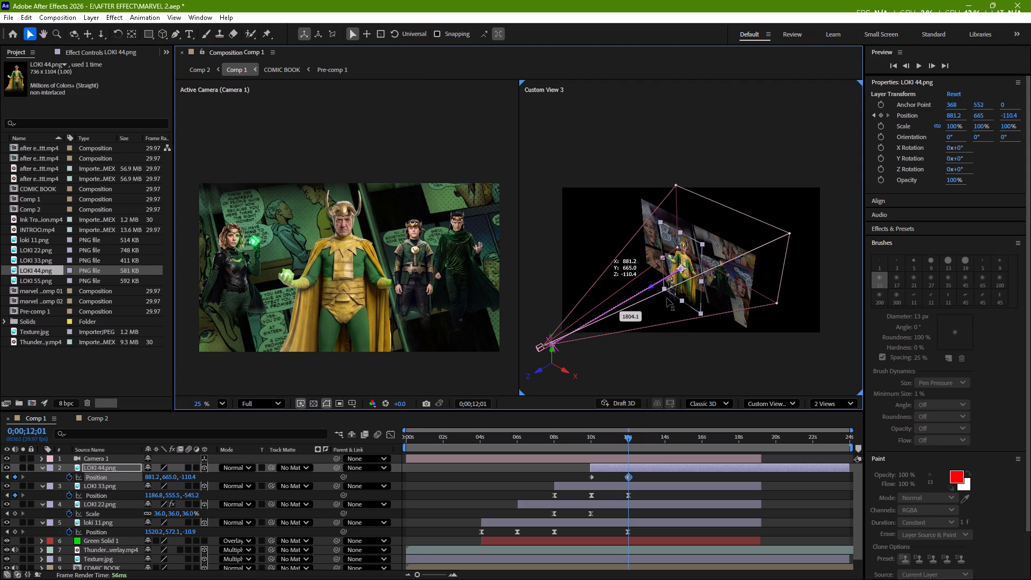
{"action": "left_click_drag", "start_coordinate": [667, 298], "coordinate": [666, 299]}
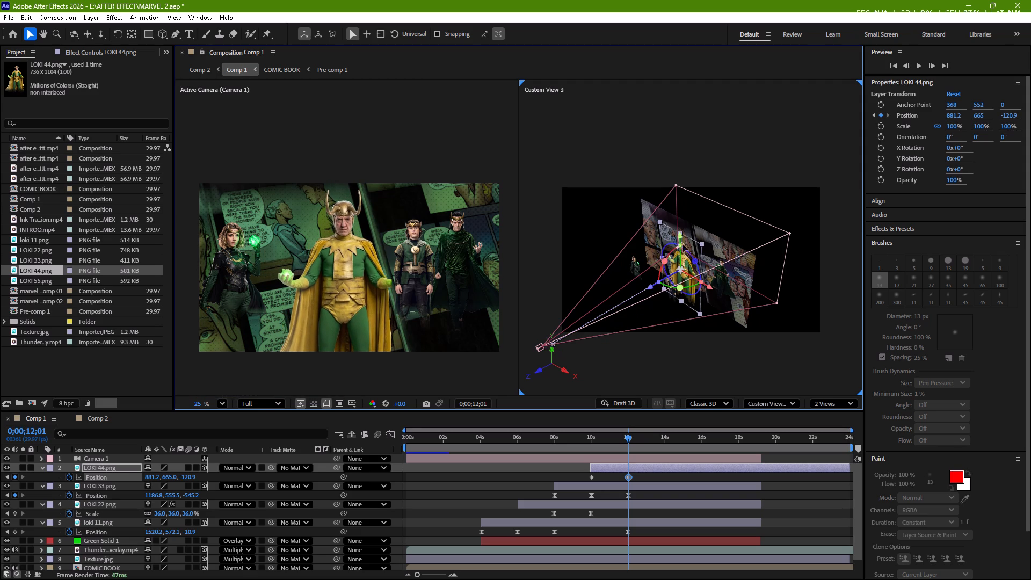
{"action": "left_click", "coordinate": [682, 236]}
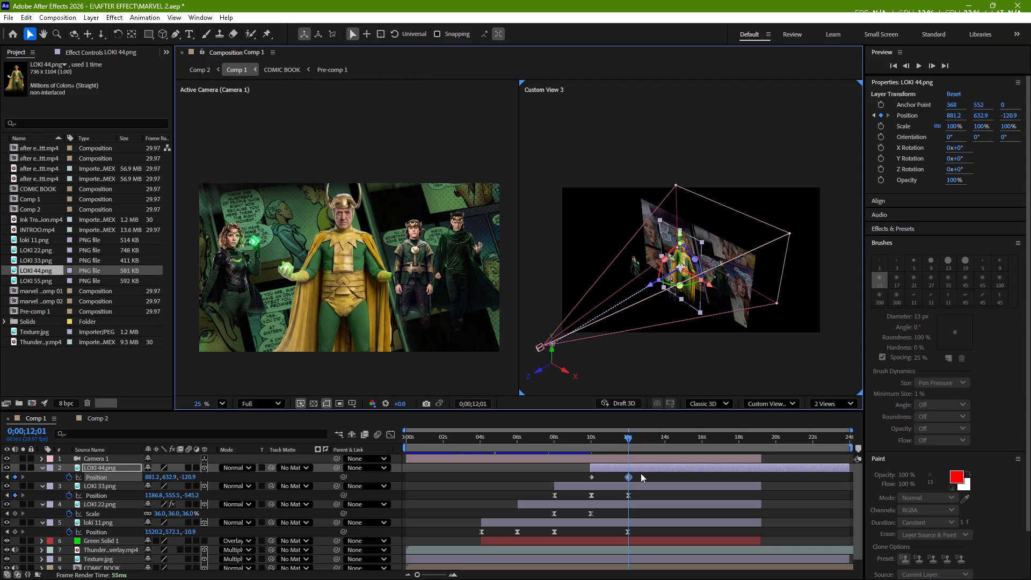
Apply Easy Ease to both of LOKI 44's Position keyframes.
{"action": "left_click_drag", "start_coordinate": [642, 473], "coordinate": [579, 478]}
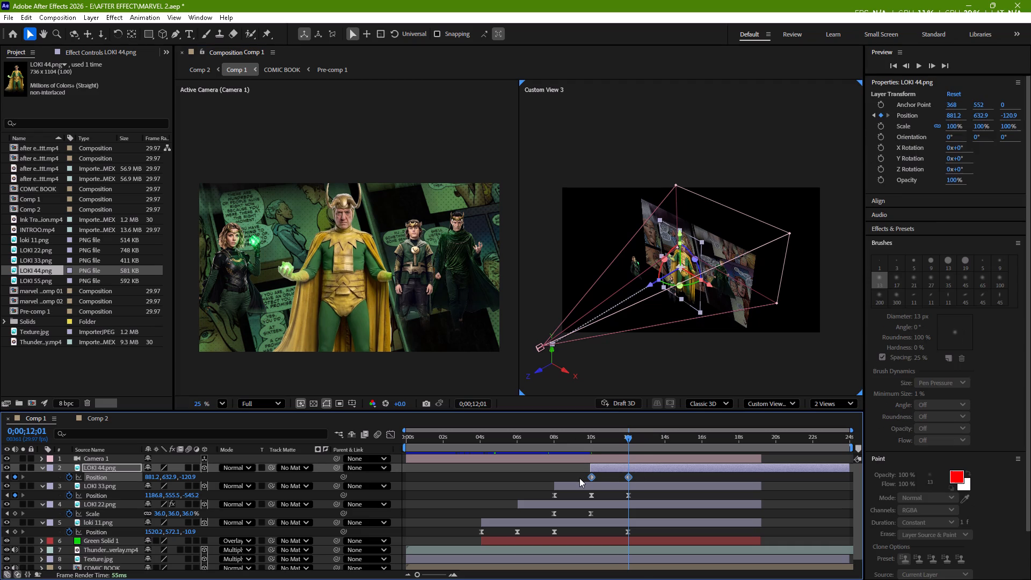
{"action": "key", "text": "F9"}
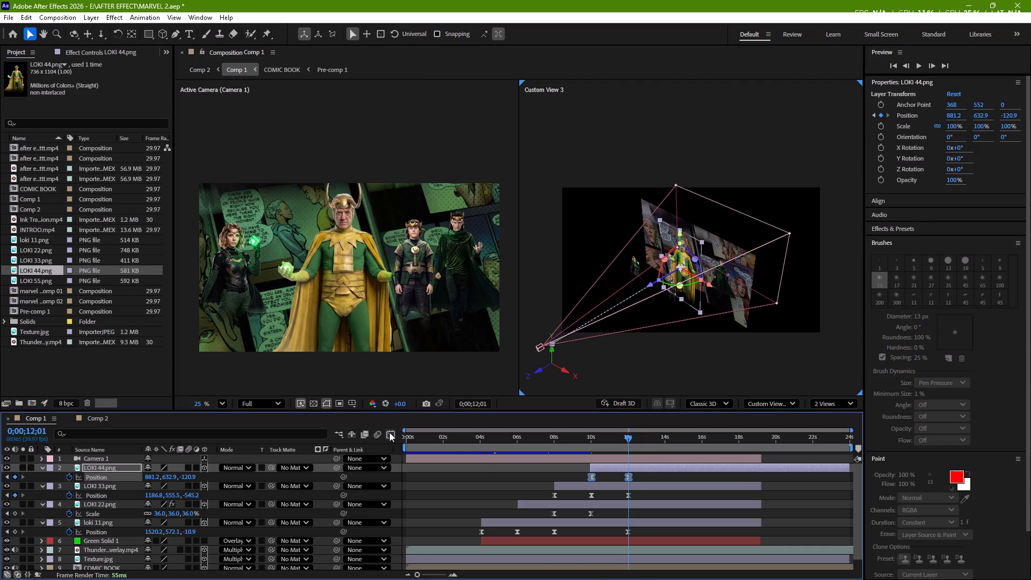
Reshape LOKI 44's Position speed graph so the move peaks early and eases out long into its second keyframe.
{"action": "left_click", "coordinate": [389, 432]}
{"action": "left_click_drag", "start_coordinate": [647, 523], "coordinate": [619, 554]}
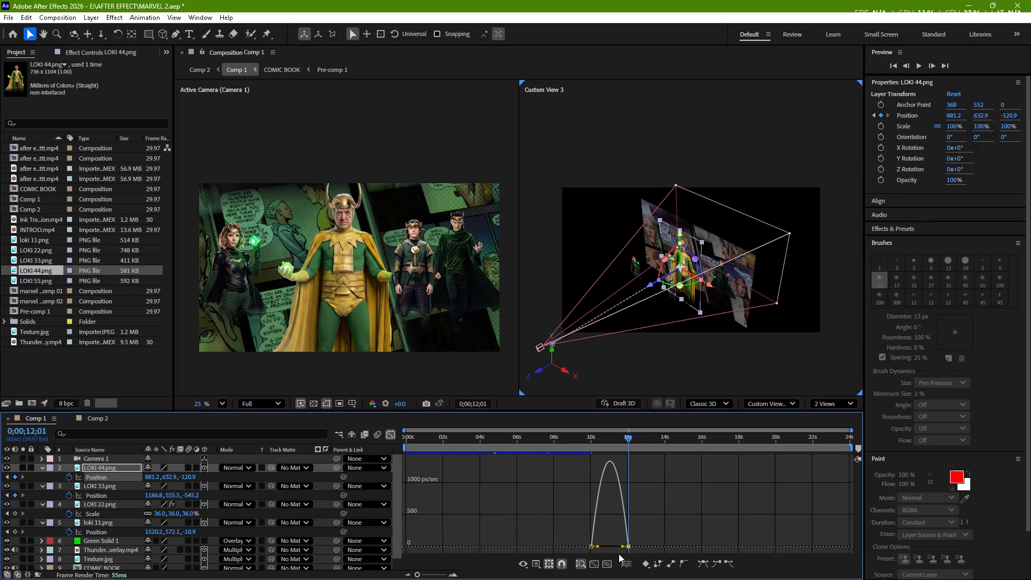
{"action": "left_click_drag", "start_coordinate": [623, 546], "coordinate": [597, 548]}
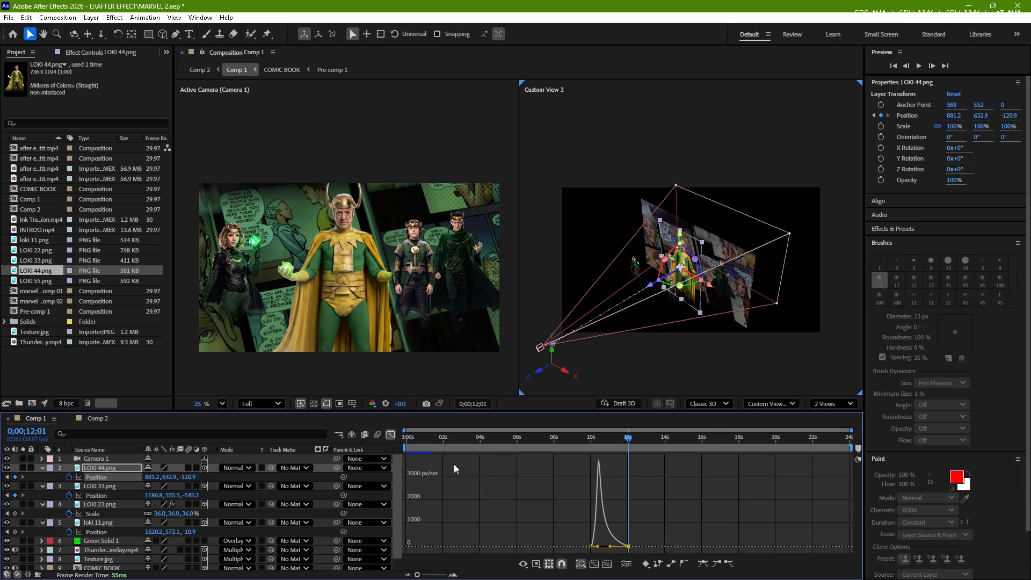
{"action": "left_click", "coordinate": [388, 432]}
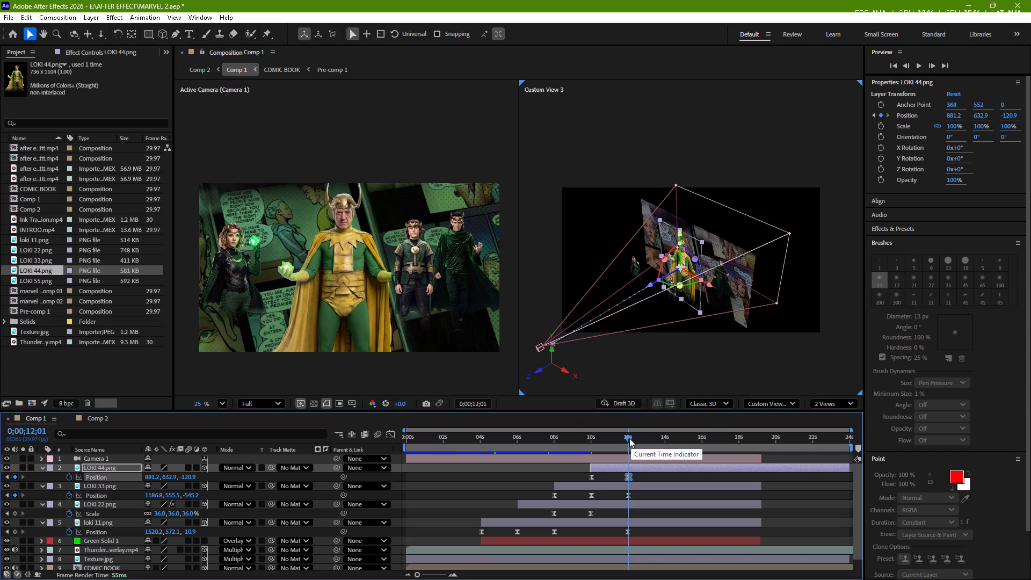
At 0;00;14;00, keyframe loki 11's Position by moving it outward along X to about 1561.3.
{"action": "left_click_drag", "start_coordinate": [629, 438], "coordinate": [667, 441]}
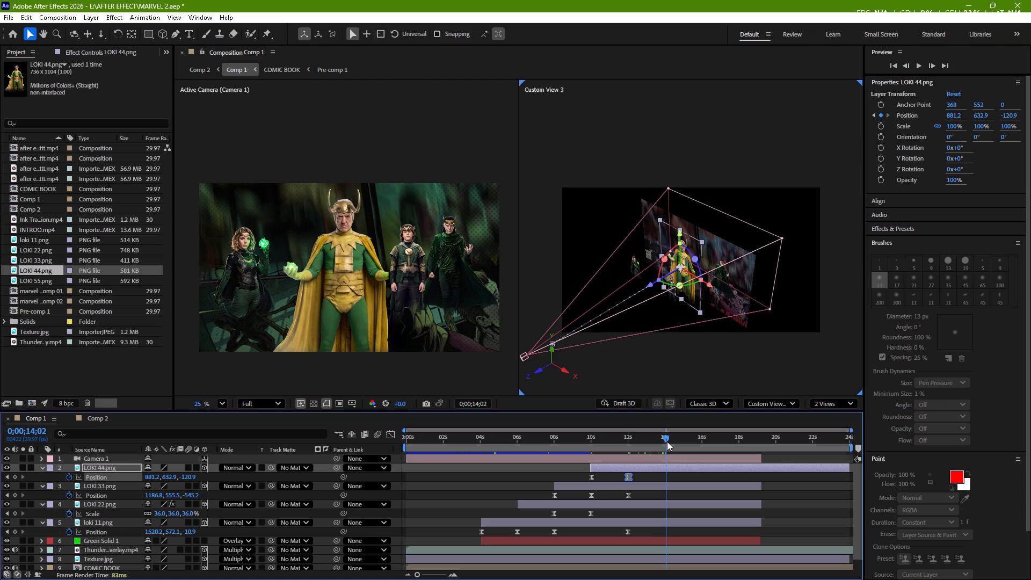
{"action": "left_click_drag", "start_coordinate": [667, 441], "coordinate": [666, 443]}
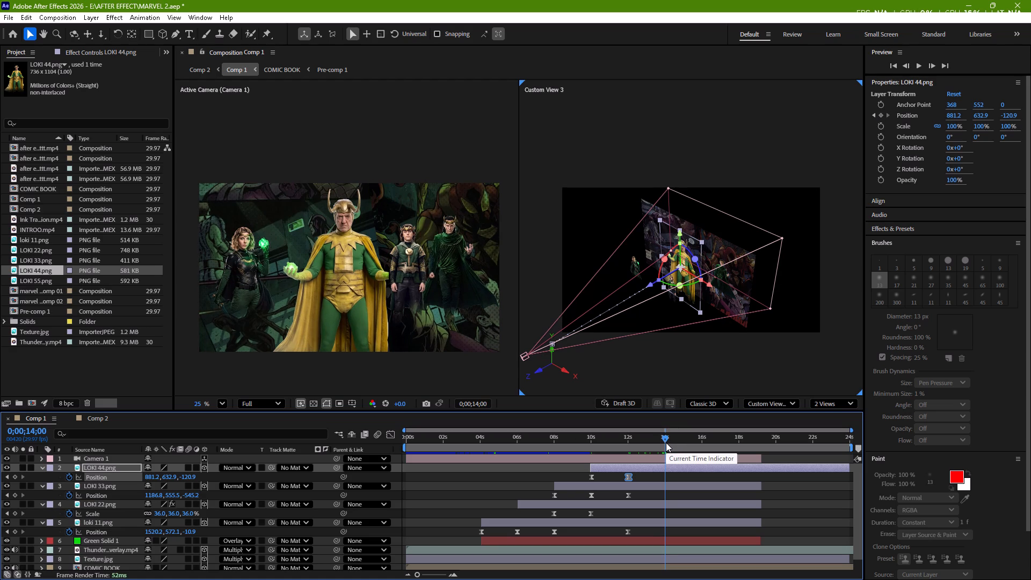
{"action": "left_click", "coordinate": [654, 523]}
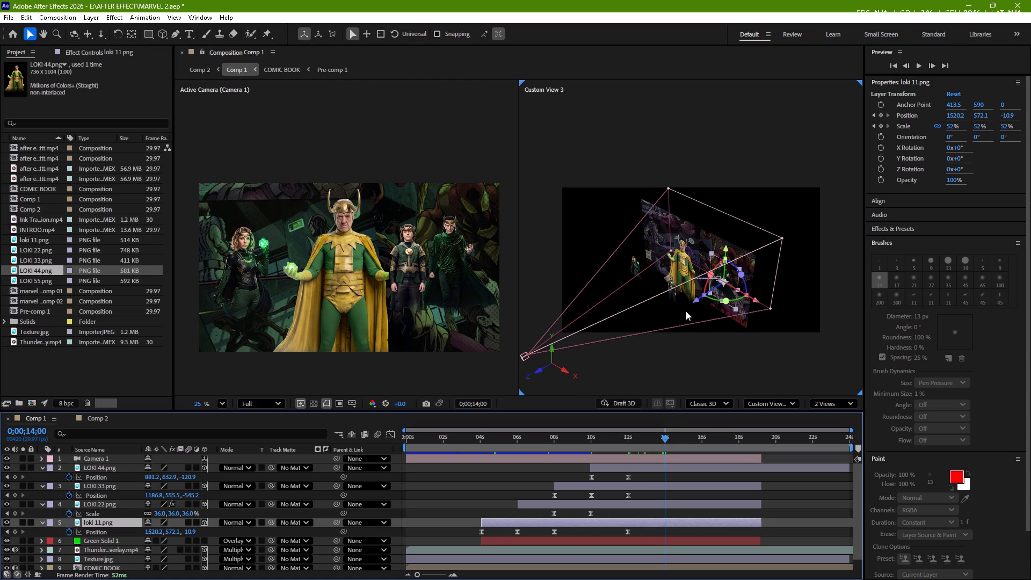
{"action": "left_click", "coordinate": [756, 300]}
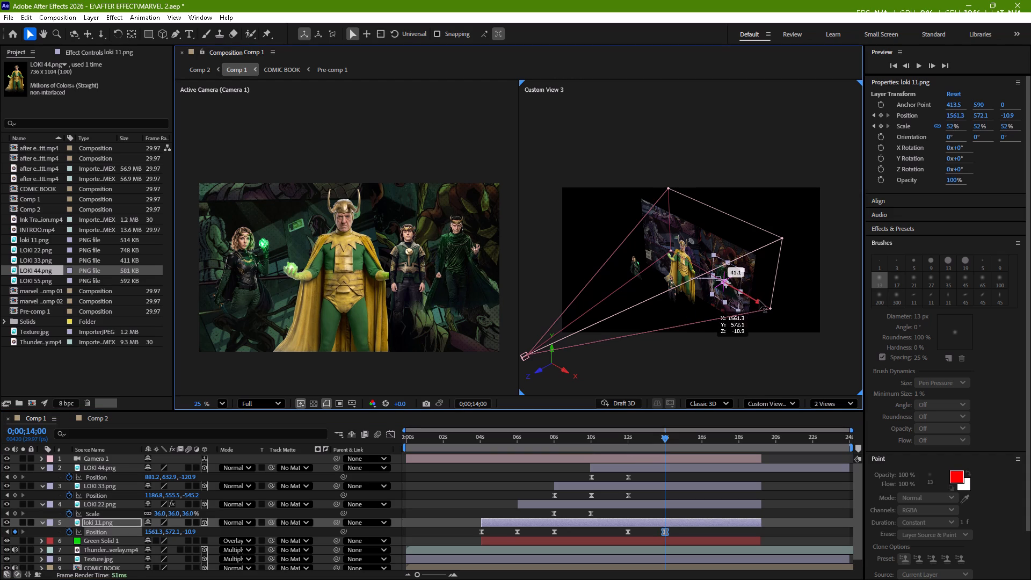
At 0;00;14;00, move LOKI 22 outward and slightly up, to about 499.8, 524.3, -598.3.
{"action": "left_click", "coordinate": [645, 502]}
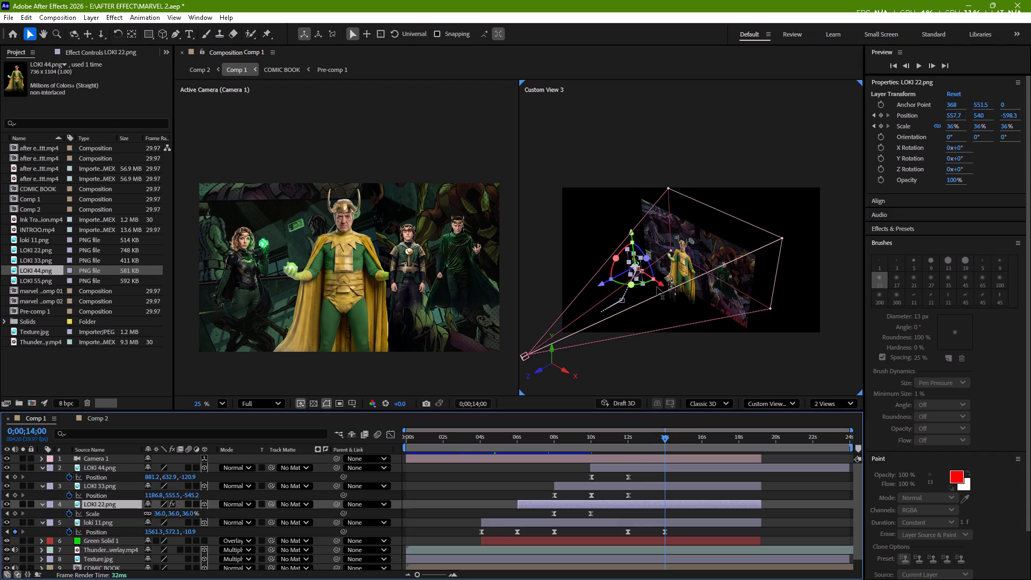
{"action": "left_click_drag", "start_coordinate": [659, 286], "coordinate": [655, 286]}
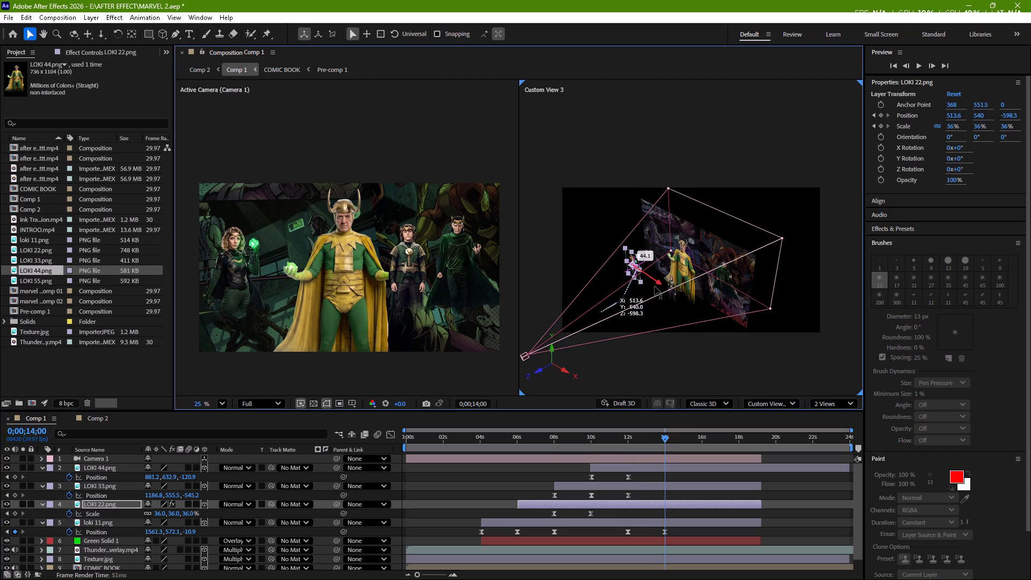
{"action": "left_click_drag", "start_coordinate": [655, 286], "coordinate": [654, 287]}
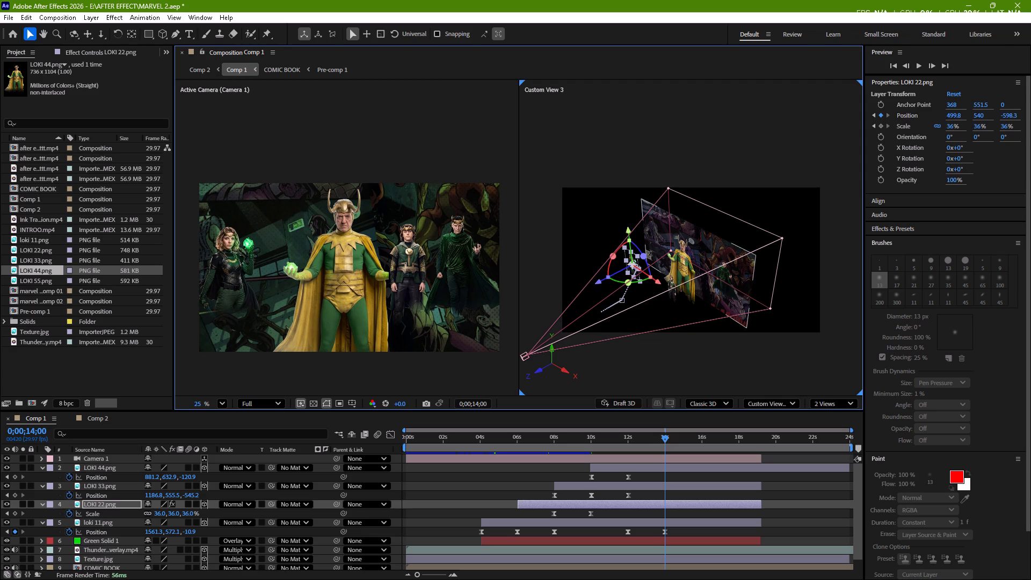
{"action": "left_click", "coordinate": [630, 231]}
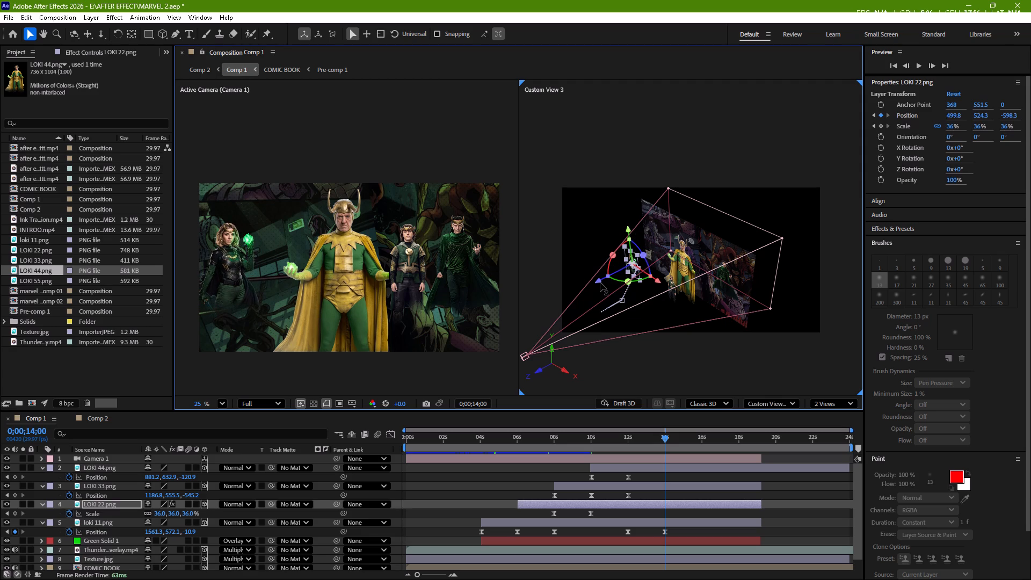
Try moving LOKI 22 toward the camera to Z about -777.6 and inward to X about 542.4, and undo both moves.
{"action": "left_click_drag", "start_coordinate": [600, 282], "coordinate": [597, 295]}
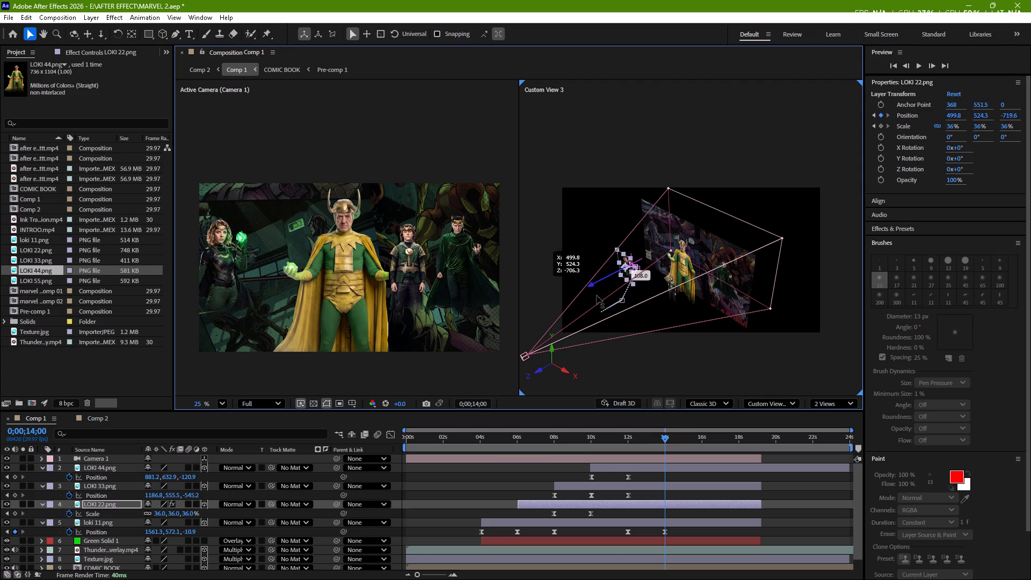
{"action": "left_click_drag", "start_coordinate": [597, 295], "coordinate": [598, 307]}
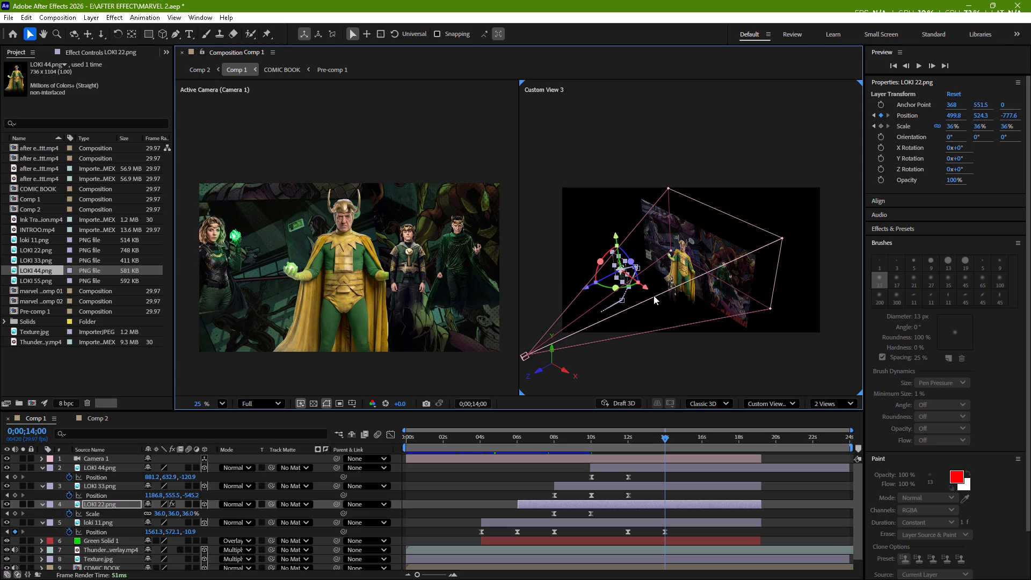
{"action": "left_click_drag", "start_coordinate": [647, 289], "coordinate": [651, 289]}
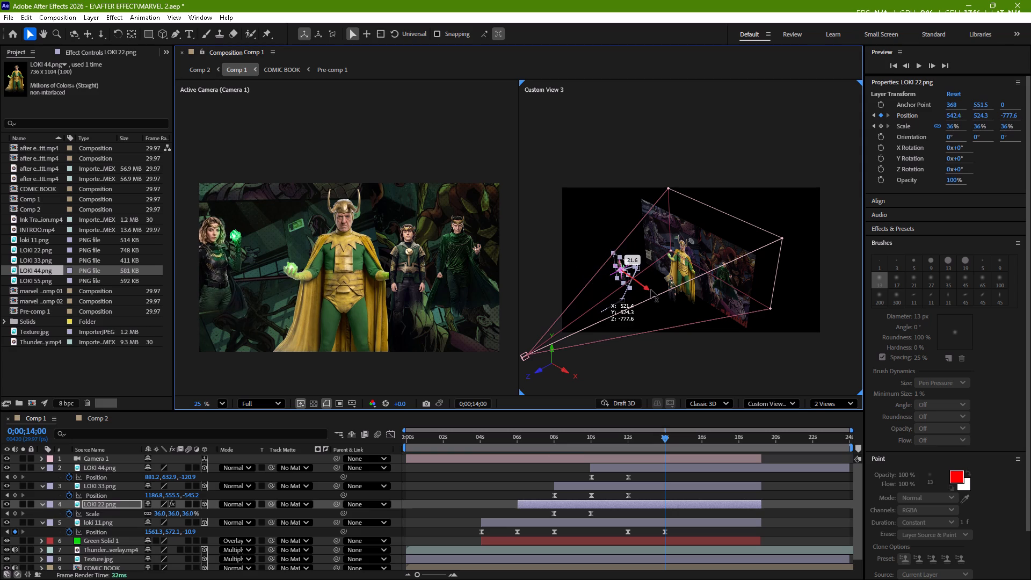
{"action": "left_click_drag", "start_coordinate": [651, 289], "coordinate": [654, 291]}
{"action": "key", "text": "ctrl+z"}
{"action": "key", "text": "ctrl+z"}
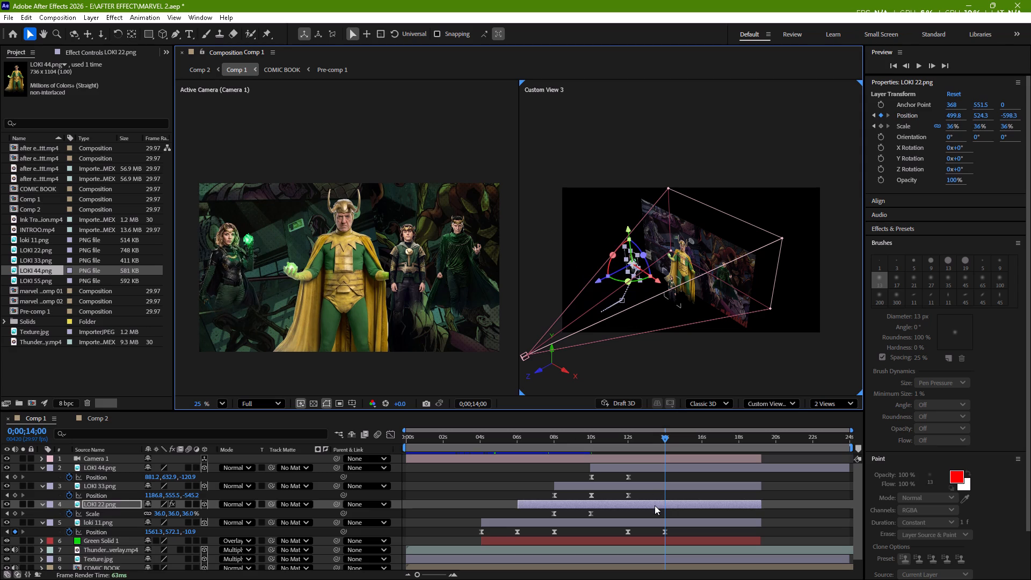
At 0;00;14;00, keyframe LOKI 22's Scale at 41% and nudge its Position to X about 492.9.
{"action": "type", "text": "ss"}
{"action": "left_click", "coordinate": [188, 512]}
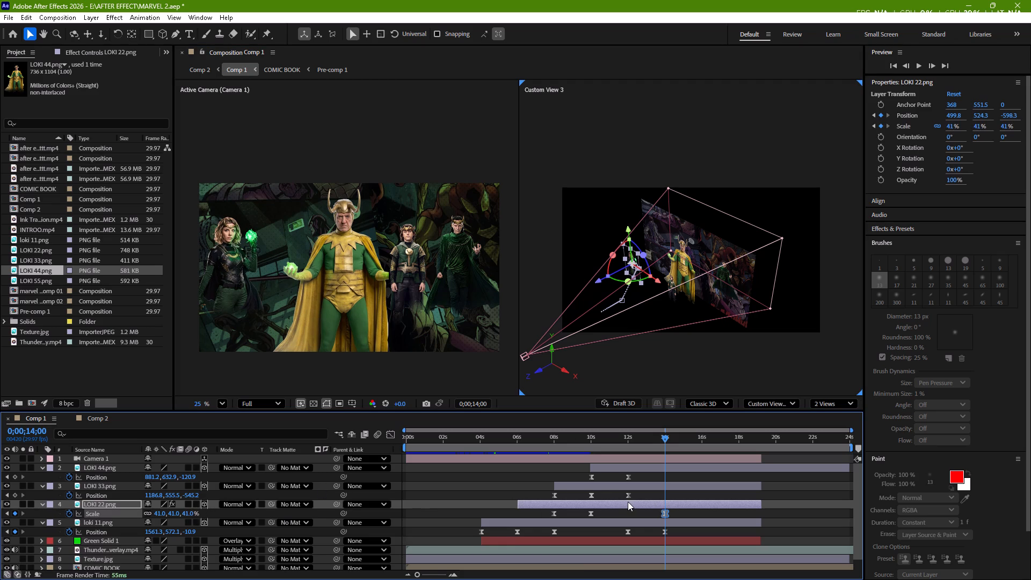
{"action": "key", "text": "p"}
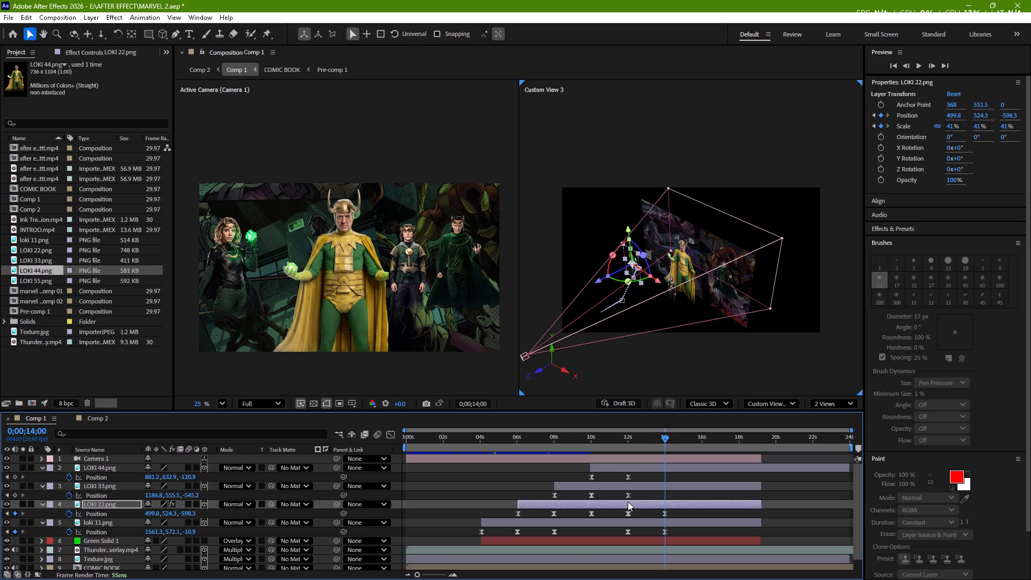
{"action": "left_click", "coordinate": [660, 282]}
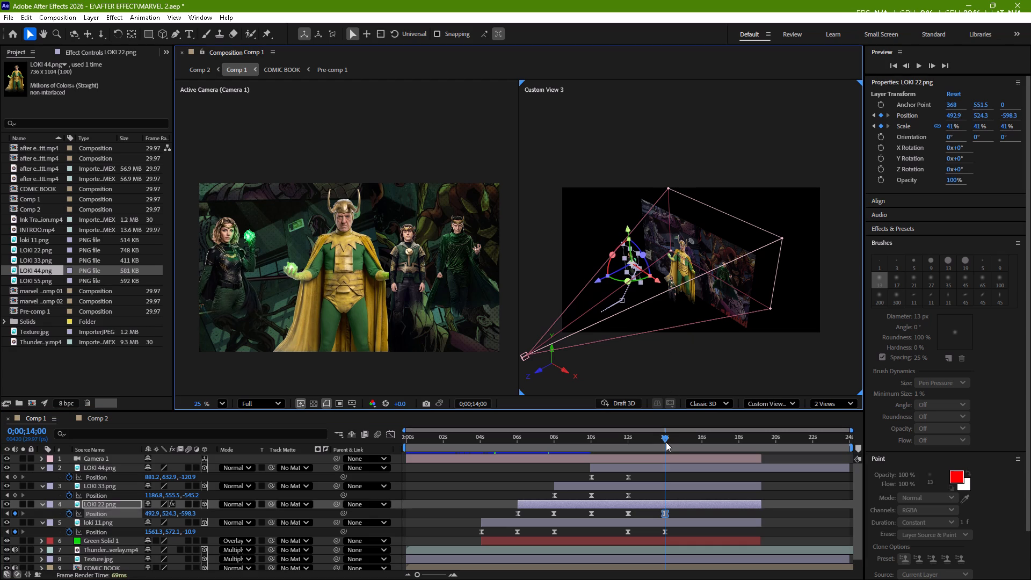
At 0;00;14;00, keyframe LOKI 33's Position by moving it along X to about 1223.6.
{"action": "left_click", "coordinate": [652, 485]}
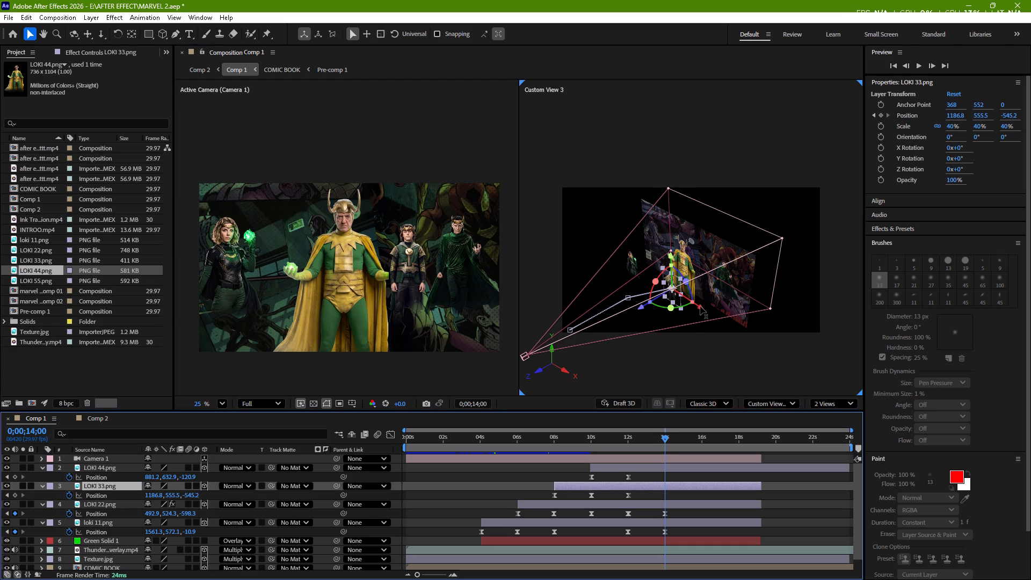
{"action": "left_click", "coordinate": [701, 308]}
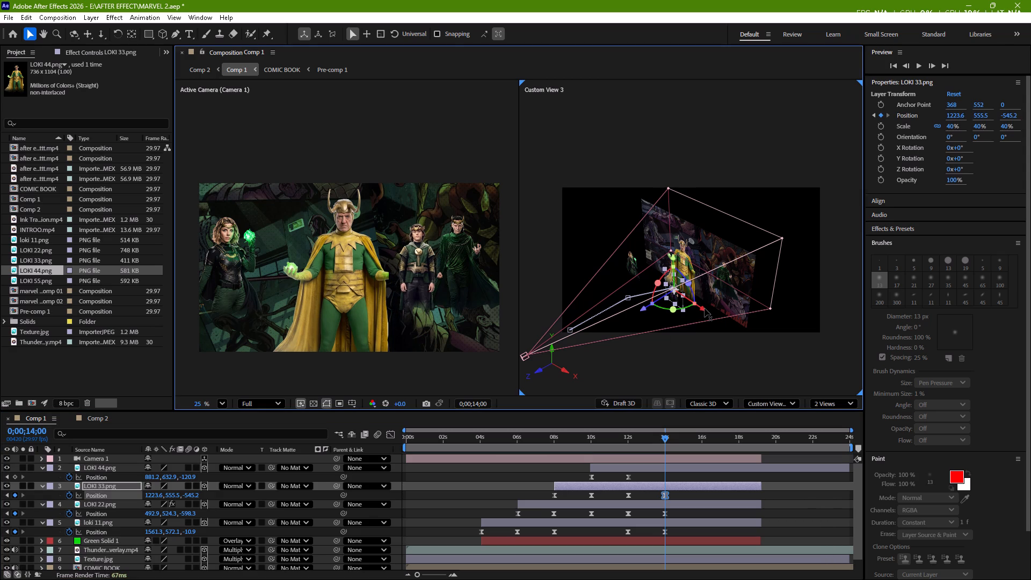
At 0;00;14;00, push LOKI 44 deep into the scene, shift it toward LOKI 22 and raise it, to about 499.6, 552.4, 1354.4.
{"action": "left_click", "coordinate": [658, 466]}
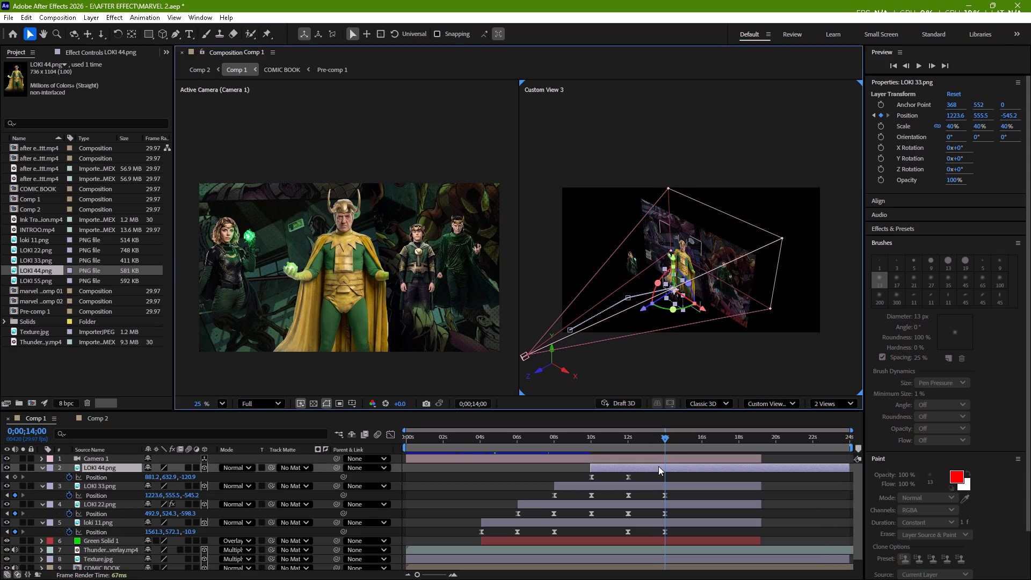
{"action": "left_click_drag", "start_coordinate": [708, 284], "coordinate": [695, 284]}
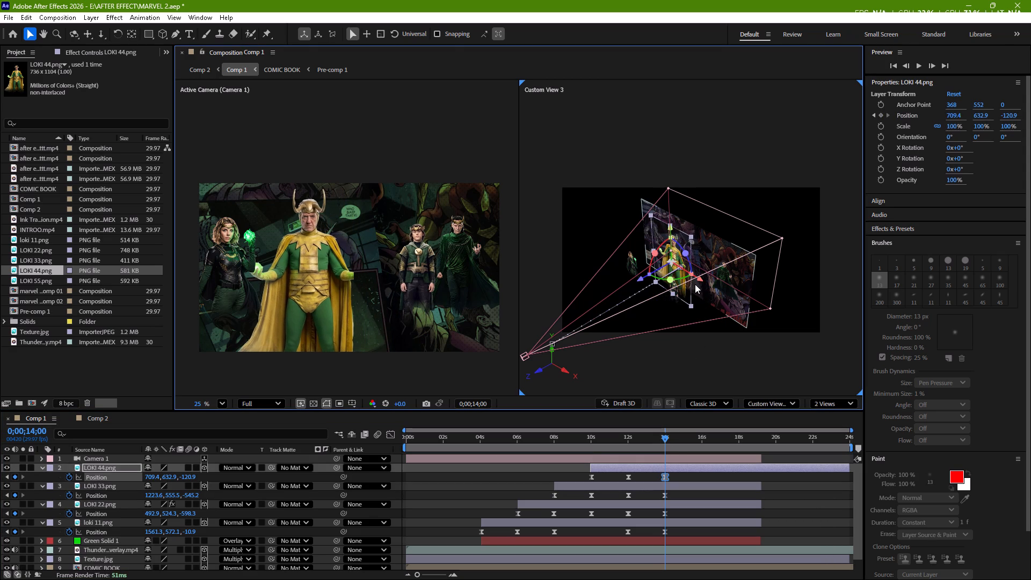
{"action": "key", "text": "ctrl+z"}
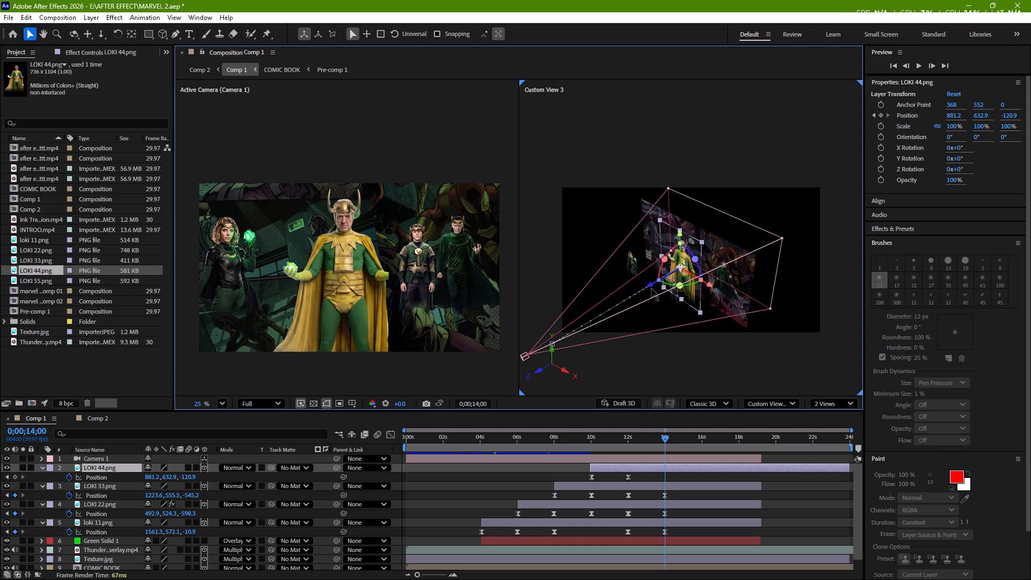
{"action": "left_click_drag", "start_coordinate": [651, 288], "coordinate": [681, 273]}
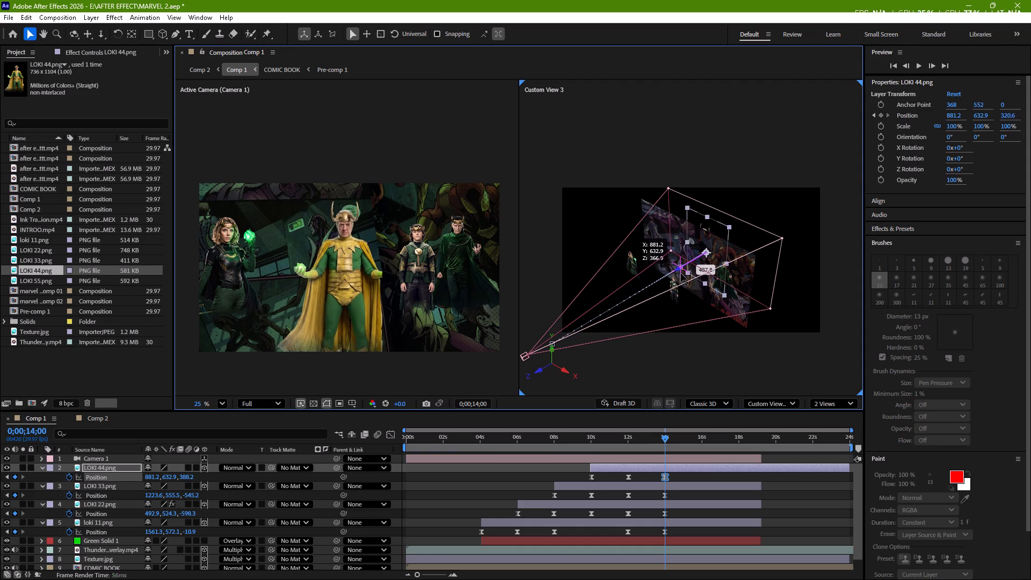
{"action": "left_click_drag", "start_coordinate": [681, 273], "coordinate": [709, 262]}
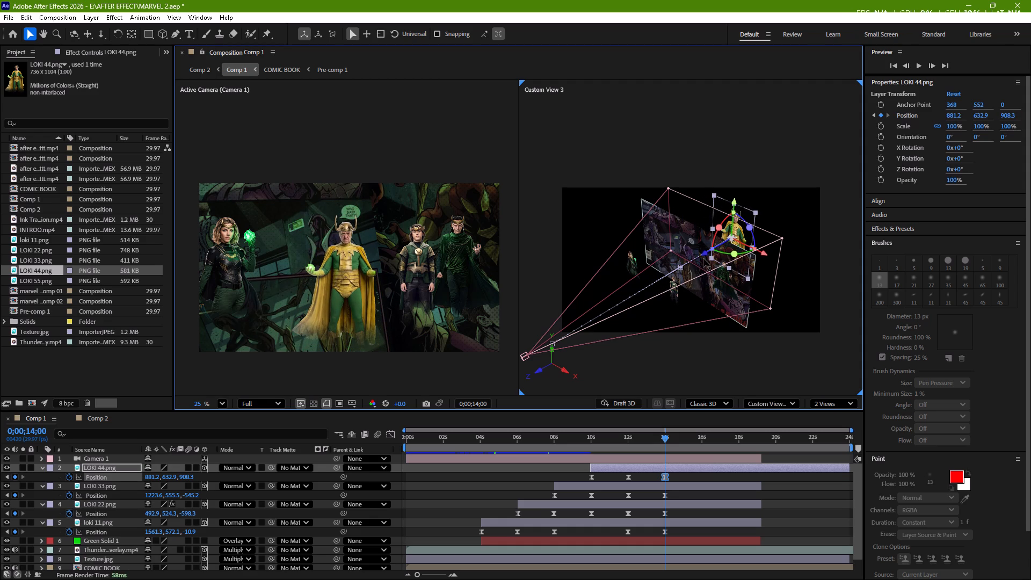
{"action": "left_click_drag", "start_coordinate": [706, 255], "coordinate": [716, 247]}
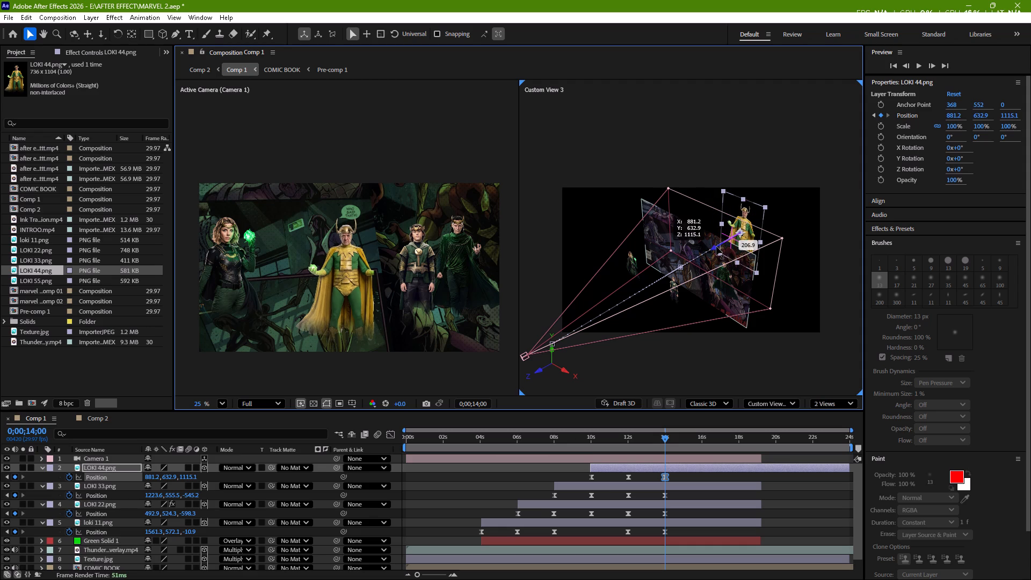
{"action": "left_click_drag", "start_coordinate": [716, 247], "coordinate": [727, 241]}
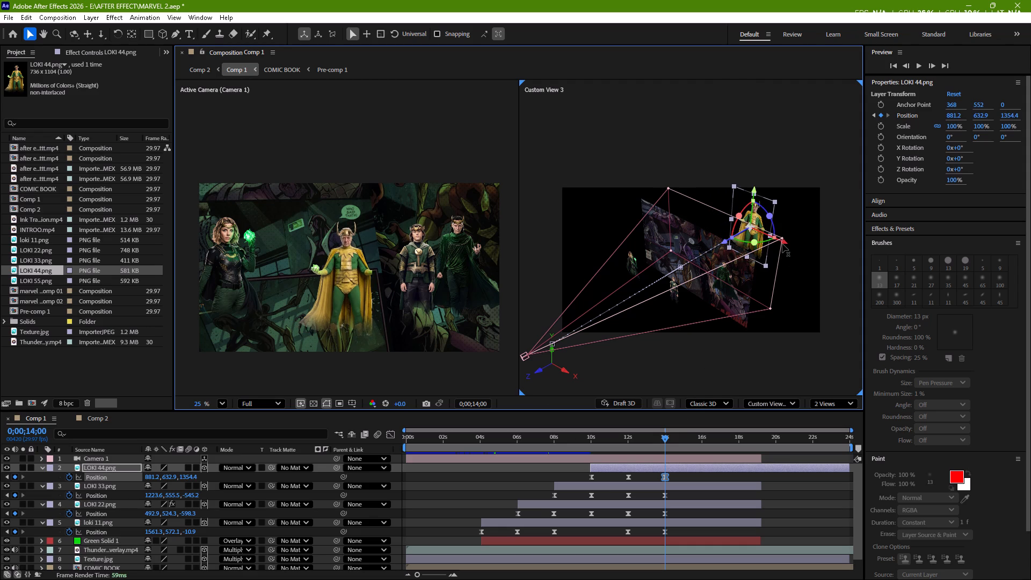
{"action": "left_click_drag", "start_coordinate": [786, 241], "coordinate": [773, 241]}
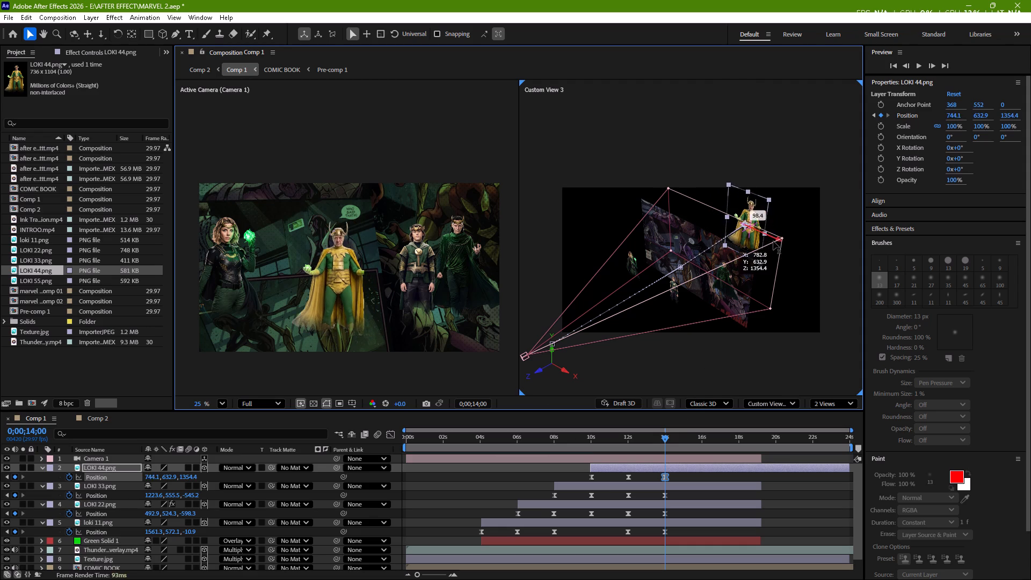
{"action": "left_click_drag", "start_coordinate": [773, 241], "coordinate": [760, 241]}
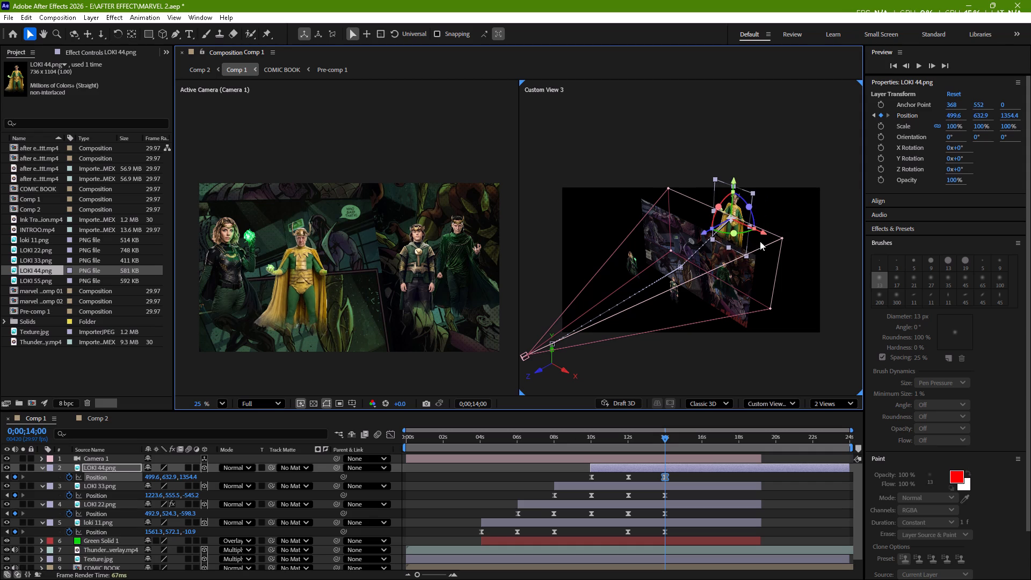
{"action": "left_click_drag", "start_coordinate": [737, 182], "coordinate": [739, 179]}
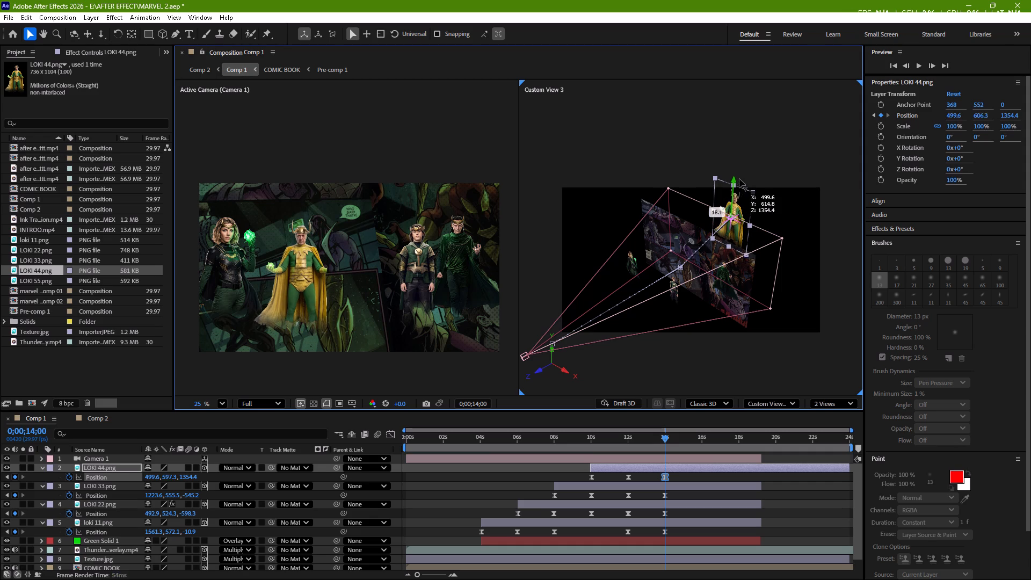
{"action": "left_click_drag", "start_coordinate": [739, 179], "coordinate": [743, 176]}
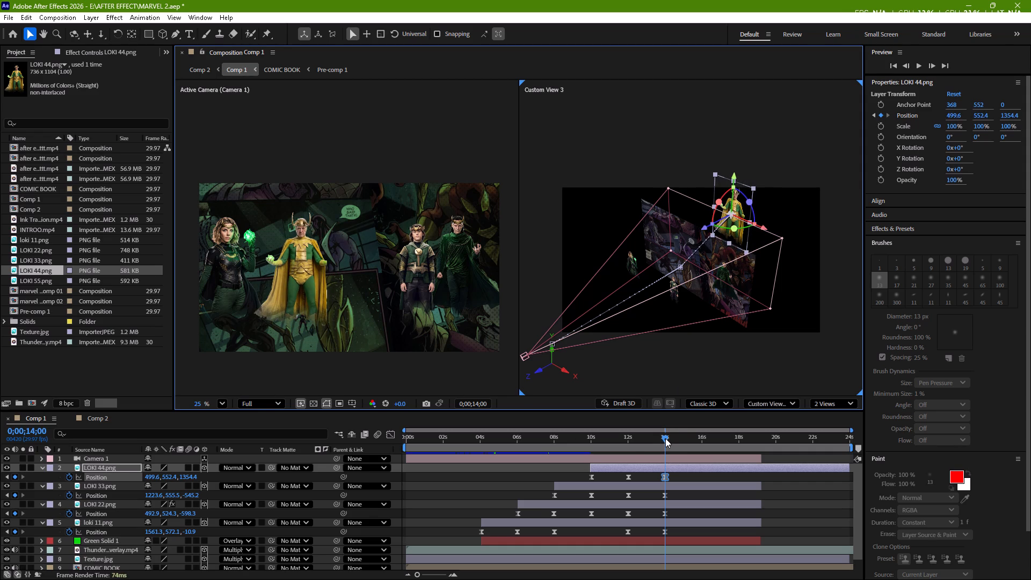
Preview the animation from about 0;00;11;22 to check how the characters spread apart.
{"action": "left_click_drag", "start_coordinate": [665, 438], "coordinate": [623, 445]}
{"action": "key", "text": "space"}
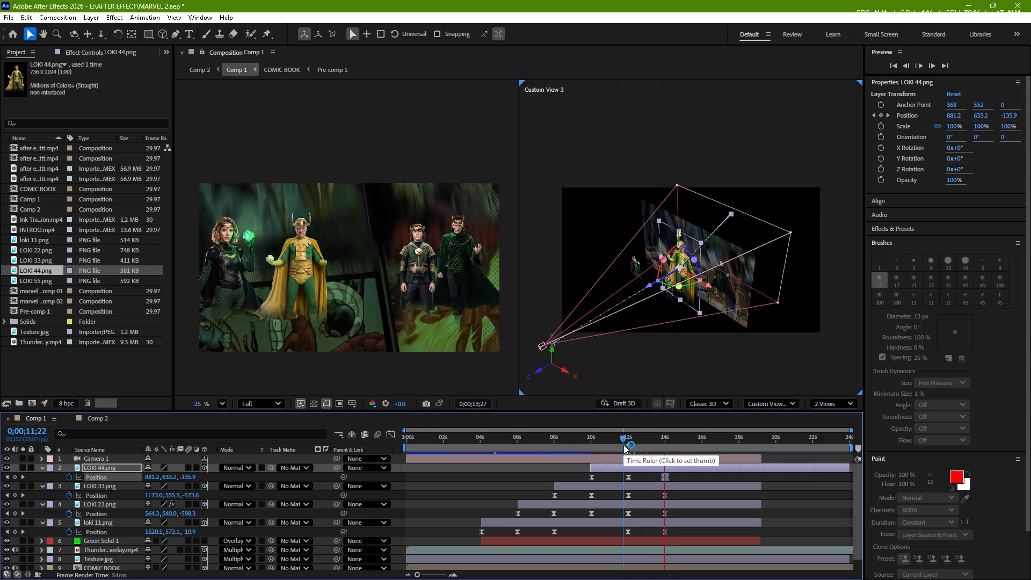
{"action": "key", "text": "space"}
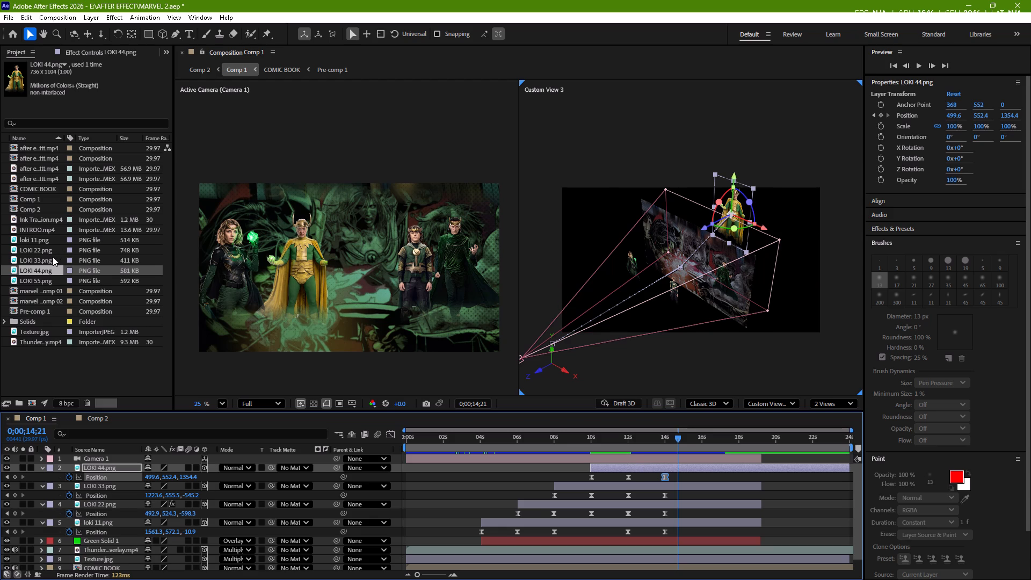
Add LOKI 55.png to Comp 1 as a layer between Camera 1 and LOKI 44.
{"action": "left_click", "coordinate": [48, 281]}
{"action": "left_click_drag", "start_coordinate": [47, 279], "coordinate": [91, 466]}
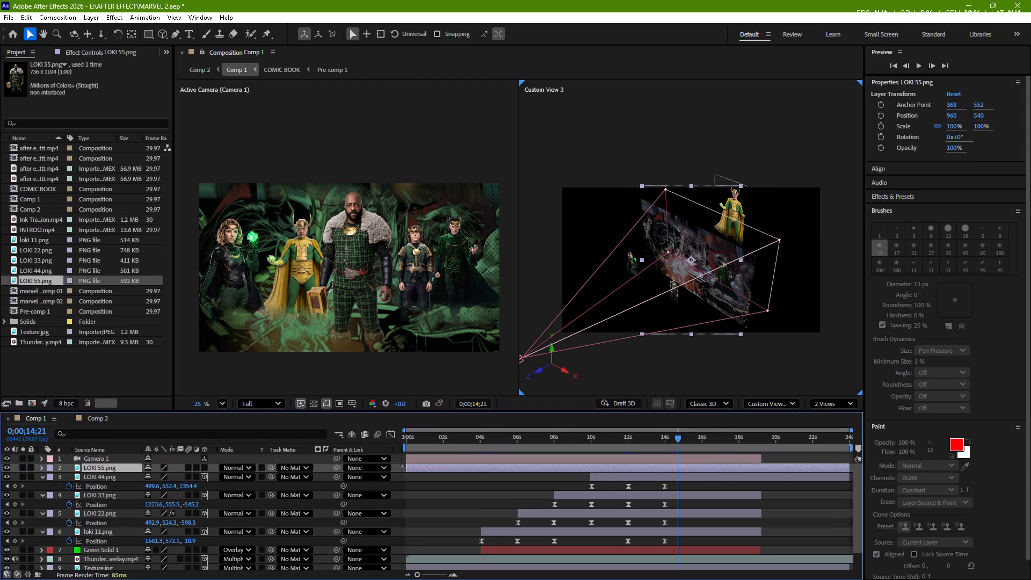
Make LOKI 55 a 3D layer and trim its start to about 0;00;12;01.
{"action": "left_click", "coordinate": [204, 466]}
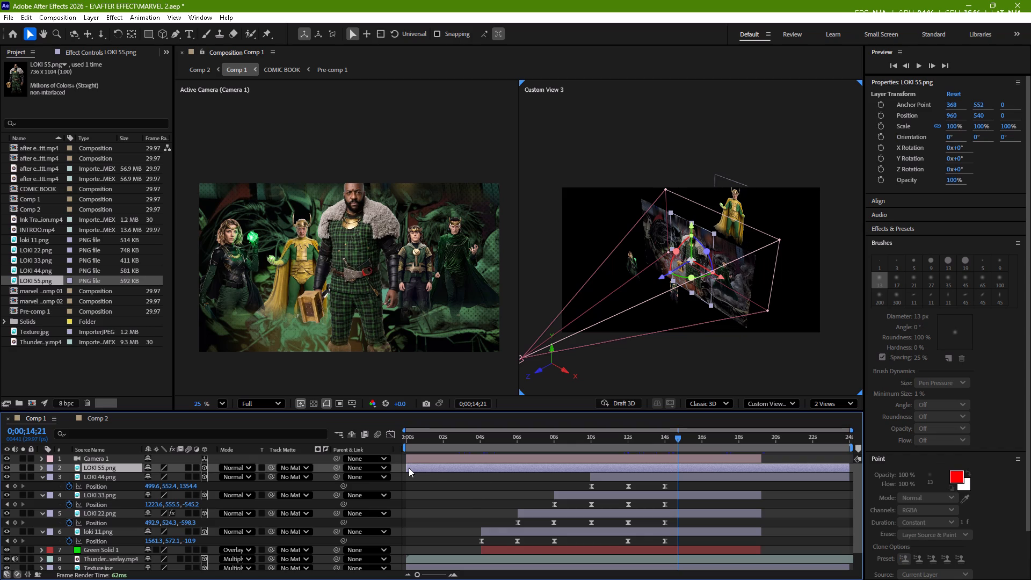
{"action": "left_click_drag", "start_coordinate": [408, 468], "coordinate": [541, 479]}
{"action": "left_click_drag", "start_coordinate": [541, 479], "coordinate": [630, 489]}
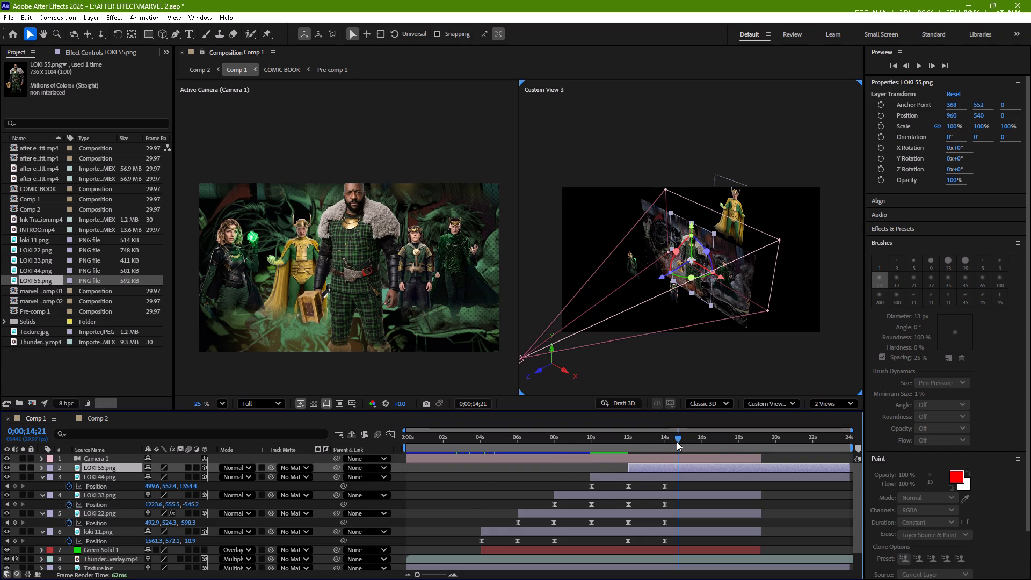
At 0;00;12;01, place LOKI 55 behind the camera at about 886.4, 540, -2025.4 and set its first Position keyframe.
{"action": "left_click_drag", "start_coordinate": [677, 441], "coordinate": [627, 464]}
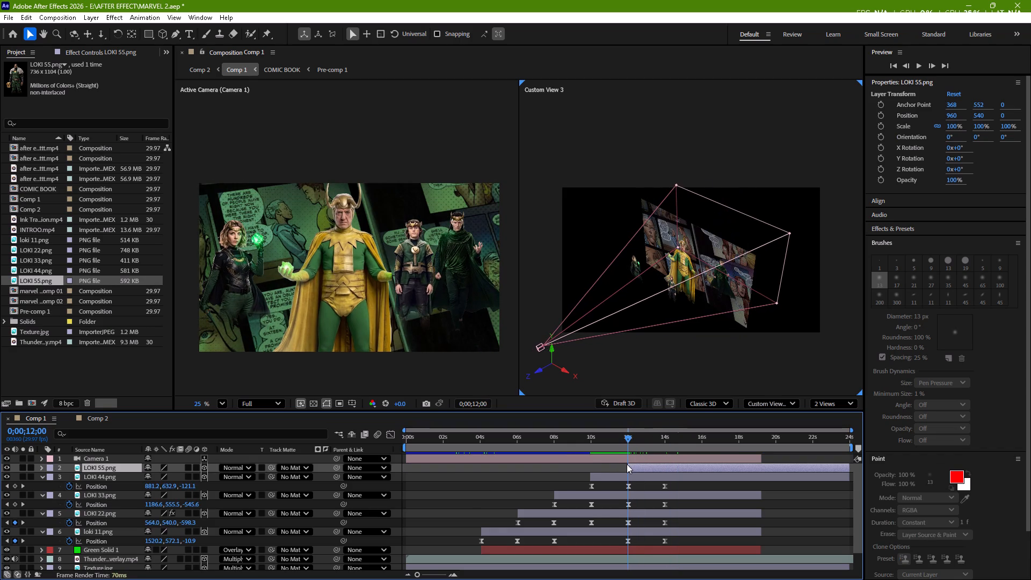
{"action": "left_click_drag", "start_coordinate": [627, 464], "coordinate": [627, 464]}
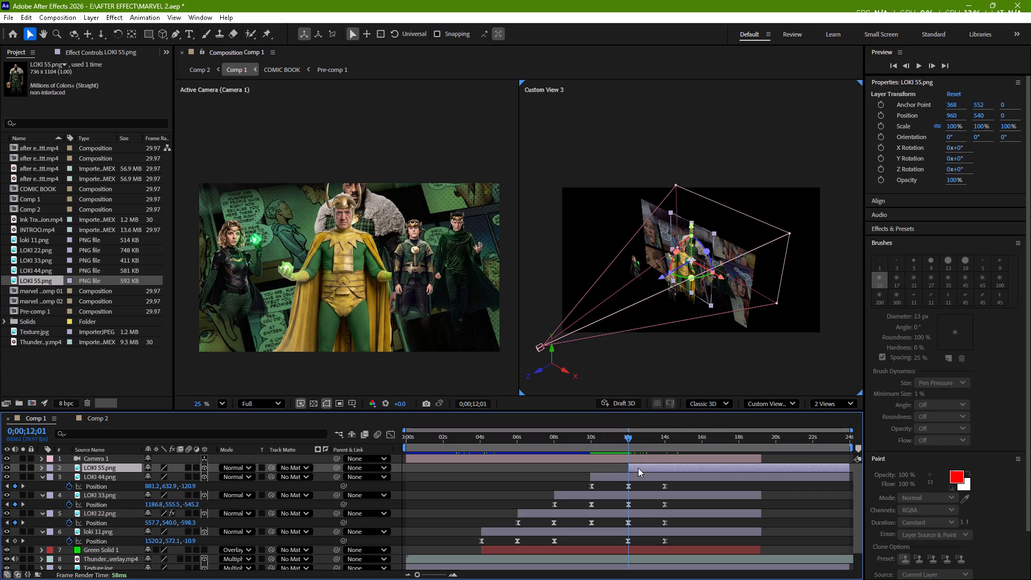
{"action": "left_click_drag", "start_coordinate": [662, 277], "coordinate": [640, 325]}
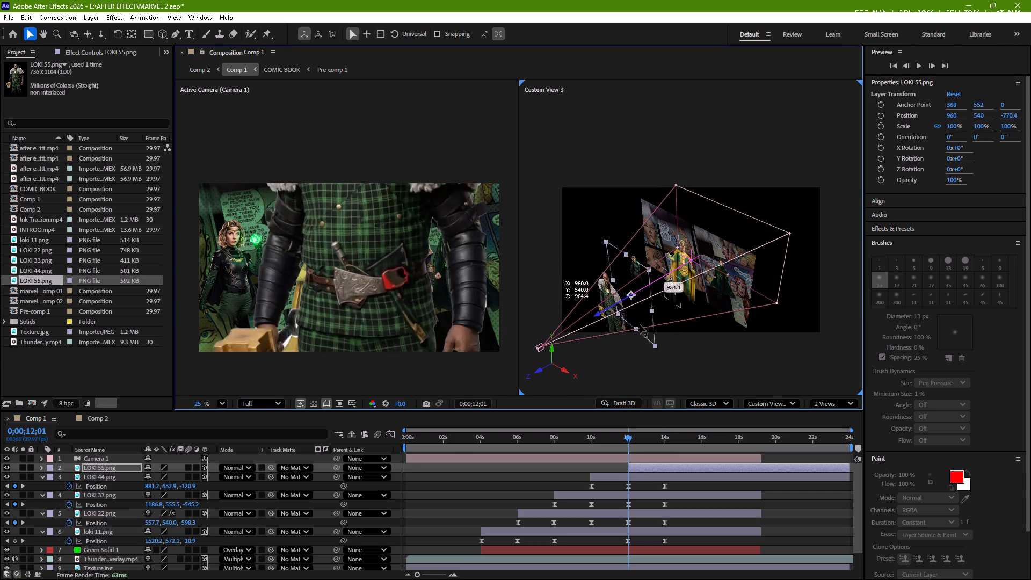
{"action": "left_click_drag", "start_coordinate": [640, 325], "coordinate": [664, 315]}
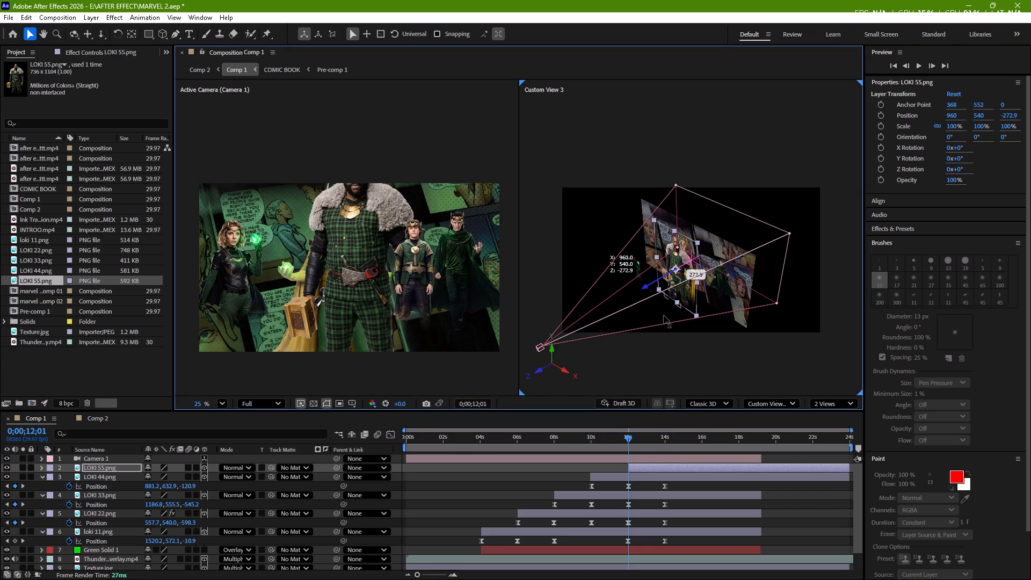
{"action": "left_click_drag", "start_coordinate": [664, 315], "coordinate": [688, 300]}
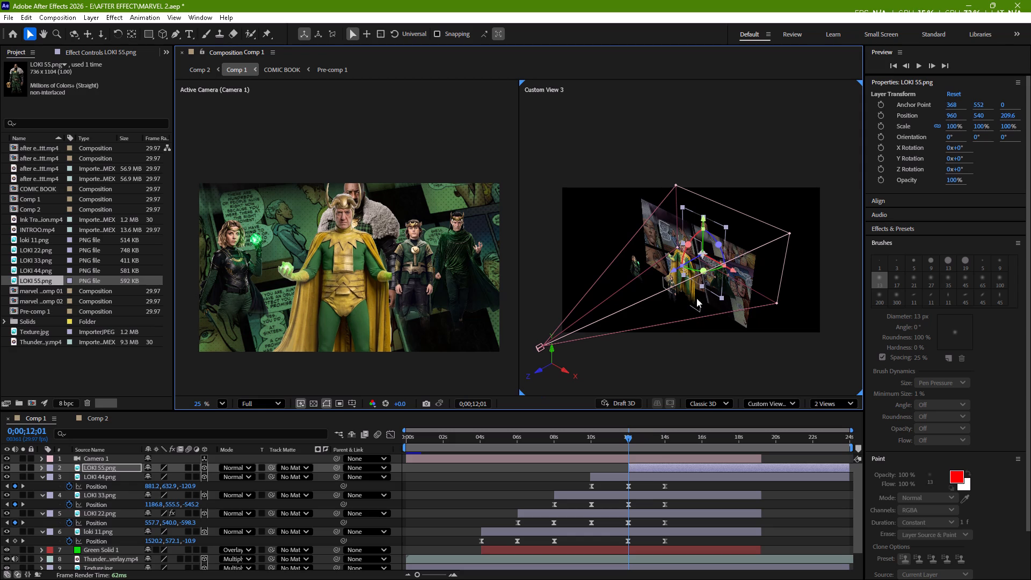
{"action": "left_click_drag", "start_coordinate": [734, 274], "coordinate": [729, 274]}
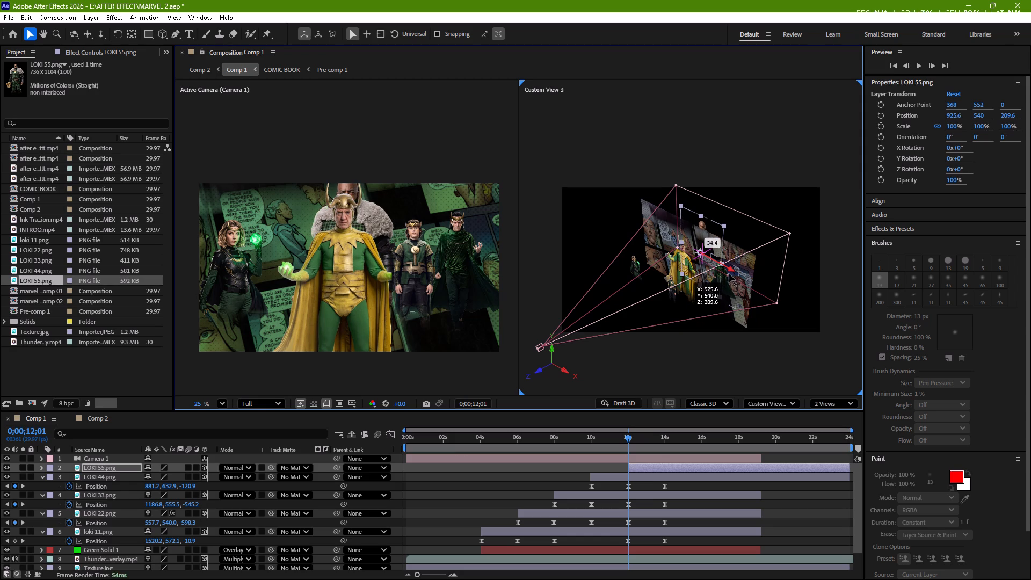
{"action": "left_click_drag", "start_coordinate": [729, 274], "coordinate": [729, 275]}
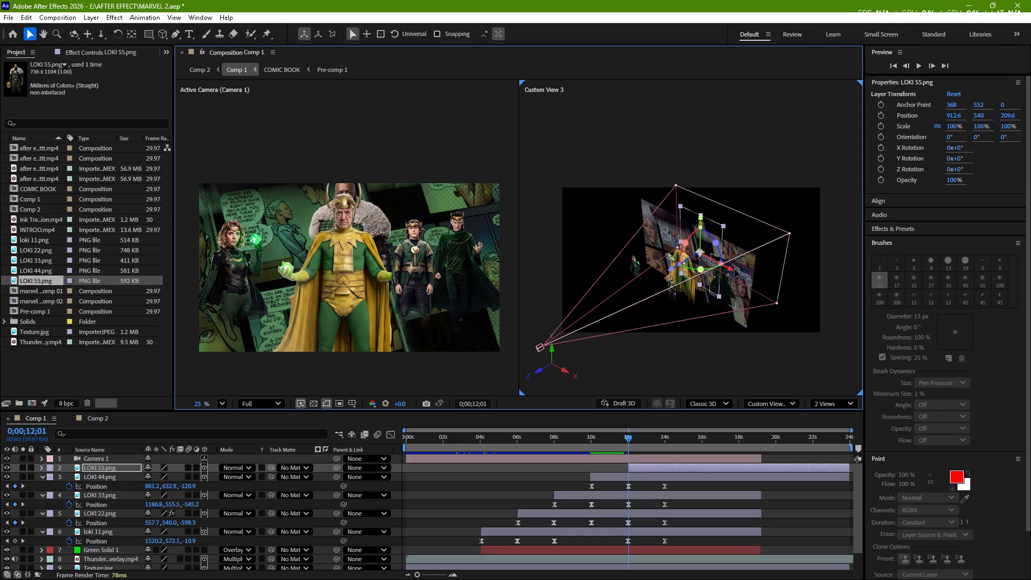
{"action": "left_click", "coordinate": [732, 270]}
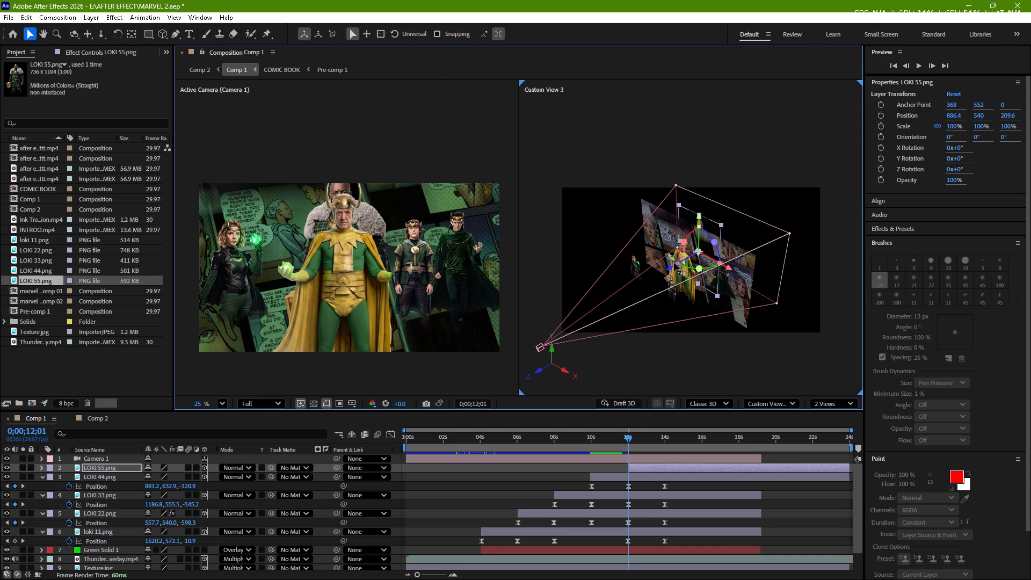
{"action": "left_click_drag", "start_coordinate": [669, 269], "coordinate": [531, 359]}
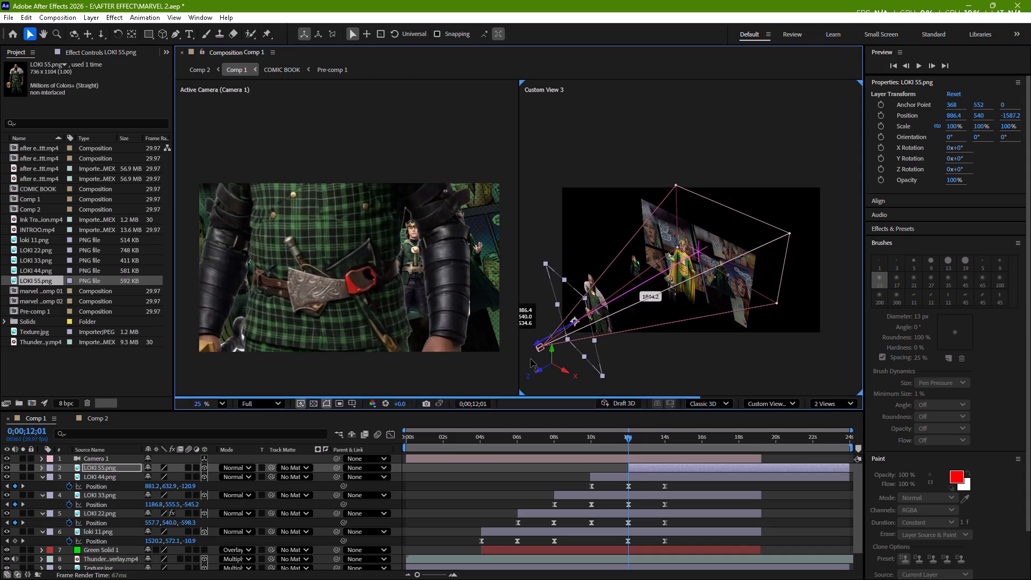
{"action": "left_click_drag", "start_coordinate": [531, 359], "coordinate": [511, 378]}
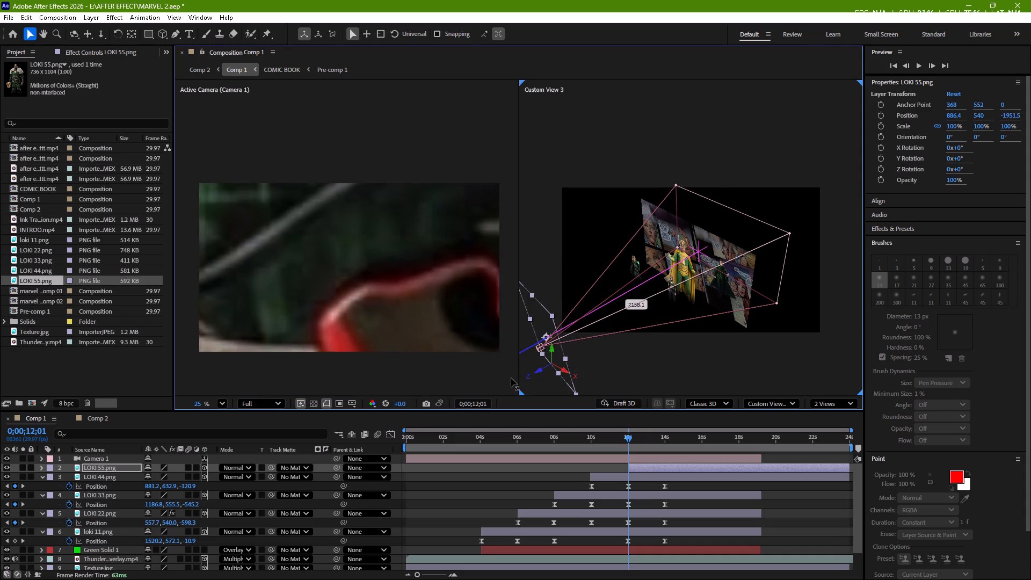
{"action": "left_click_drag", "start_coordinate": [511, 378], "coordinate": [505, 385]}
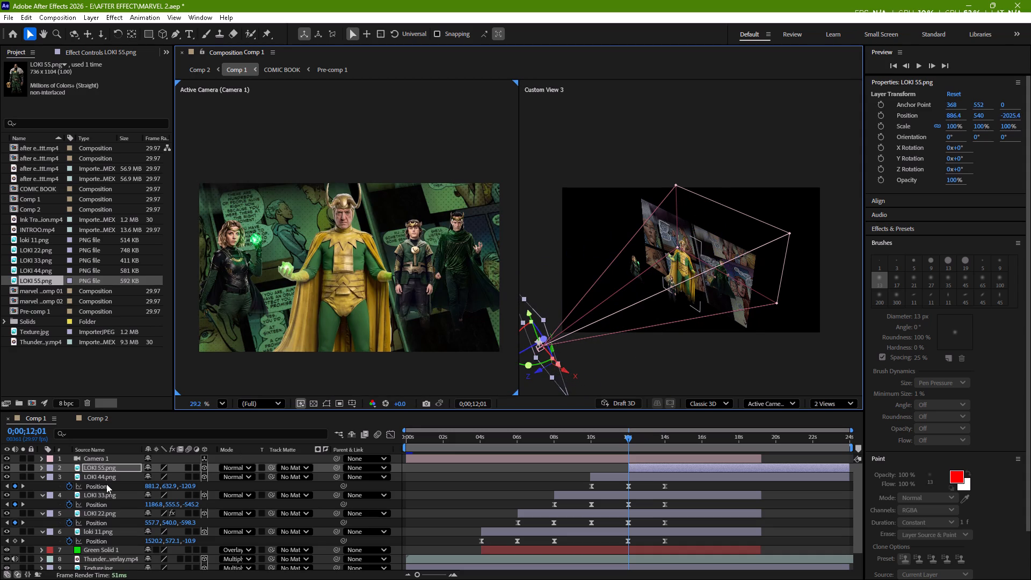
{"action": "left_click", "coordinate": [101, 468]}
{"action": "key", "text": "p"}
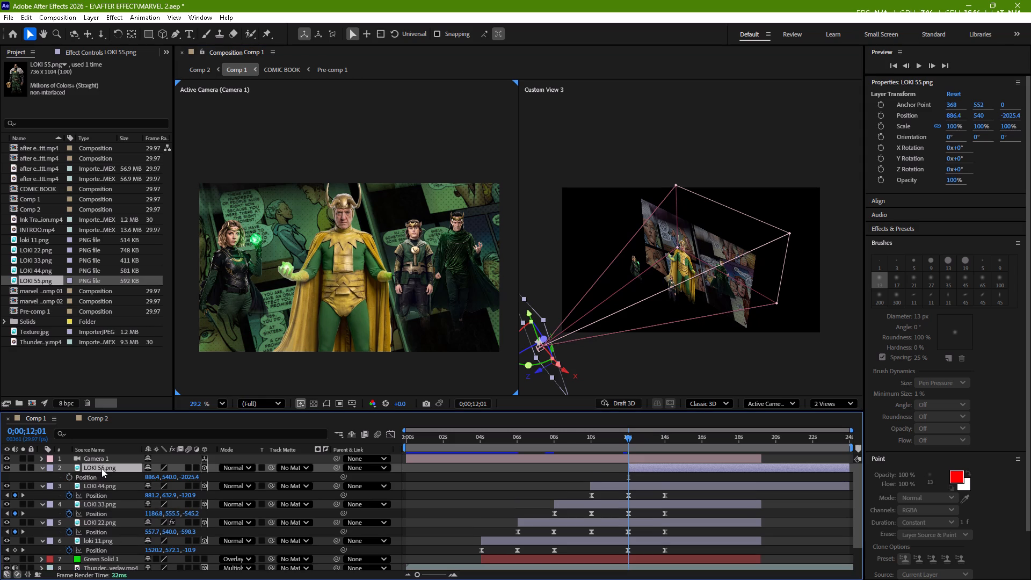
{"action": "left_click", "coordinate": [68, 477]}
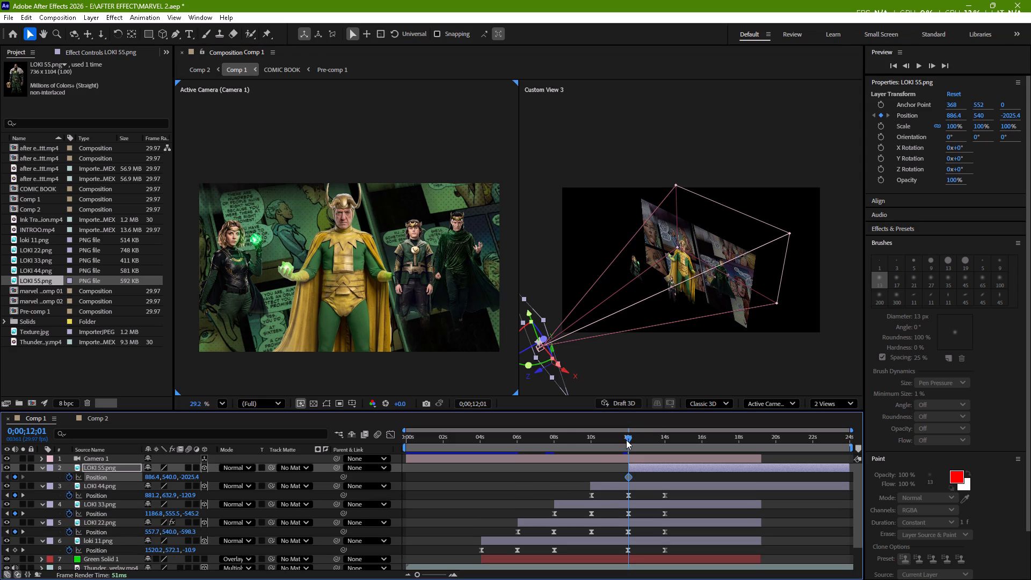
At 0;00;14;00, keyframe LOKI 55's Position in front of the group by pushing it back and lowering it to about 886.4, 596.5, 52.2.
{"action": "left_click_drag", "start_coordinate": [628, 438], "coordinate": [665, 438]}
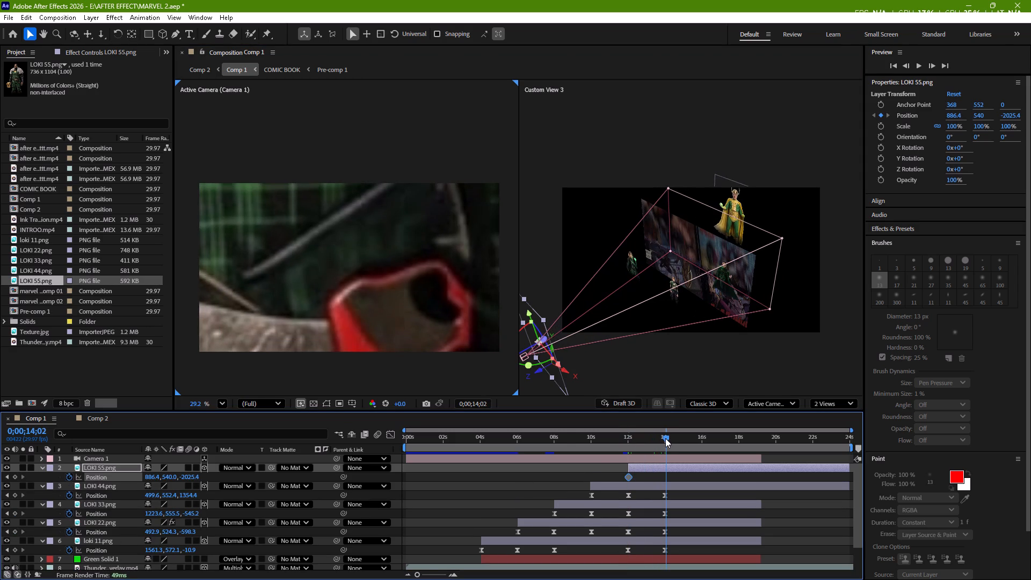
{"action": "left_click_drag", "start_coordinate": [665, 438], "coordinate": [664, 439]}
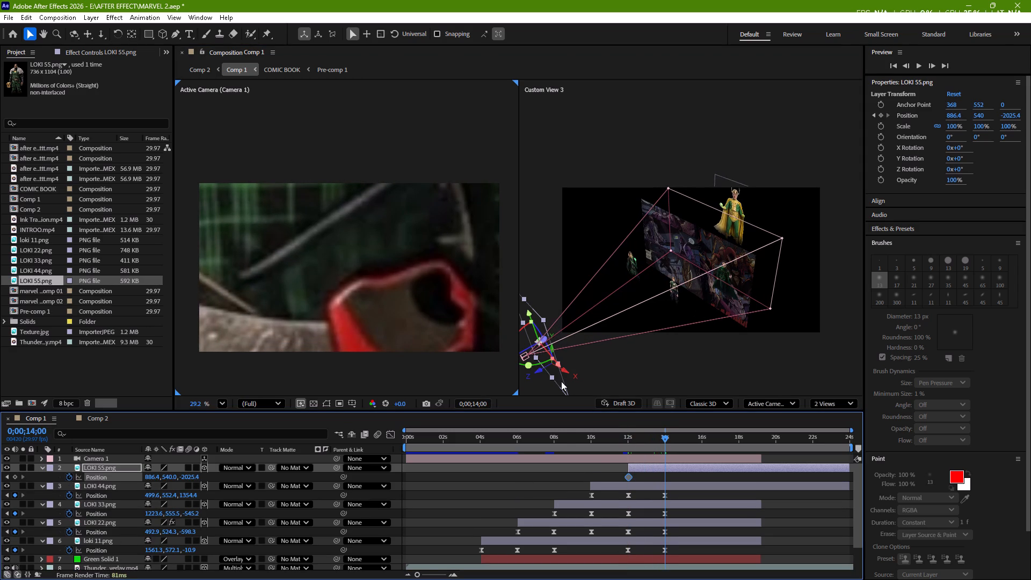
{"action": "left_click_drag", "start_coordinate": [528, 348], "coordinate": [580, 339]}
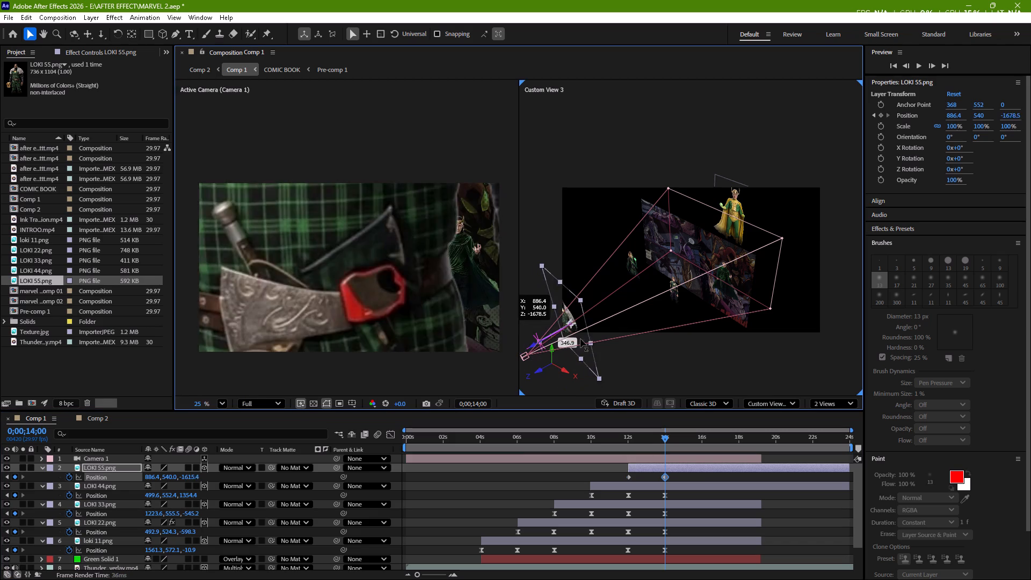
{"action": "left_click_drag", "start_coordinate": [580, 339], "coordinate": [688, 325]}
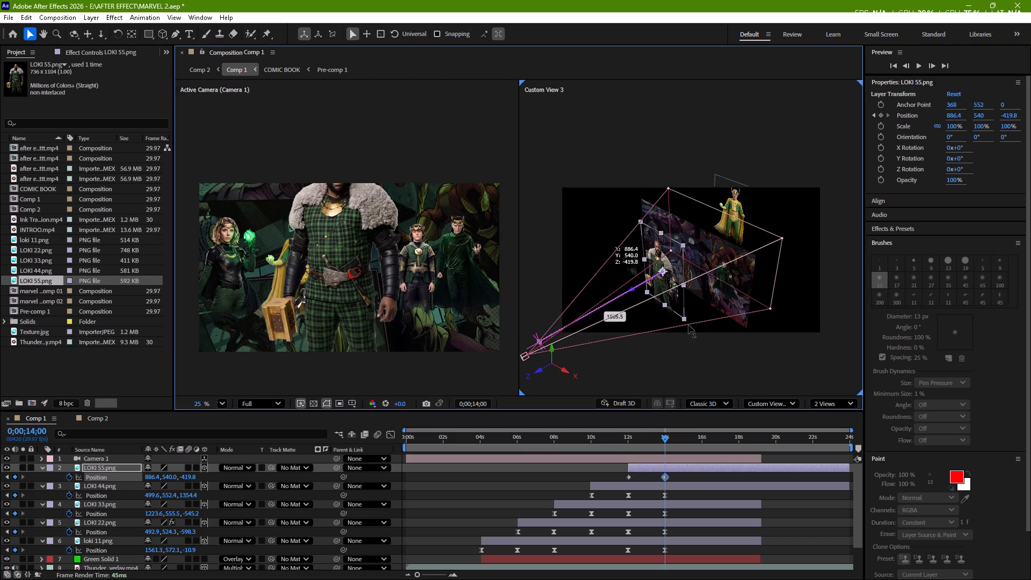
{"action": "left_click_drag", "start_coordinate": [688, 325], "coordinate": [713, 321]}
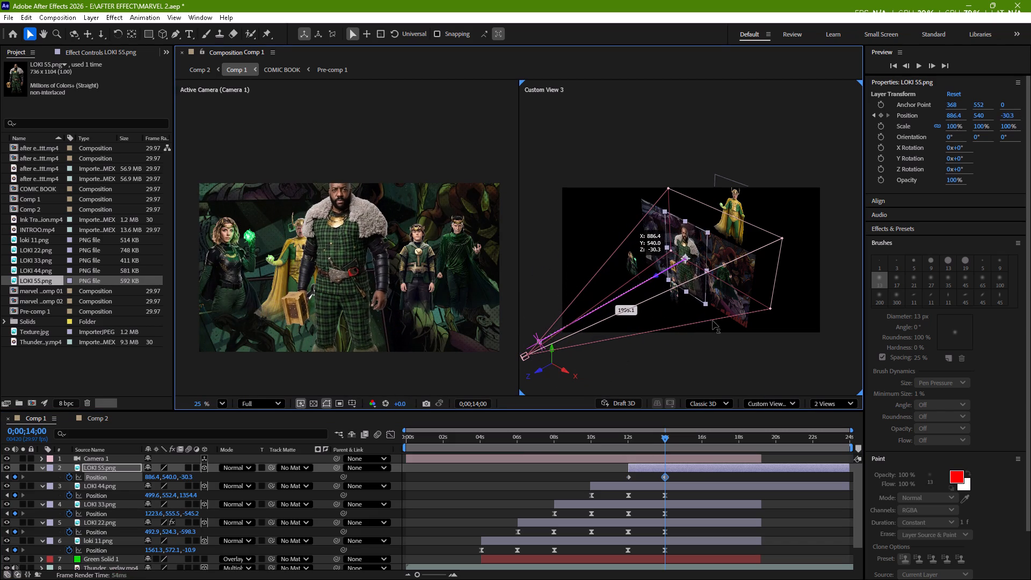
{"action": "left_click_drag", "start_coordinate": [713, 321], "coordinate": [720, 319]}
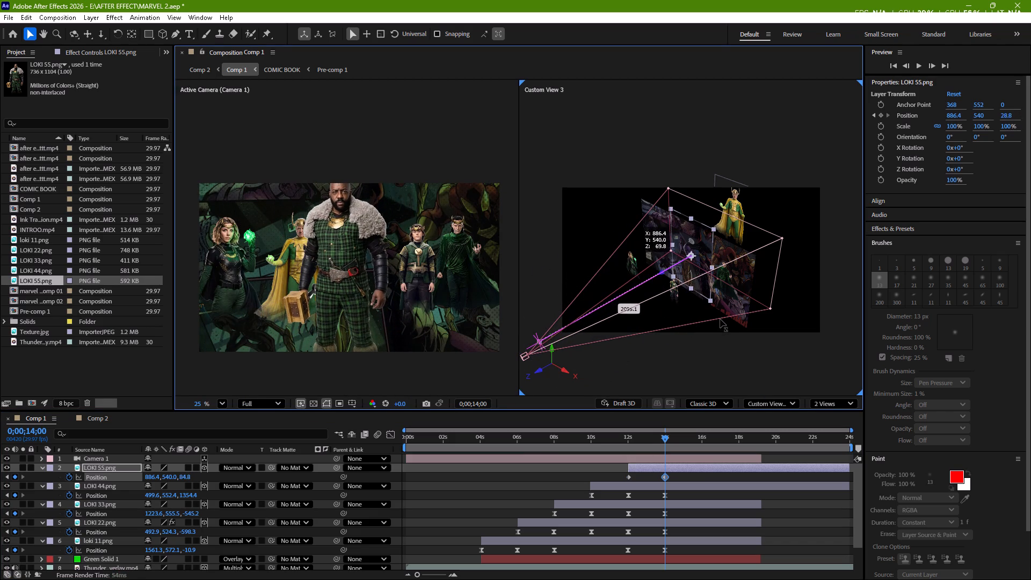
{"action": "left_click_drag", "start_coordinate": [720, 319], "coordinate": [717, 318]}
{"action": "left_click", "coordinate": [694, 222]}
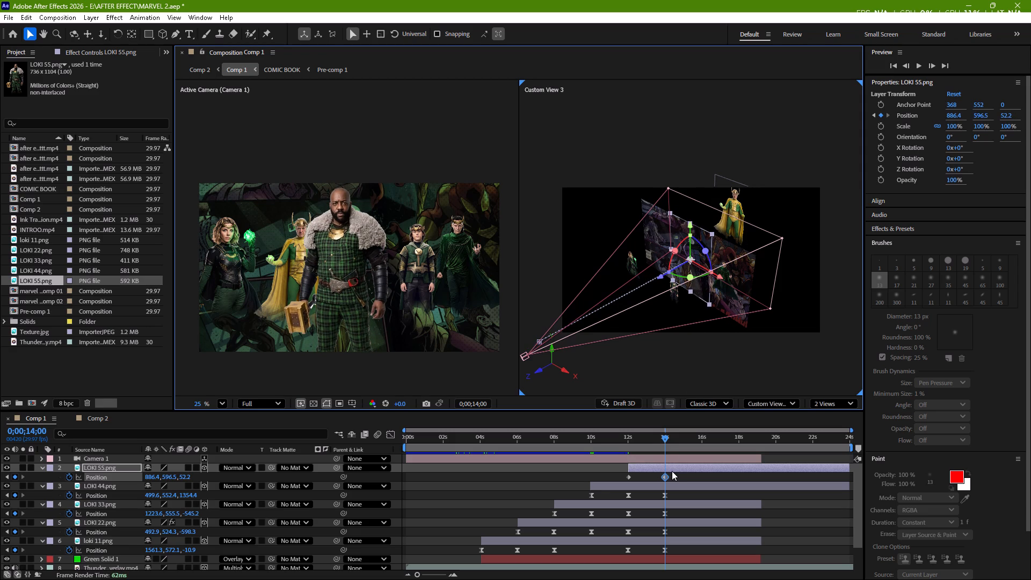
Apply Easy Ease to both LOKI 55 Position keyframes and reshape the speed graph to peak early and slow gradually.
{"action": "left_click_drag", "start_coordinate": [675, 475], "coordinate": [620, 477]}
{"action": "key", "text": "F9"}
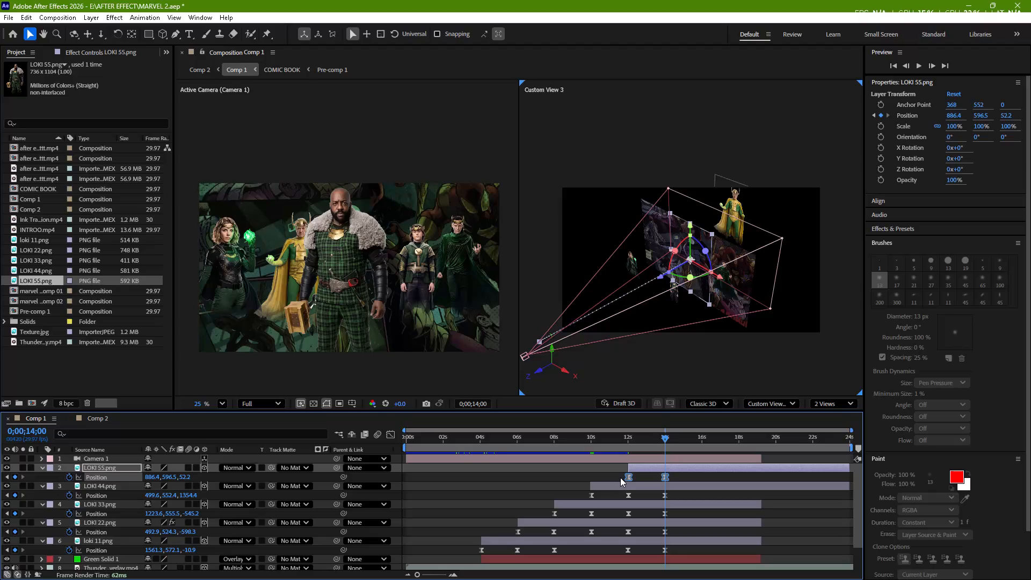
{"action": "left_click", "coordinate": [390, 431]}
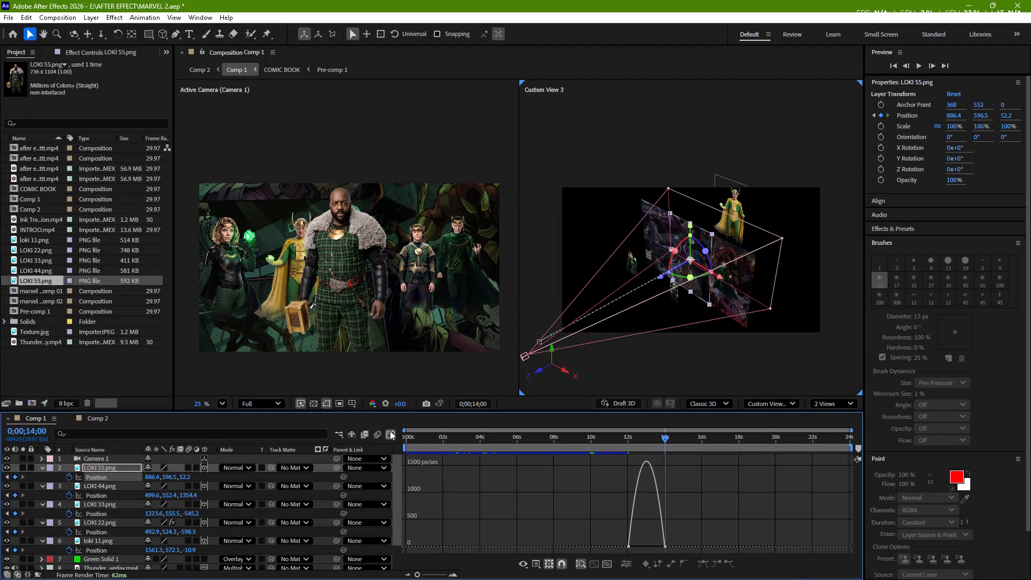
{"action": "left_click_drag", "start_coordinate": [678, 528], "coordinate": [659, 551]}
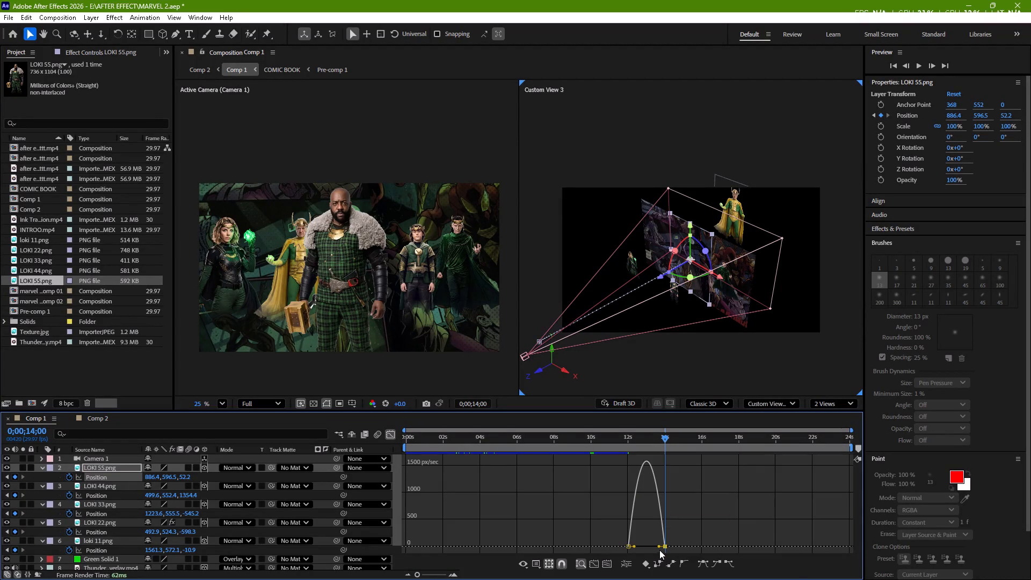
{"action": "left_click_drag", "start_coordinate": [659, 546], "coordinate": [635, 546]}
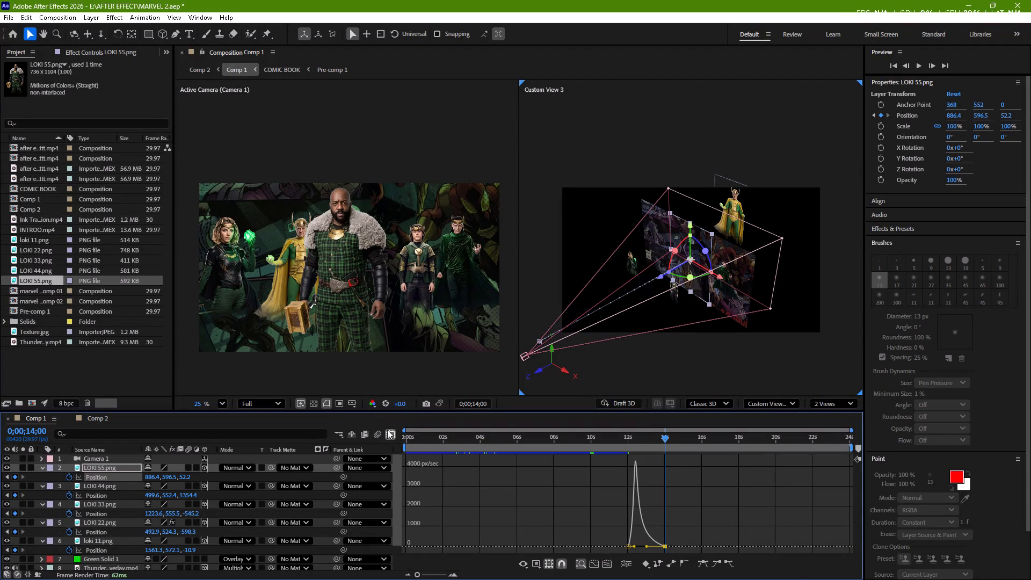
{"action": "left_click", "coordinate": [394, 433]}
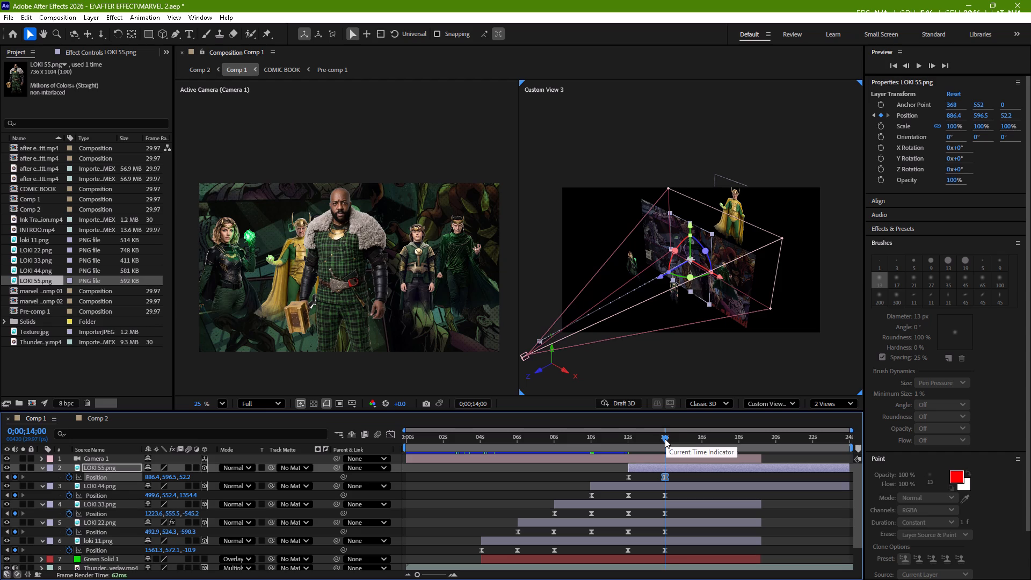
At 0;00;16;01, keyframe LOKI 55's Position farther back and slightly sideways into the group, at about 981.2, 596.5, 958.
{"action": "left_click_drag", "start_coordinate": [665, 439], "coordinate": [702, 441]}
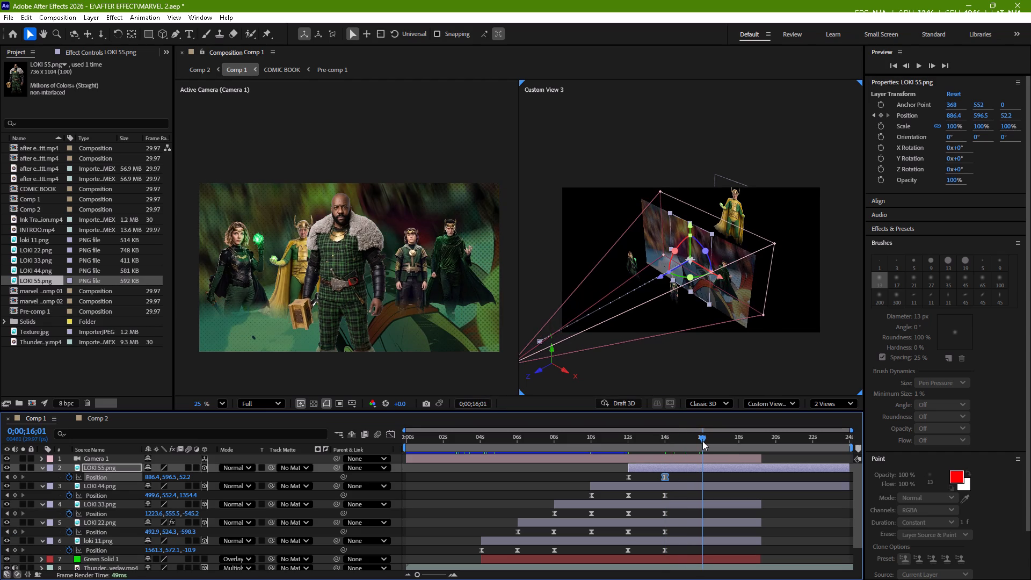
{"action": "left_click_drag", "start_coordinate": [661, 277], "coordinate": [695, 264]}
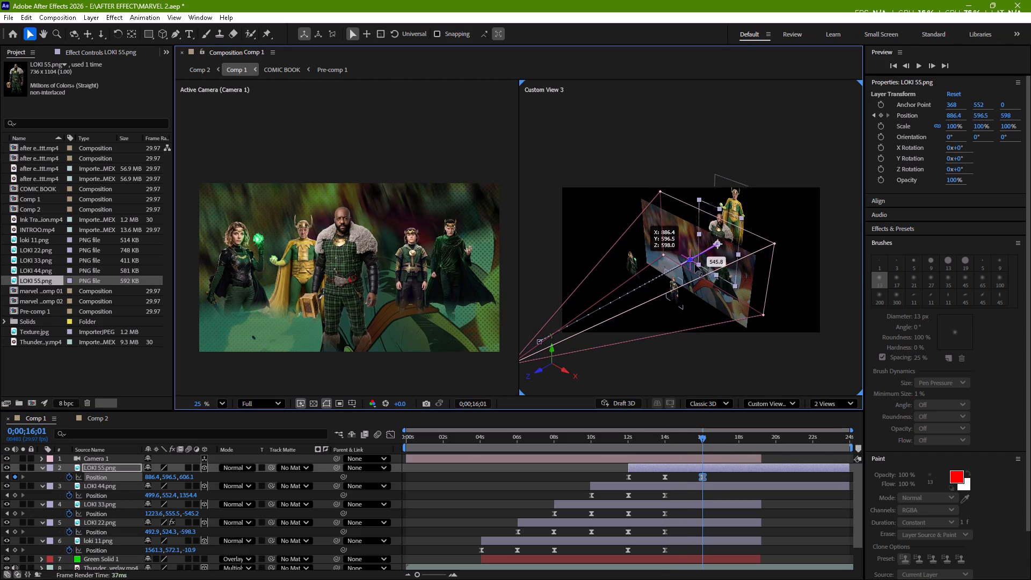
{"action": "left_click_drag", "start_coordinate": [695, 264], "coordinate": [712, 257]}
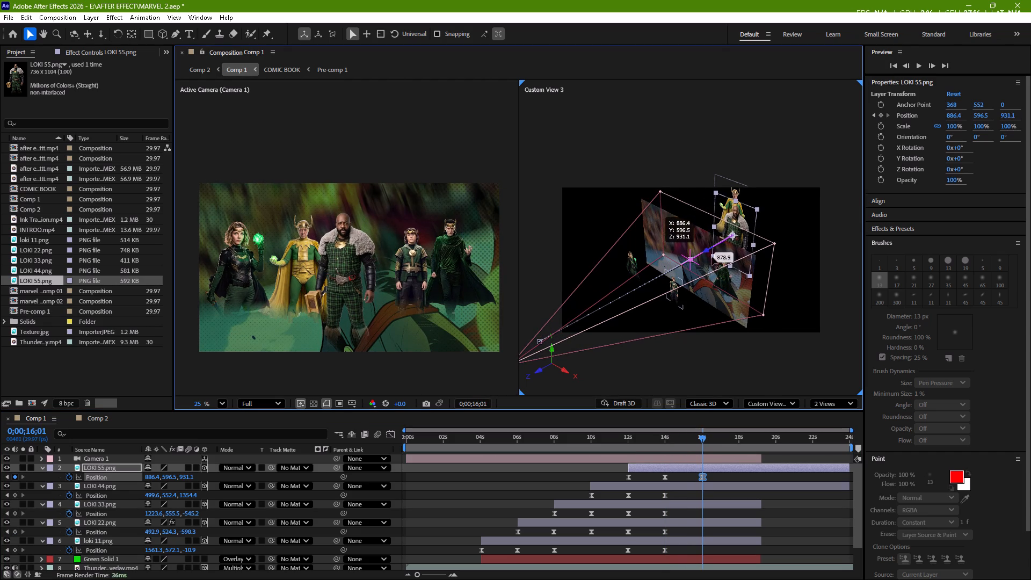
{"action": "left_click_drag", "start_coordinate": [712, 257], "coordinate": [720, 252]}
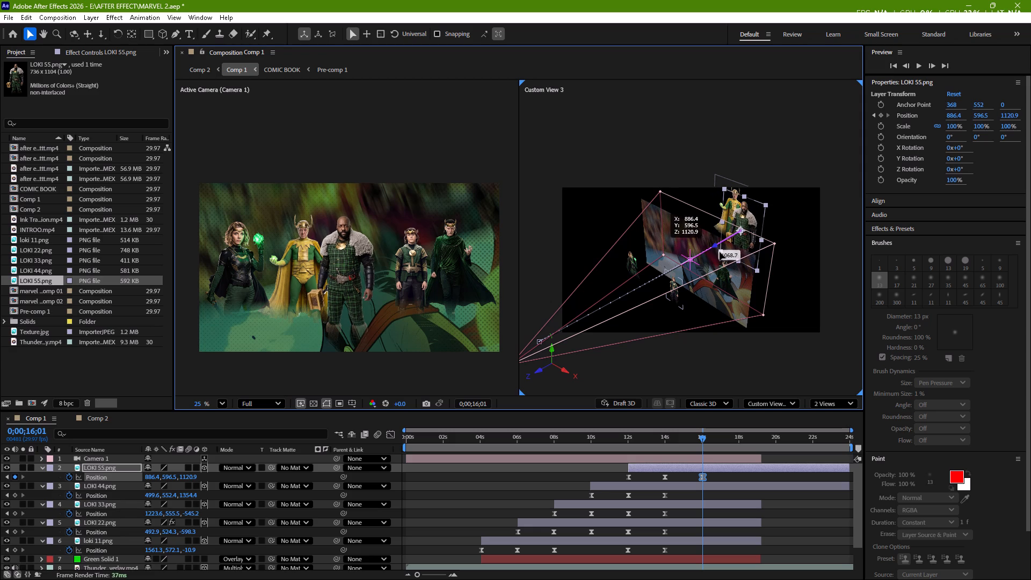
{"action": "left_click_drag", "start_coordinate": [720, 252], "coordinate": [711, 255]}
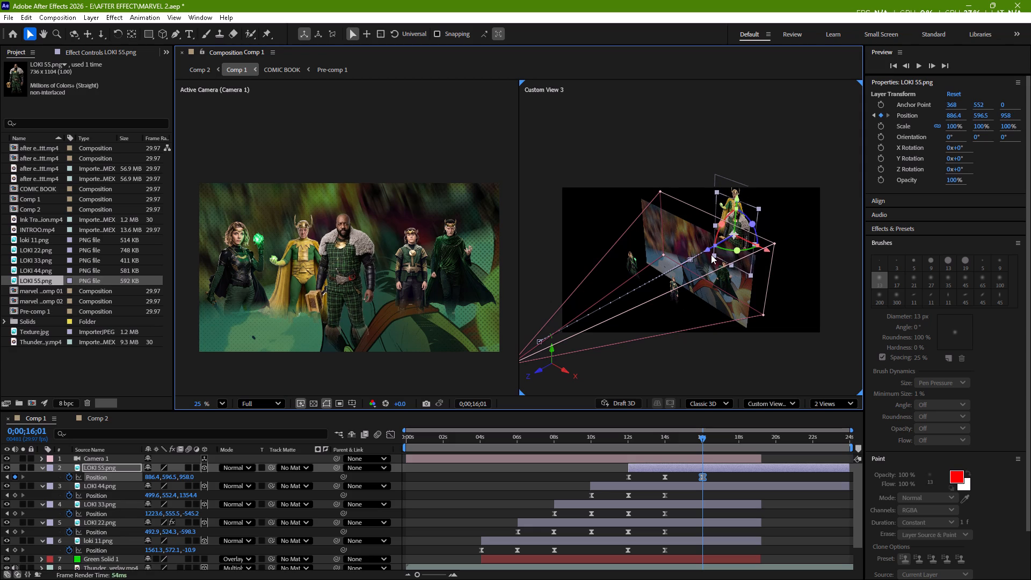
{"action": "left_click_drag", "start_coordinate": [769, 247], "coordinate": [777, 249]}
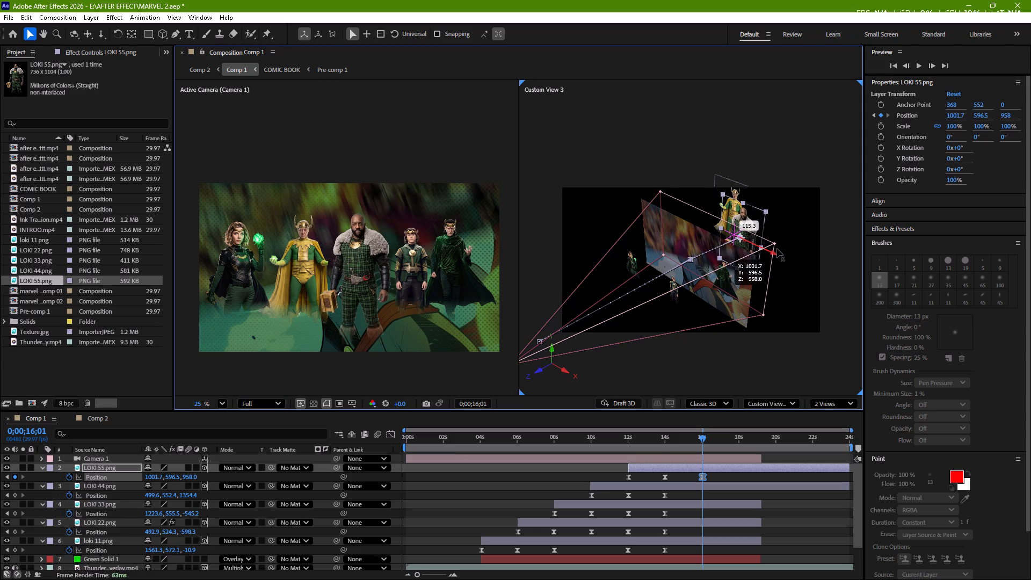
{"action": "left_click_drag", "start_coordinate": [777, 249], "coordinate": [775, 249]}
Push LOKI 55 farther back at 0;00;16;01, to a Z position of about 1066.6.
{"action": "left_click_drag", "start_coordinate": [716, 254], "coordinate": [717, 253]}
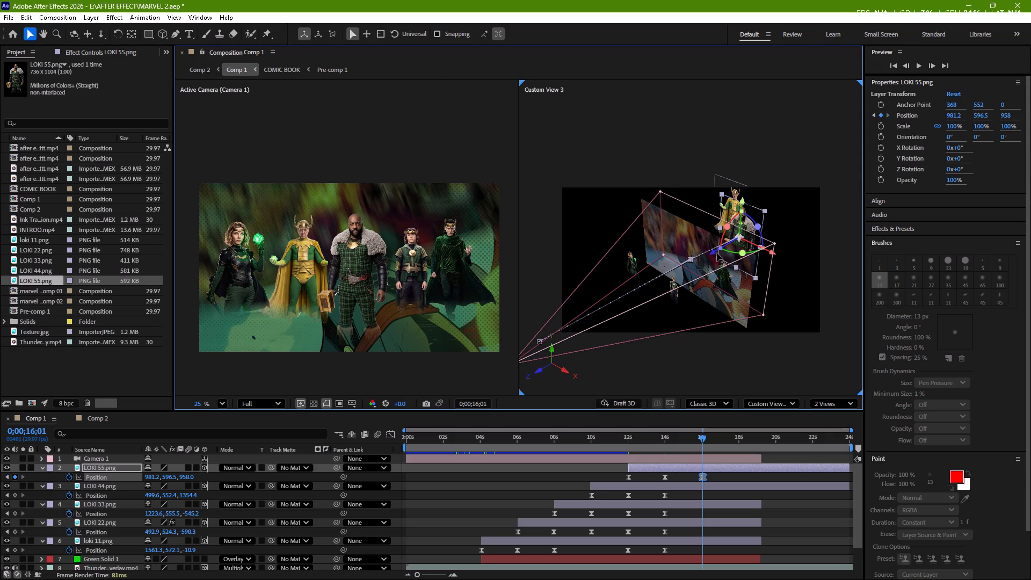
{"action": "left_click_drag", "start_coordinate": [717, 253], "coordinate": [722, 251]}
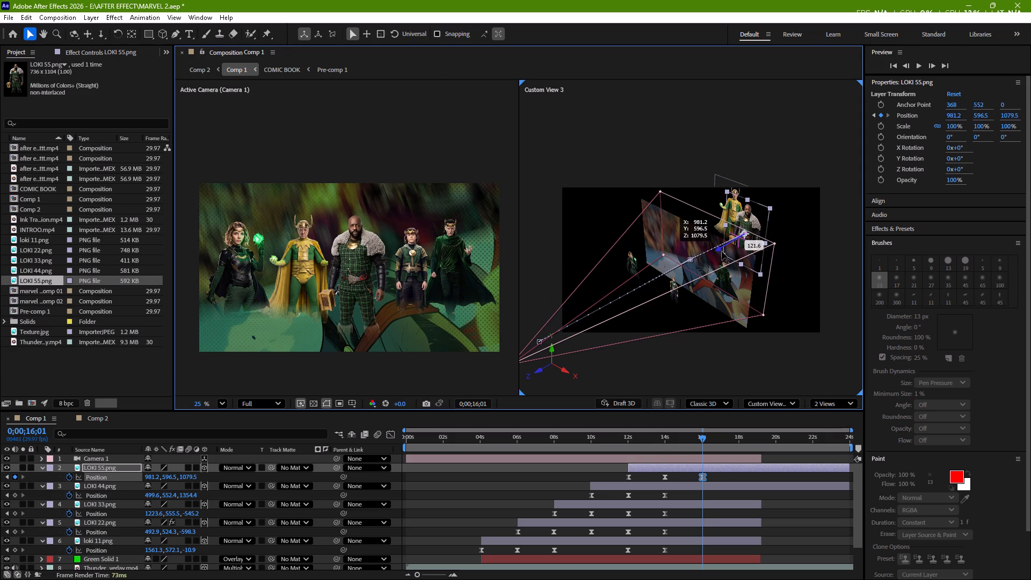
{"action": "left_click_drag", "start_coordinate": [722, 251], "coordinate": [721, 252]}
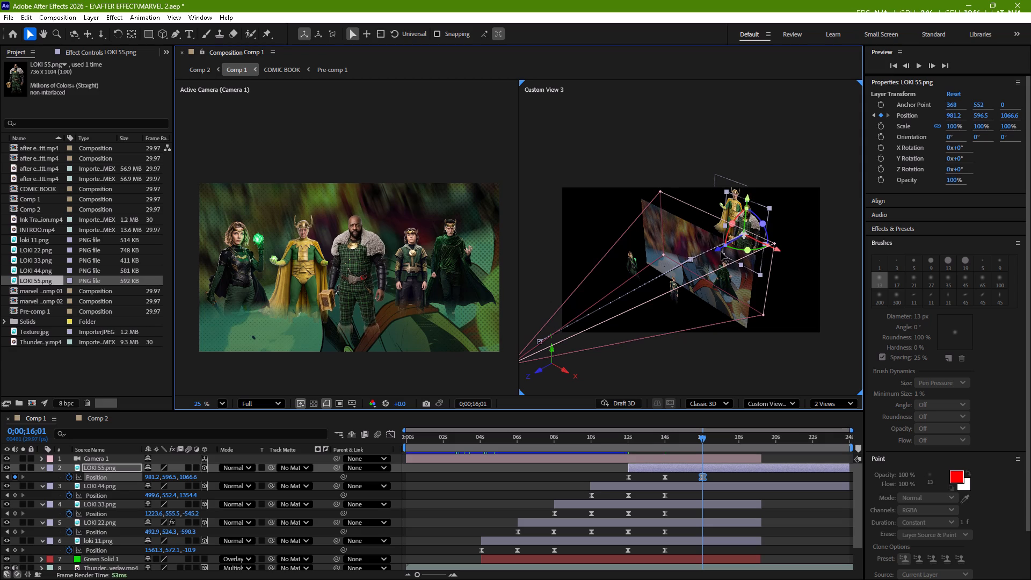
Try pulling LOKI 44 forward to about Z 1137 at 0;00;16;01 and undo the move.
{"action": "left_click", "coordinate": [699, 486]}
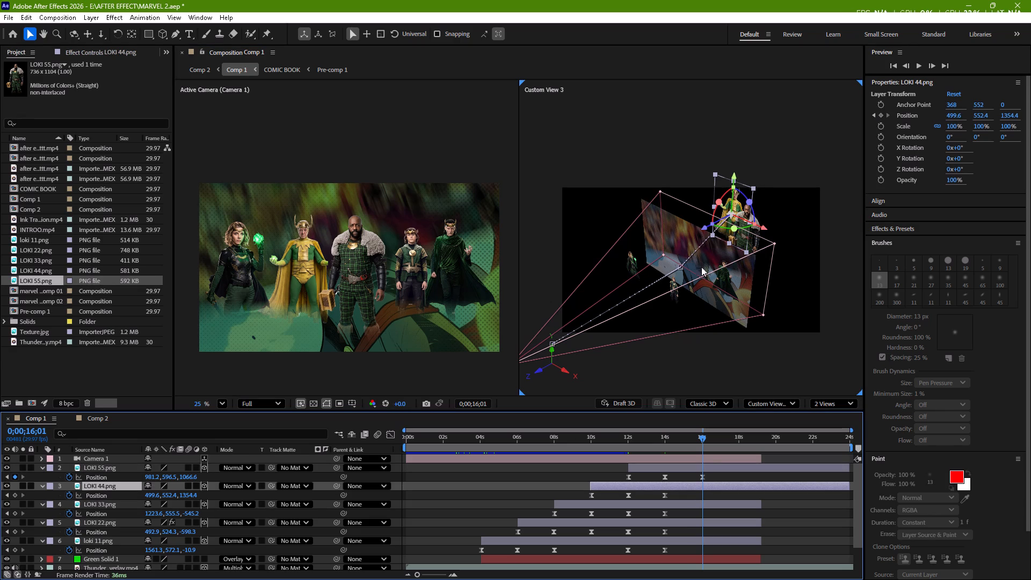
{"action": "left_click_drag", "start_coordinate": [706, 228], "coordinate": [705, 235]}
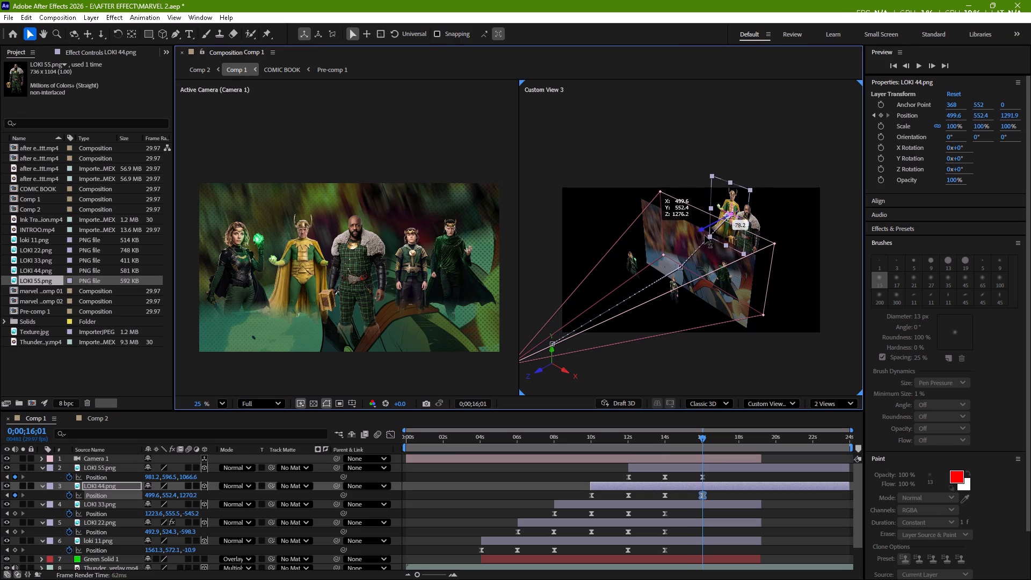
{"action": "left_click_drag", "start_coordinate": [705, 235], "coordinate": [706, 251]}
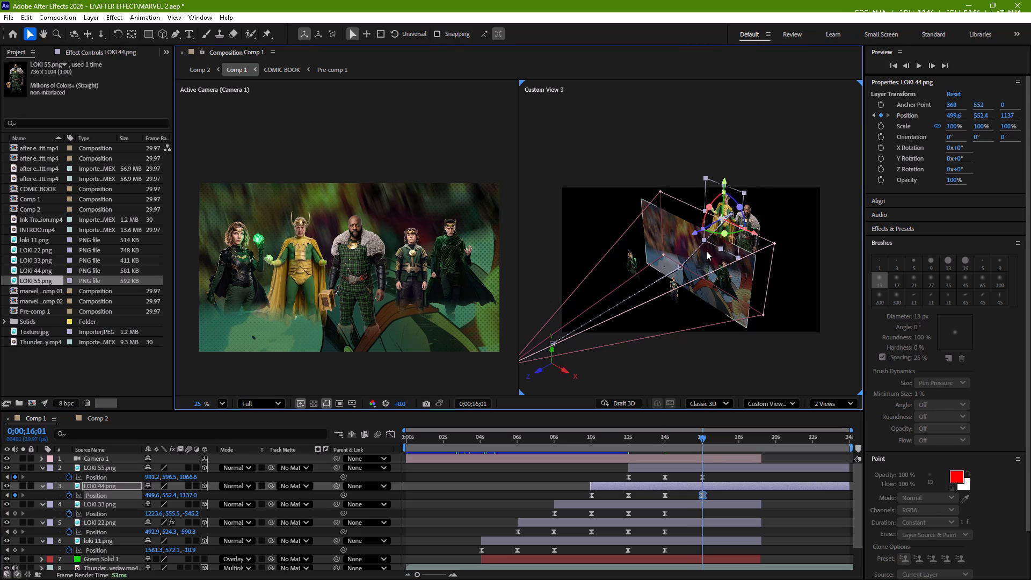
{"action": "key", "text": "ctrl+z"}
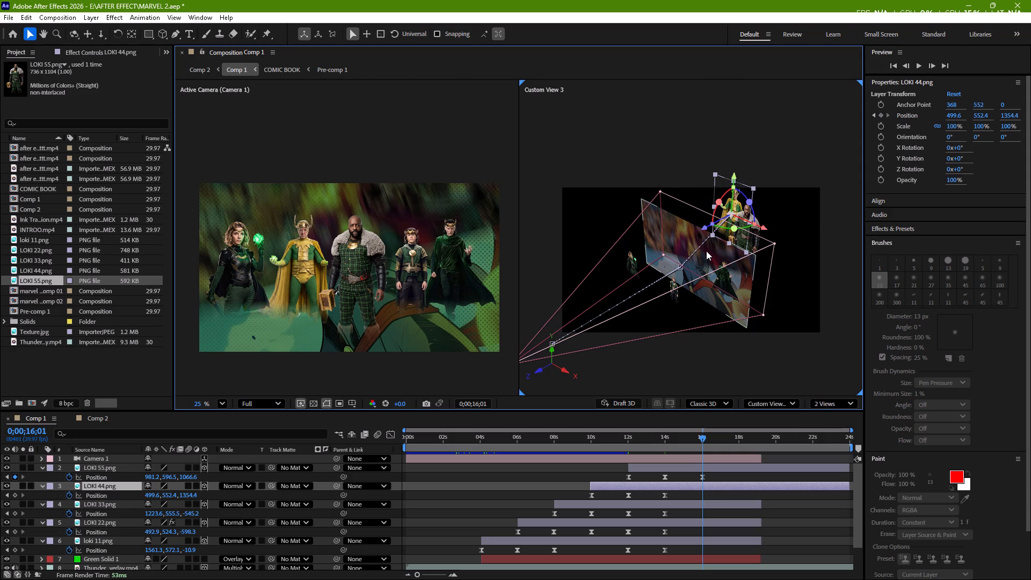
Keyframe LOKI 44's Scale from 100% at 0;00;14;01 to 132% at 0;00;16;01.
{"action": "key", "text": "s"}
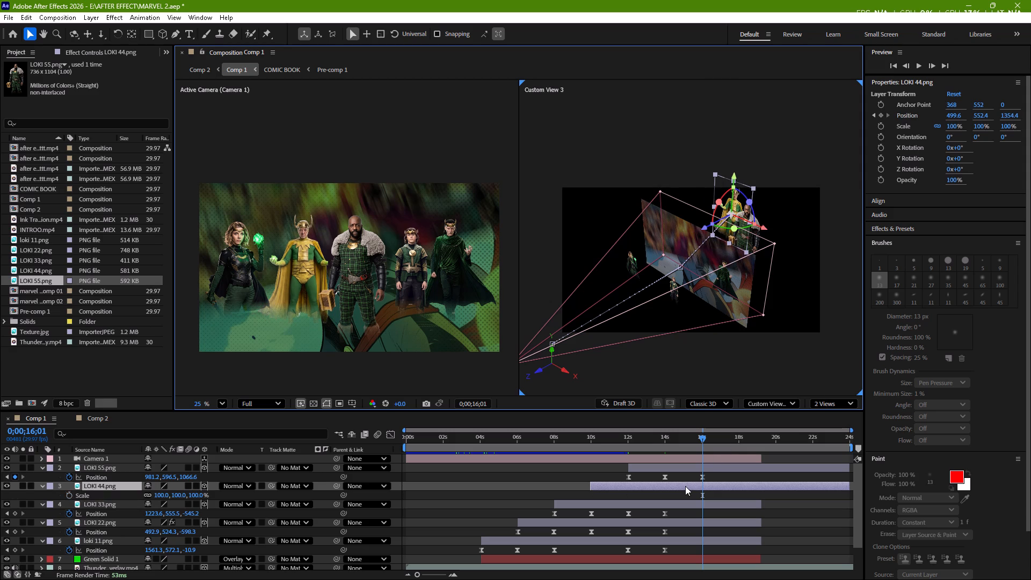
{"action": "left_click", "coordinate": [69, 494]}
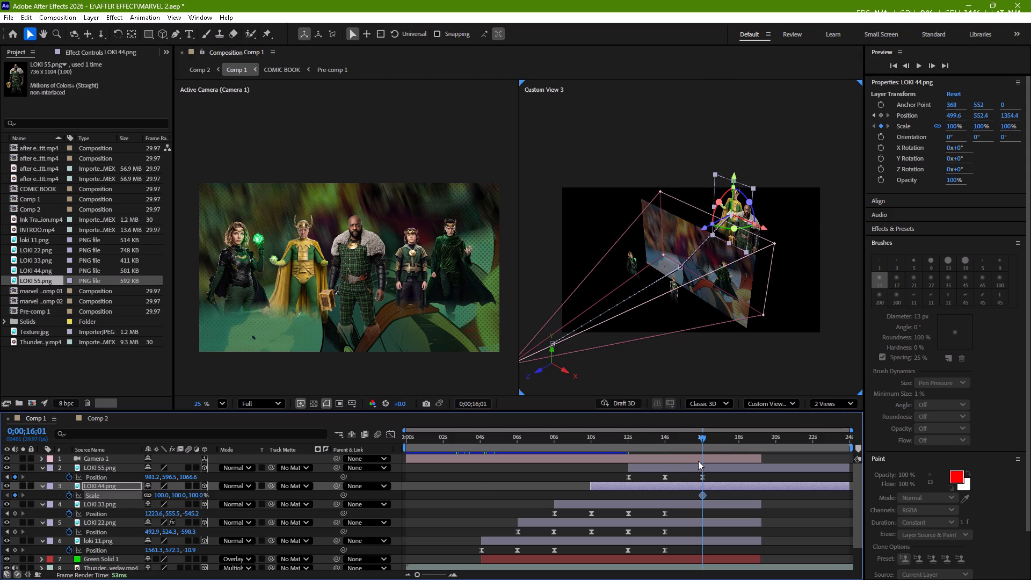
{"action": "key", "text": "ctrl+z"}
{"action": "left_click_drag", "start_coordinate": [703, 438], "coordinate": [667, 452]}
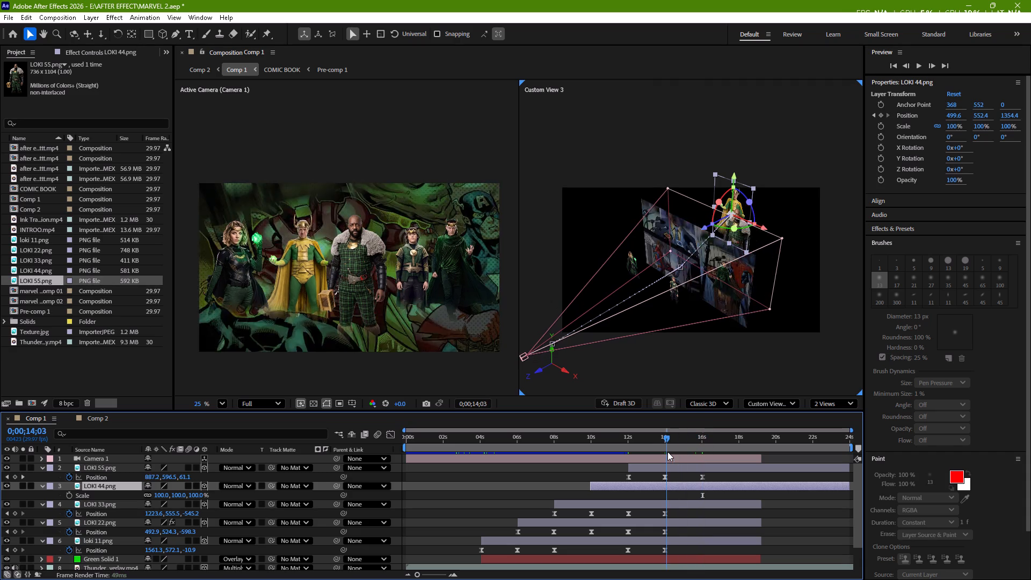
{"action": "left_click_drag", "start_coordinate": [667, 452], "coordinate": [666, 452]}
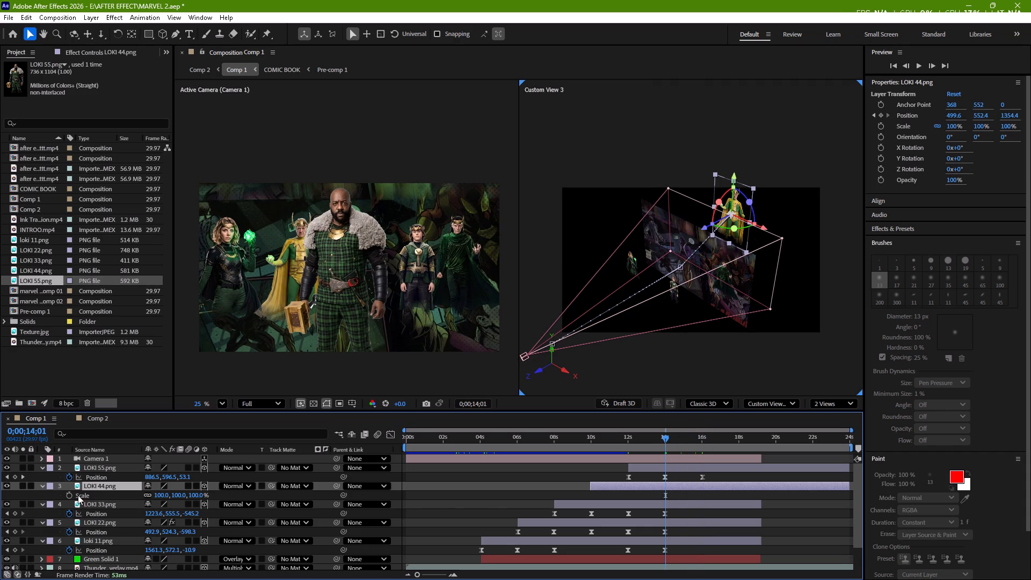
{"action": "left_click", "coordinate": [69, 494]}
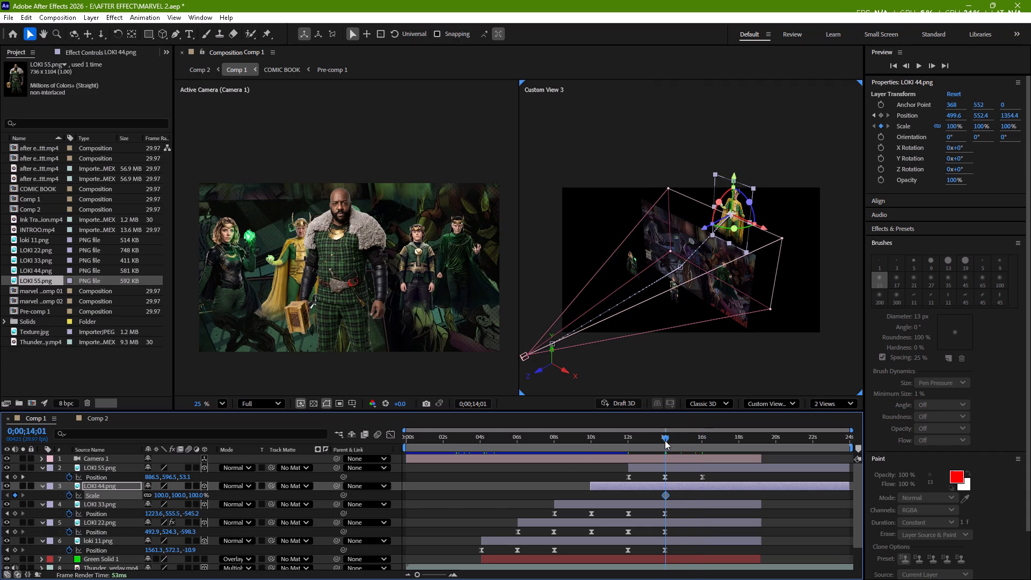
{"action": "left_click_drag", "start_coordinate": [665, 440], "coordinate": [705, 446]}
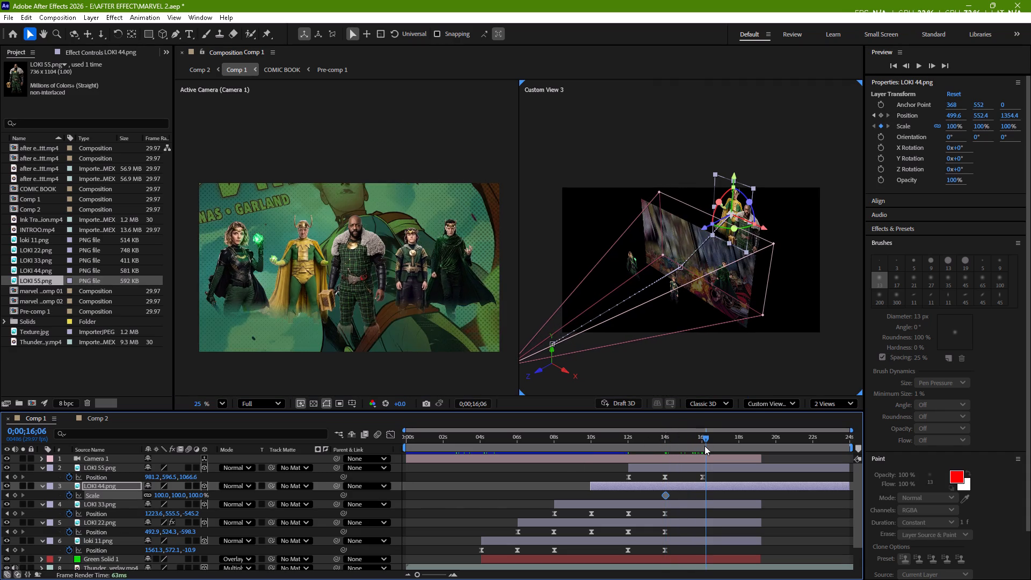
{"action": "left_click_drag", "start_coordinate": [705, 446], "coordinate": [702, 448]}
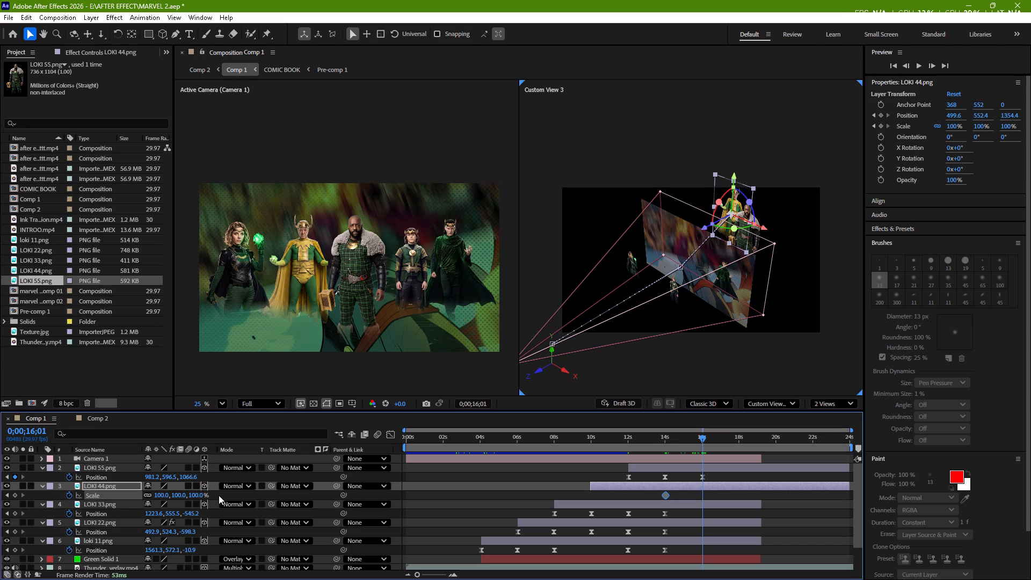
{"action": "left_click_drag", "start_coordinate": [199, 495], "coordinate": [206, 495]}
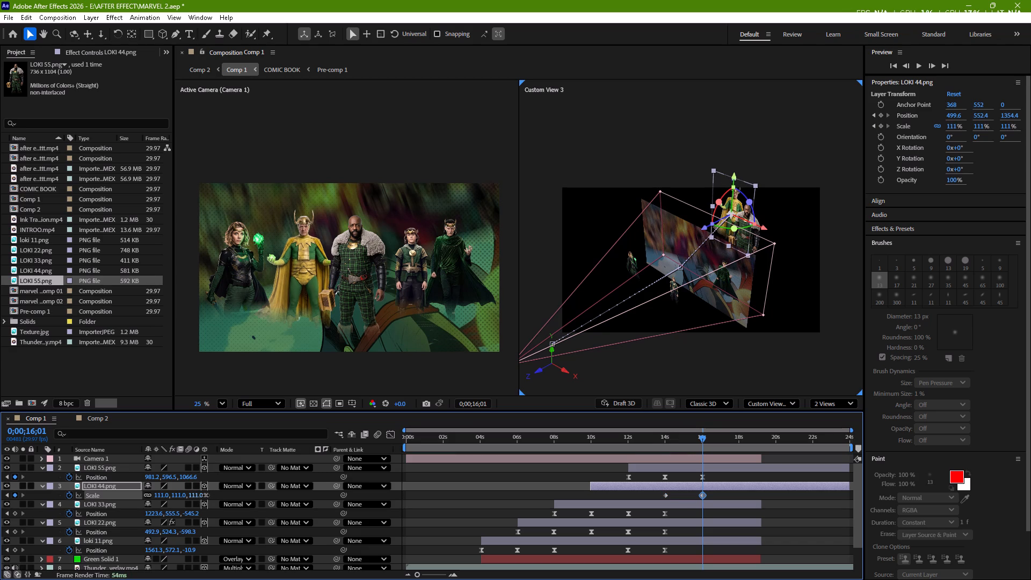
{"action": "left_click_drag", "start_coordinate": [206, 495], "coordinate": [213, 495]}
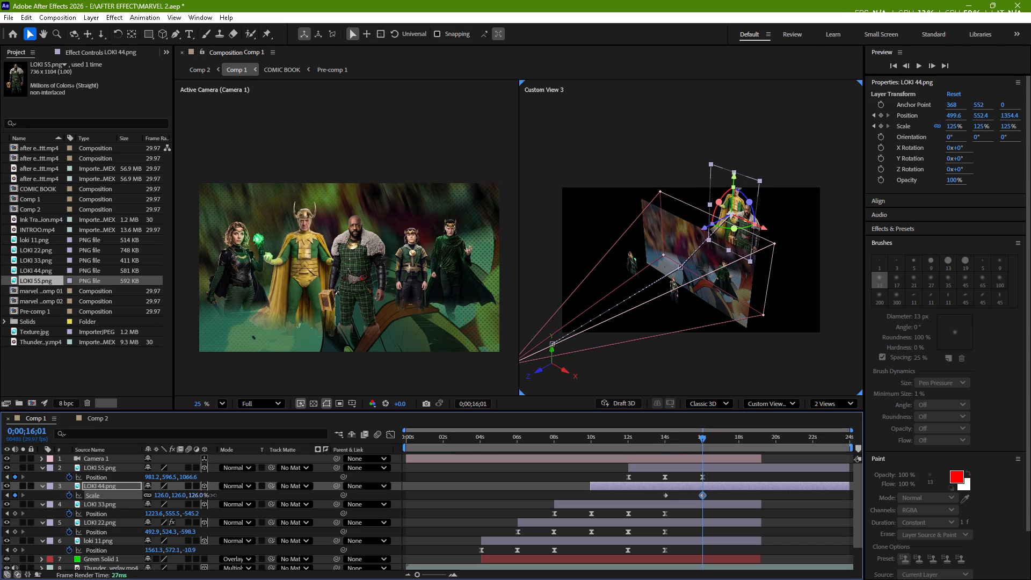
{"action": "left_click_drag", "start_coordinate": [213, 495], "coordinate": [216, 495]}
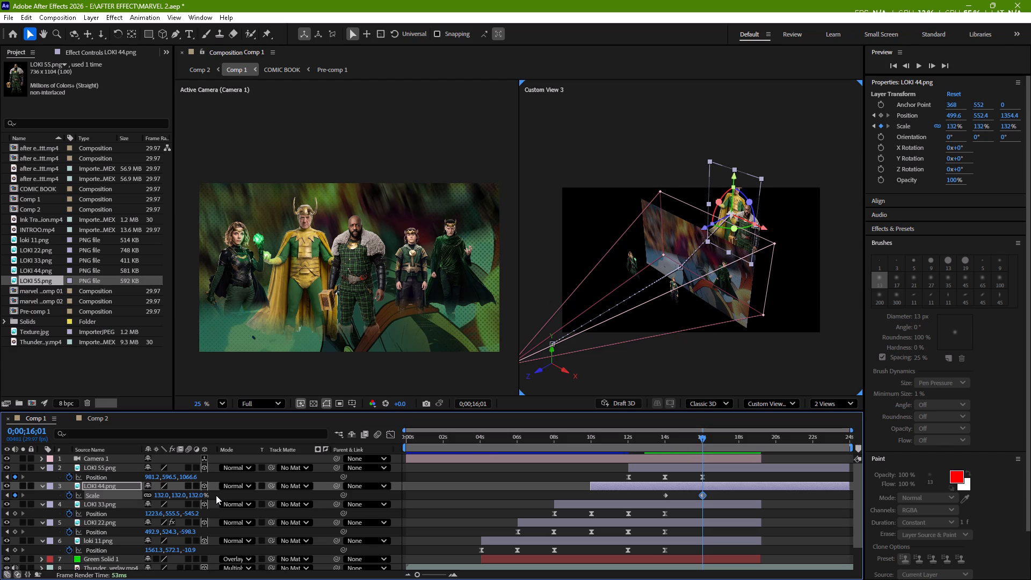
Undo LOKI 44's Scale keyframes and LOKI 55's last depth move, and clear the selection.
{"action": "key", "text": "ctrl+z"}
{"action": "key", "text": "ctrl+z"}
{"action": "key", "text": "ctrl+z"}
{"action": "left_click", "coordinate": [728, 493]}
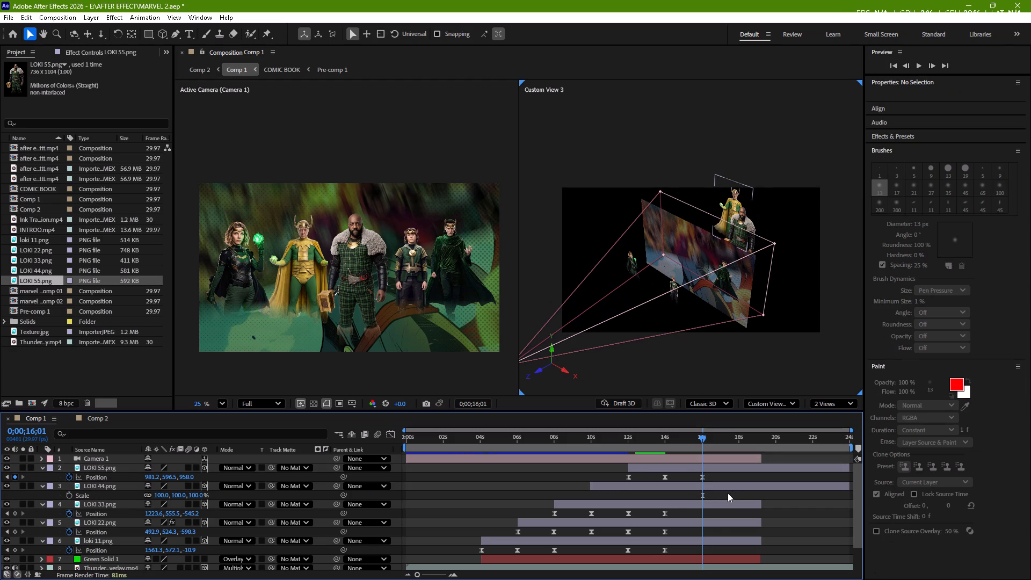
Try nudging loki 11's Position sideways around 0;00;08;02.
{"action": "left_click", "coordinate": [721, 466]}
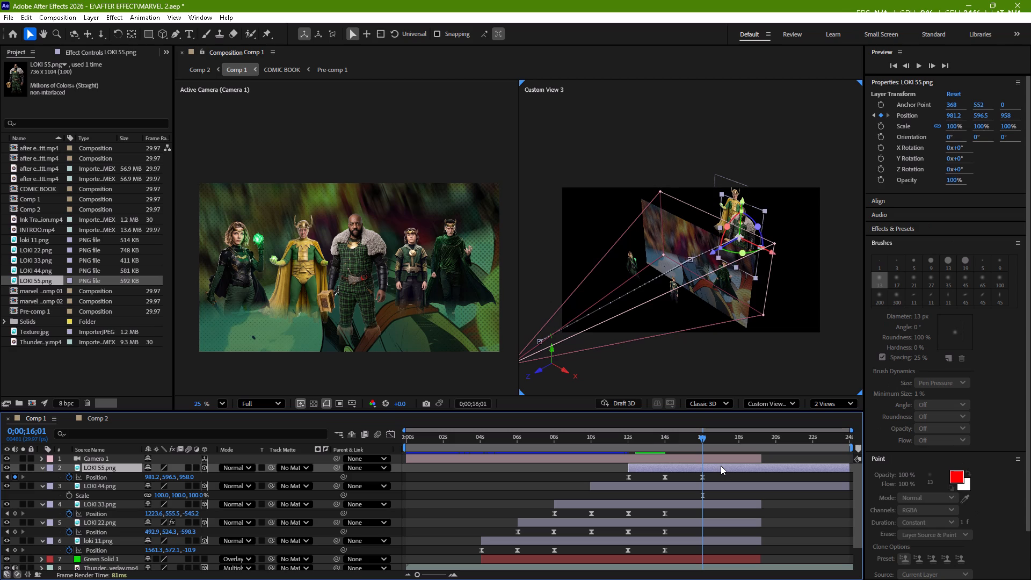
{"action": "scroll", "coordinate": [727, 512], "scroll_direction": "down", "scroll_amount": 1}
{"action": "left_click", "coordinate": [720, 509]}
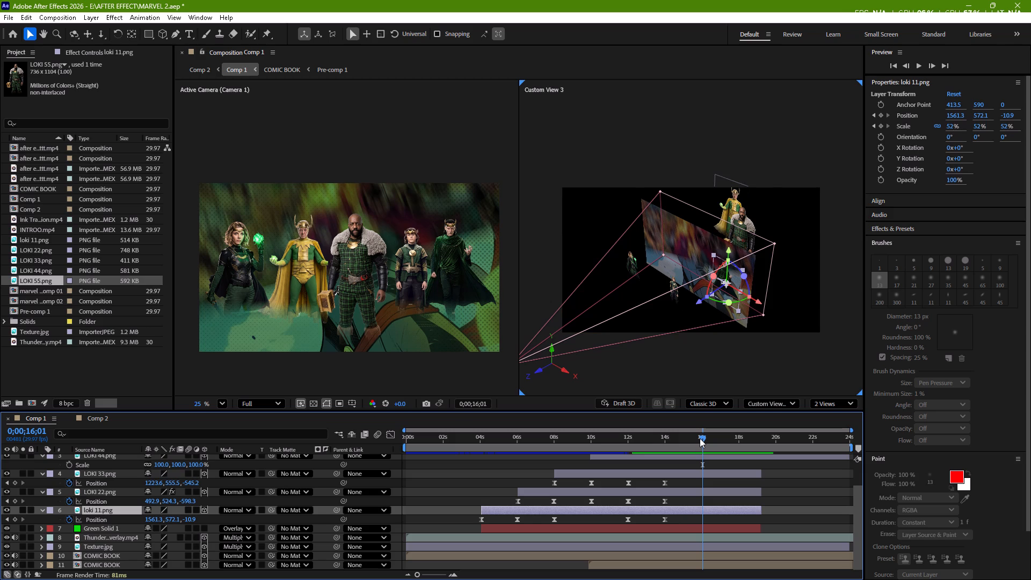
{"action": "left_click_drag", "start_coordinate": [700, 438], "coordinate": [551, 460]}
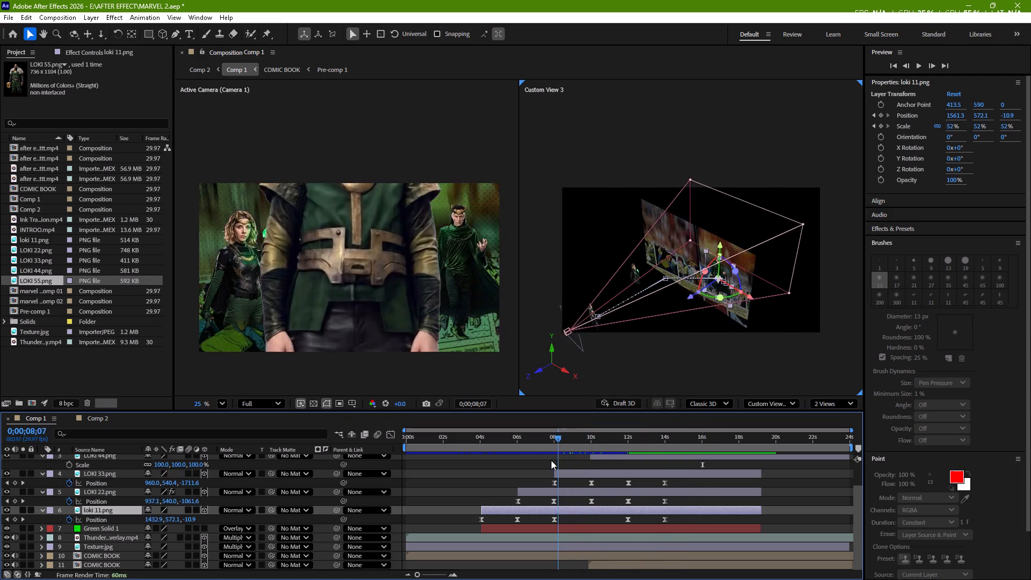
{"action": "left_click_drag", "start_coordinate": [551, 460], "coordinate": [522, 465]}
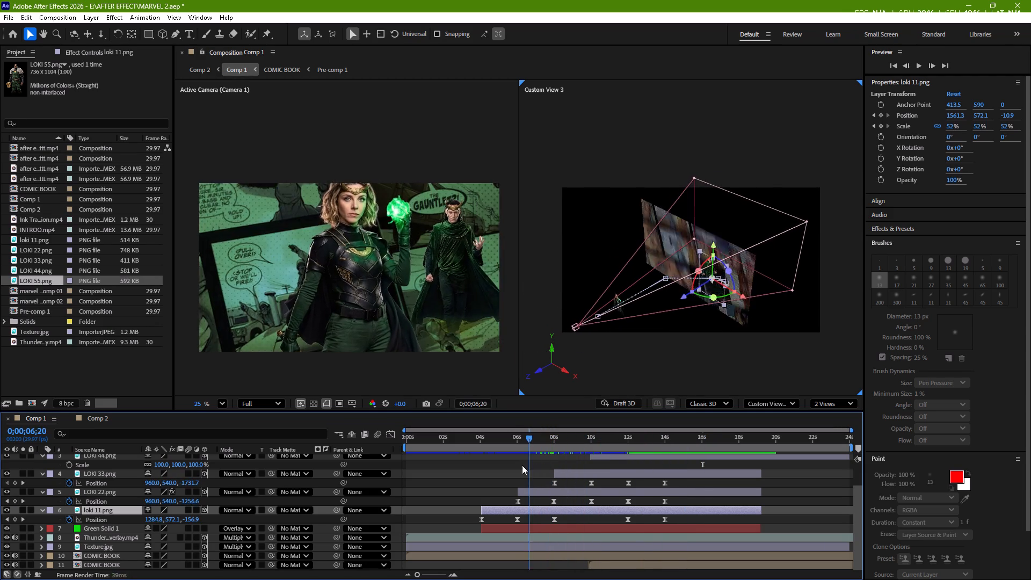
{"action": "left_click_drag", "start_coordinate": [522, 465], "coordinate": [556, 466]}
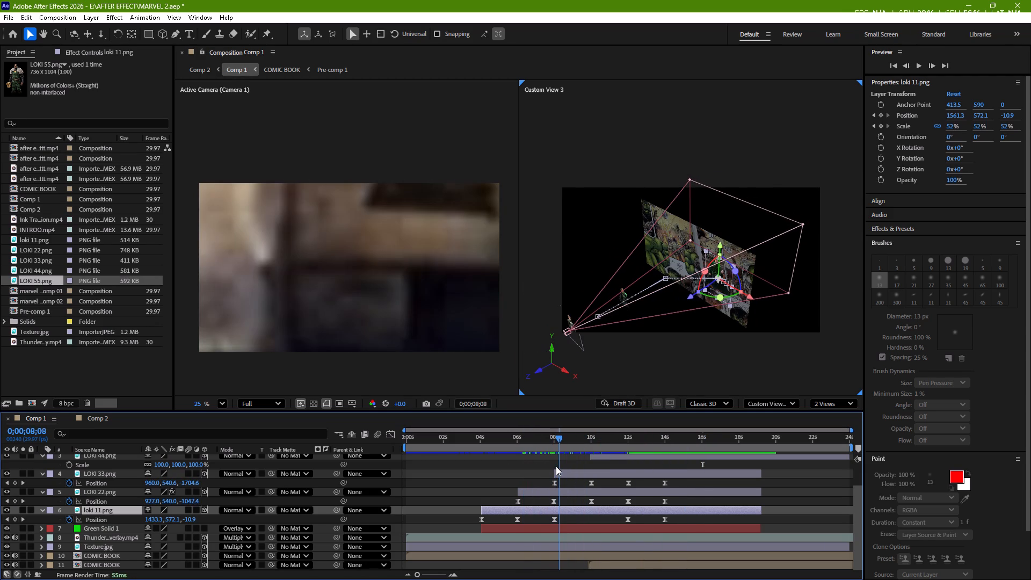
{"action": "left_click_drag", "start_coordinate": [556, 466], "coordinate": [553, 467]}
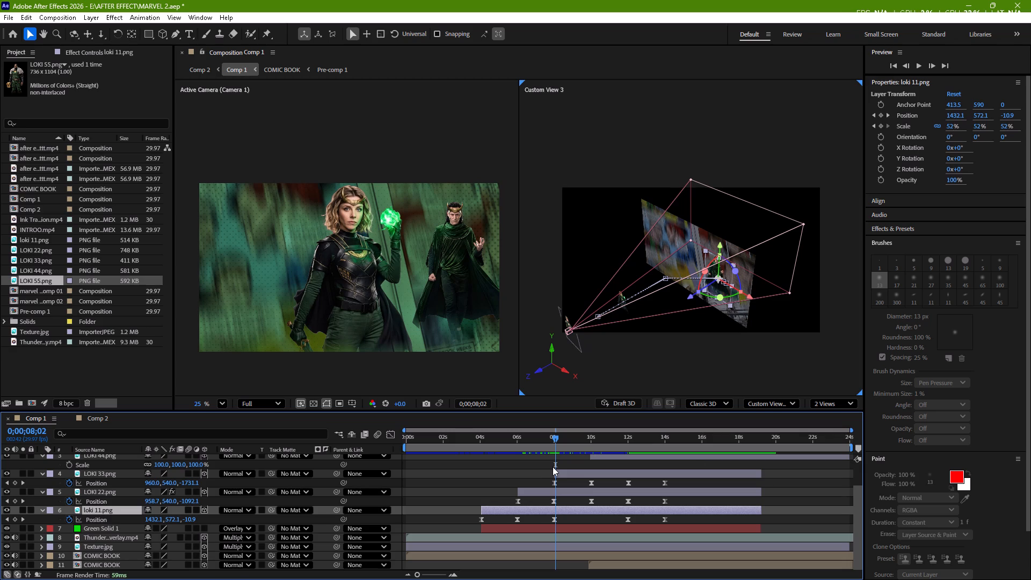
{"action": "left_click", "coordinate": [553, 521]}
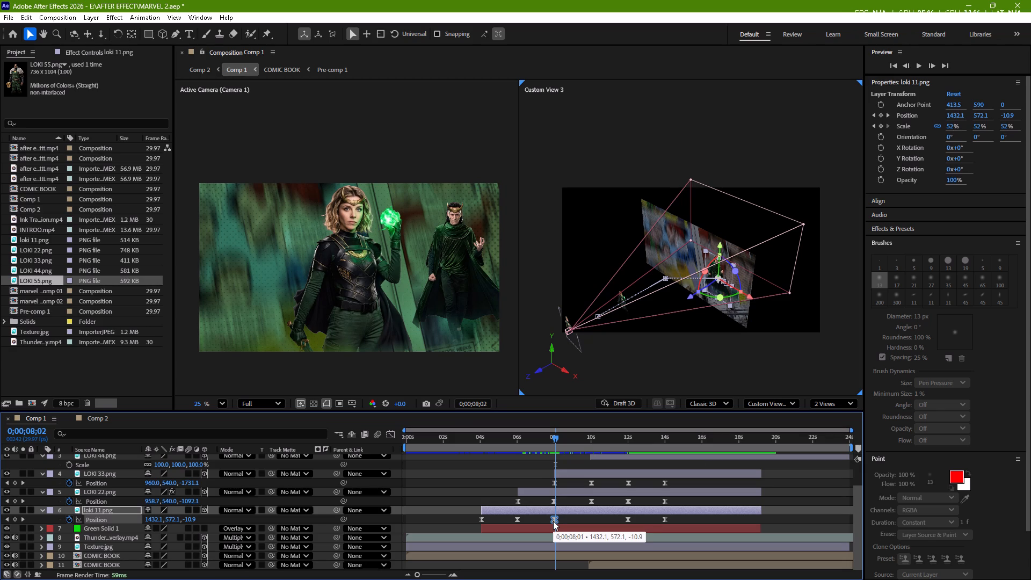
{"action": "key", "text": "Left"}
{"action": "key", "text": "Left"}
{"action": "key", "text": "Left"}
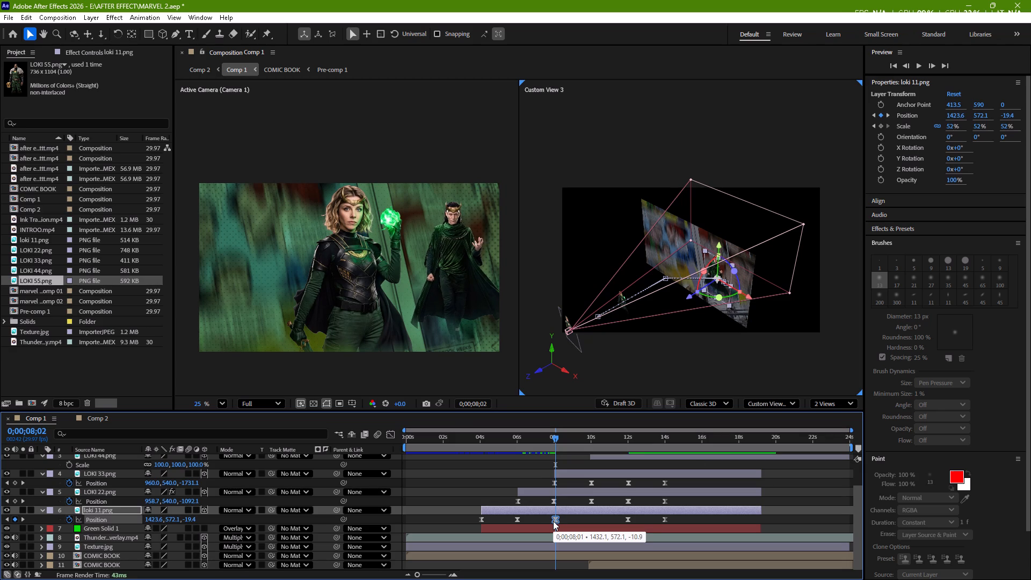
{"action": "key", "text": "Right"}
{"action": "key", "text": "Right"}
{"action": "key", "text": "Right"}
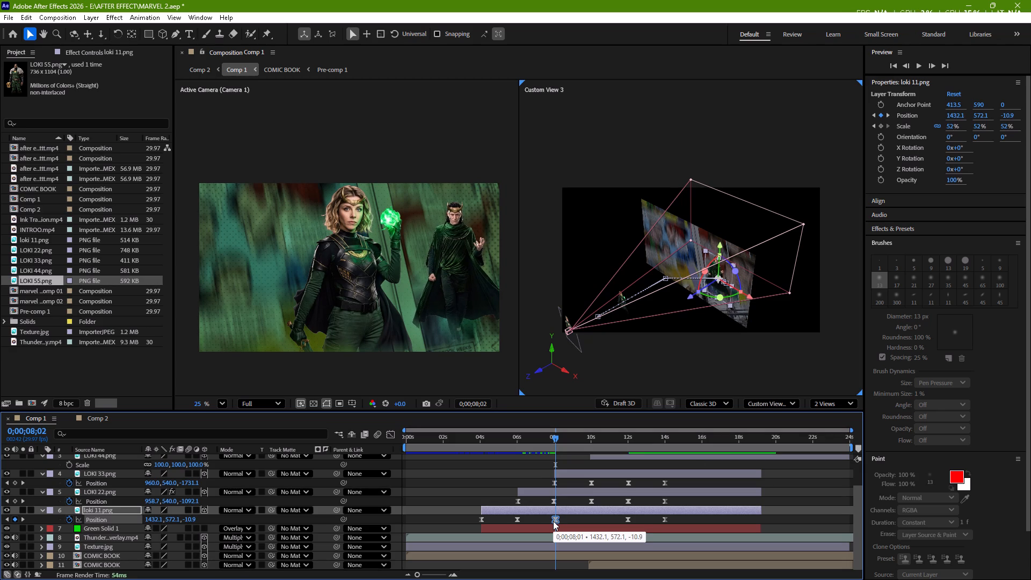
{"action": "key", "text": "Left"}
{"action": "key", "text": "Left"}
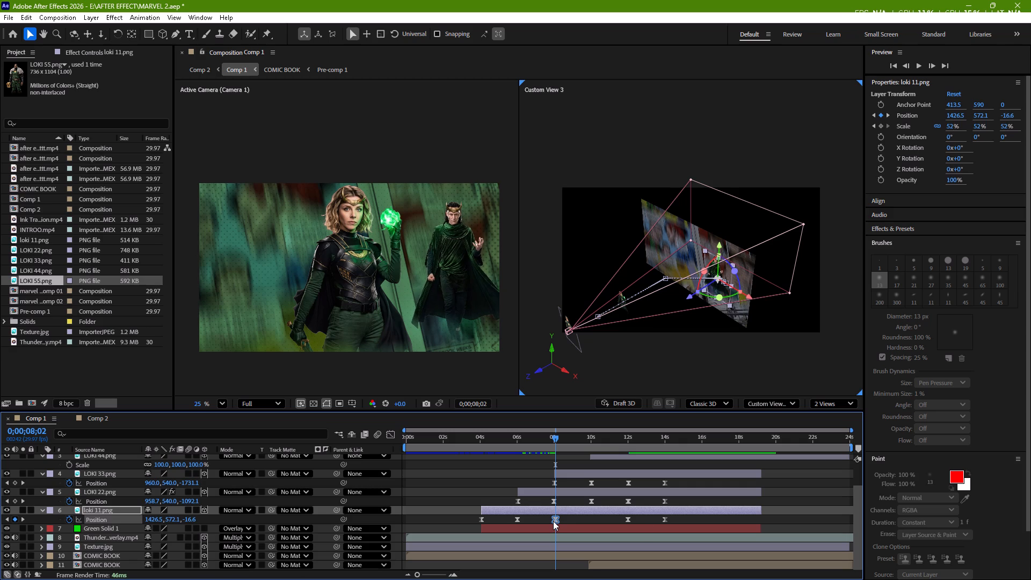
Undo the loki 11 nudges and LOKI 55's last sideways move at 0;00;16;01.
{"action": "key", "text": "ctrl+z"}
{"action": "key", "text": "ctrl+z"}
{"action": "key", "text": "ctrl+z"}
{"action": "key", "text": "ctrl+z"}
{"action": "key", "text": "ctrl+z"}
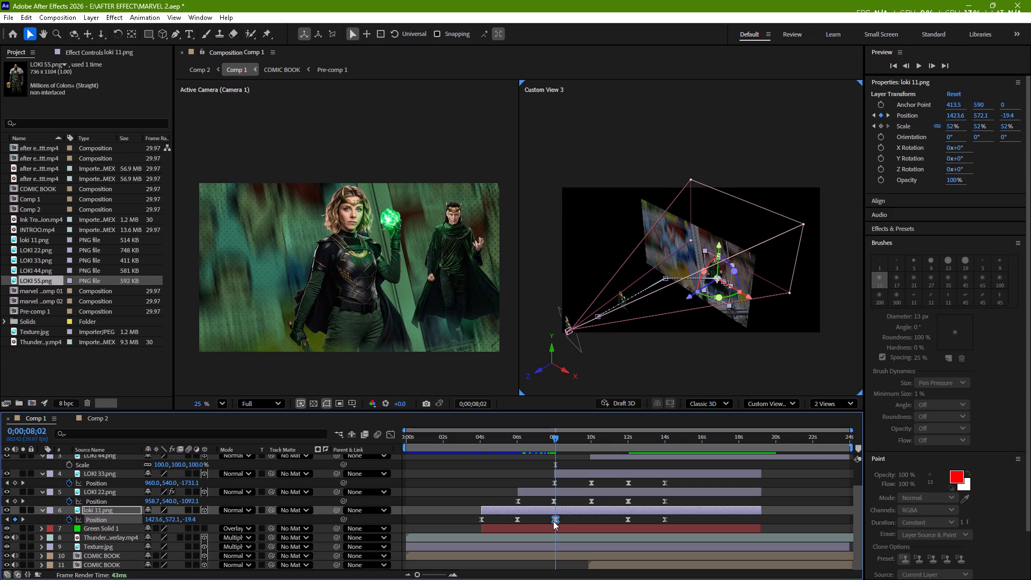
{"action": "key", "text": "ctrl+z"}
{"action": "key", "text": "ctrl+z"}
{"action": "key", "text": "ctrl+z"}
{"action": "key", "text": "ctrl+z"}
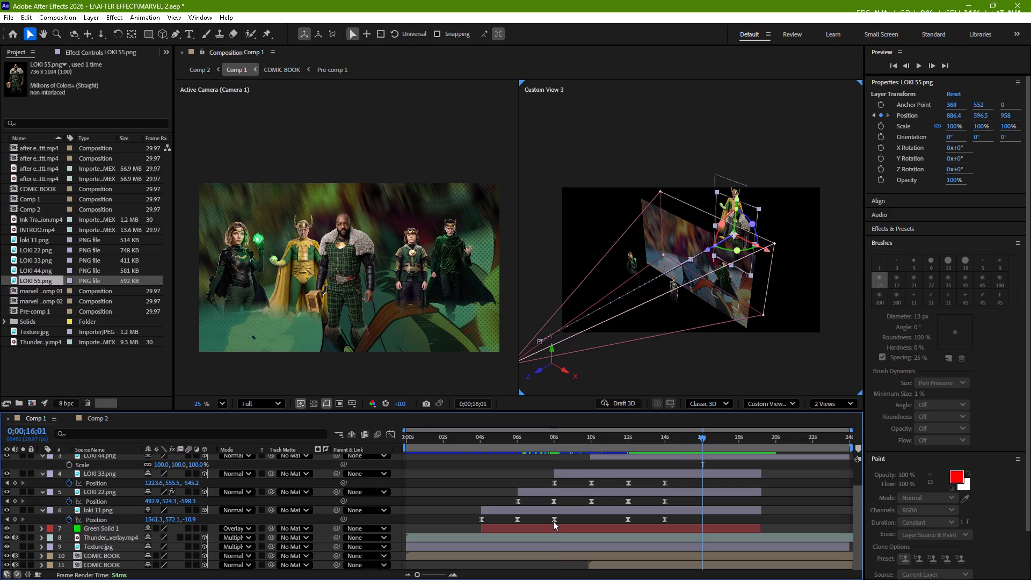
Reposition loki 11 at its 0;00;08;01 keyframe, closer to the camera and inward, to about X 1388.7, Z -93.3.
{"action": "left_click", "coordinate": [554, 519]}
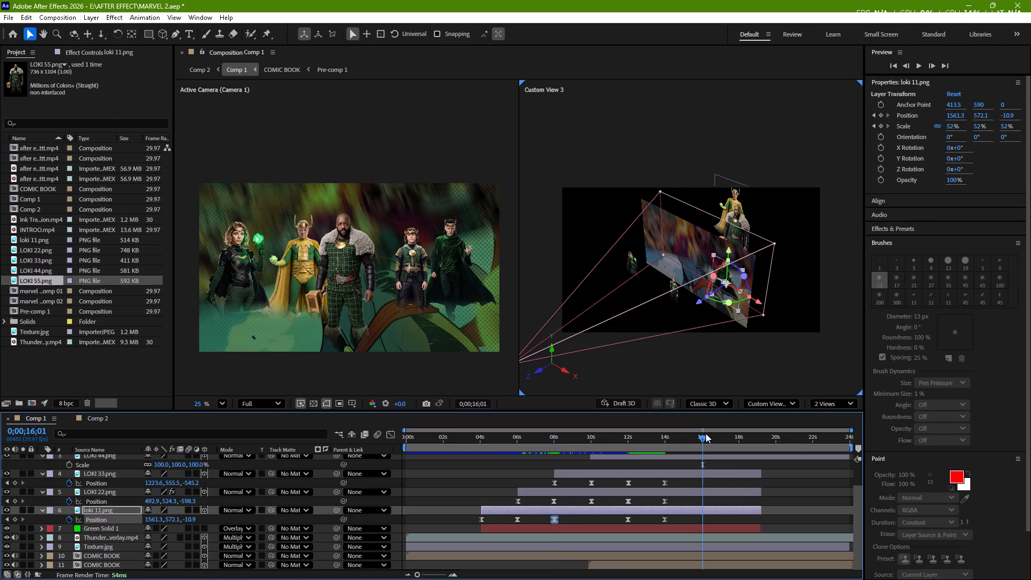
{"action": "left_click_drag", "start_coordinate": [703, 433], "coordinate": [572, 481]}
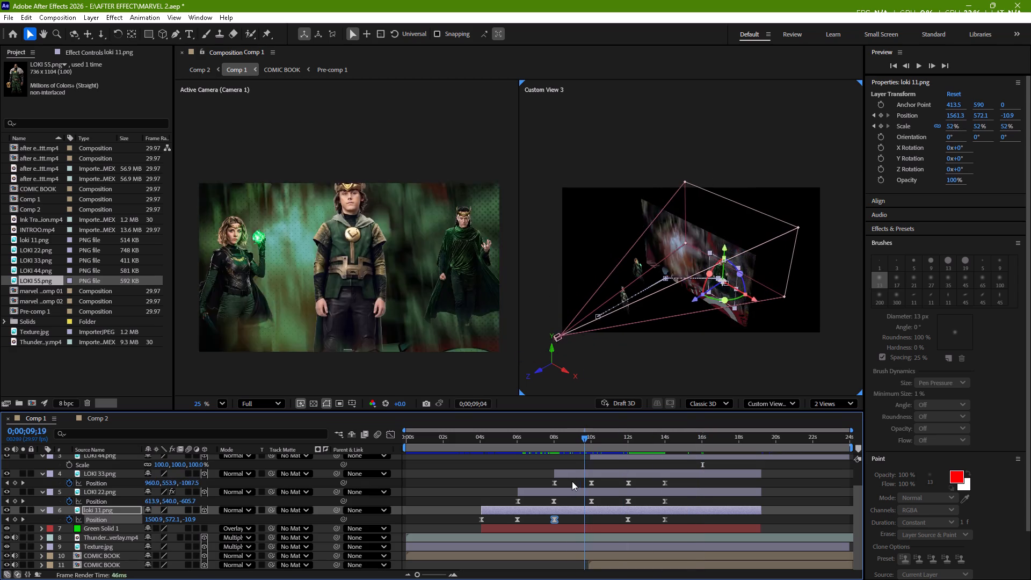
{"action": "left_click_drag", "start_coordinate": [572, 481], "coordinate": [553, 493]}
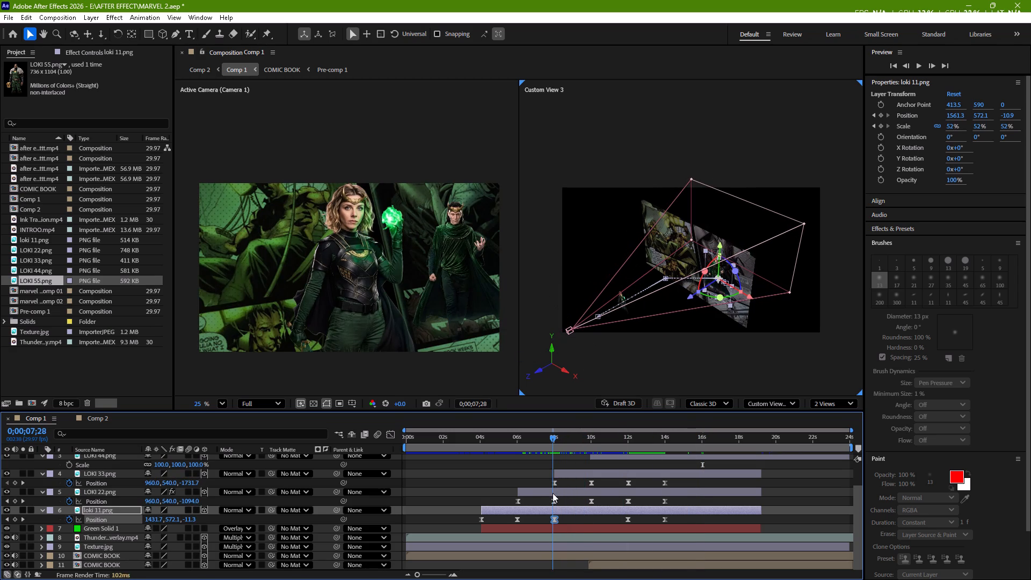
{"action": "left_click_drag", "start_coordinate": [553, 493], "coordinate": [554, 494]}
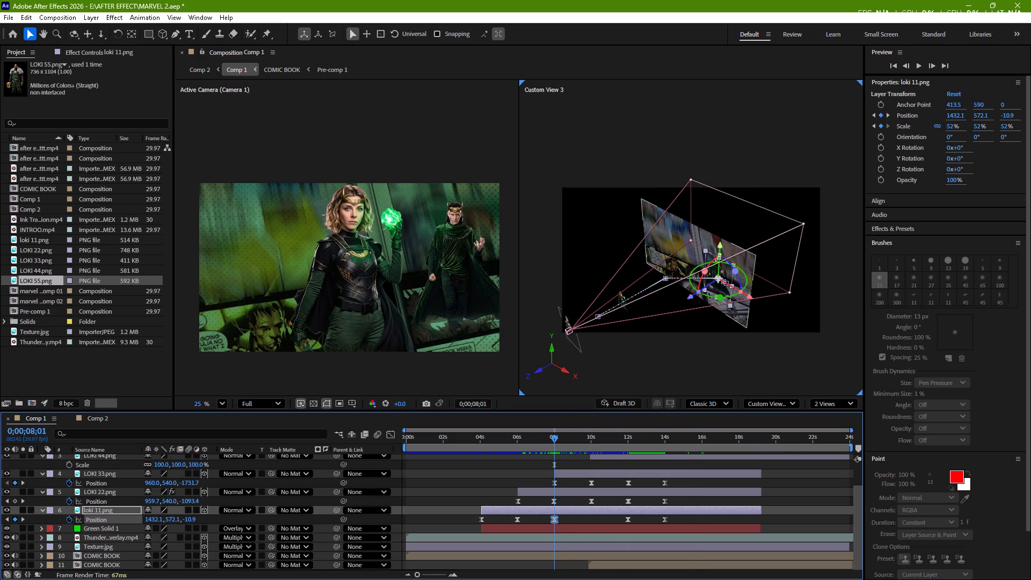
{"action": "left_click_drag", "start_coordinate": [693, 295], "coordinate": [689, 304]}
{"action": "left_click", "coordinate": [746, 301]}
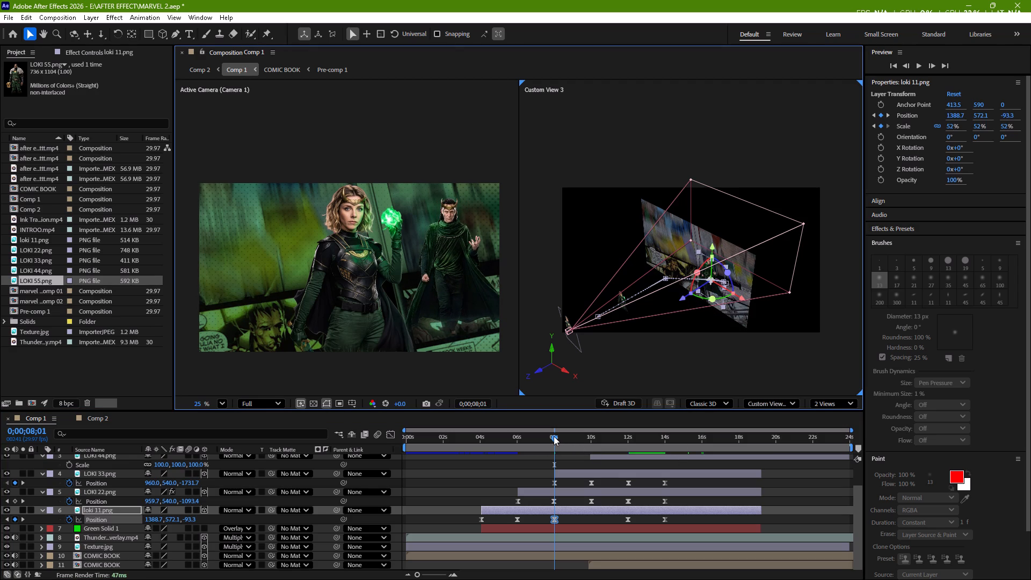
Reposition LOKI 22 at 0;00;10;02, closer to the camera and inward, to about X 670.6, Z -849.8.
{"action": "left_click_drag", "start_coordinate": [554, 436], "coordinate": [596, 446]}
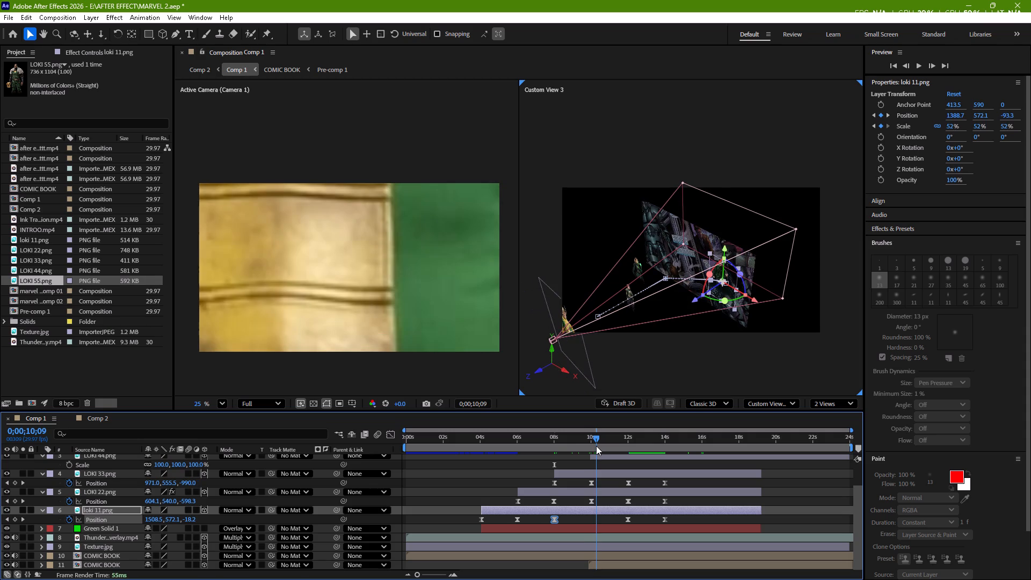
{"action": "left_click_drag", "start_coordinate": [596, 446], "coordinate": [592, 447]}
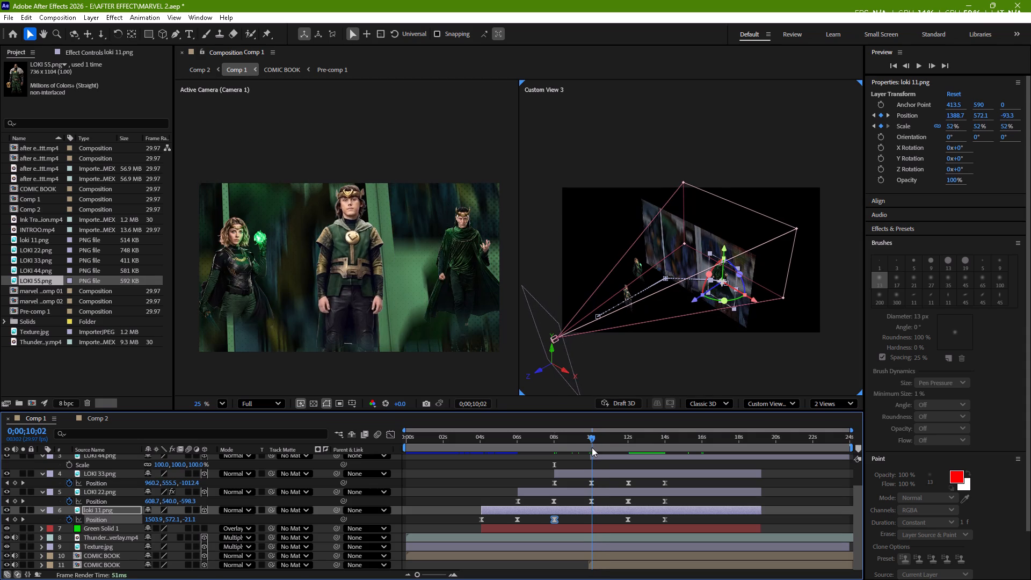
{"action": "left_click_drag", "start_coordinate": [592, 447], "coordinate": [592, 448]}
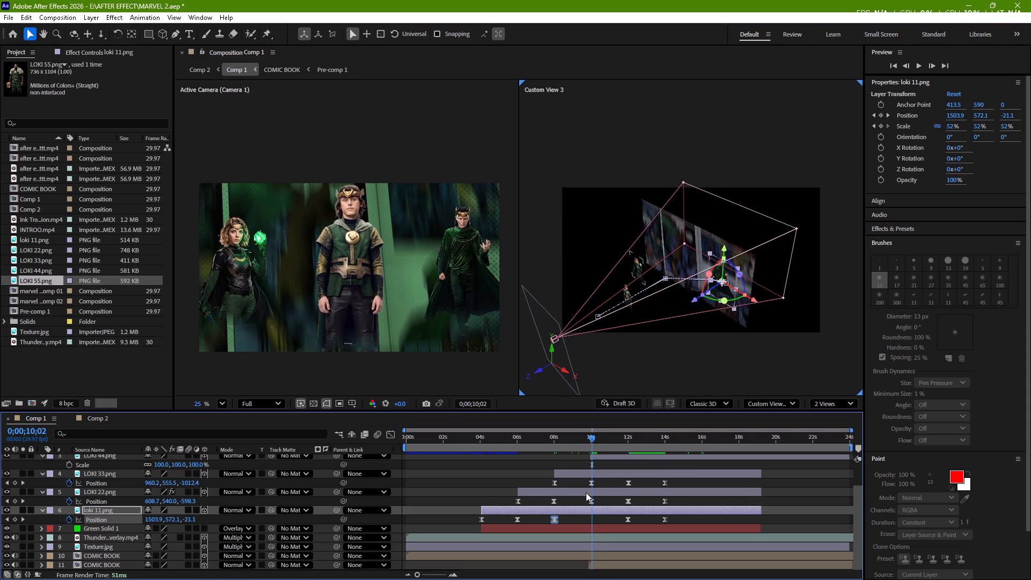
{"action": "left_click", "coordinate": [586, 492]}
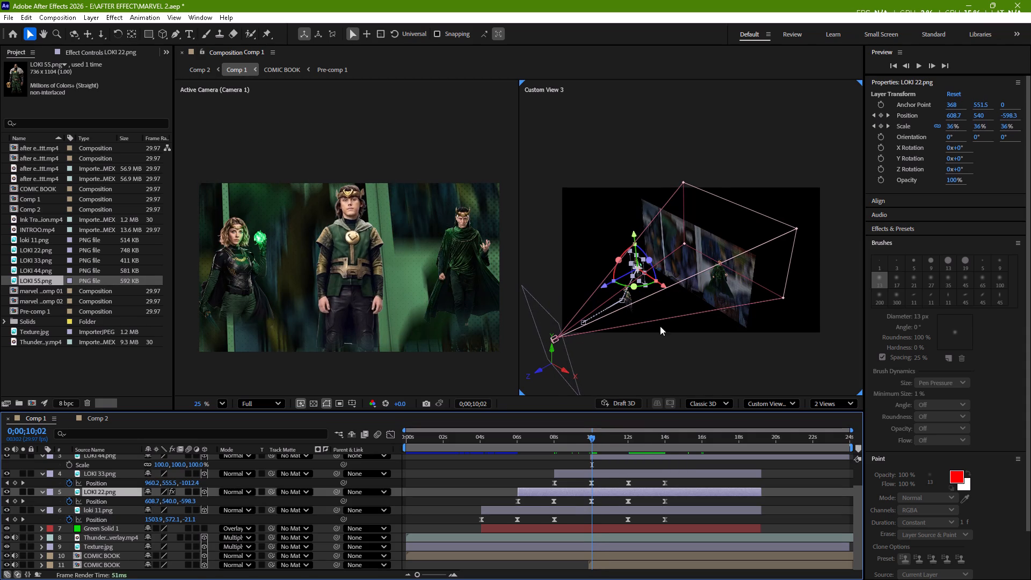
{"action": "left_click_drag", "start_coordinate": [606, 286], "coordinate": [604, 290]}
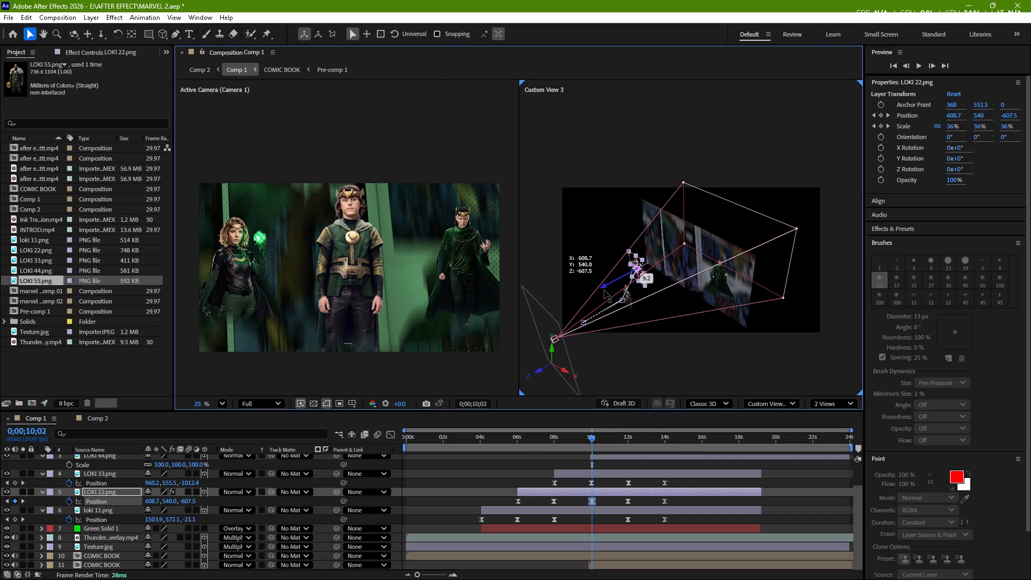
{"action": "left_click_drag", "start_coordinate": [604, 290], "coordinate": [602, 320]}
{"action": "left_click_drag", "start_coordinate": [648, 298], "coordinate": [650, 298]}
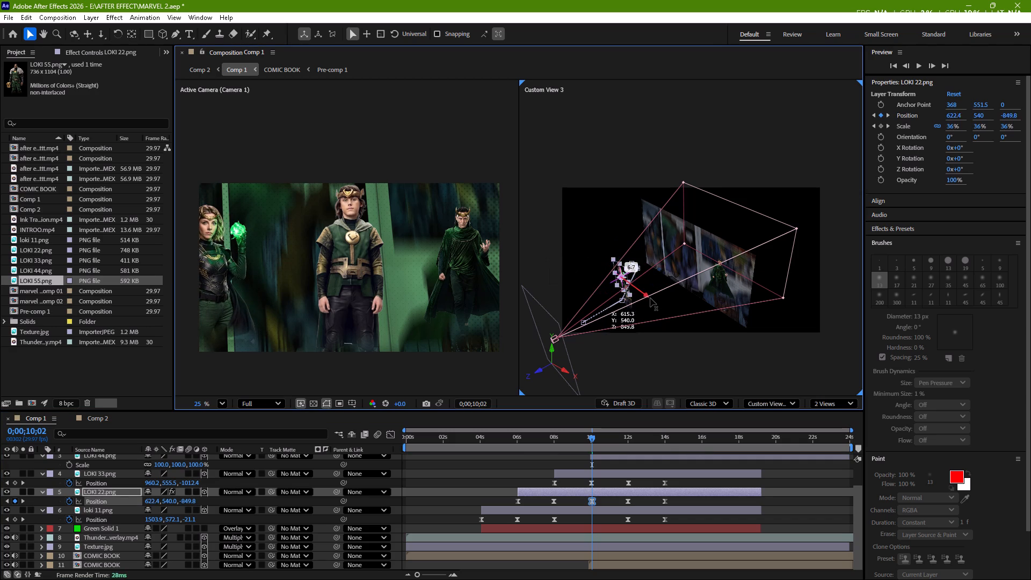
{"action": "left_click_drag", "start_coordinate": [650, 298], "coordinate": [648, 306]}
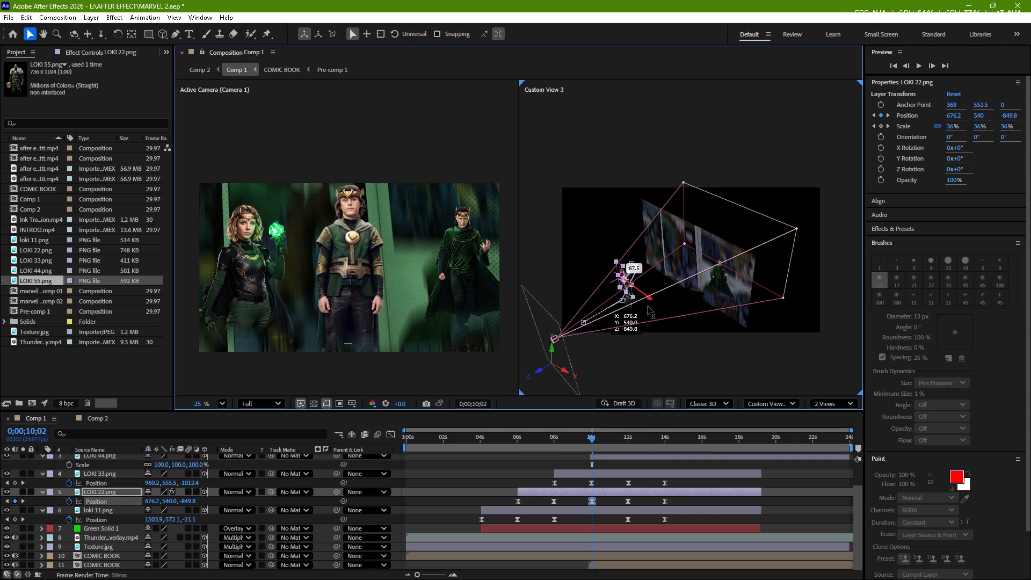
{"action": "left_click_drag", "start_coordinate": [648, 306], "coordinate": [648, 306]}
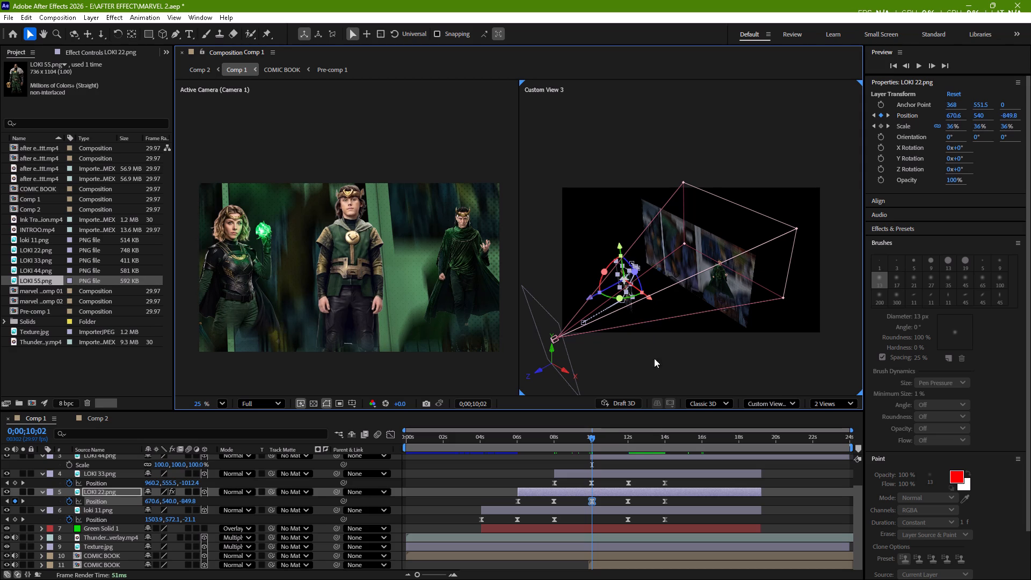
Pull LOKI 22 slightly forward at 0;00;12;01, to a Z position of about -636.
{"action": "left_click_drag", "start_coordinate": [591, 437], "coordinate": [595, 437]}
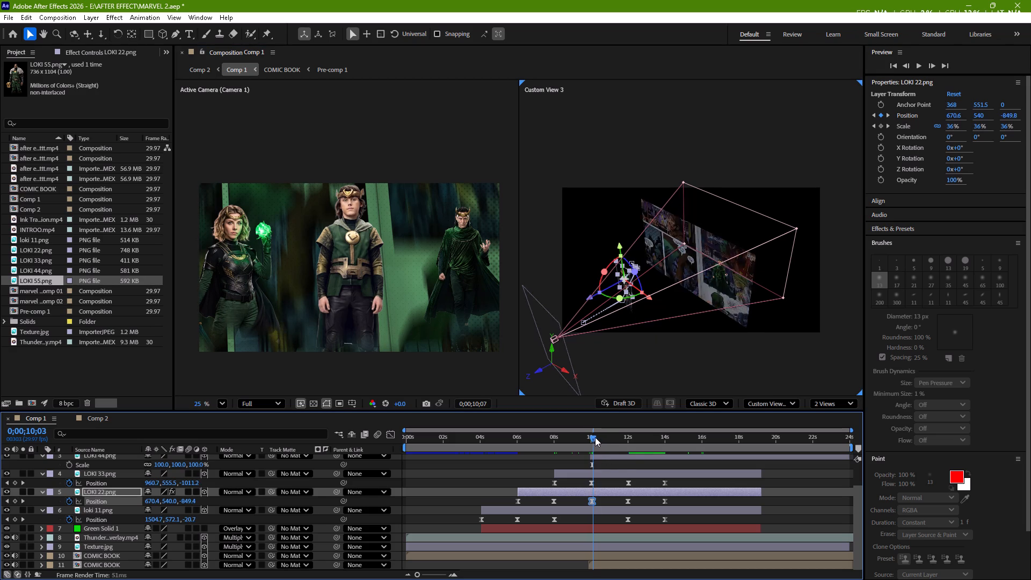
{"action": "left_click_drag", "start_coordinate": [595, 437], "coordinate": [629, 439]}
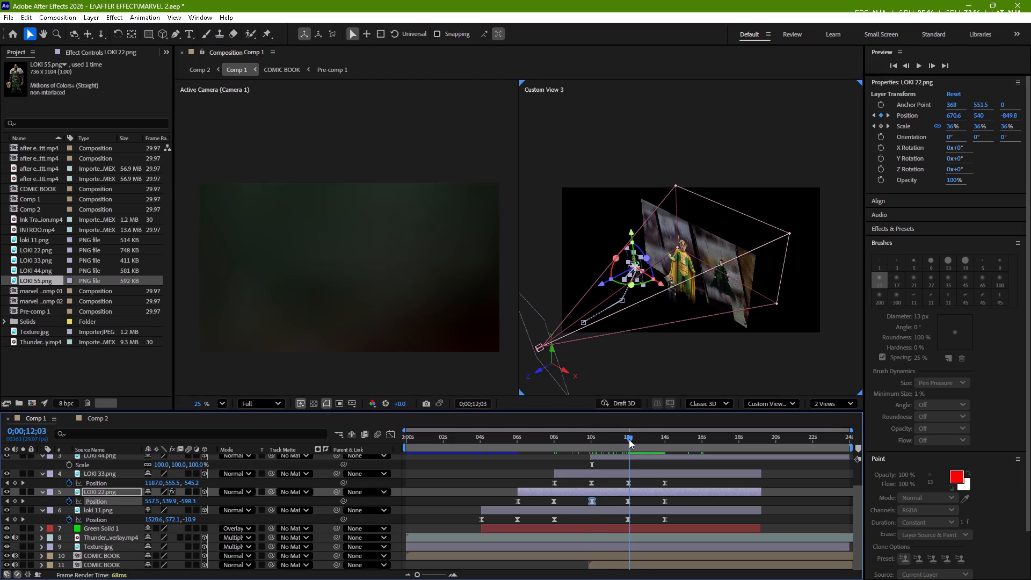
{"action": "left_click_drag", "start_coordinate": [629, 439], "coordinate": [627, 441]}
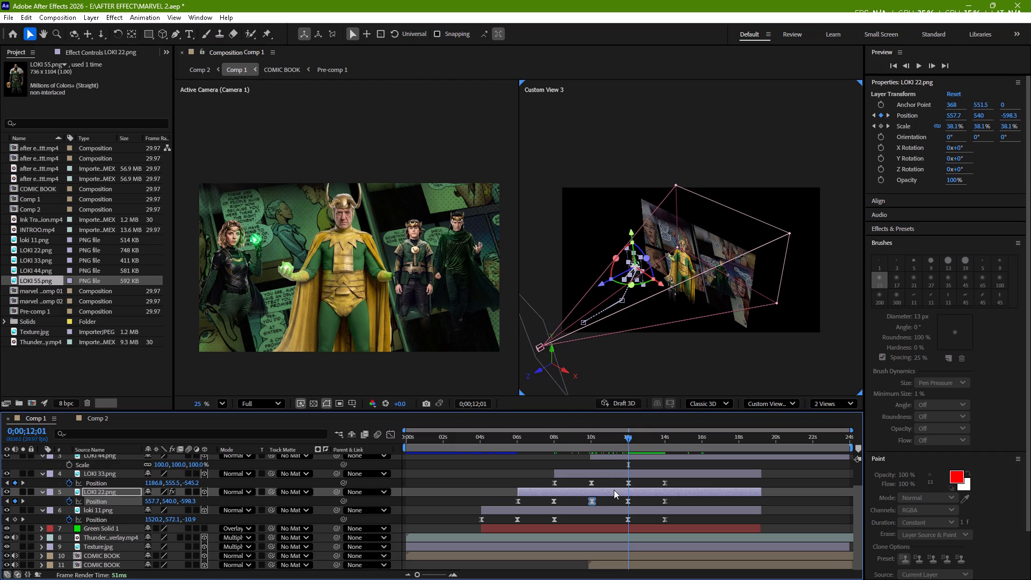
{"action": "left_click", "coordinate": [616, 492]}
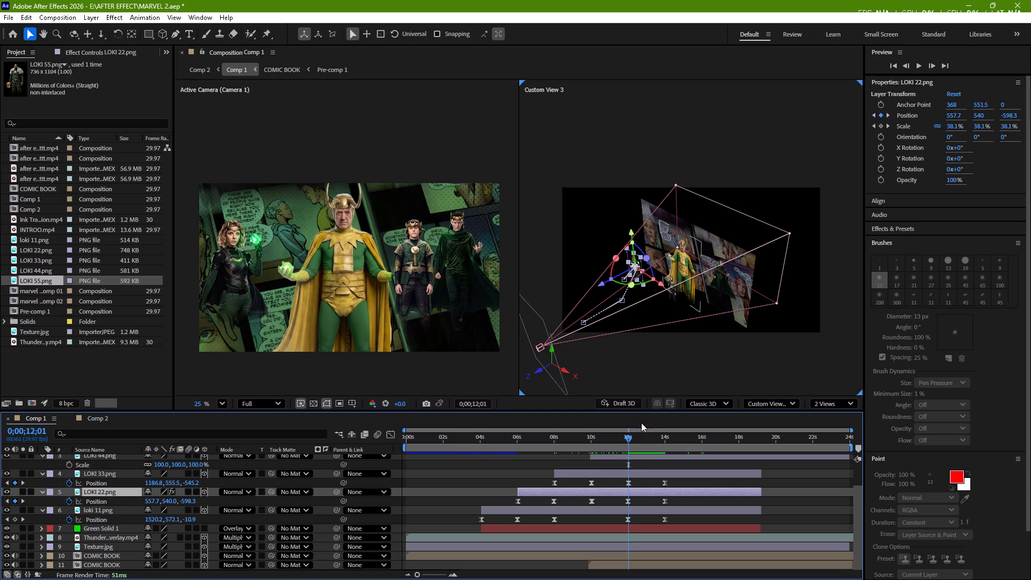
{"action": "left_click_drag", "start_coordinate": [603, 285], "coordinate": [602, 289]}
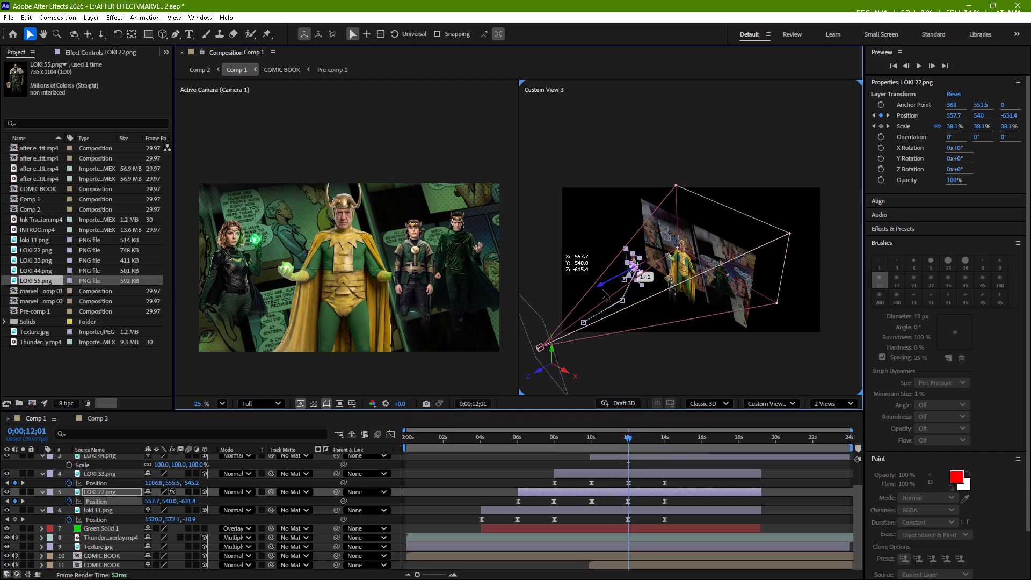
{"action": "left_click_drag", "start_coordinate": [602, 289], "coordinate": [605, 288]}
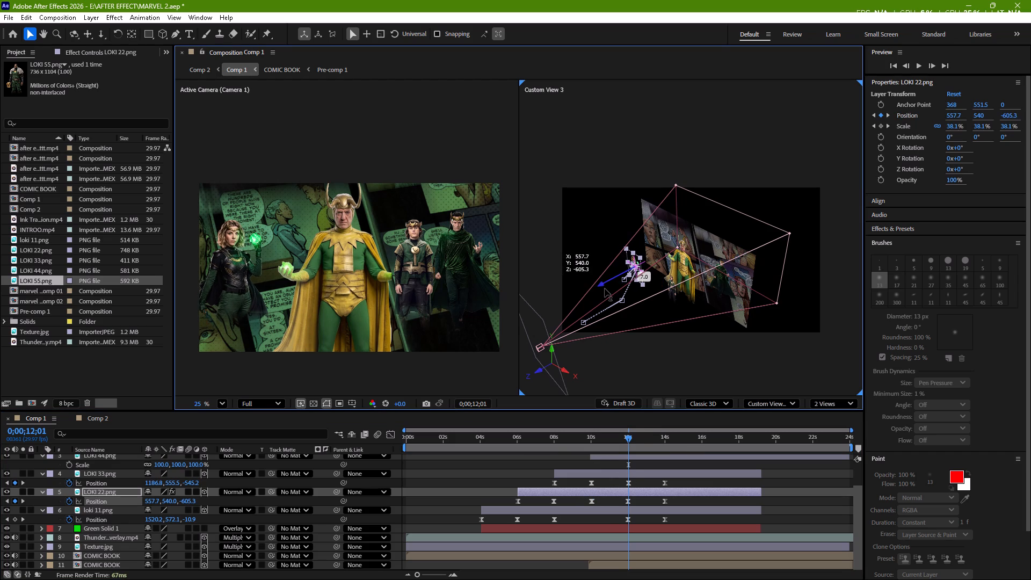
{"action": "left_click_drag", "start_coordinate": [605, 288], "coordinate": [605, 293]}
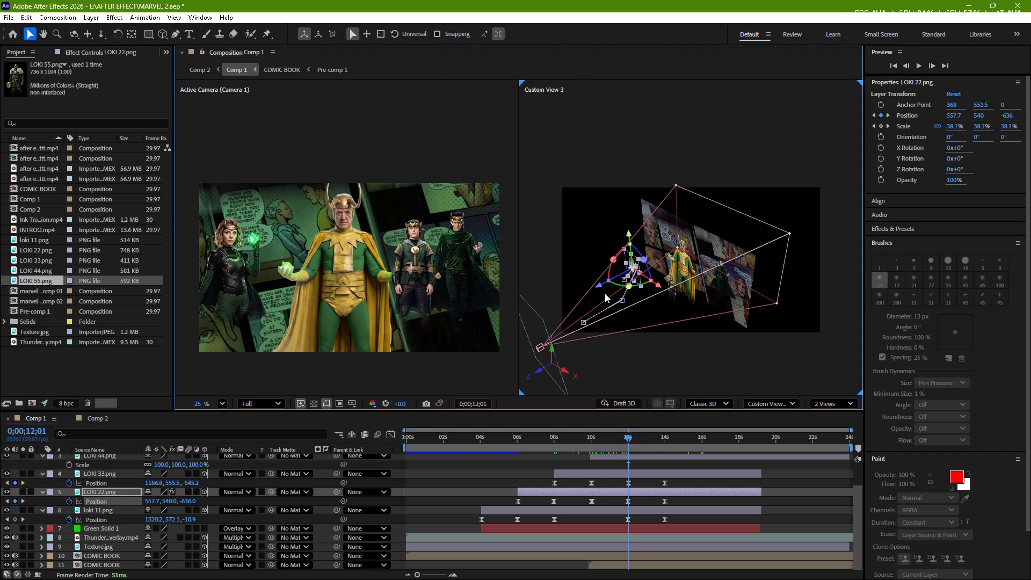
Pull loki 11 forward at its 0;00;12;01 keyframe to about Z -244.8 and adjust X to about 1517.5.
{"action": "left_click", "coordinate": [620, 509]}
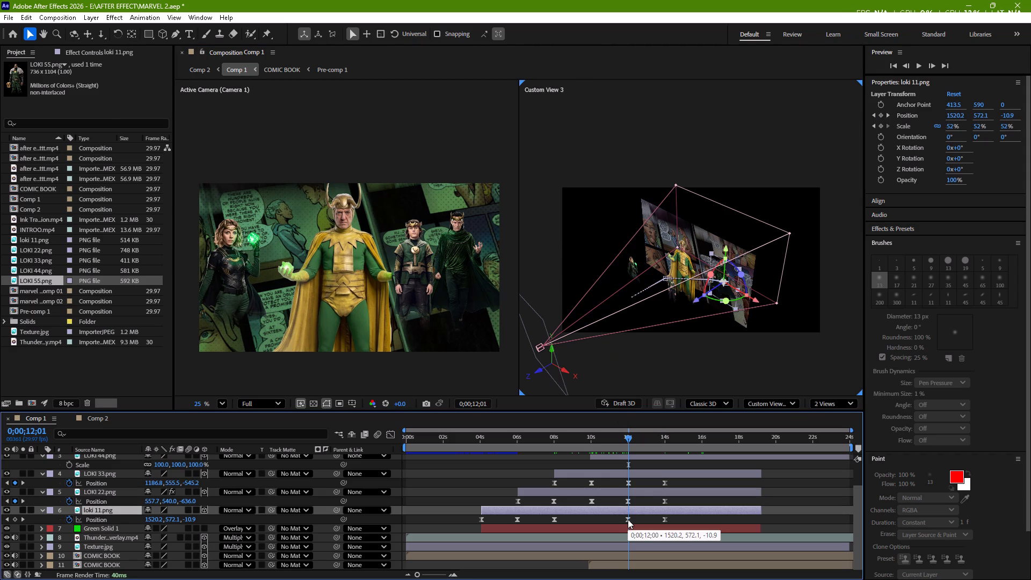
{"action": "left_click", "coordinate": [628, 519]}
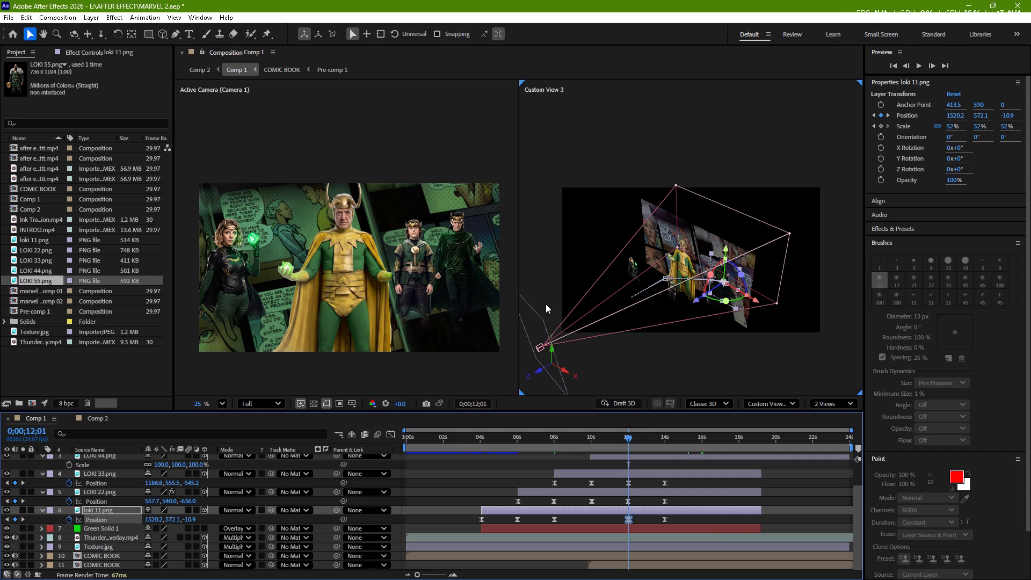
{"action": "left_click_drag", "start_coordinate": [693, 302], "coordinate": [689, 308]}
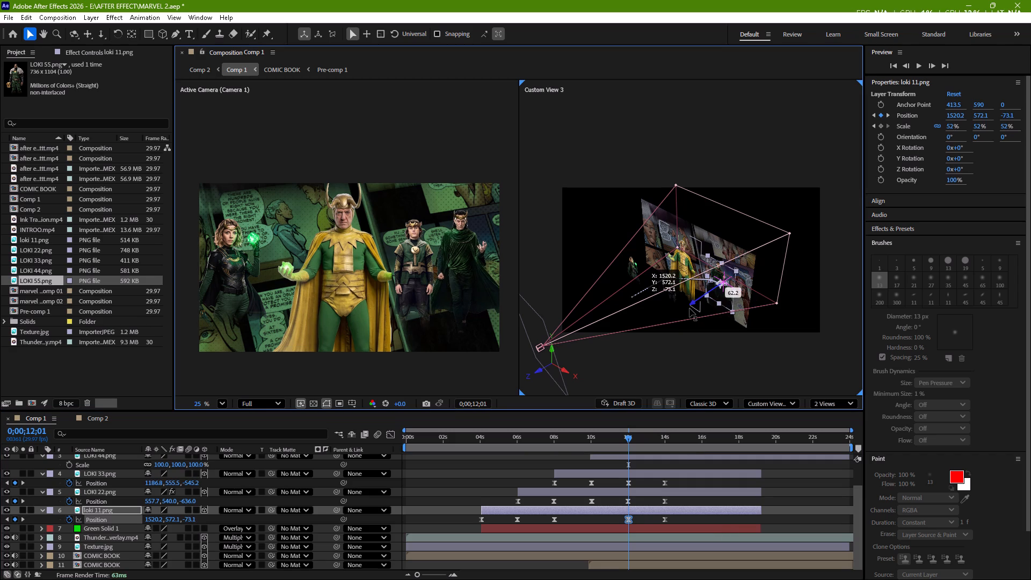
{"action": "left_click_drag", "start_coordinate": [689, 308], "coordinate": [681, 320]}
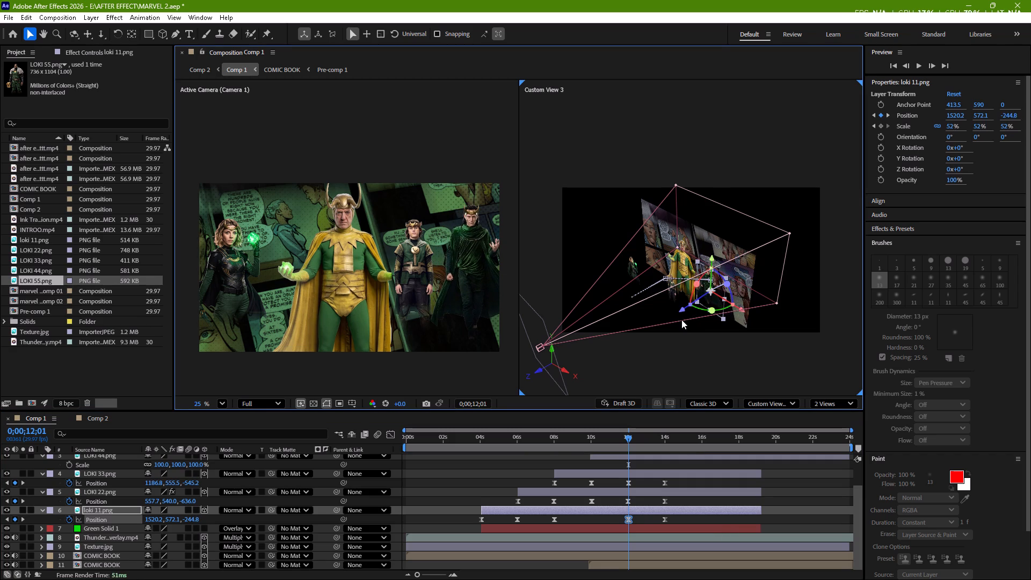
{"action": "left_click_drag", "start_coordinate": [742, 311], "coordinate": [735, 314]}
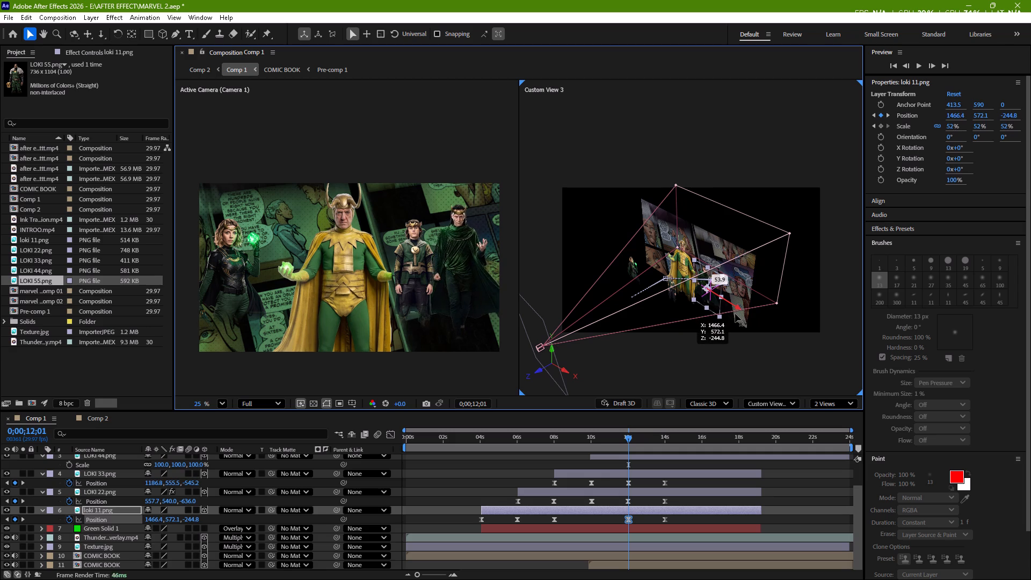
{"action": "left_click_drag", "start_coordinate": [735, 314], "coordinate": [735, 314]}
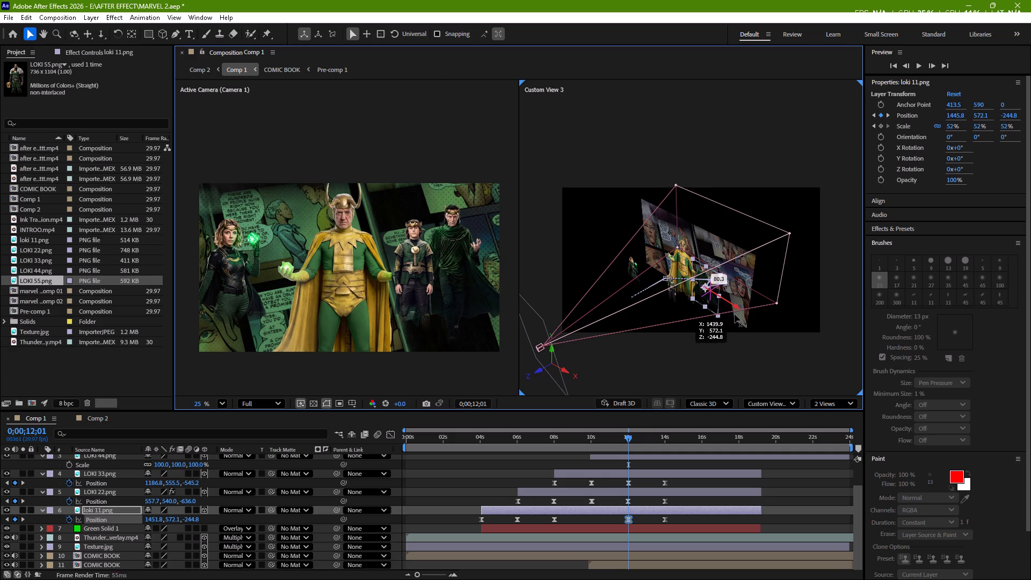
{"action": "left_click_drag", "start_coordinate": [735, 314], "coordinate": [738, 315]}
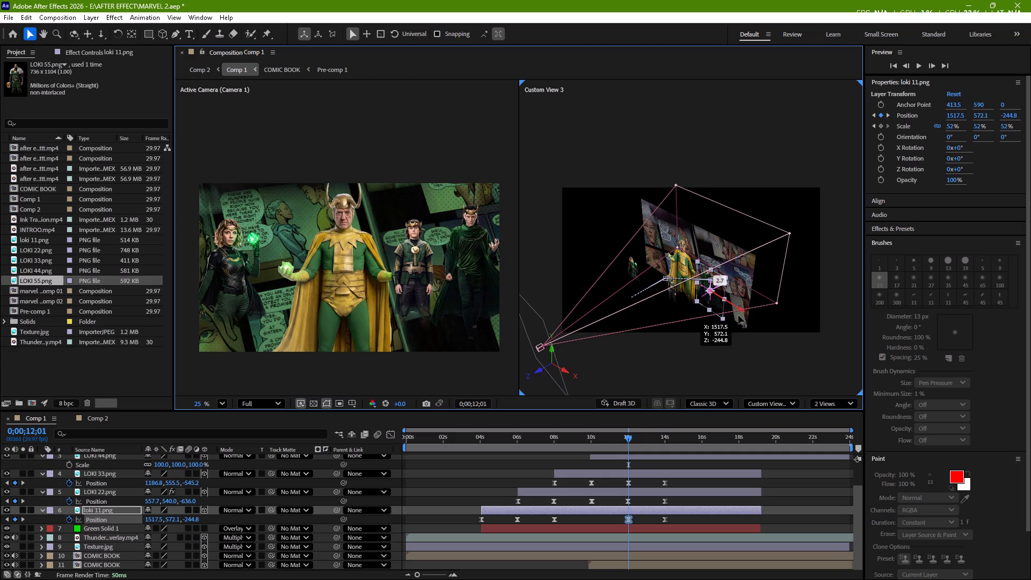
Nudge loki 11 inward along X to about 1493.3 at its 0;00;12;01 position keyframe.
{"action": "left_click_drag", "start_coordinate": [738, 315], "coordinate": [736, 317]}
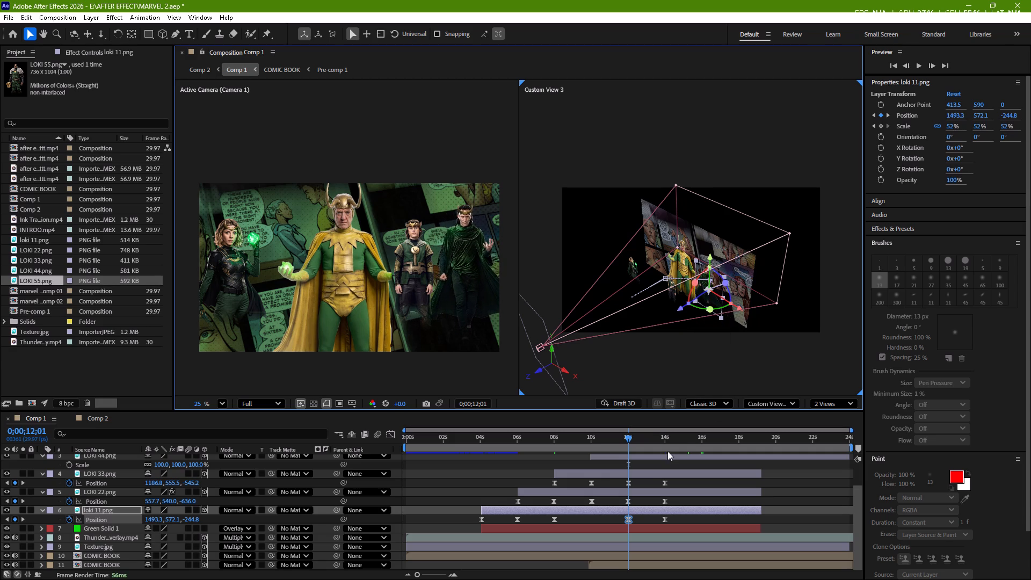
Pull LOKI 33 closer to the camera at its 0;00;12;01 keyframe, to a Z position of about -715.3.
{"action": "left_click", "coordinate": [649, 469]}
{"action": "left_click", "coordinate": [649, 473]}
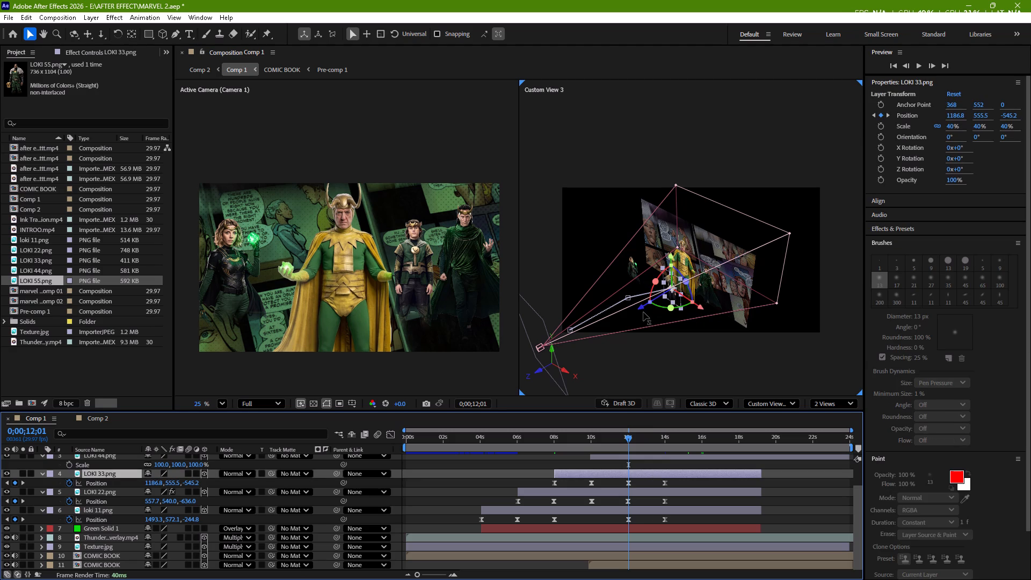
{"action": "left_click_drag", "start_coordinate": [643, 307], "coordinate": [638, 316]}
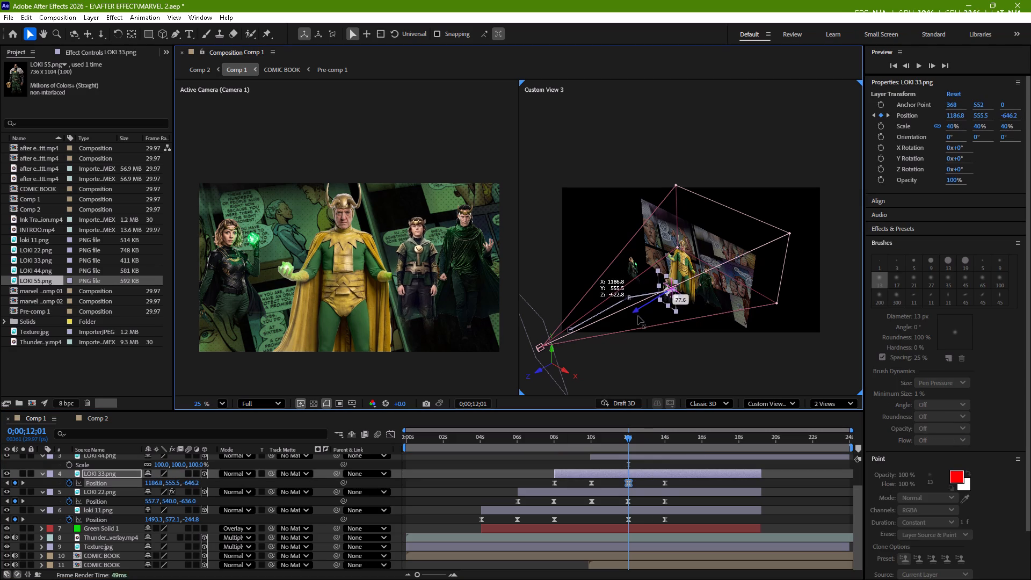
{"action": "left_click_drag", "start_coordinate": [638, 316], "coordinate": [635, 322]}
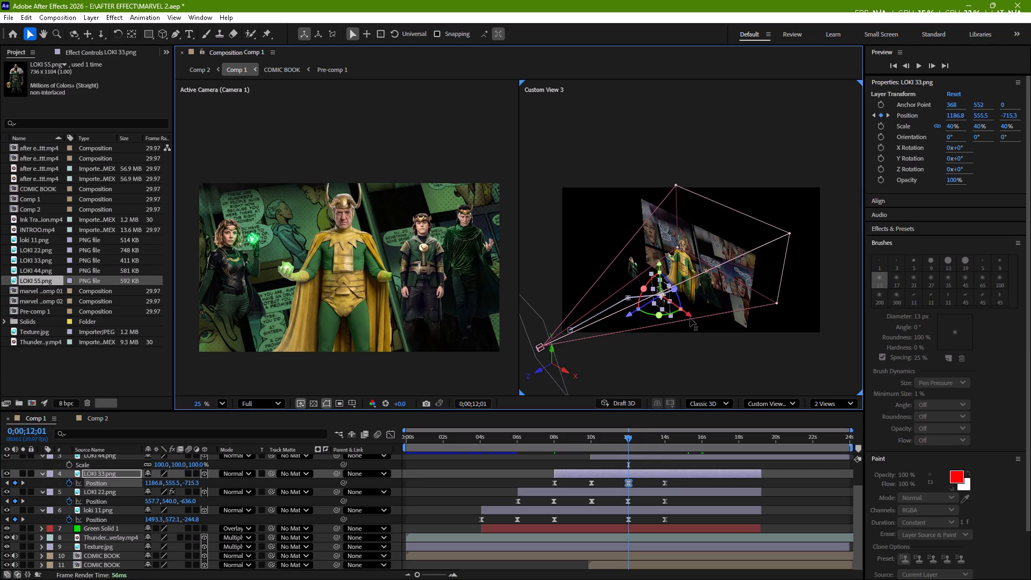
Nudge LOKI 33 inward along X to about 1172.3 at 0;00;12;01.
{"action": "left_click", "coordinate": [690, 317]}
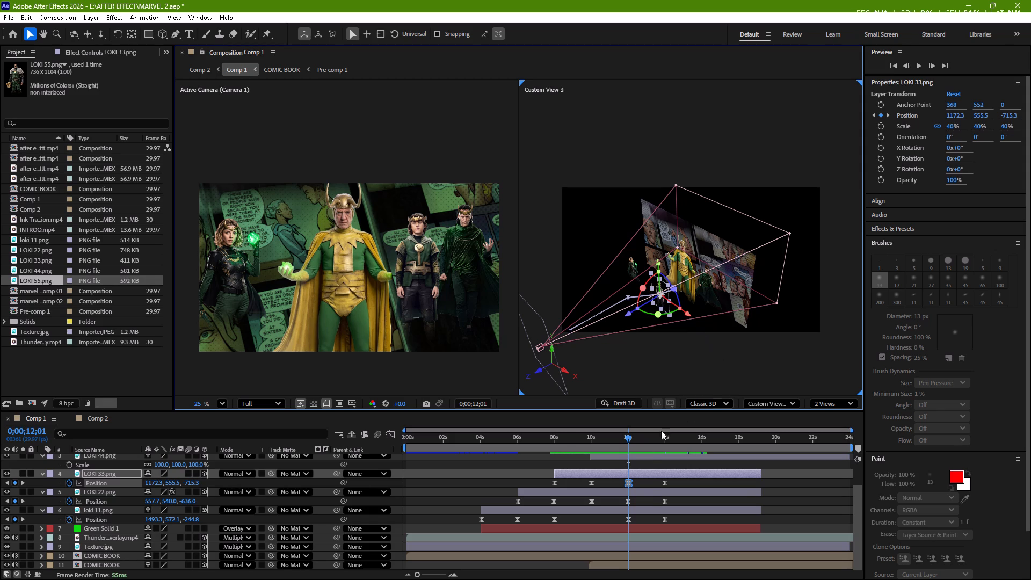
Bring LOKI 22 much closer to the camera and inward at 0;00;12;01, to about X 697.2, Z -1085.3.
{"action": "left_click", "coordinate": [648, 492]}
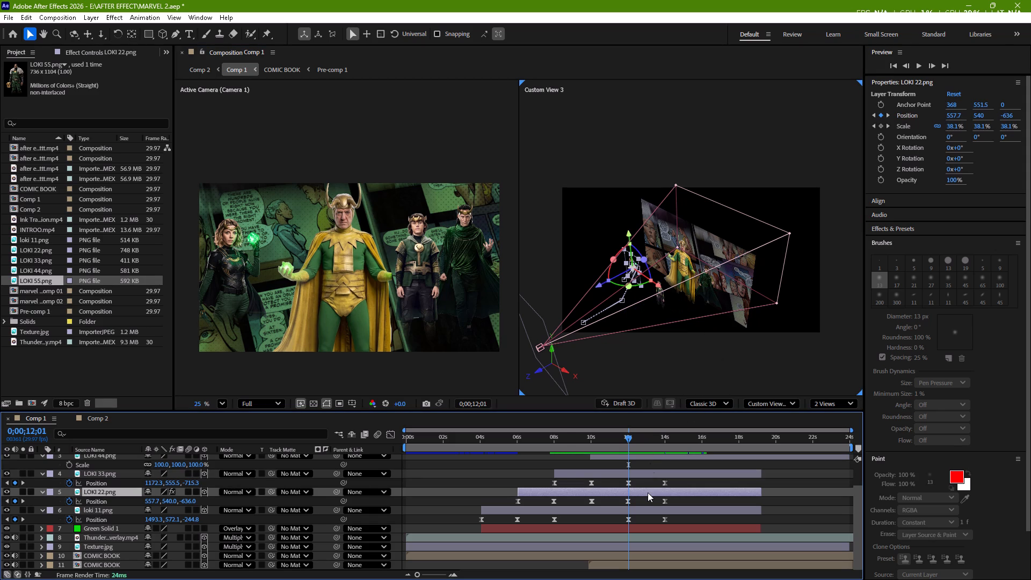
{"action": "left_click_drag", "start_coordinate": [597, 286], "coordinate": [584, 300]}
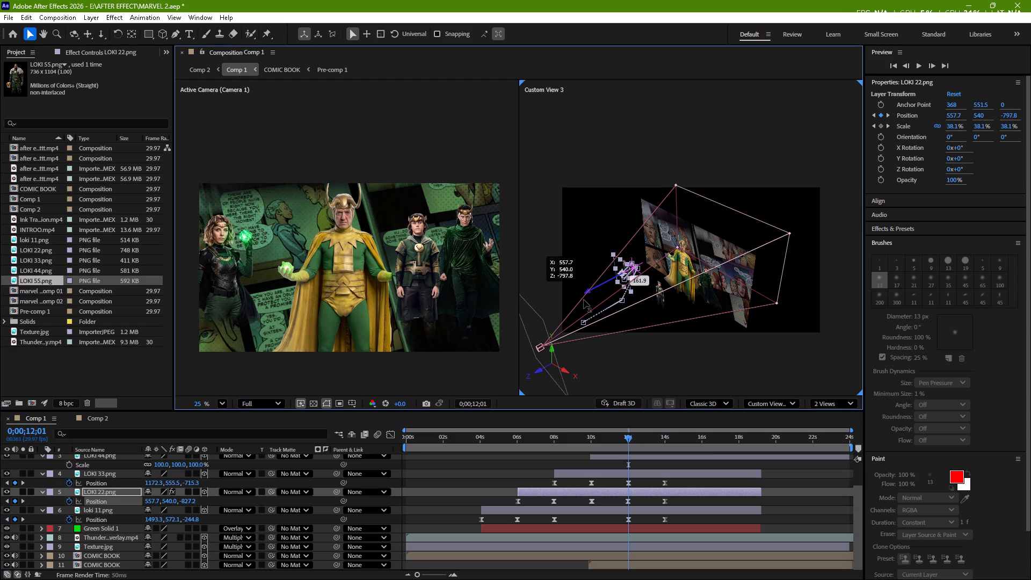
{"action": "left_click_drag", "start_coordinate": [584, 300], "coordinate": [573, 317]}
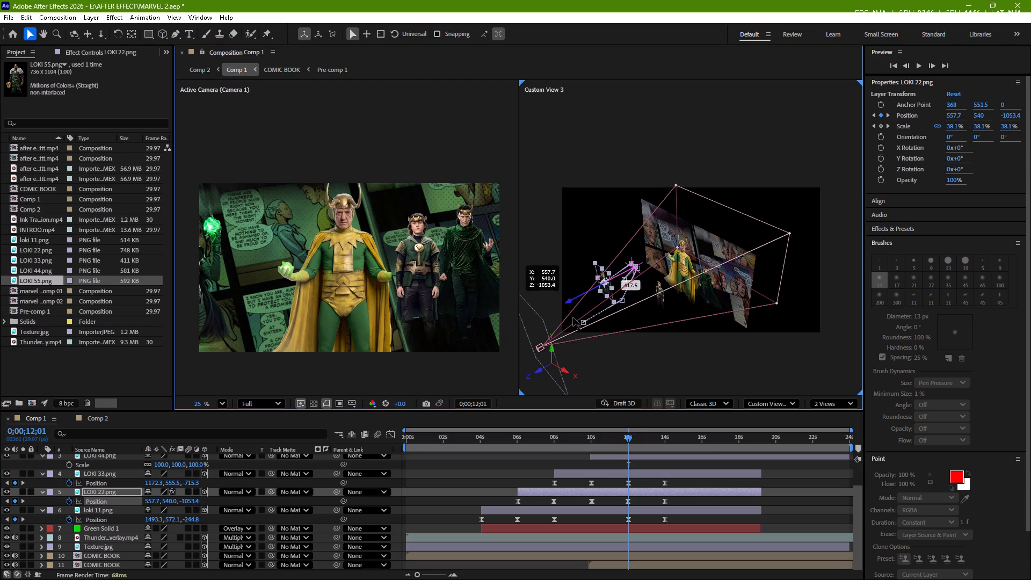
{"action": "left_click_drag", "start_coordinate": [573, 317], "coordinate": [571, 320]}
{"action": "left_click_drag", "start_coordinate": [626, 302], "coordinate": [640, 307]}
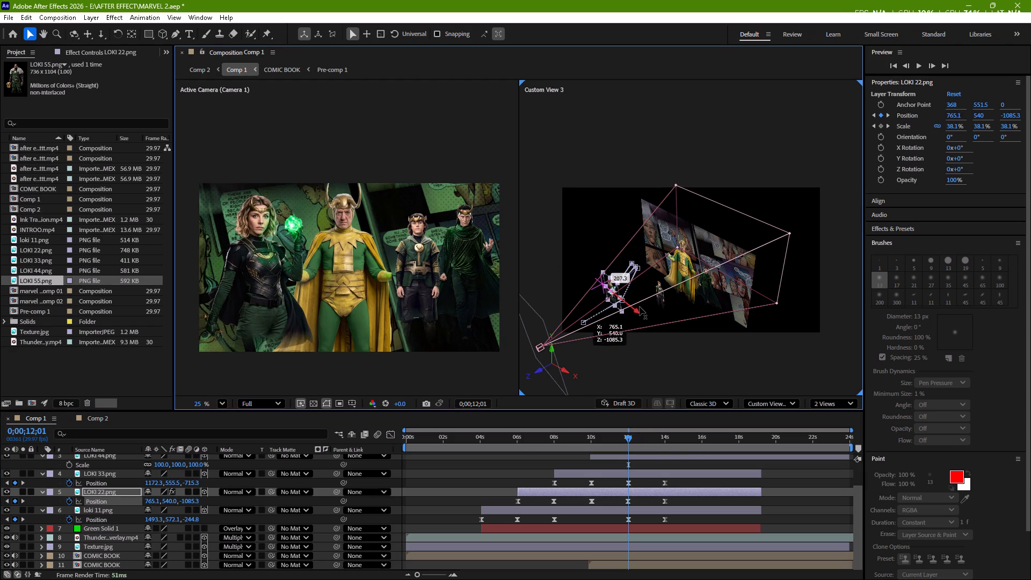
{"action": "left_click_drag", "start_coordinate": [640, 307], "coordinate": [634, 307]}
Preview the entrances from 0;00;04;06 and examine LOKI 22's motion between about 8 and 15 seconds.
{"action": "left_click_drag", "start_coordinate": [629, 434], "coordinate": [584, 446]}
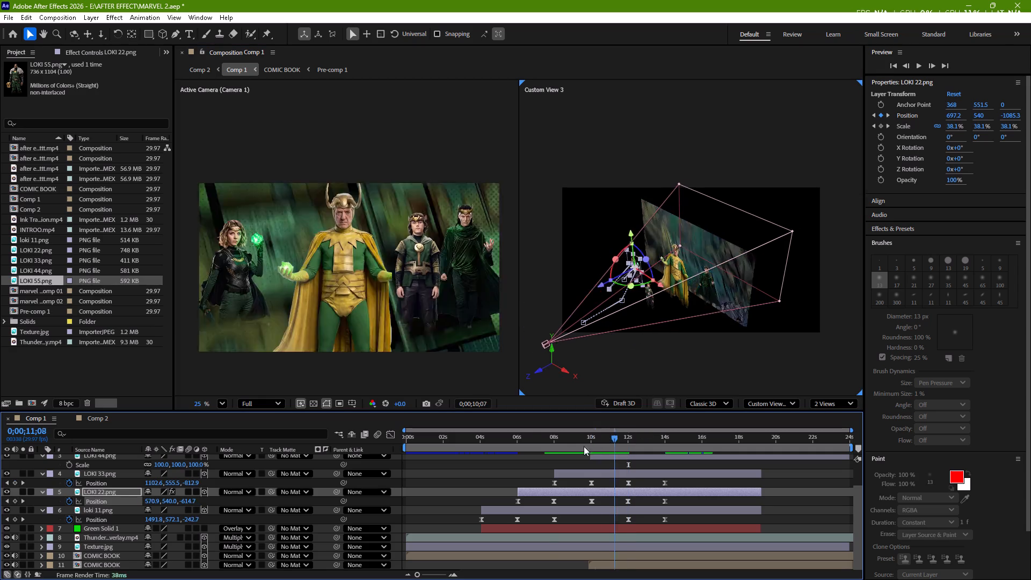
{"action": "left_click_drag", "start_coordinate": [584, 446], "coordinate": [484, 457]}
{"action": "key", "text": "space"}
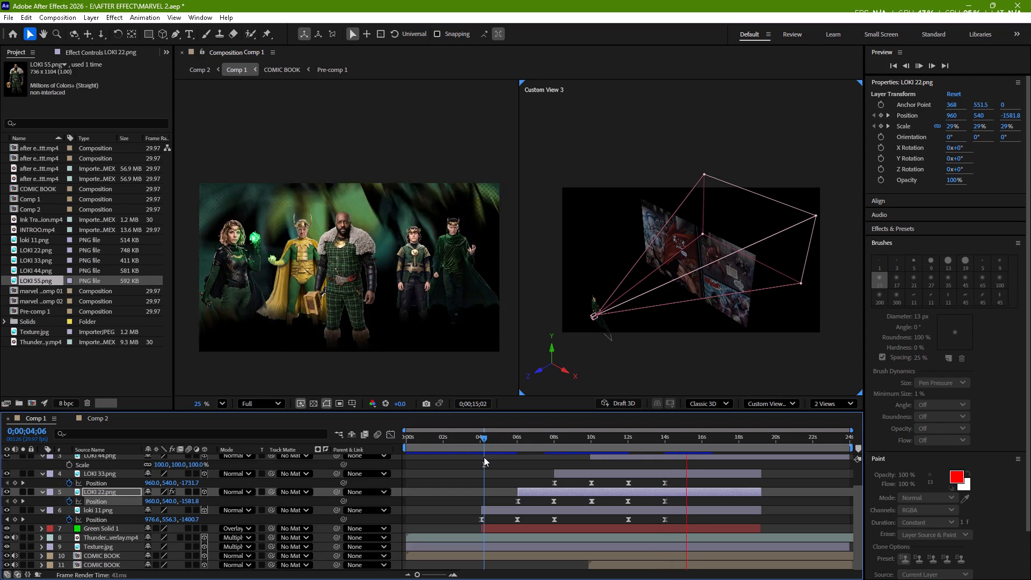
{"action": "key", "text": "space"}
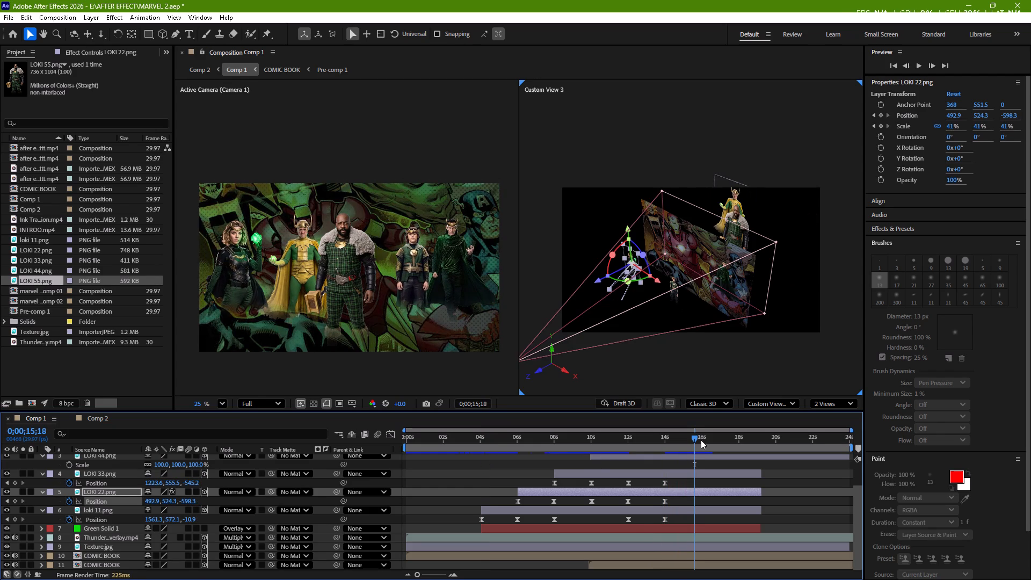
{"action": "left_click_drag", "start_coordinate": [694, 438], "coordinate": [660, 450]}
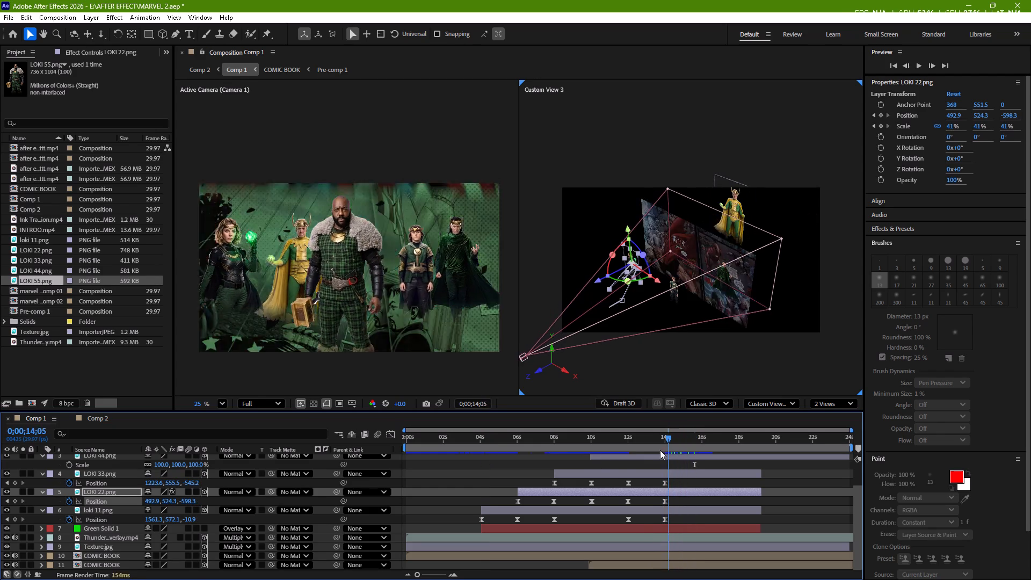
{"action": "left_click_drag", "start_coordinate": [660, 450], "coordinate": [564, 474]}
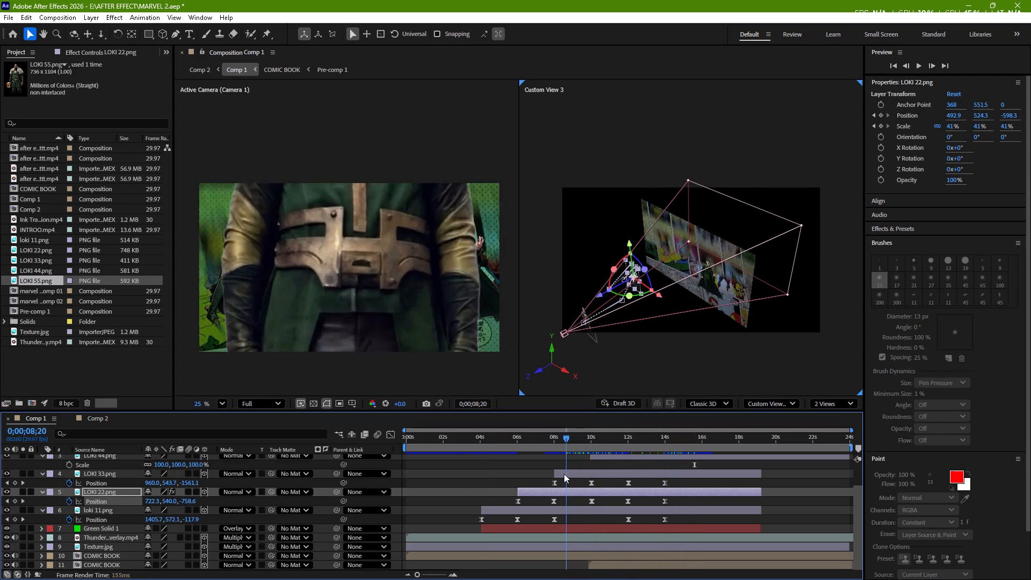
{"action": "left_click_drag", "start_coordinate": [564, 474], "coordinate": [553, 479]}
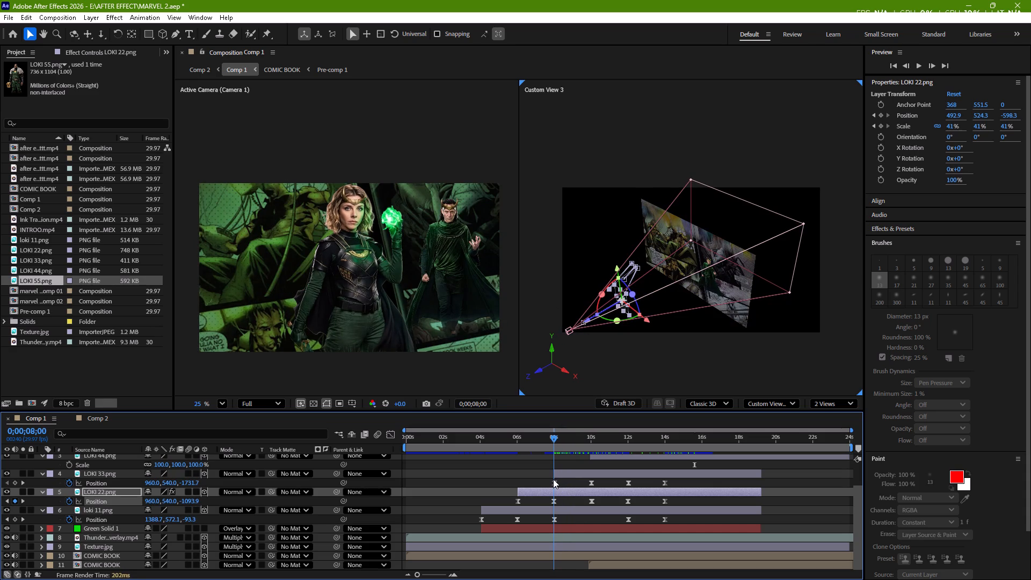
{"action": "left_click_drag", "start_coordinate": [553, 479], "coordinate": [587, 478]}
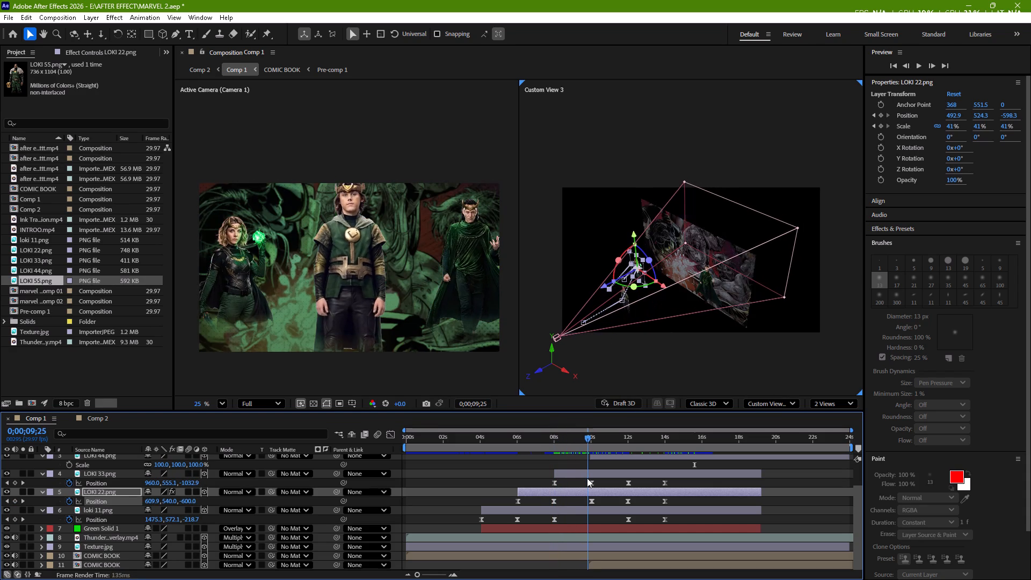
{"action": "left_click_drag", "start_coordinate": [587, 478], "coordinate": [592, 478]}
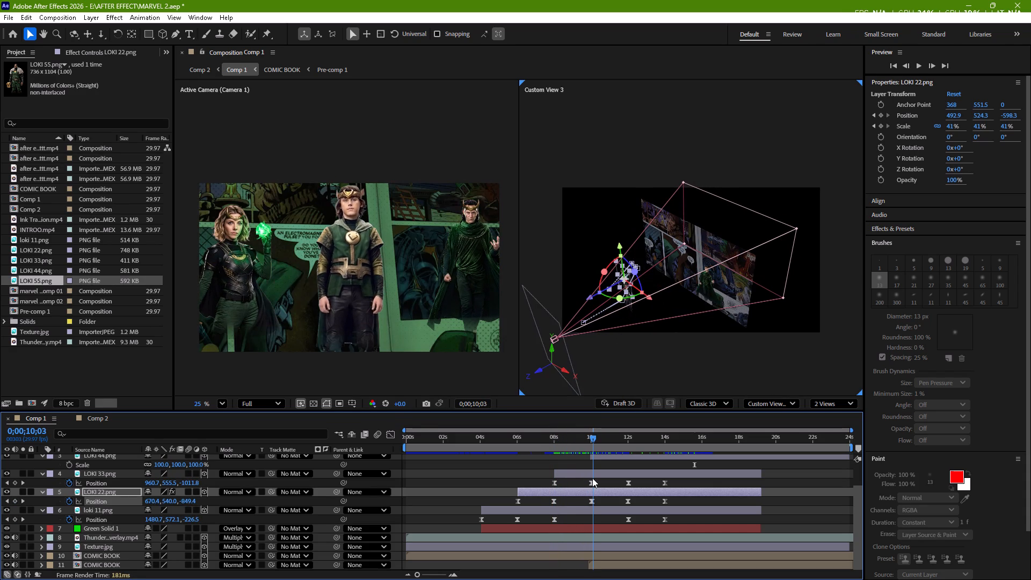
{"action": "left_click_drag", "start_coordinate": [592, 478], "coordinate": [591, 479]}
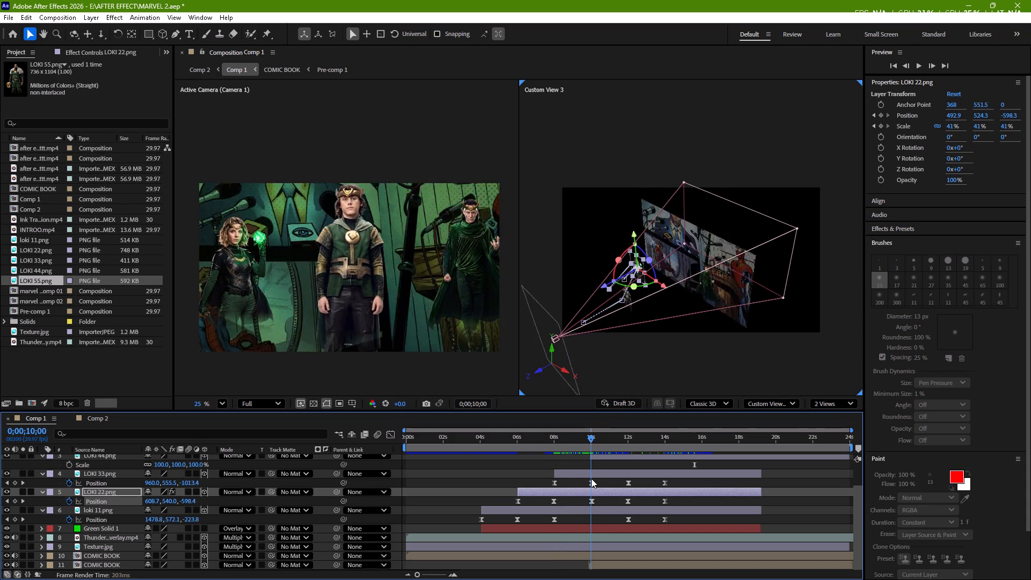
{"action": "left_click_drag", "start_coordinate": [591, 479], "coordinate": [586, 479]}
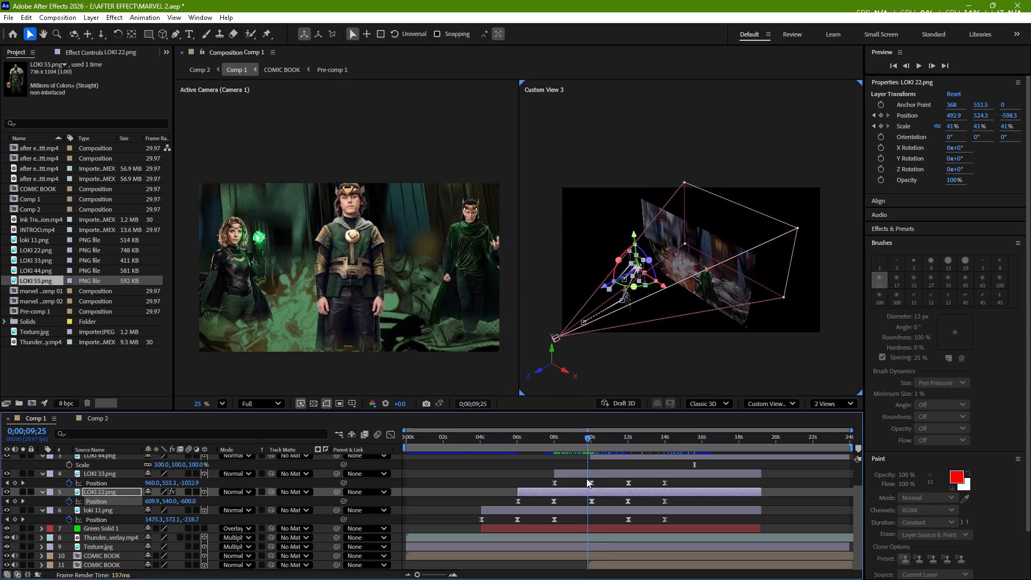
{"action": "left_click_drag", "start_coordinate": [586, 479], "coordinate": [582, 480]}
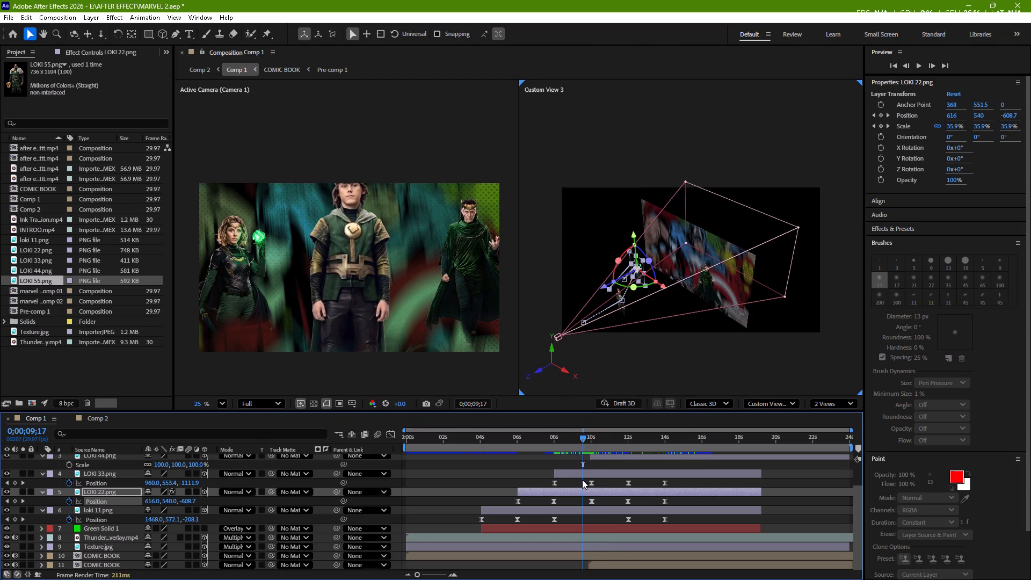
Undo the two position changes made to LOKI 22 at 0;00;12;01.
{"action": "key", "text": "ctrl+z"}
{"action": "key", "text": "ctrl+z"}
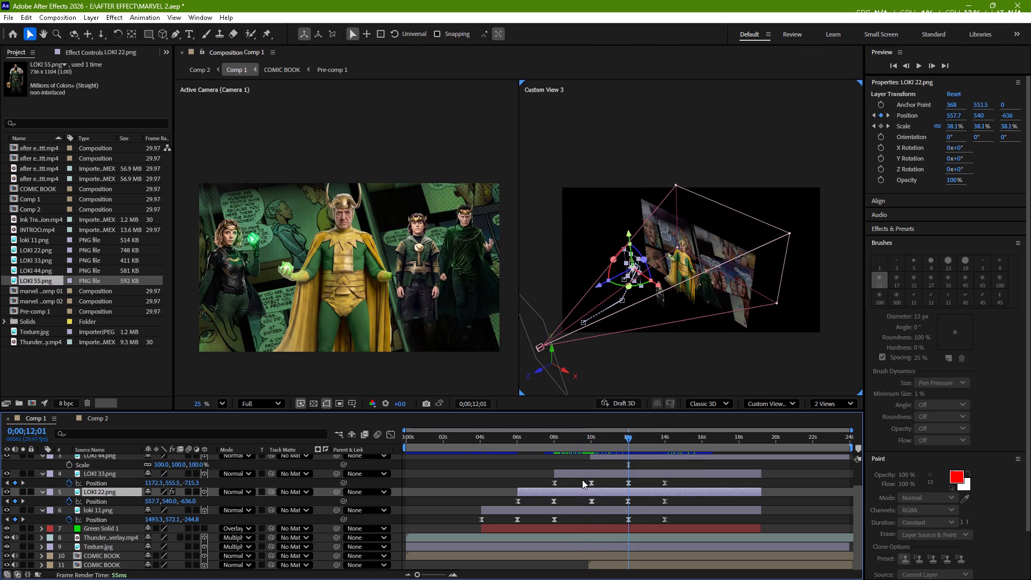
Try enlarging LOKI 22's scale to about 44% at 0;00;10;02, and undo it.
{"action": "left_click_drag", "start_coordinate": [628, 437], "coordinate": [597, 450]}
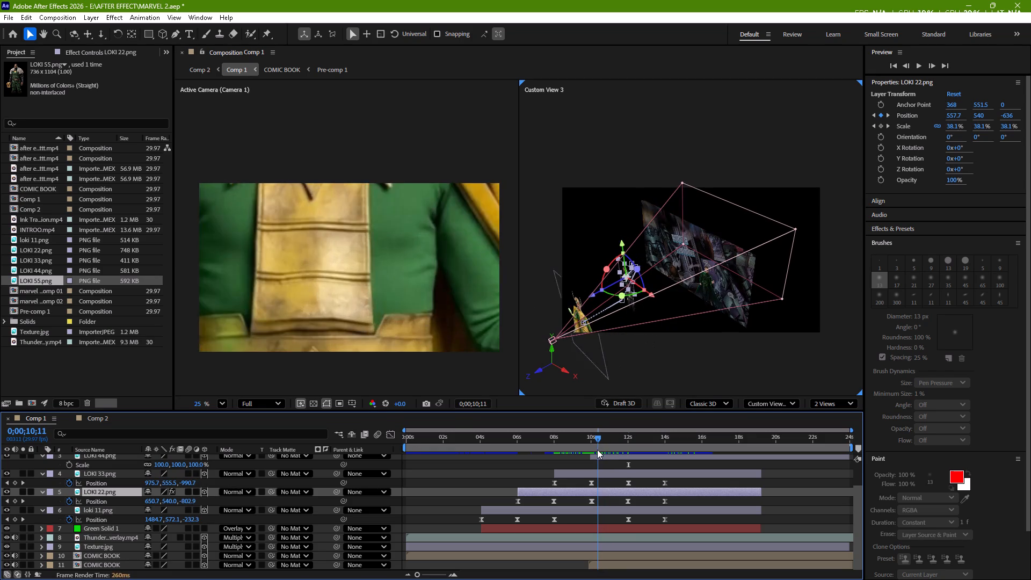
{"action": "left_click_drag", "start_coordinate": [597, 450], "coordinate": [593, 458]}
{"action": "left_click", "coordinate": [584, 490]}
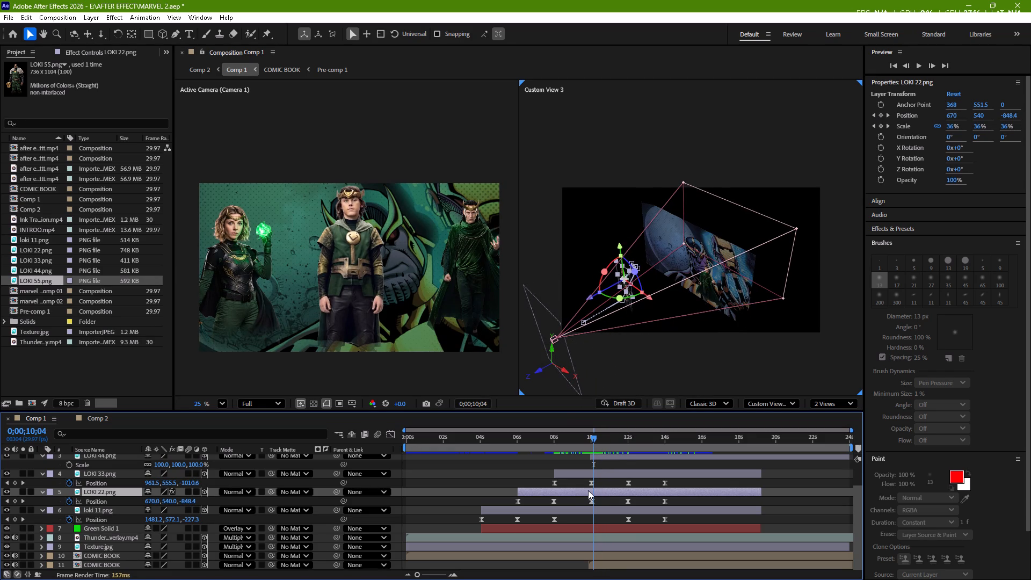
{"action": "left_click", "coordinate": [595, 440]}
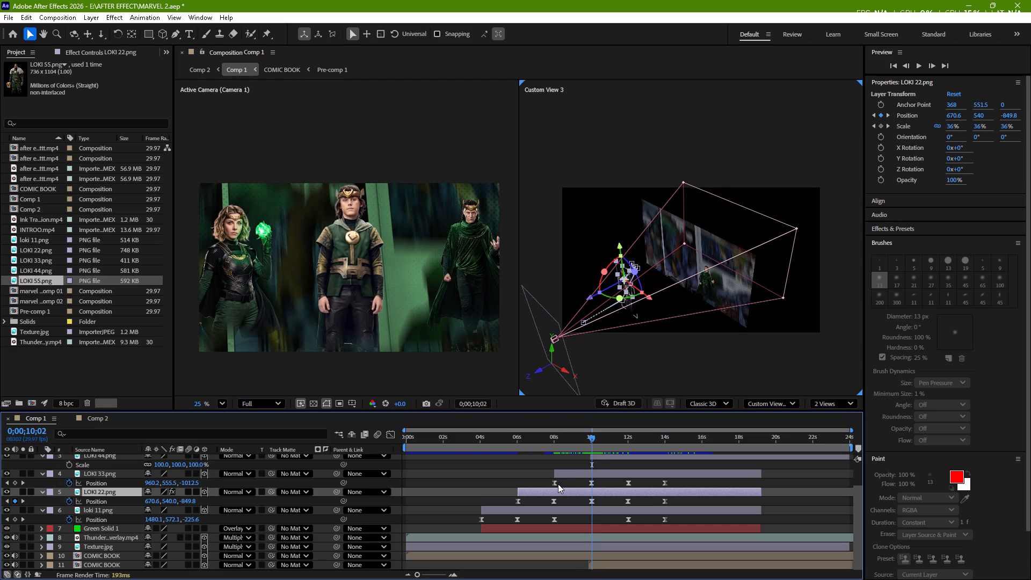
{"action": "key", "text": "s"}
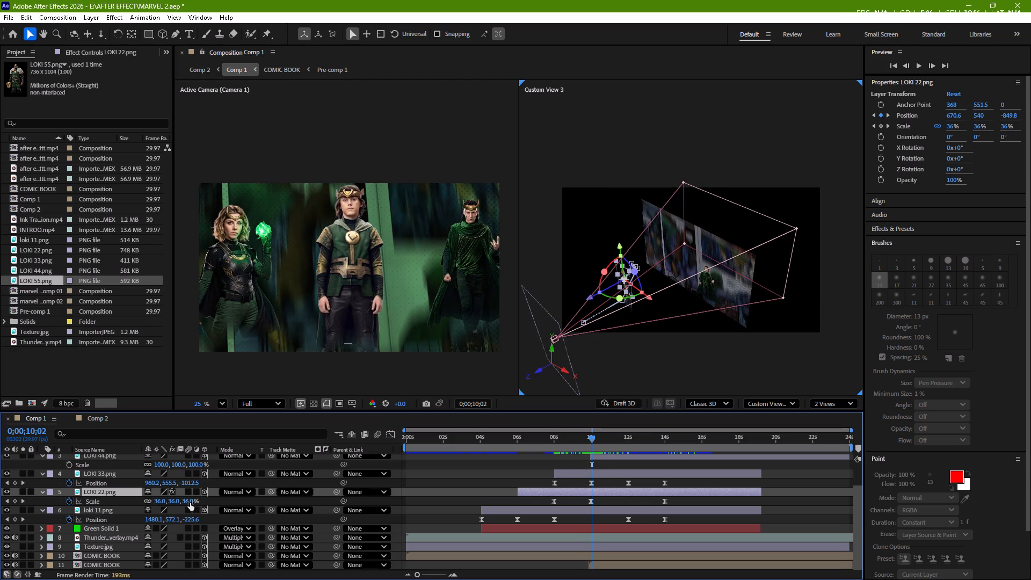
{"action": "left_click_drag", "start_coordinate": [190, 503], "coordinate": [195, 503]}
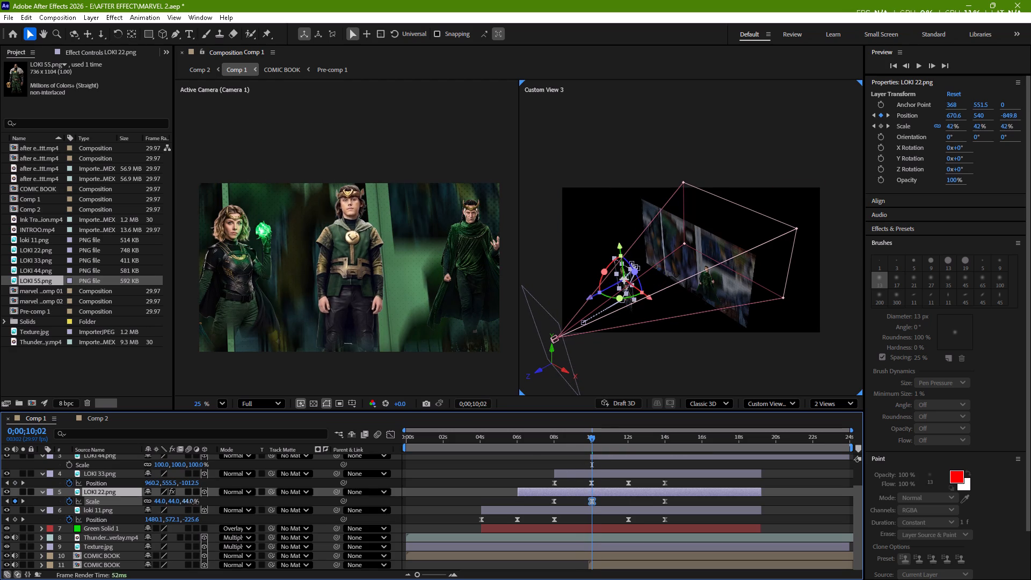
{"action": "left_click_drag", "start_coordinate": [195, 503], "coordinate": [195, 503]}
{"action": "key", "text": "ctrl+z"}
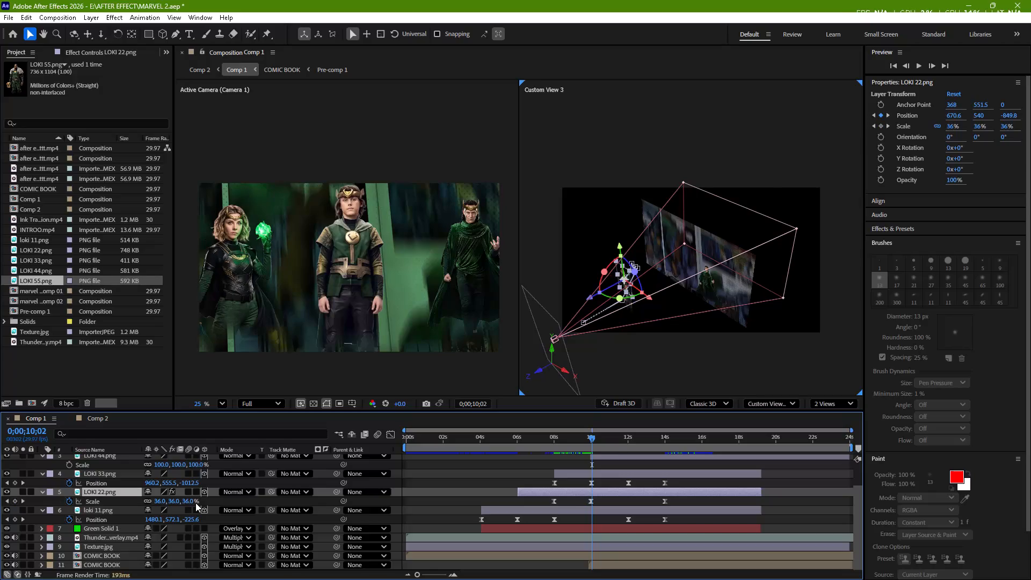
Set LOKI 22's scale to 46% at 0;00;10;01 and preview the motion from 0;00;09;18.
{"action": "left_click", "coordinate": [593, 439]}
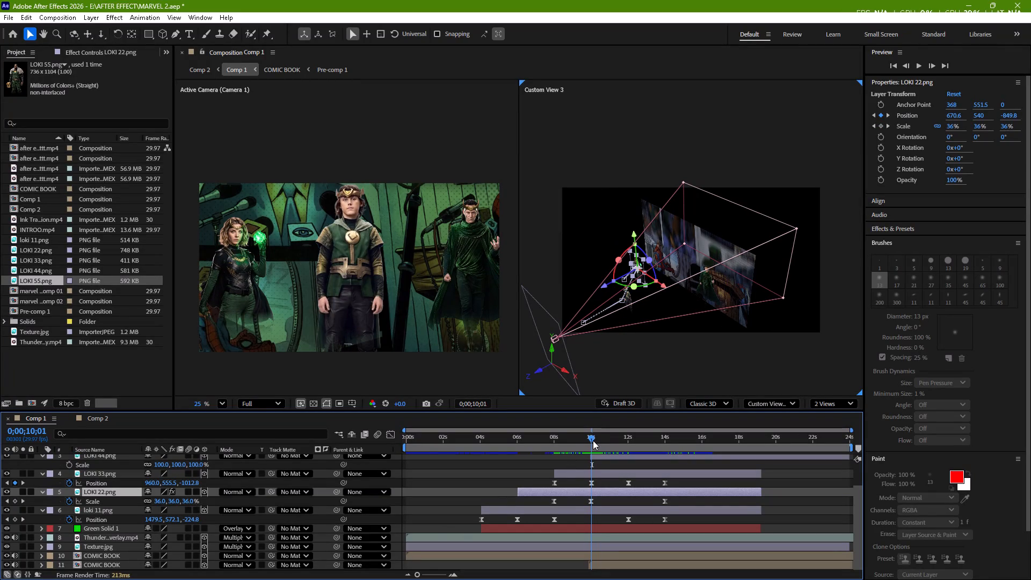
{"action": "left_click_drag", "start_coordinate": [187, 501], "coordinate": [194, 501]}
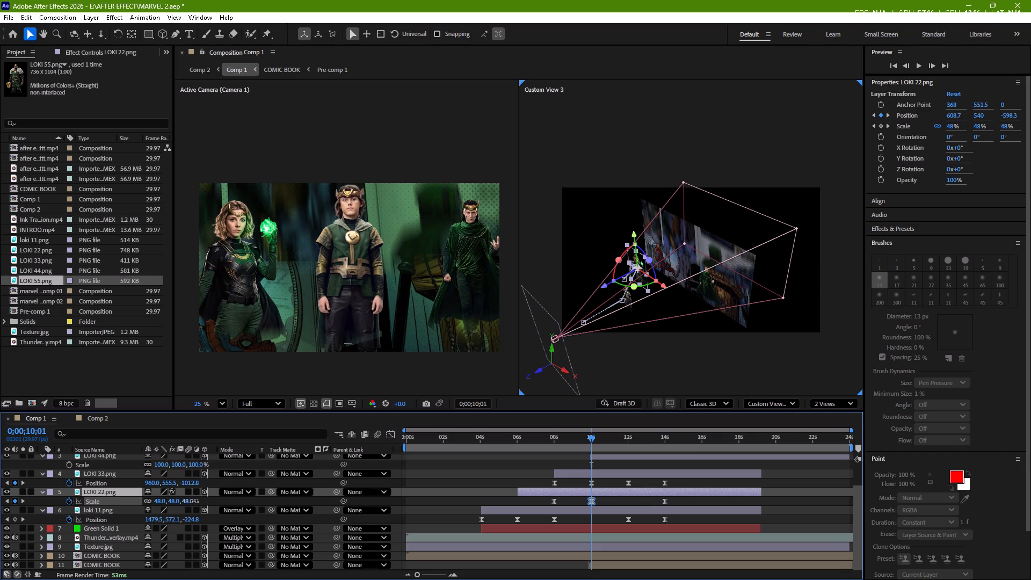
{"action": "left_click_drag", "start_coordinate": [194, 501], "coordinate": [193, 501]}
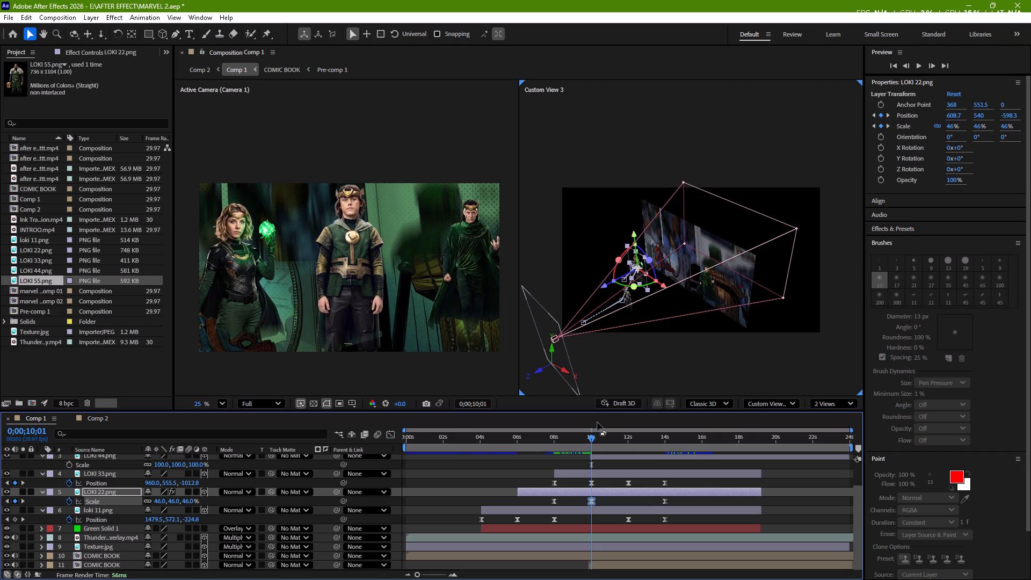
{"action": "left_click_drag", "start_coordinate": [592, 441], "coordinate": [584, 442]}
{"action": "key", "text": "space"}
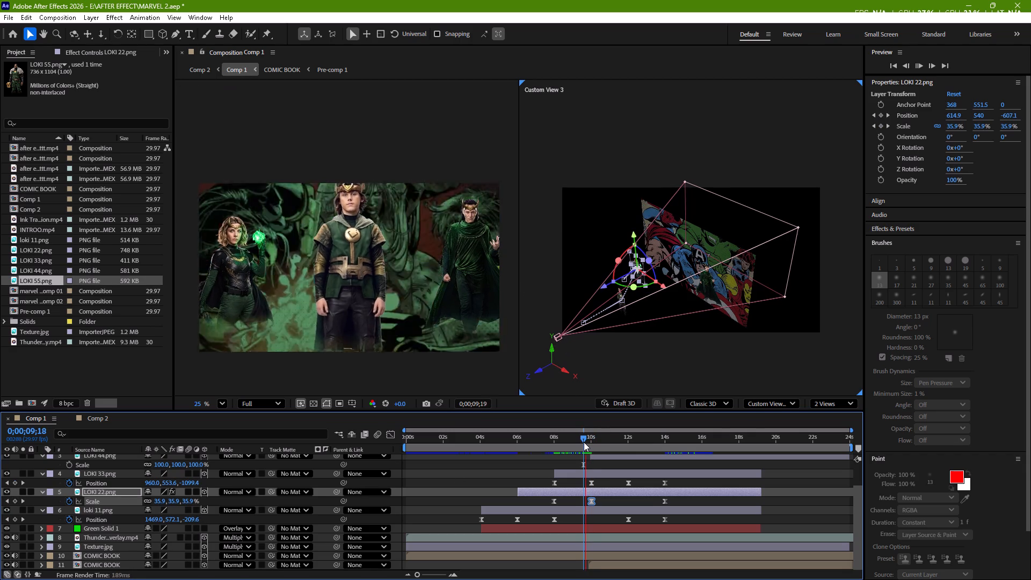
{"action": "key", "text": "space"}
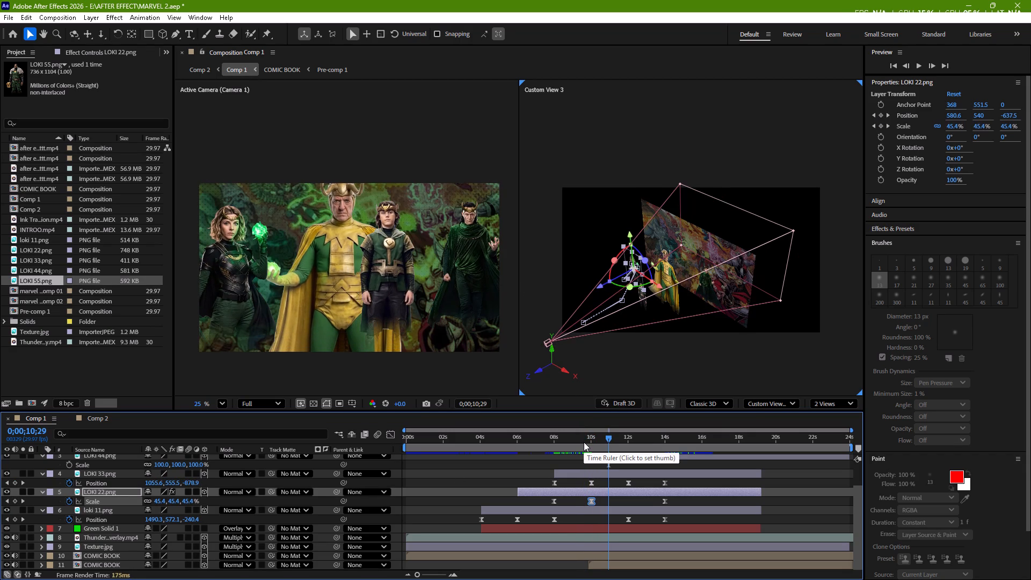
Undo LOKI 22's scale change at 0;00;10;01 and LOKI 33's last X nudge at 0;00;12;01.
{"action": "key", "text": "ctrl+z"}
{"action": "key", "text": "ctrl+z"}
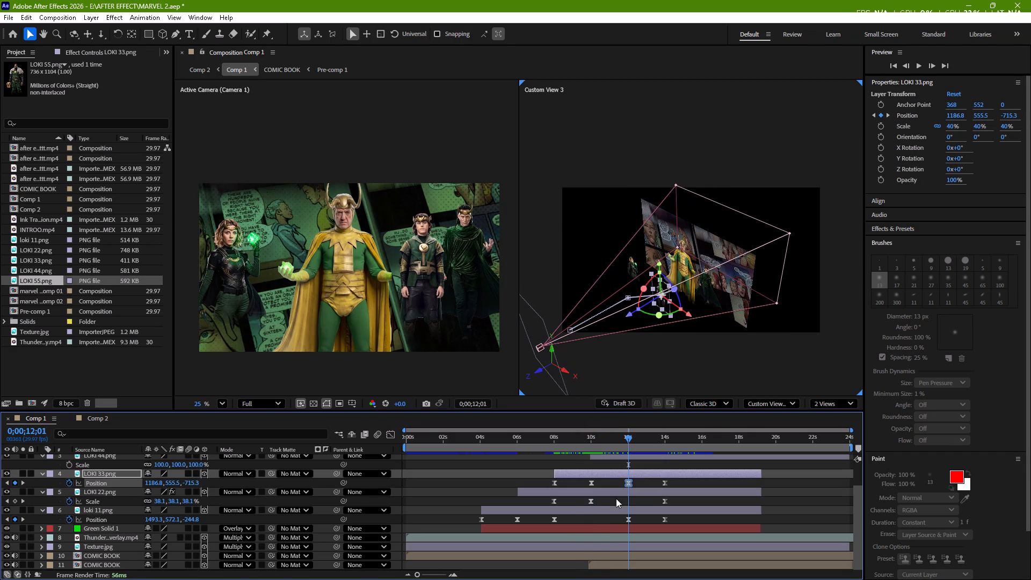
Delete LOKI 22's 36% scale keyframe at 0;00;10;00.
{"action": "left_click", "coordinate": [591, 503]}
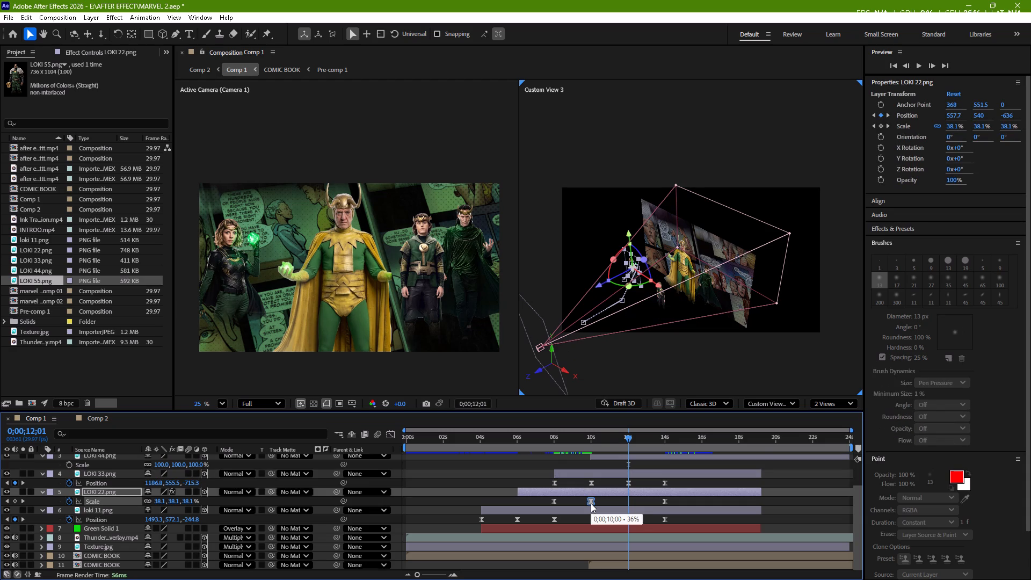
{"action": "key", "text": "Delete"}
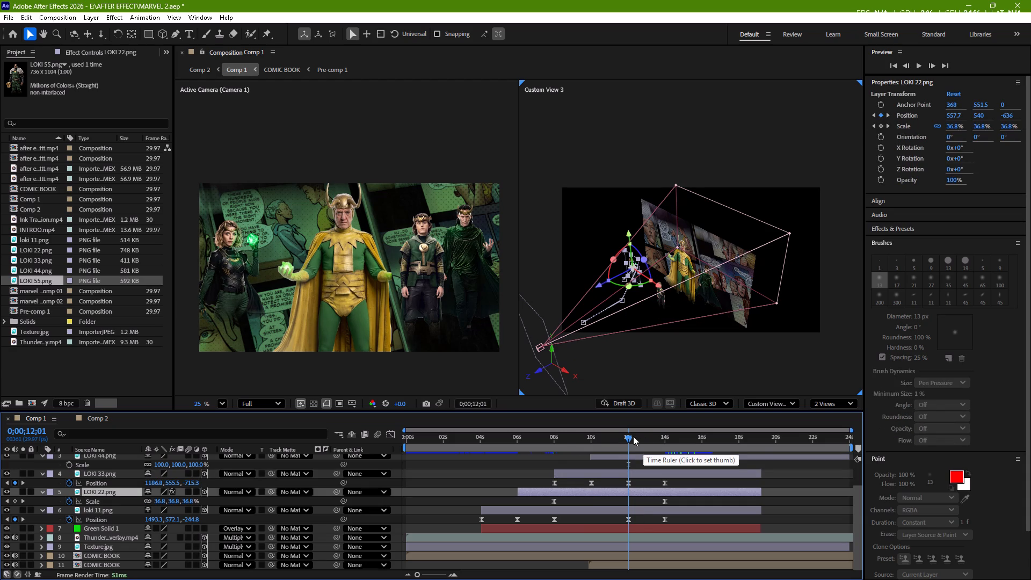
Set LOKI 22's scale to 45.7% at 0;00;10;01.
{"action": "left_click_drag", "start_coordinate": [629, 438], "coordinate": [592, 450]}
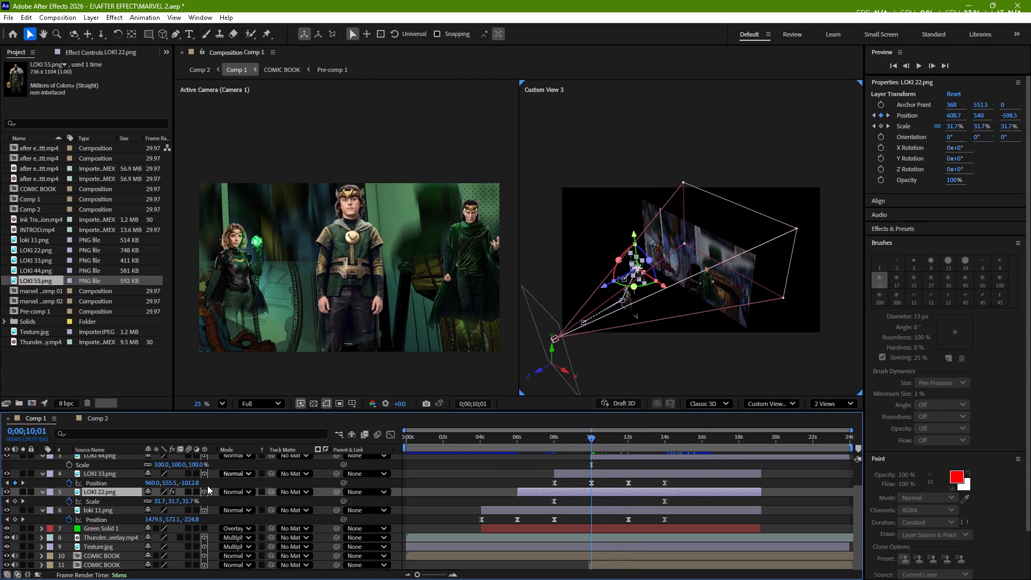
{"action": "left_click_drag", "start_coordinate": [184, 502], "coordinate": [194, 502]}
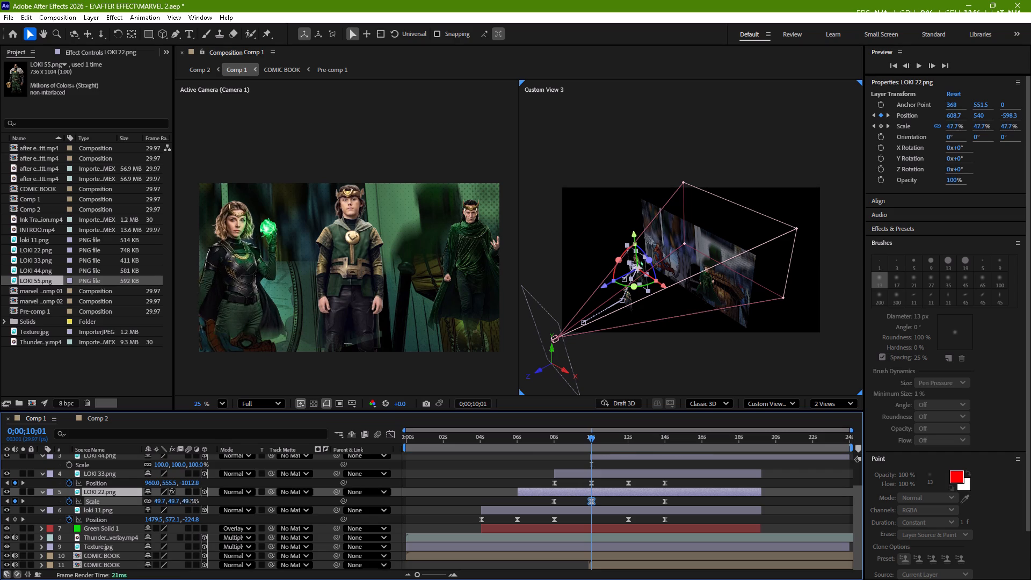
{"action": "left_click_drag", "start_coordinate": [194, 502], "coordinate": [191, 502]}
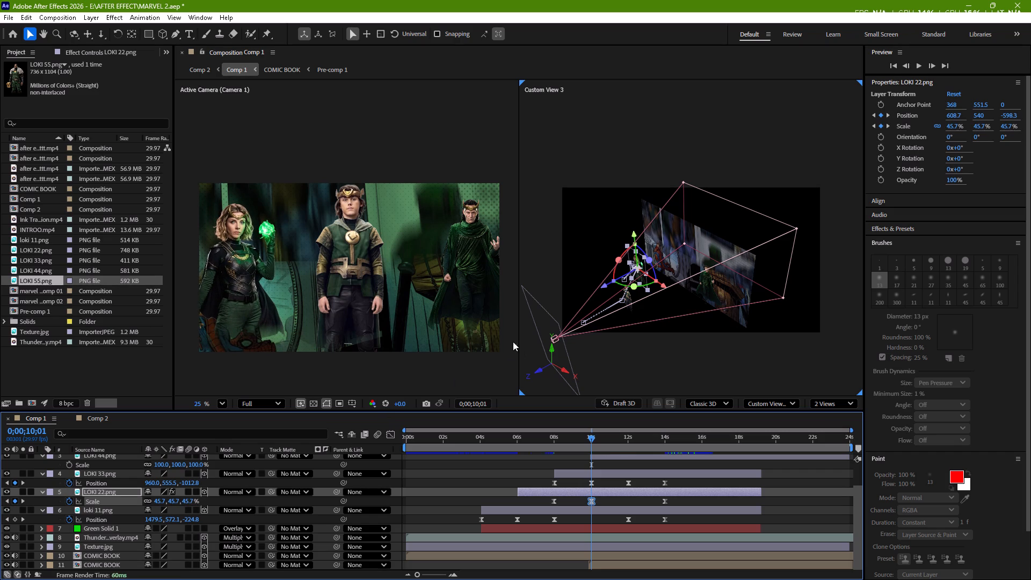
Delete loki 11's 52% scale keyframe at 0;00;08;01.
{"action": "left_click", "coordinate": [555, 510]}
{"action": "key", "text": "s"}
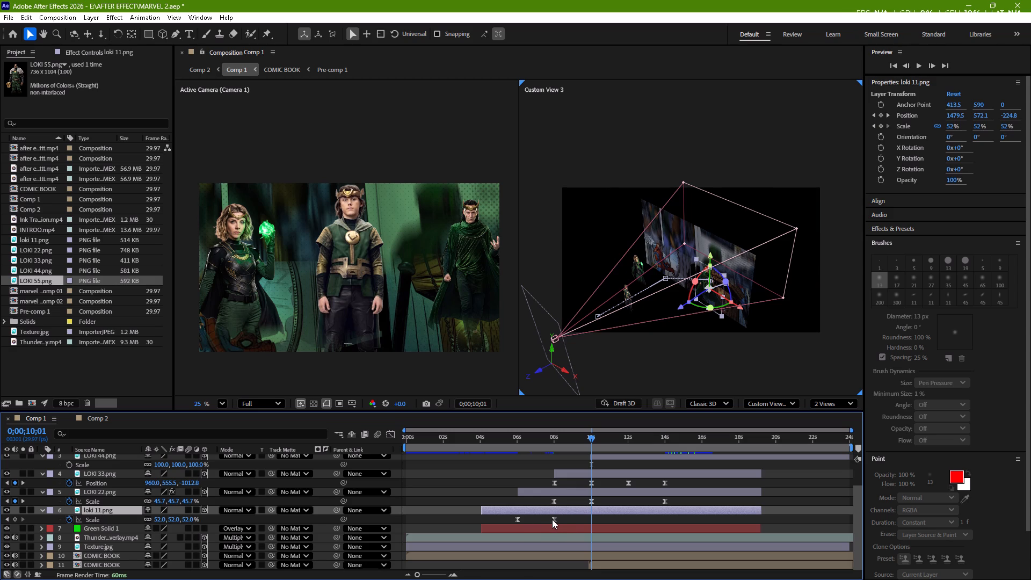
{"action": "left_click", "coordinate": [552, 519]}
{"action": "key", "text": "Delete"}
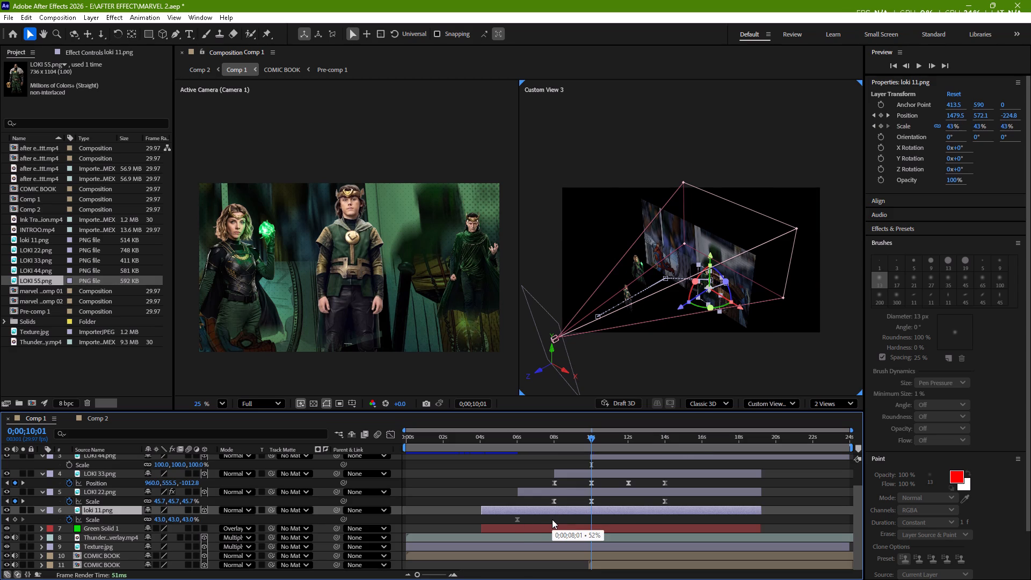
Set loki 11's scale to 57% at 0;00;10;01.
{"action": "left_click_drag", "start_coordinate": [188, 521], "coordinate": [192, 521]}
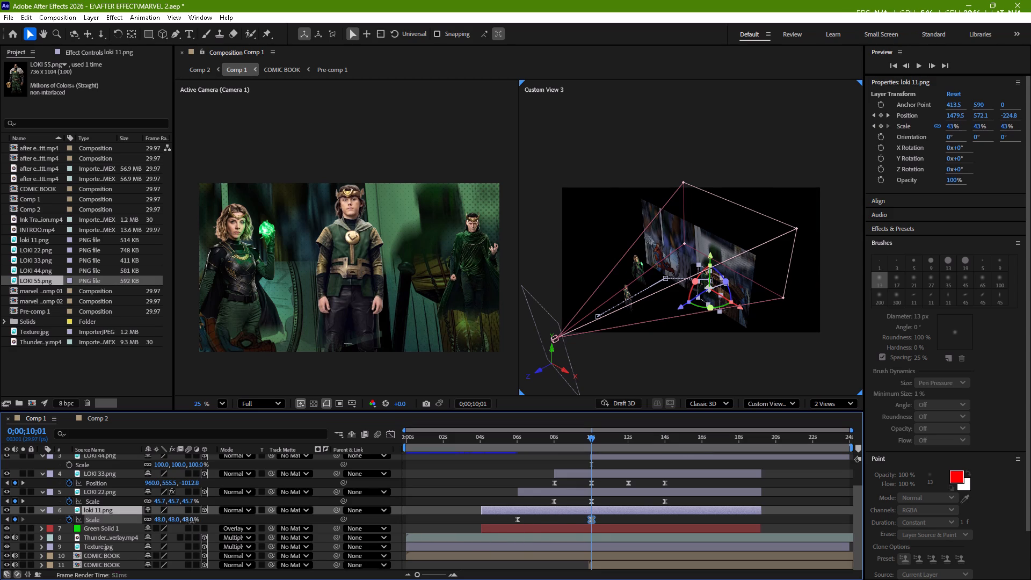
{"action": "left_click_drag", "start_coordinate": [192, 521], "coordinate": [197, 521]}
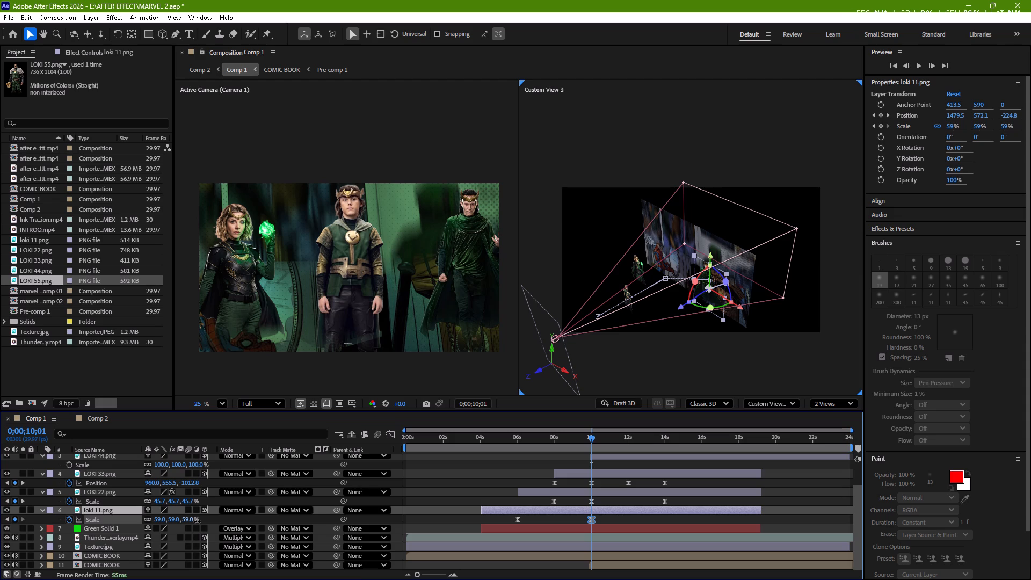
{"action": "left_click_drag", "start_coordinate": [197, 521], "coordinate": [197, 522]}
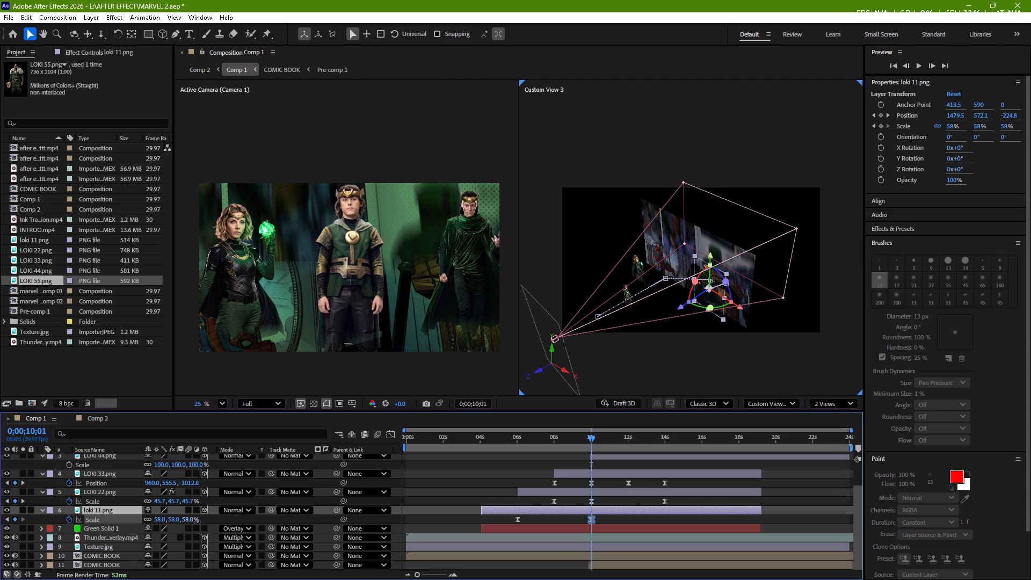
{"action": "left_click_drag", "start_coordinate": [197, 522], "coordinate": [197, 522]}
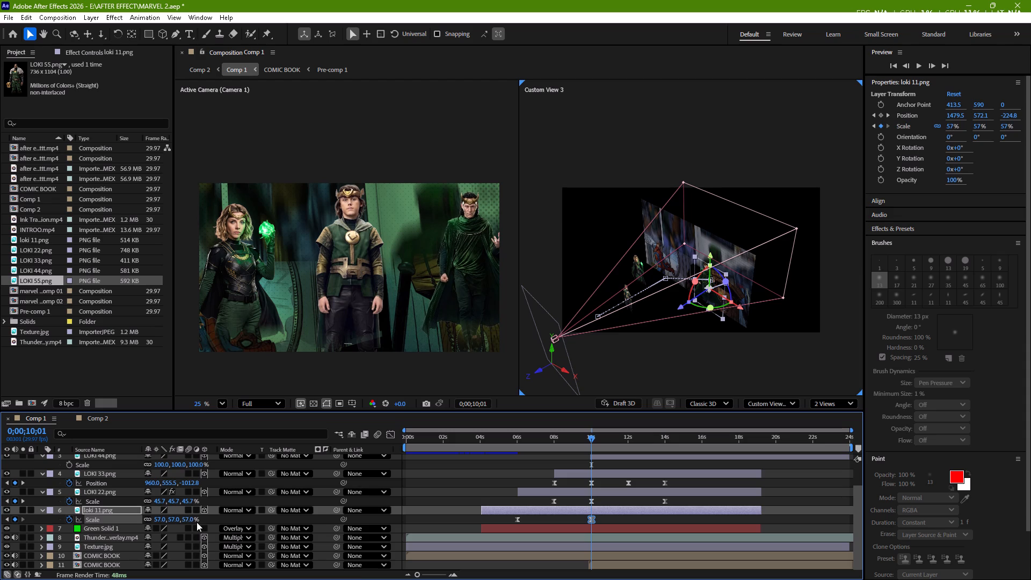
Lower loki 11 to a Y position of about 618.5 at 0;00;10;01.
{"action": "key", "text": "p"}
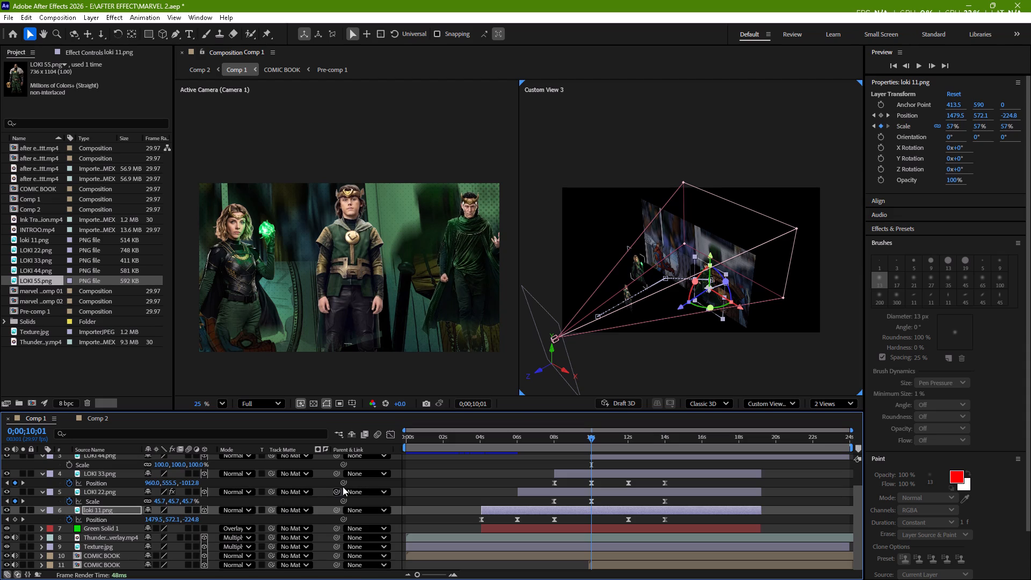
{"action": "left_click", "coordinate": [710, 257]}
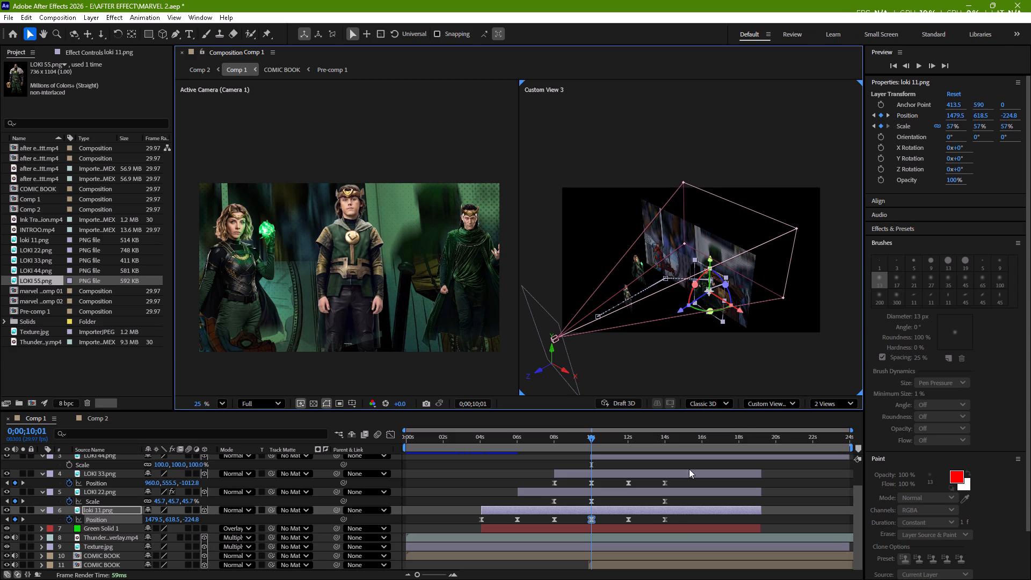
Delete loki 11's last two position keyframes, at around 0;00;12;00 and 0;00;14;00.
{"action": "left_click_drag", "start_coordinate": [672, 517], "coordinate": [625, 521]}
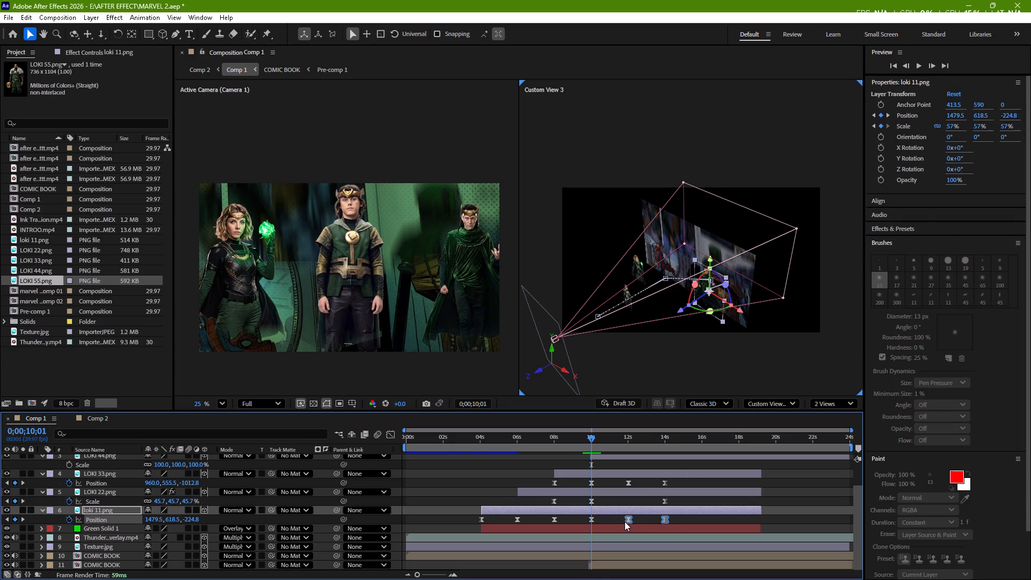
{"action": "key", "text": "Delete"}
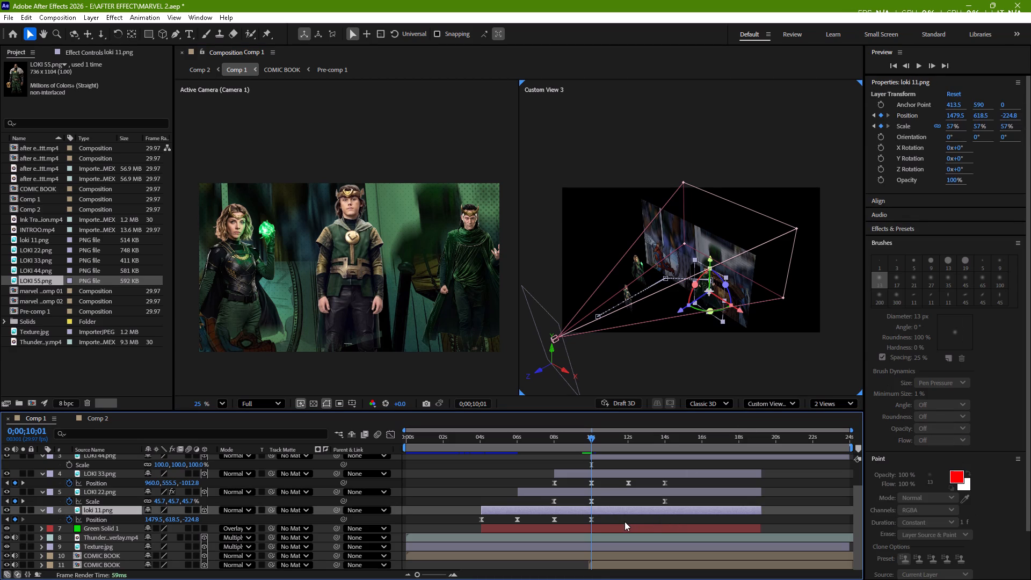
Nudge LOKI 22 vertically to a Y position of about 539.5 at 0;00;10;01.
{"action": "left_click", "coordinate": [587, 492]}
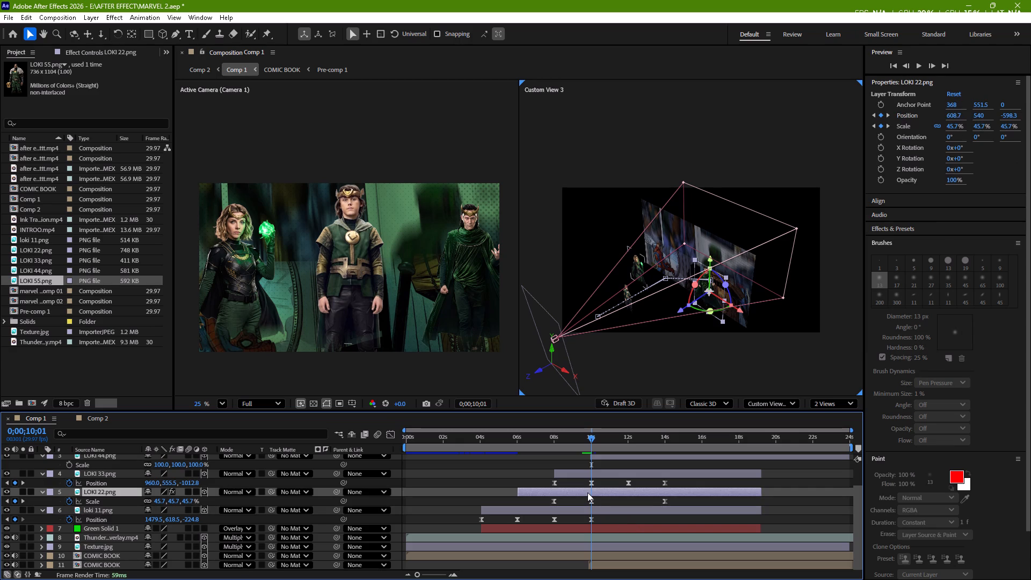
{"action": "left_click", "coordinate": [635, 234]}
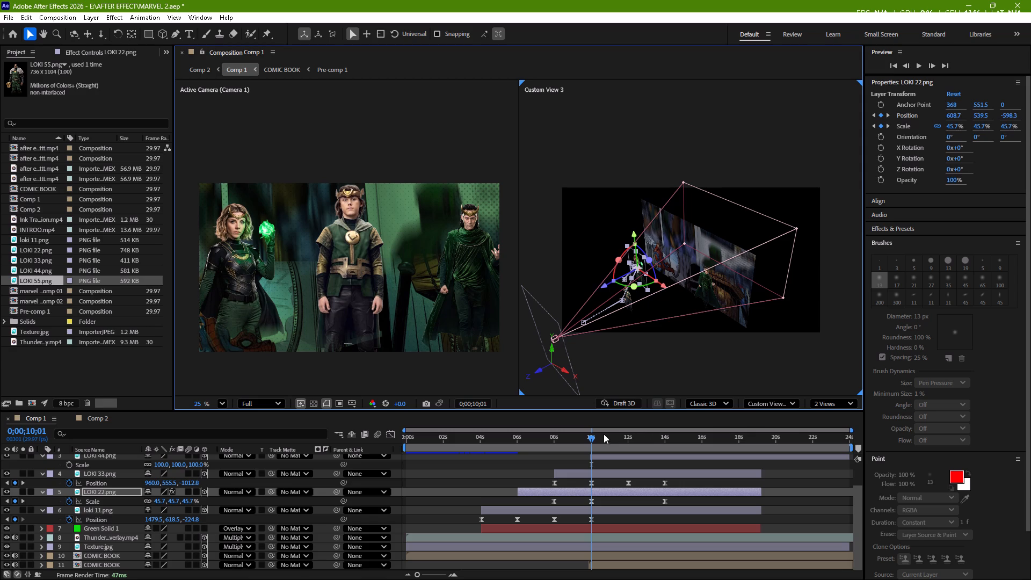
Delete LOKI 33's position keyframe at 0;00;12;01.
{"action": "left_click_drag", "start_coordinate": [591, 438], "coordinate": [626, 442]}
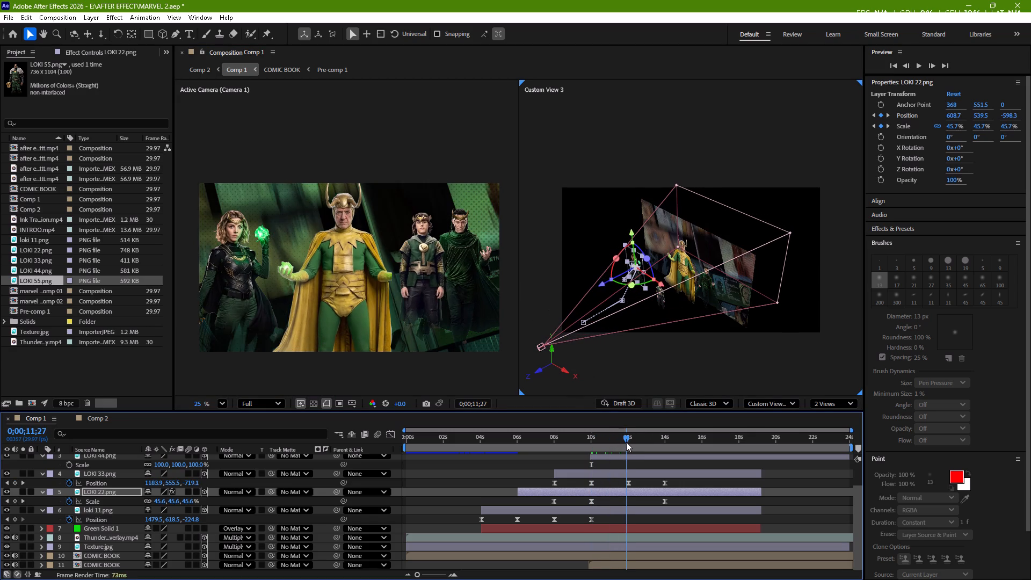
{"action": "left_click_drag", "start_coordinate": [626, 442], "coordinate": [628, 443]}
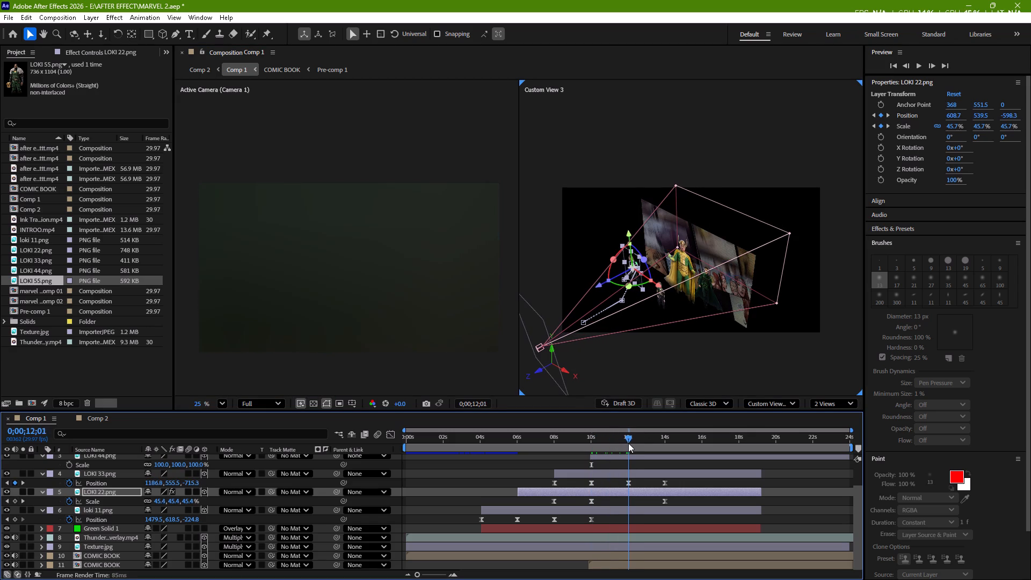
{"action": "left_click_drag", "start_coordinate": [628, 443], "coordinate": [626, 444]}
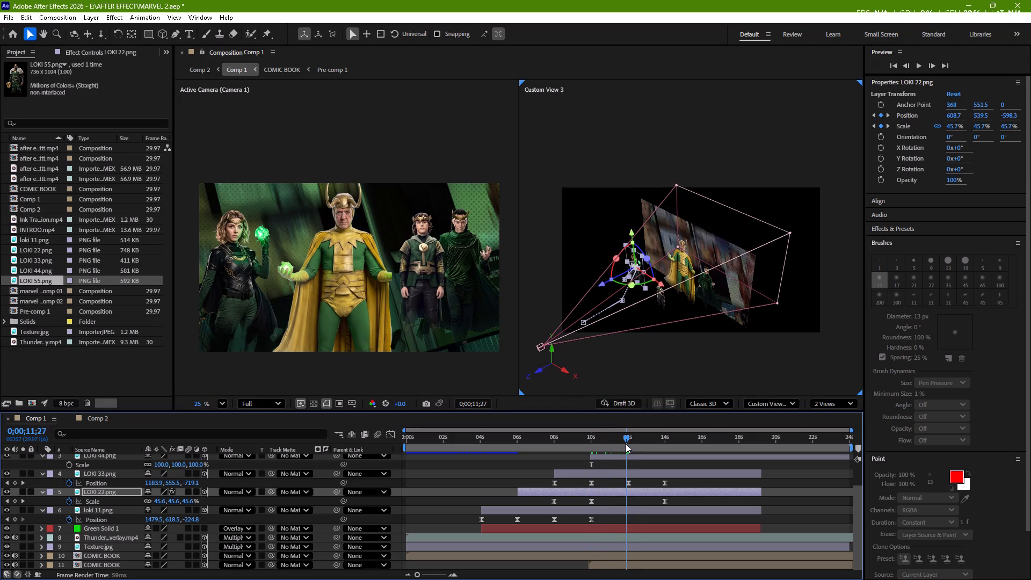
{"action": "left_click_drag", "start_coordinate": [626, 444], "coordinate": [628, 444]}
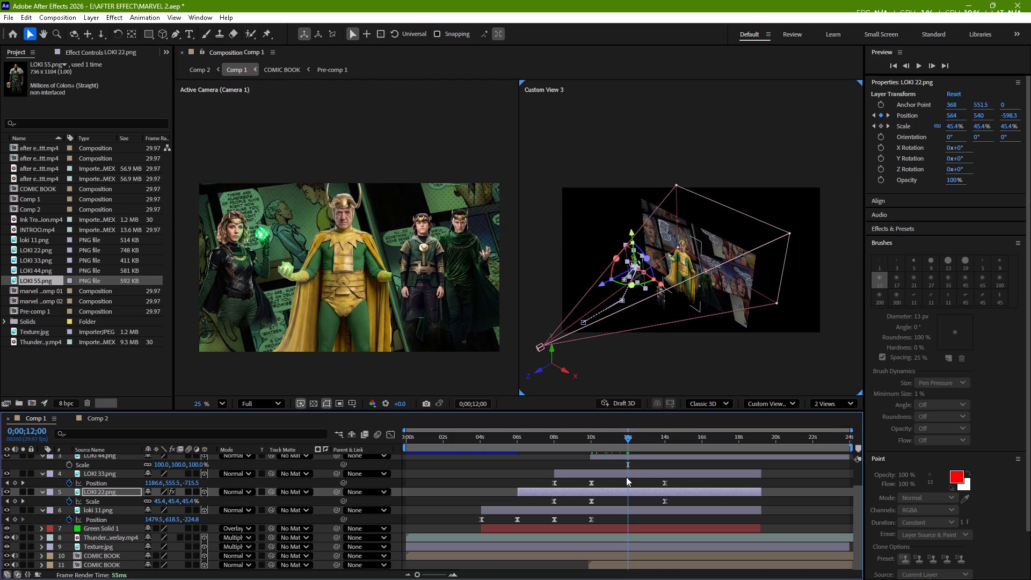
{"action": "left_click", "coordinate": [630, 483]}
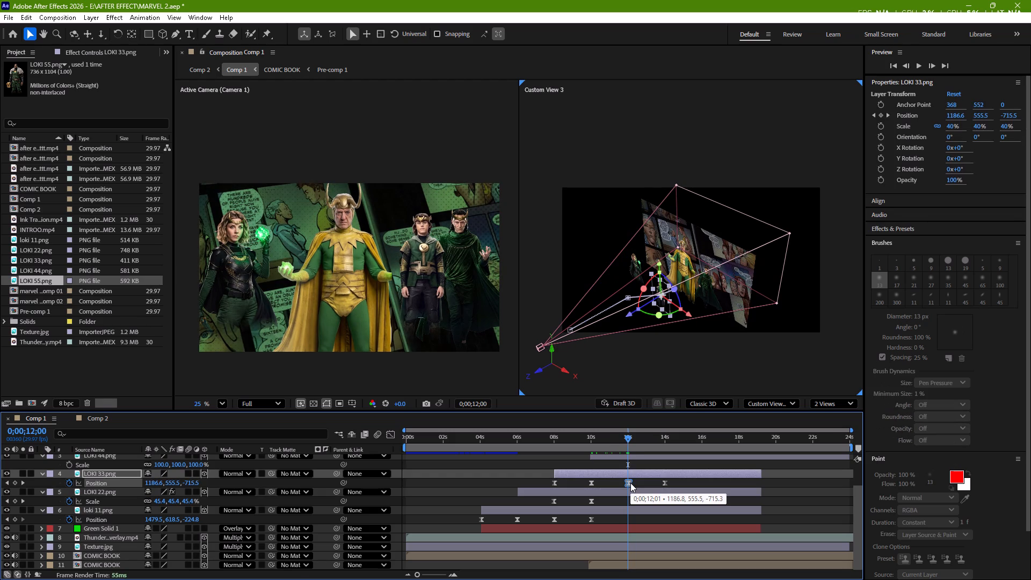
{"action": "key", "text": "Delete"}
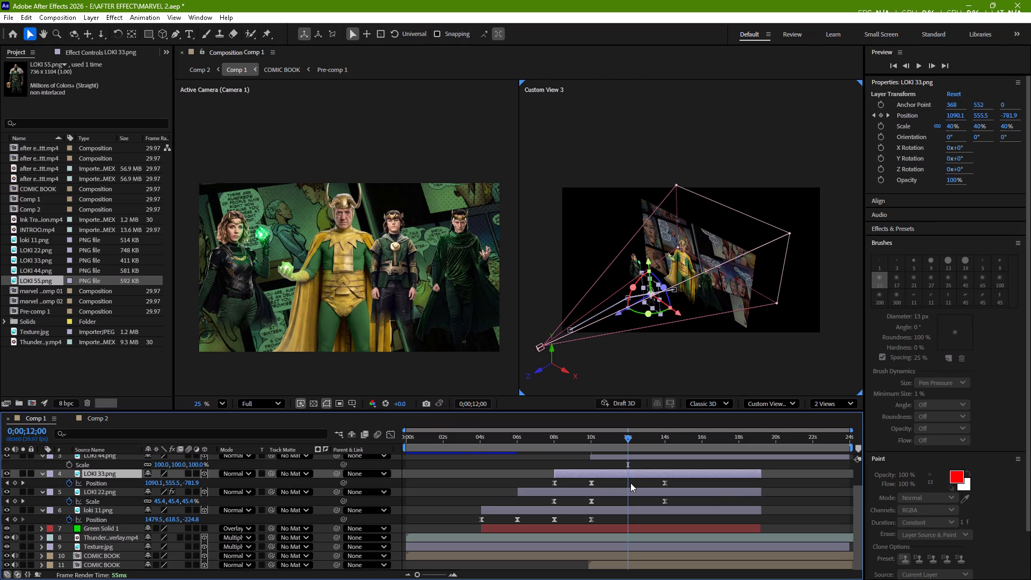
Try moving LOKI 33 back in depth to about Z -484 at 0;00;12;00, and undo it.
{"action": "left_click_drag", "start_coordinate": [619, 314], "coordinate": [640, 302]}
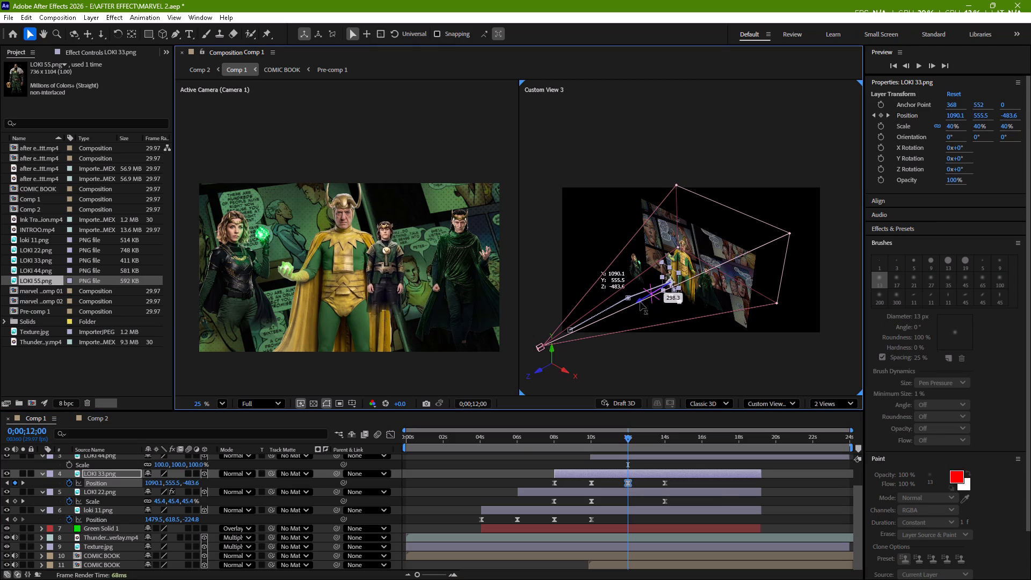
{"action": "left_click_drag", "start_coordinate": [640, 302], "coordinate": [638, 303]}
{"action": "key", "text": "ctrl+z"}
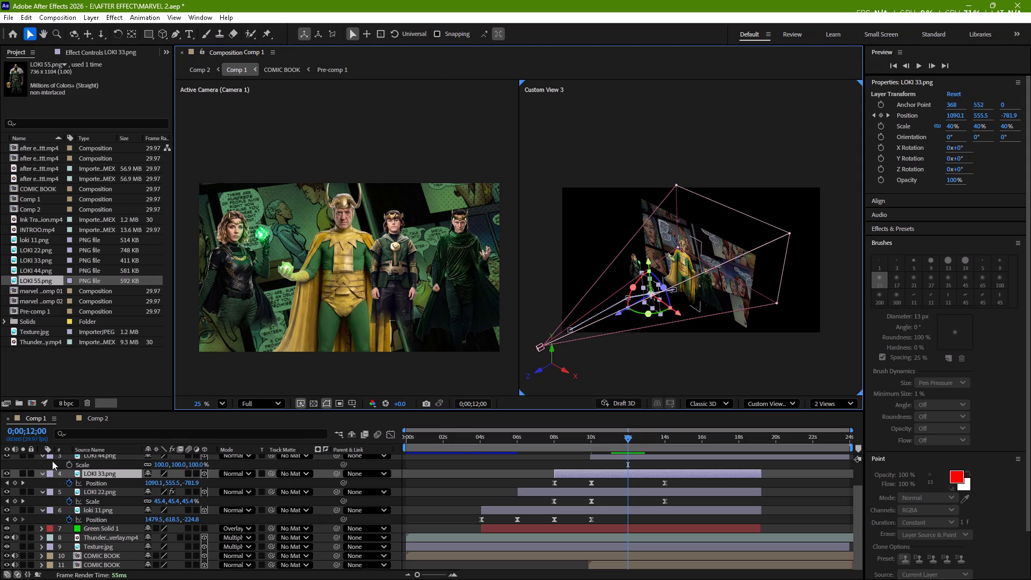
Hide the LOKI 44 layer.
{"action": "left_click", "coordinate": [5, 454]}
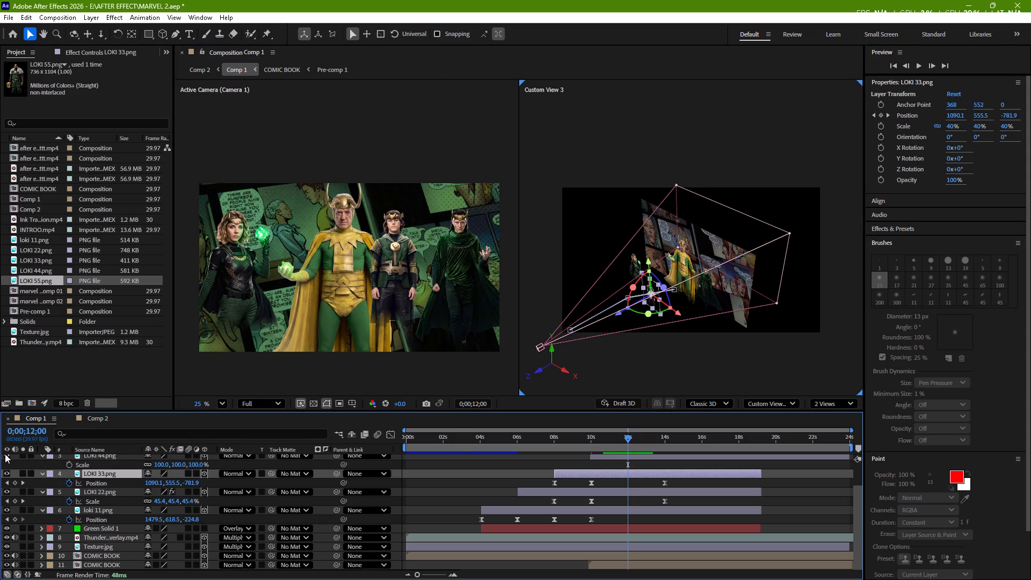
{"action": "left_click", "coordinate": [6, 455]}
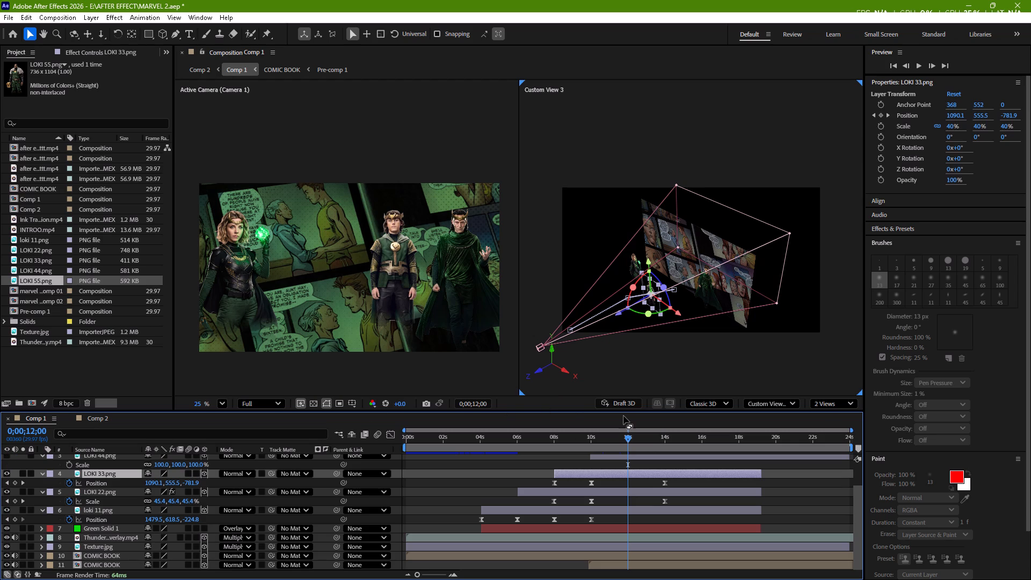
Delete LOKI 22's extra position keyframe just after 0;00;10;01.
{"action": "left_click_drag", "start_coordinate": [628, 439], "coordinate": [608, 446]}
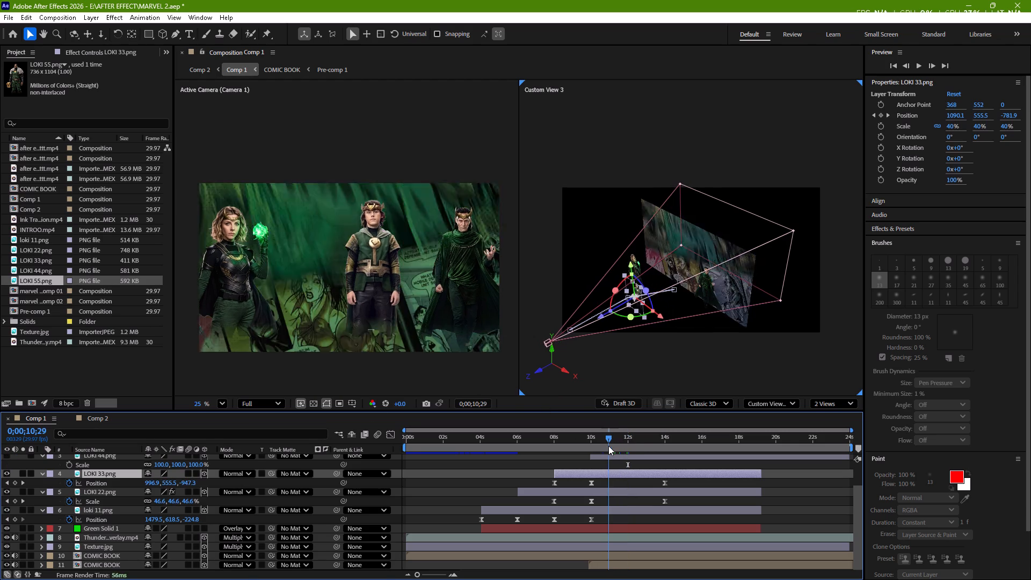
{"action": "left_click_drag", "start_coordinate": [608, 446], "coordinate": [592, 453]}
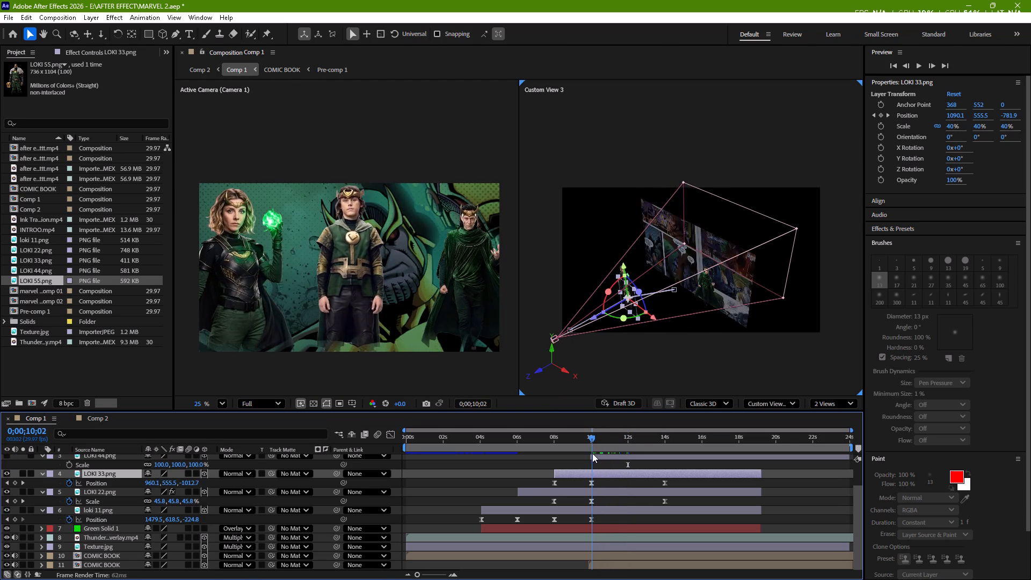
{"action": "left_click_drag", "start_coordinate": [592, 453], "coordinate": [592, 454]}
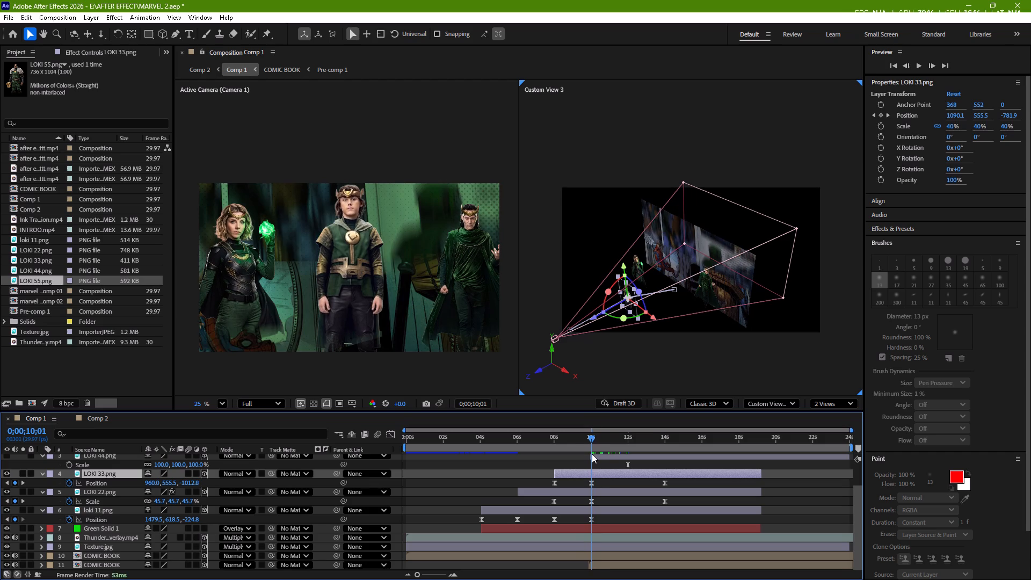
{"action": "left_click_drag", "start_coordinate": [592, 454], "coordinate": [593, 453]}
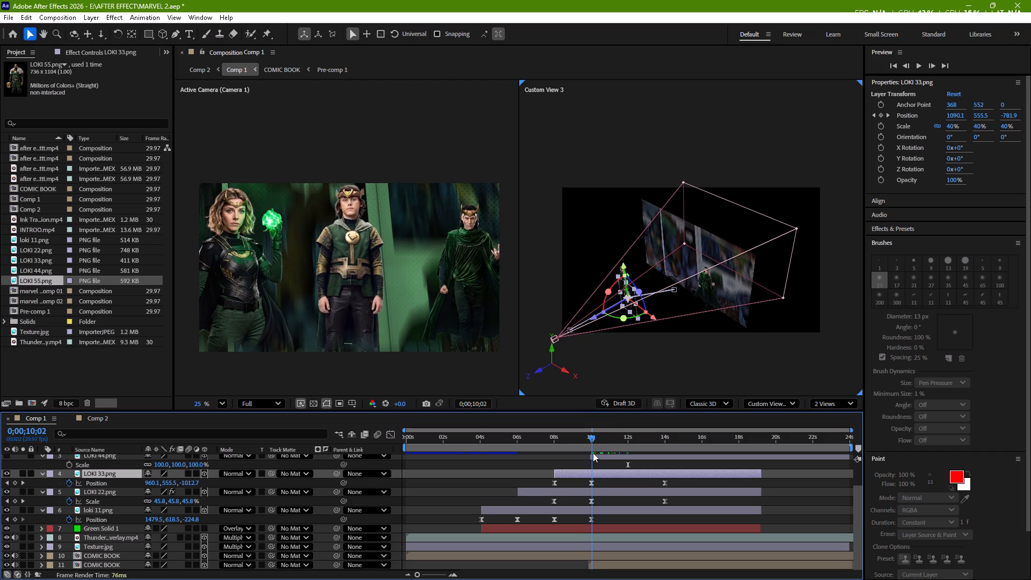
{"action": "left_click_drag", "start_coordinate": [593, 453], "coordinate": [592, 453]}
{"action": "left_click_drag", "start_coordinate": [592, 453], "coordinate": [591, 453]}
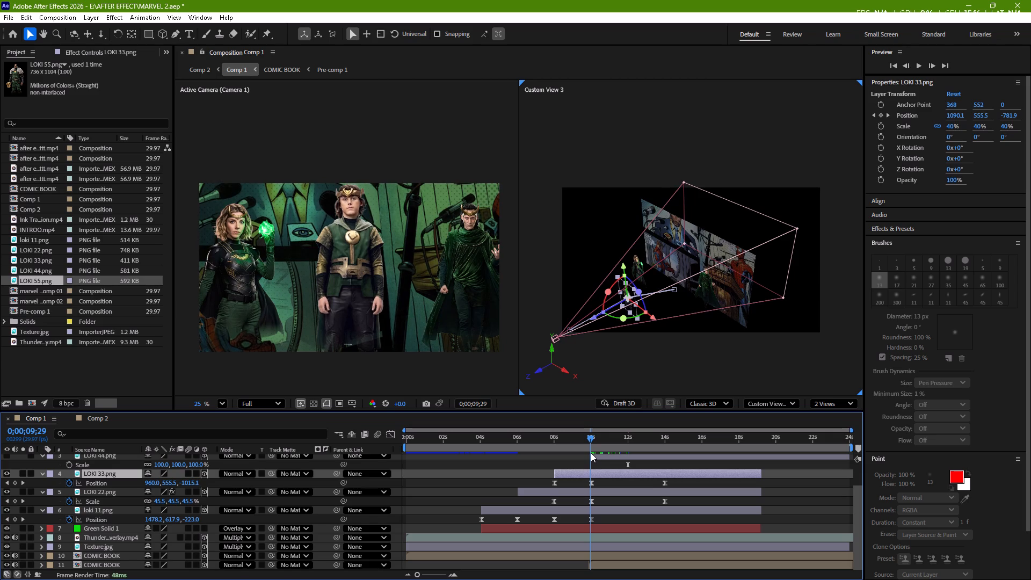
{"action": "left_click_drag", "start_coordinate": [591, 453], "coordinate": [591, 453]}
{"action": "left_click_drag", "start_coordinate": [416, 574], "coordinate": [445, 572]}
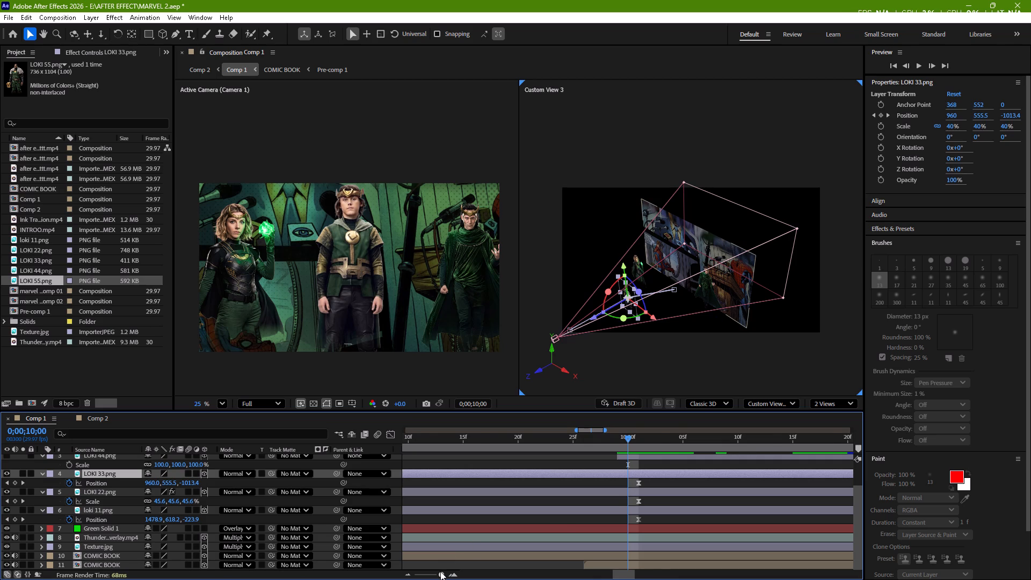
{"action": "left_click", "coordinate": [440, 571]}
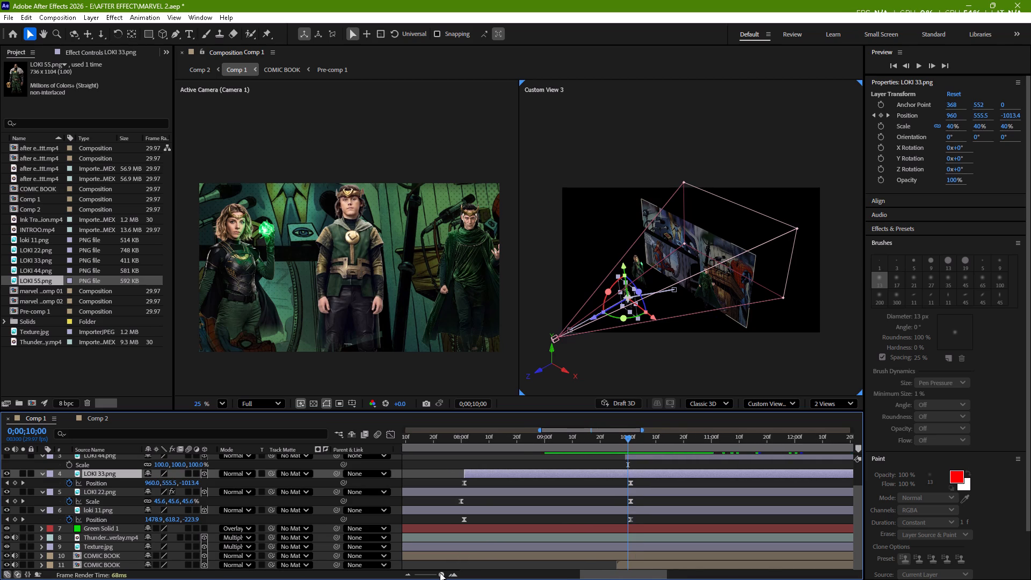
{"action": "key", "text": "s"}
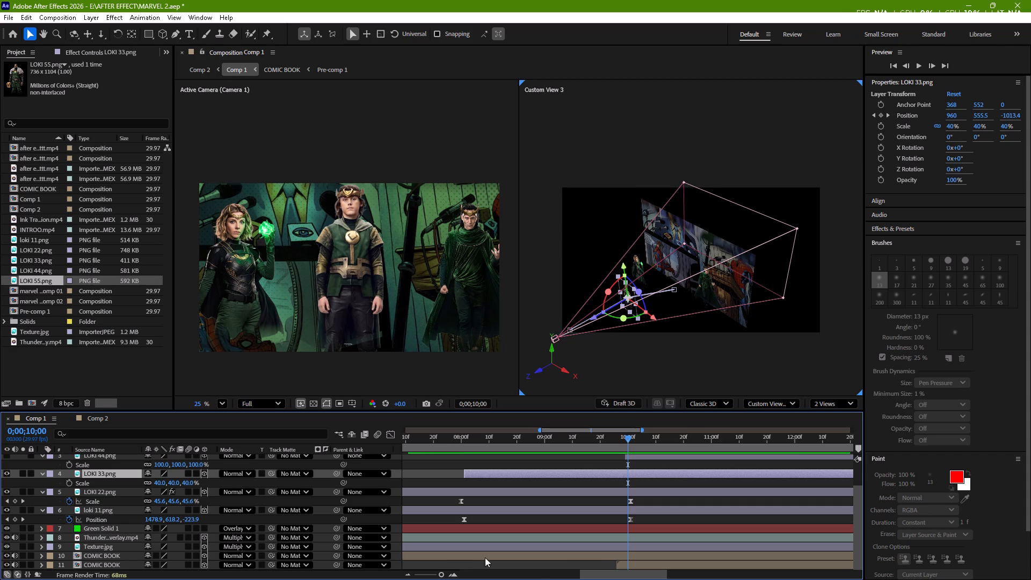
{"action": "left_click", "coordinate": [605, 491]}
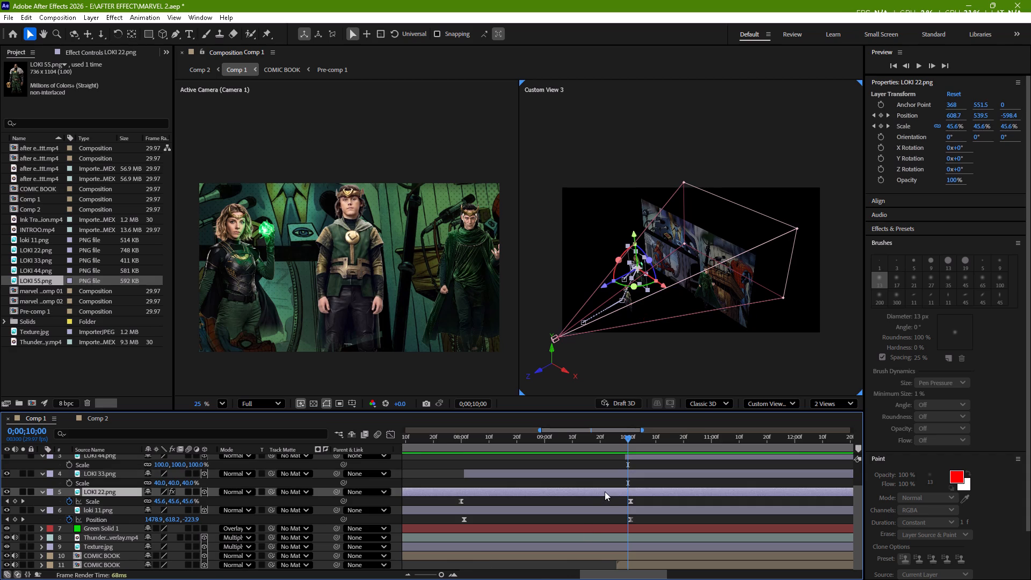
{"action": "key", "text": "p"}
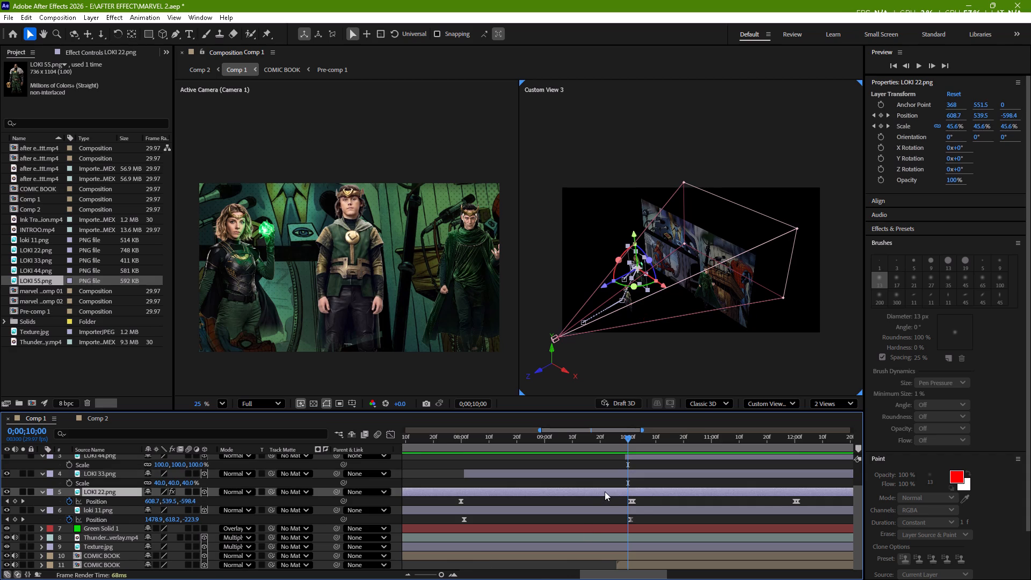
{"action": "left_click", "coordinate": [635, 502]}
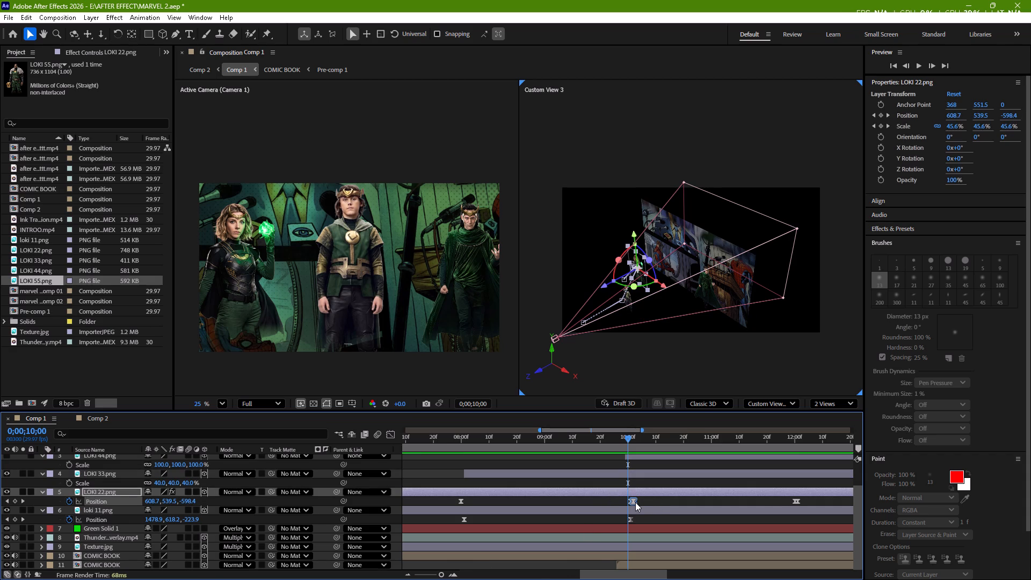
{"action": "key", "text": "Delete"}
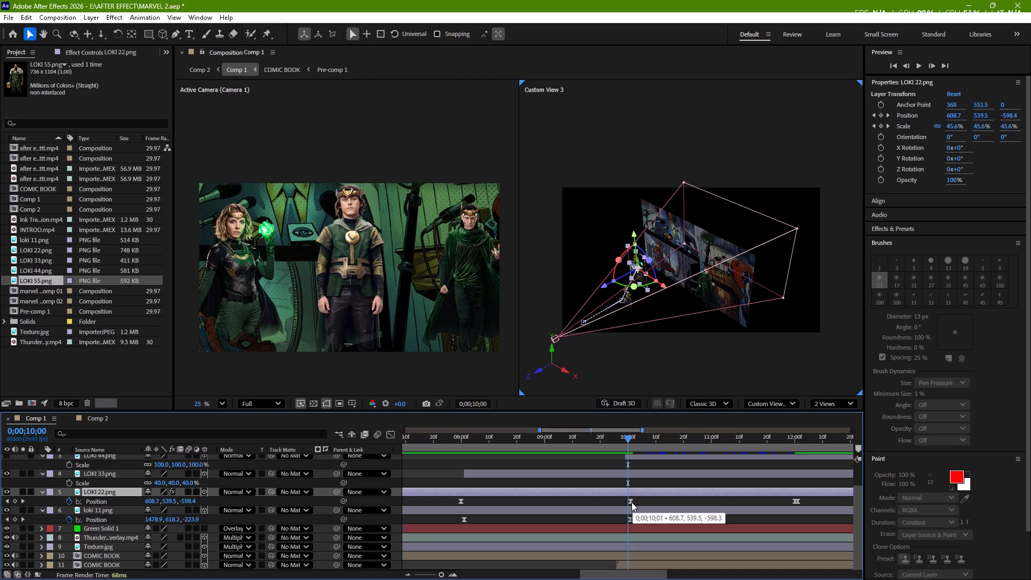
Review the characters' motion between 0;00;08;00 and 0;00;10;23, and check LOKI 33's position keyframes at 0;00;10;01.
{"action": "key", "text": "space"}
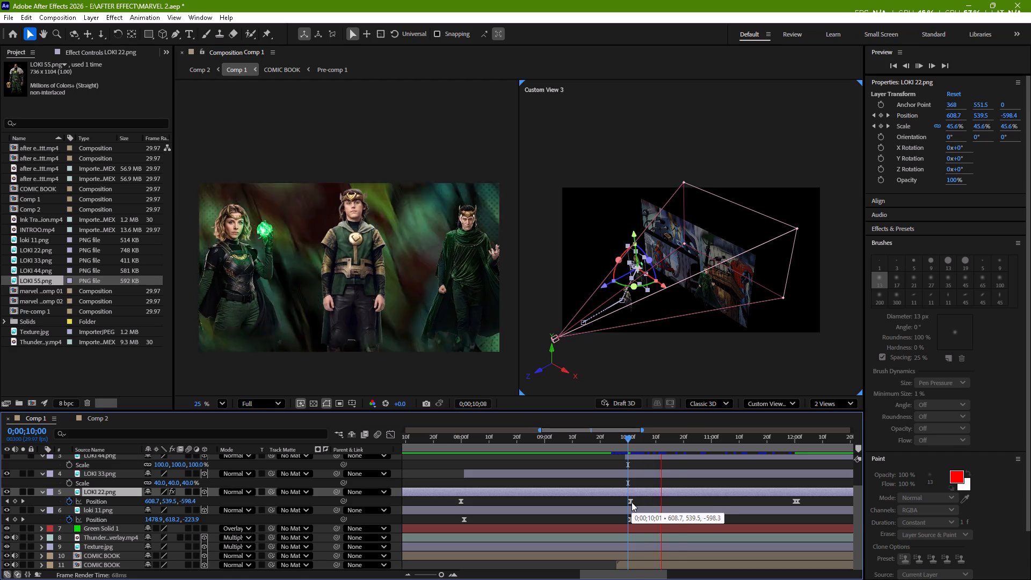
{"action": "key", "text": "space"}
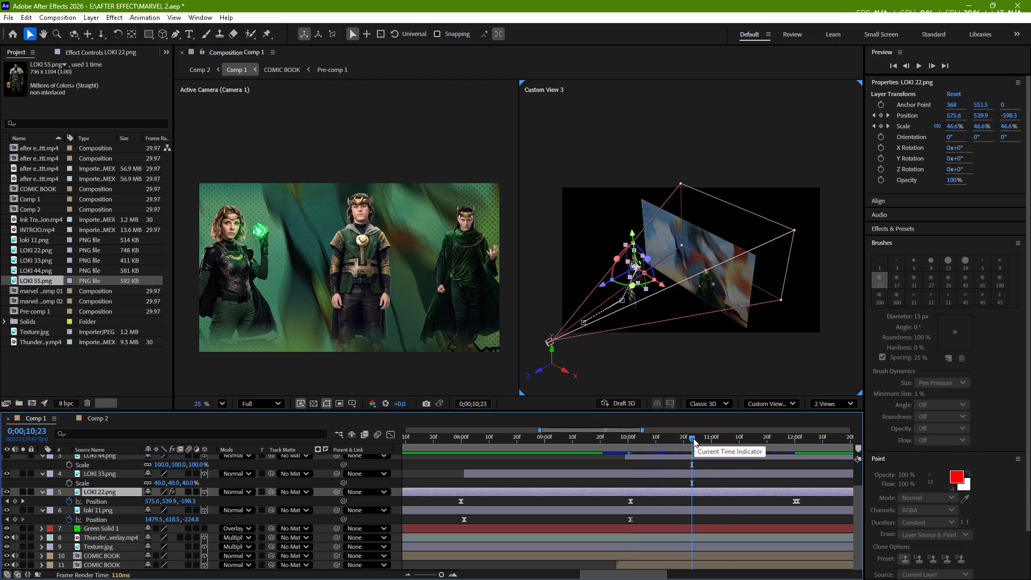
{"action": "left_click_drag", "start_coordinate": [693, 438], "coordinate": [632, 455]}
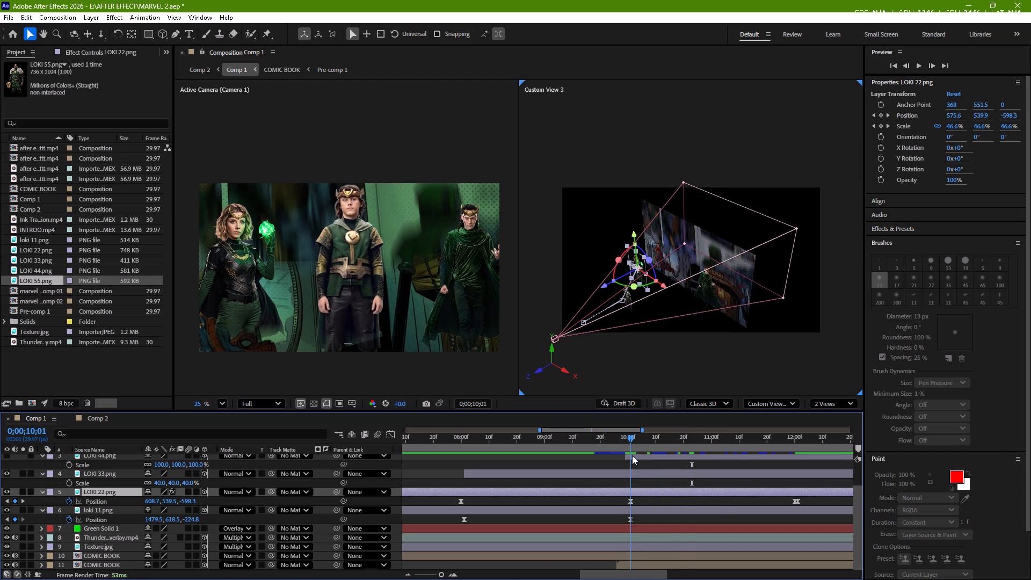
{"action": "left_click_drag", "start_coordinate": [632, 455], "coordinate": [652, 455]}
{"action": "left_click", "coordinate": [638, 473]}
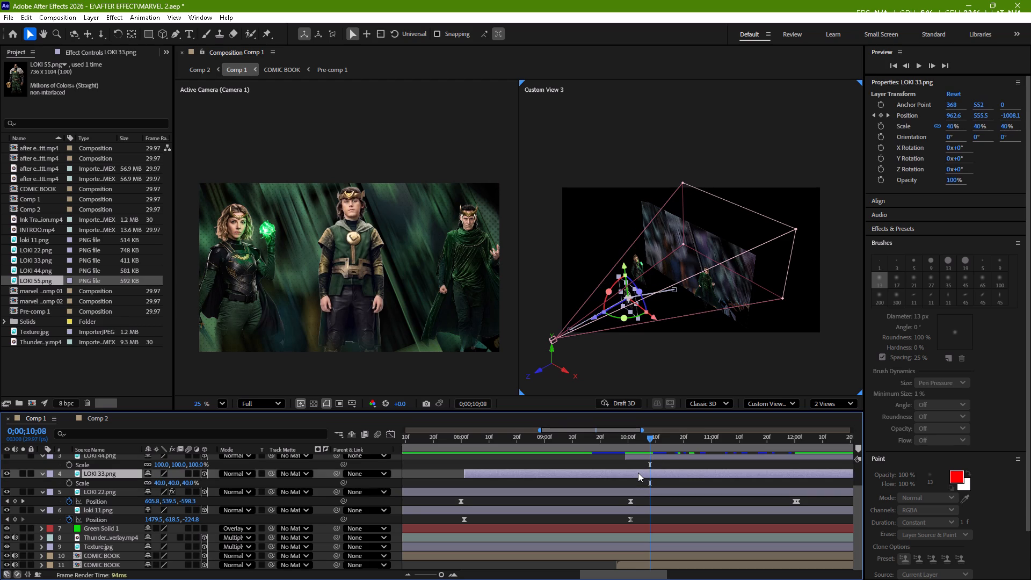
{"action": "left_click_drag", "start_coordinate": [652, 435], "coordinate": [630, 446]}
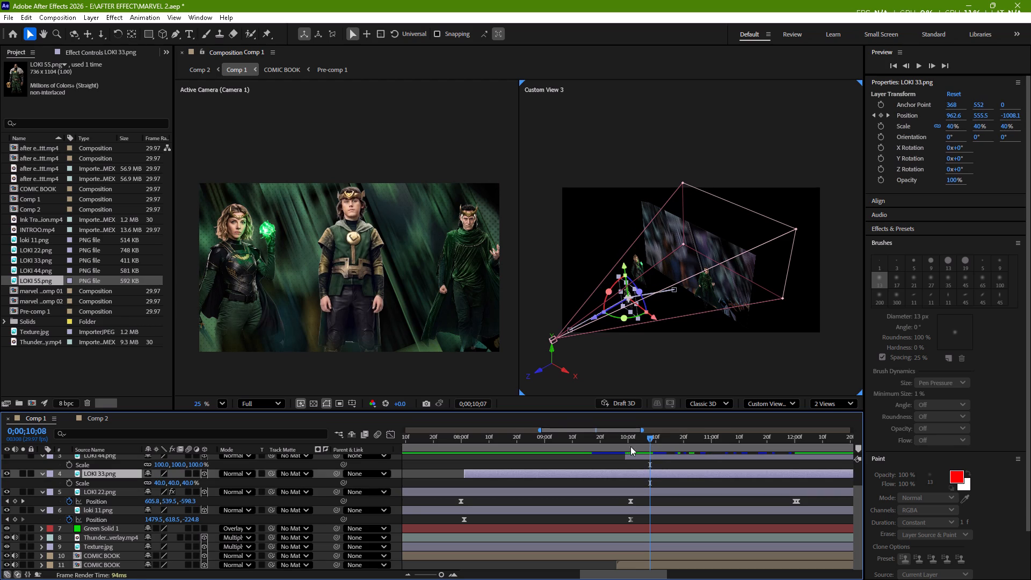
{"action": "left_click_drag", "start_coordinate": [630, 446], "coordinate": [462, 489]}
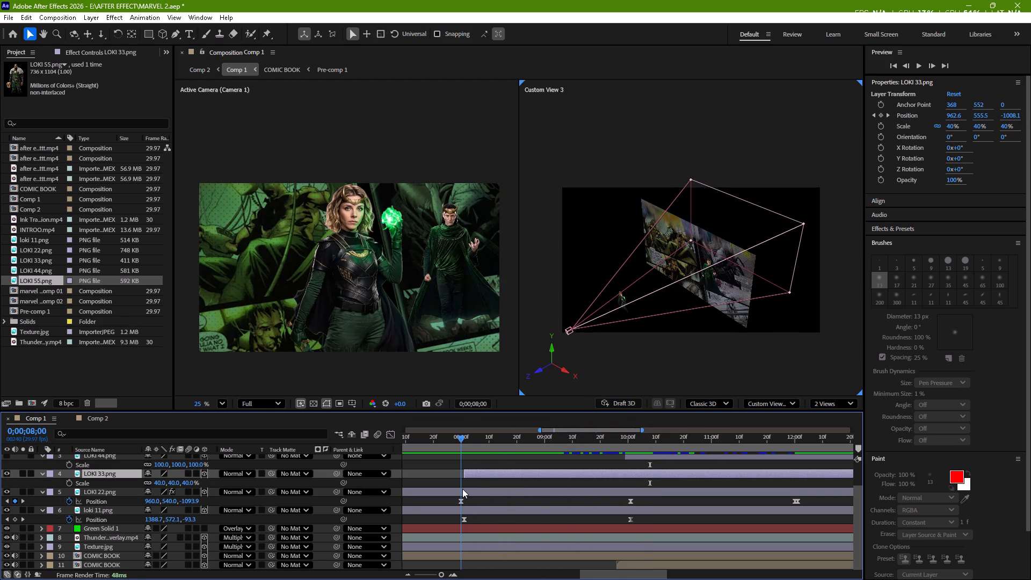
{"action": "left_click_drag", "start_coordinate": [462, 489], "coordinate": [470, 489]}
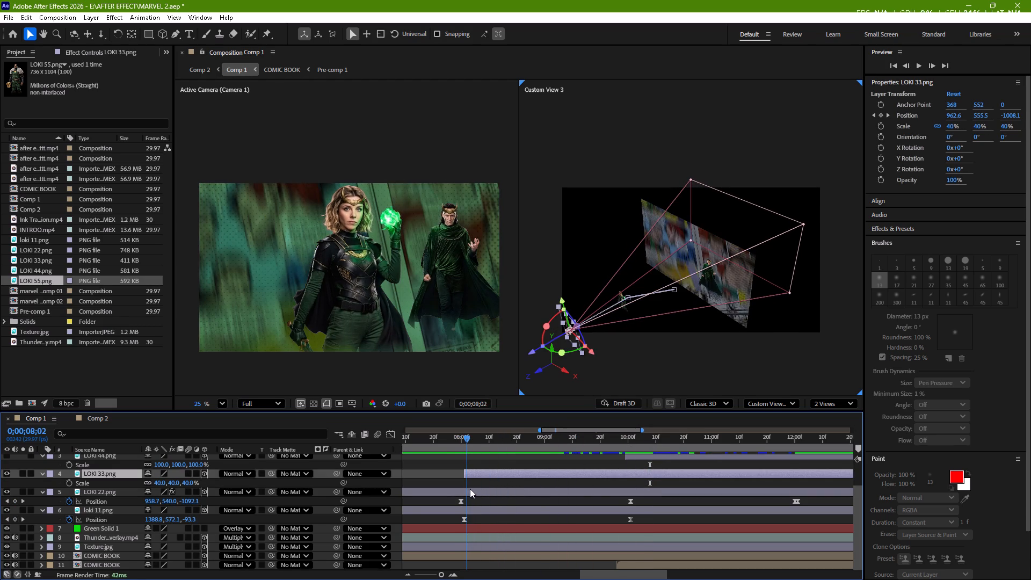
{"action": "left_click_drag", "start_coordinate": [470, 489], "coordinate": [573, 469]}
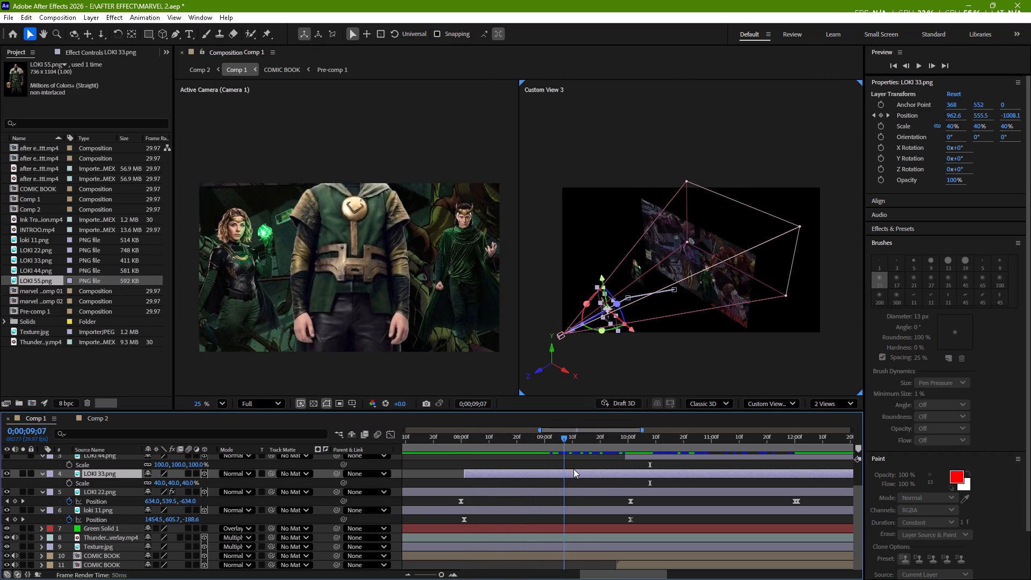
{"action": "left_click_drag", "start_coordinate": [573, 469], "coordinate": [632, 464]}
{"action": "key", "text": "p"}
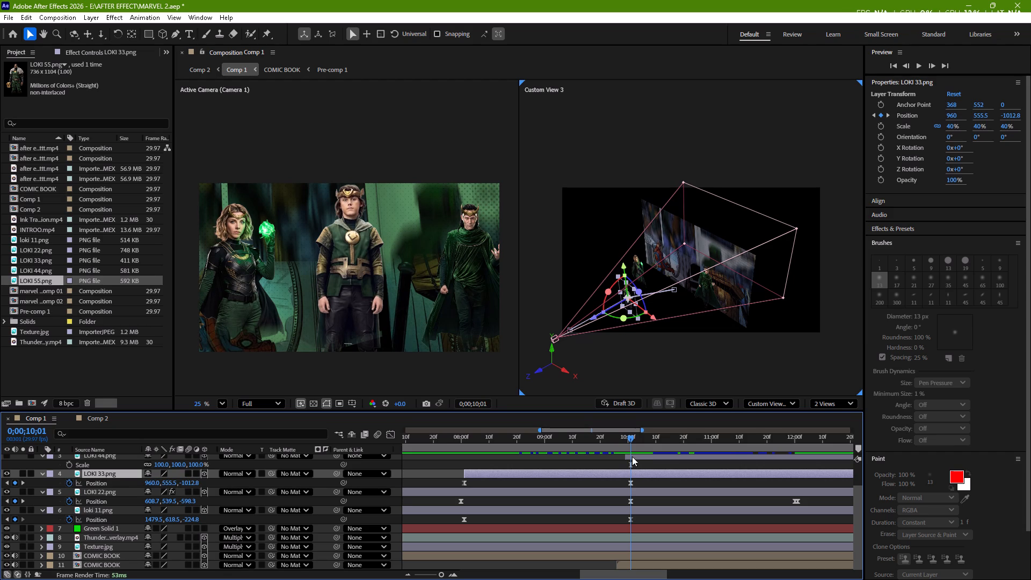
Delete LOKI 22's extra position keyframe at 0;00;12;01.
{"action": "left_click_drag", "start_coordinate": [631, 440], "coordinate": [725, 453]}
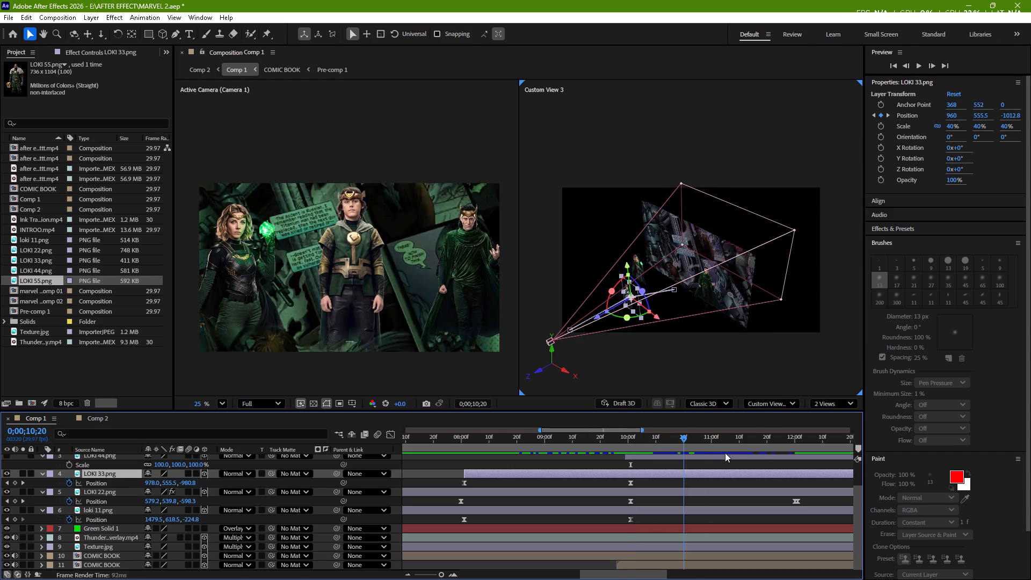
{"action": "left_click_drag", "start_coordinate": [725, 453], "coordinate": [759, 458]}
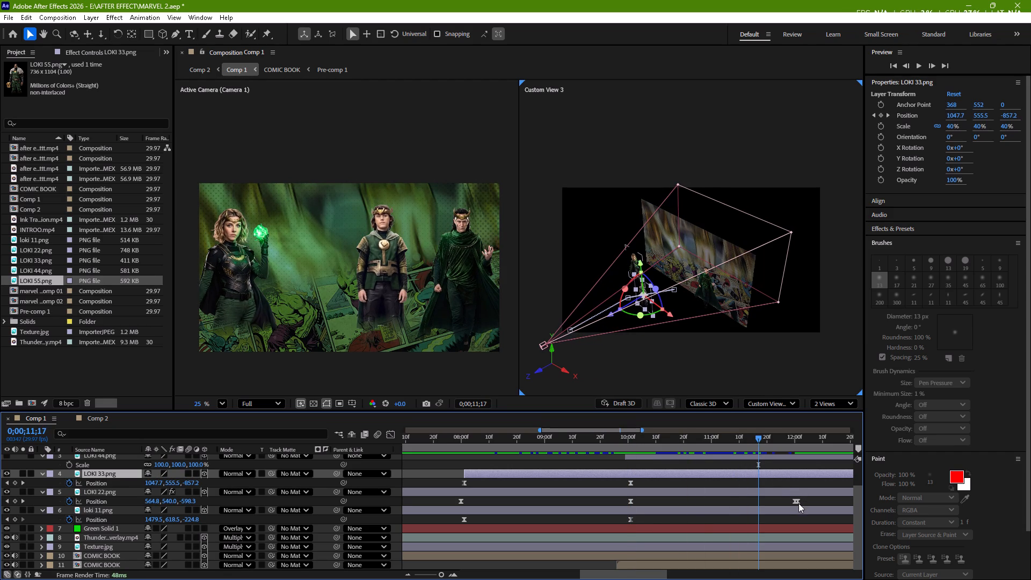
{"action": "left_click", "coordinate": [798, 503]}
{"action": "key", "text": "Delete"}
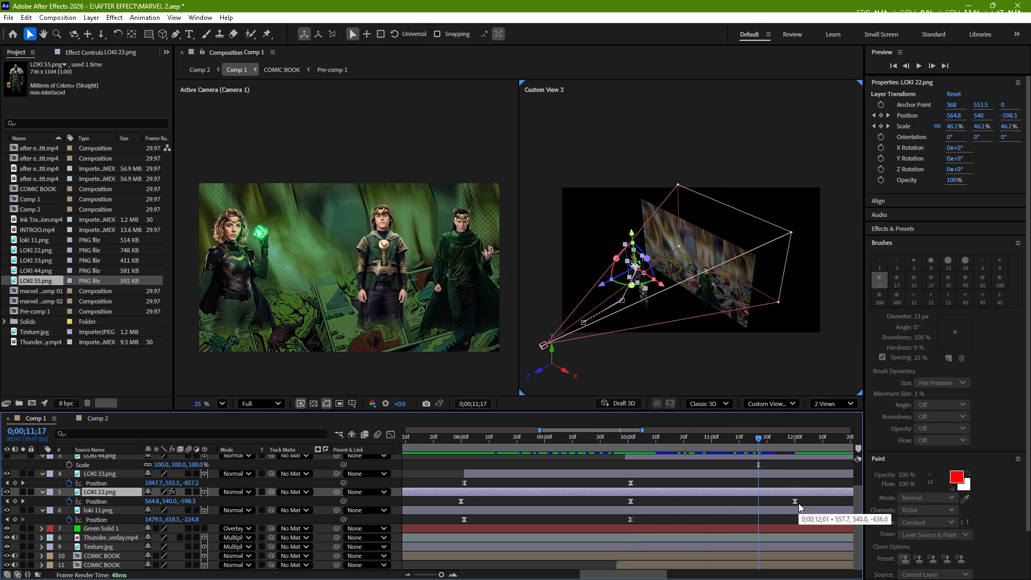
Keyframe LOKI 33 at 0;00;12;00, moving it sideways to about X 1159 and back in depth to about Z -575.
{"action": "left_click_drag", "start_coordinate": [759, 439], "coordinate": [793, 444]}
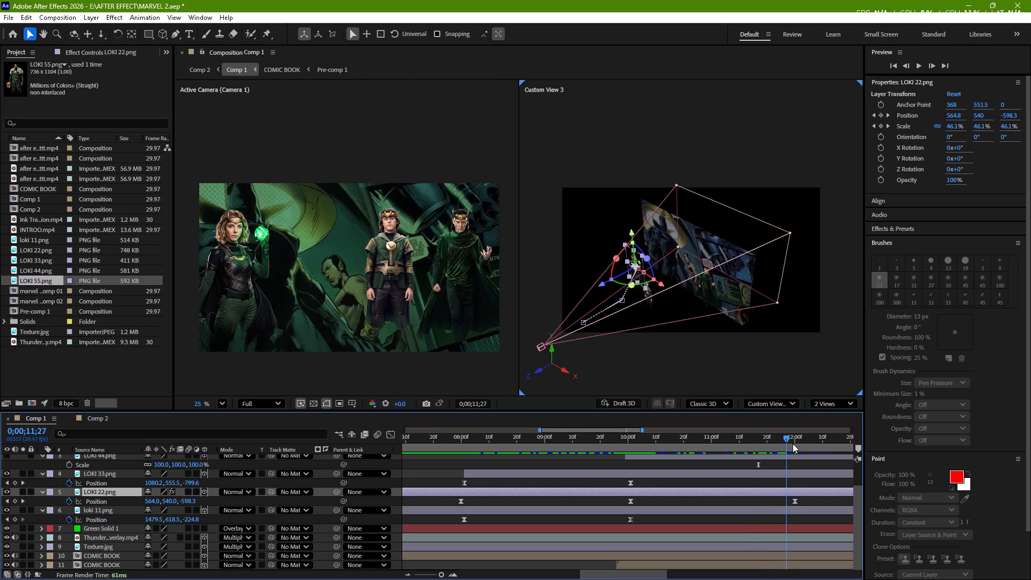
{"action": "left_click_drag", "start_coordinate": [793, 444], "coordinate": [796, 445]}
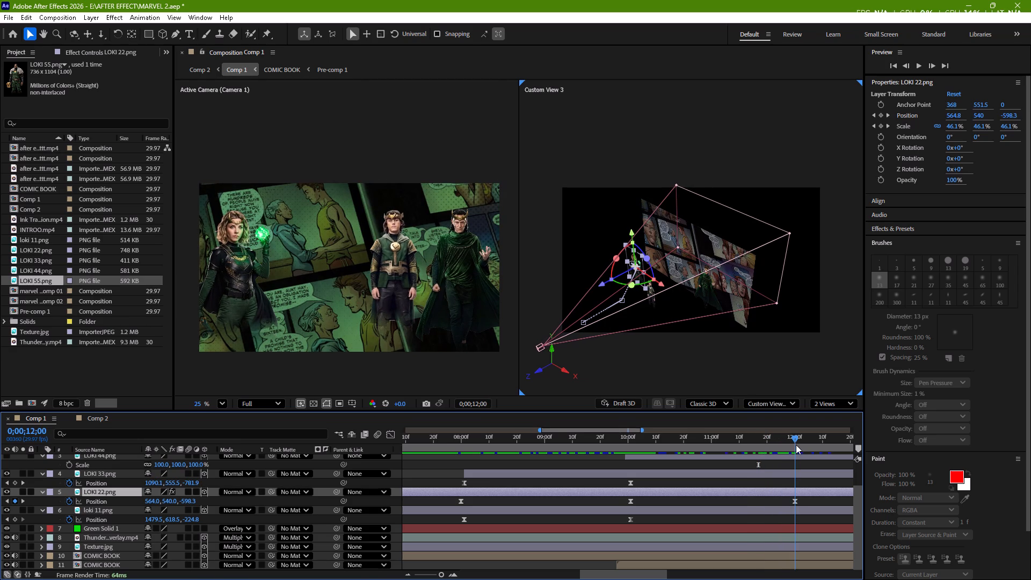
{"action": "left_click", "coordinate": [762, 474]}
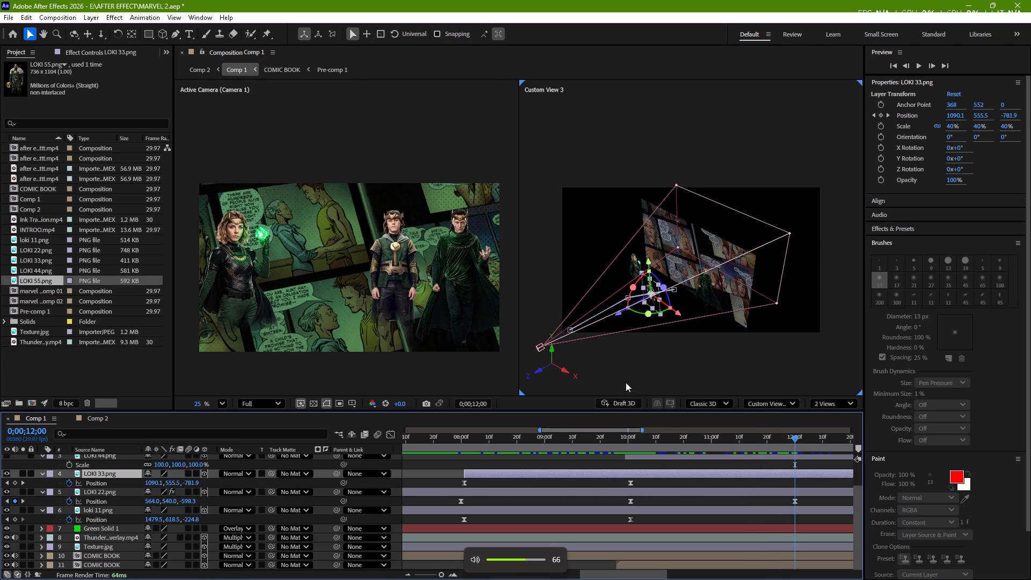
{"action": "left_click", "coordinate": [679, 316]}
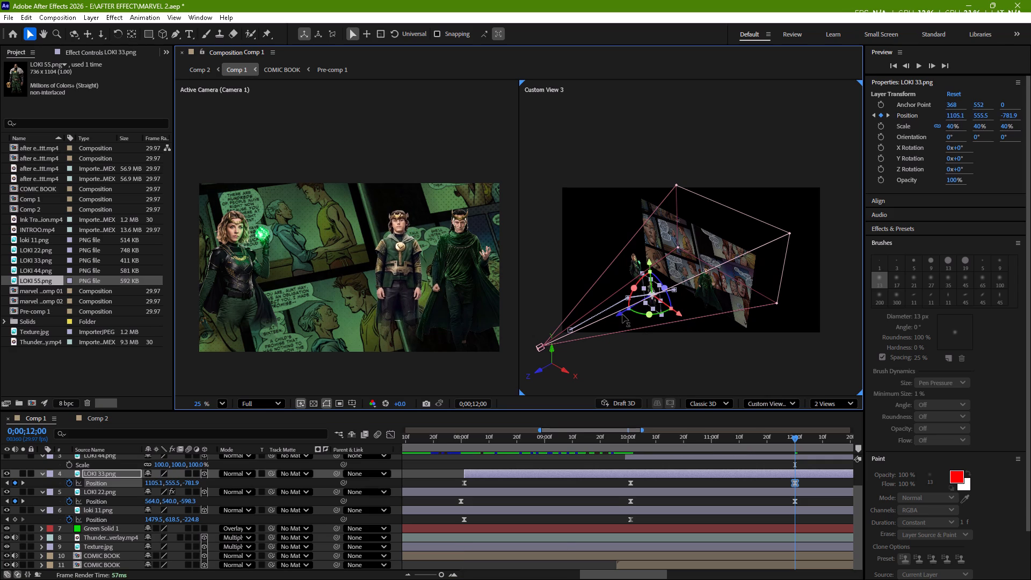
{"action": "left_click_drag", "start_coordinate": [622, 314], "coordinate": [639, 306]}
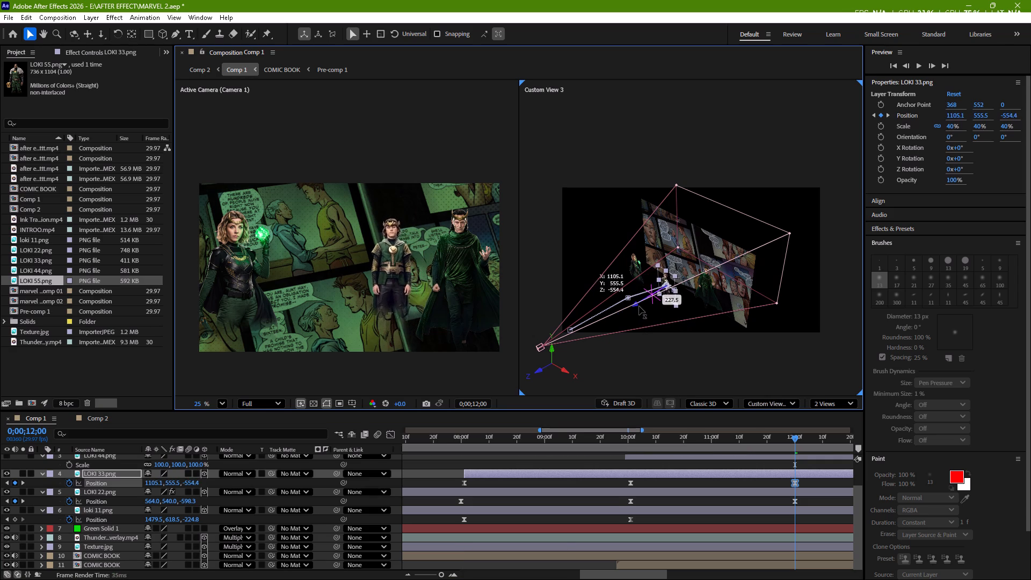
{"action": "left_click_drag", "start_coordinate": [639, 306], "coordinate": [642, 305]}
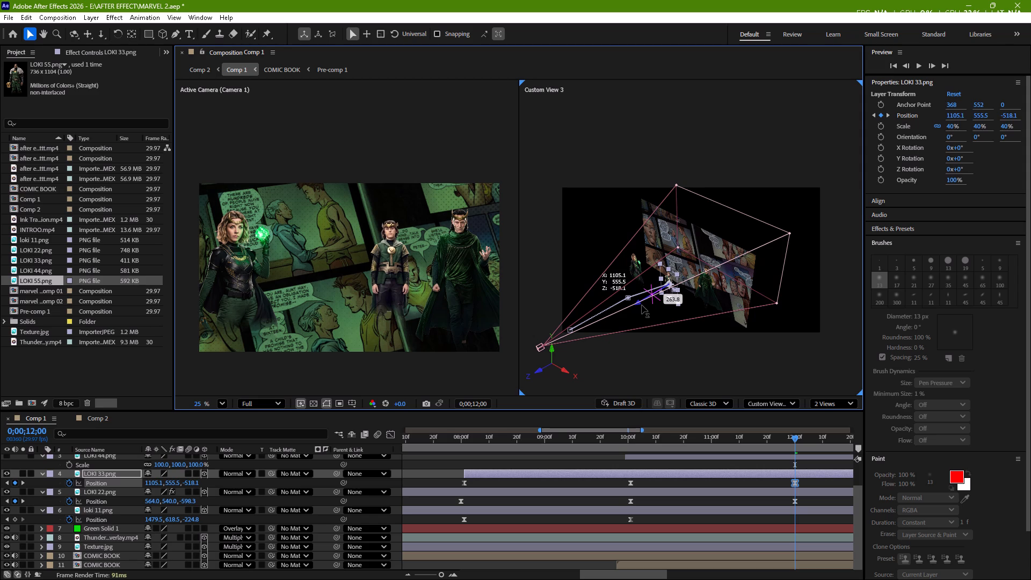
{"action": "left_click_drag", "start_coordinate": [642, 305], "coordinate": [639, 310]}
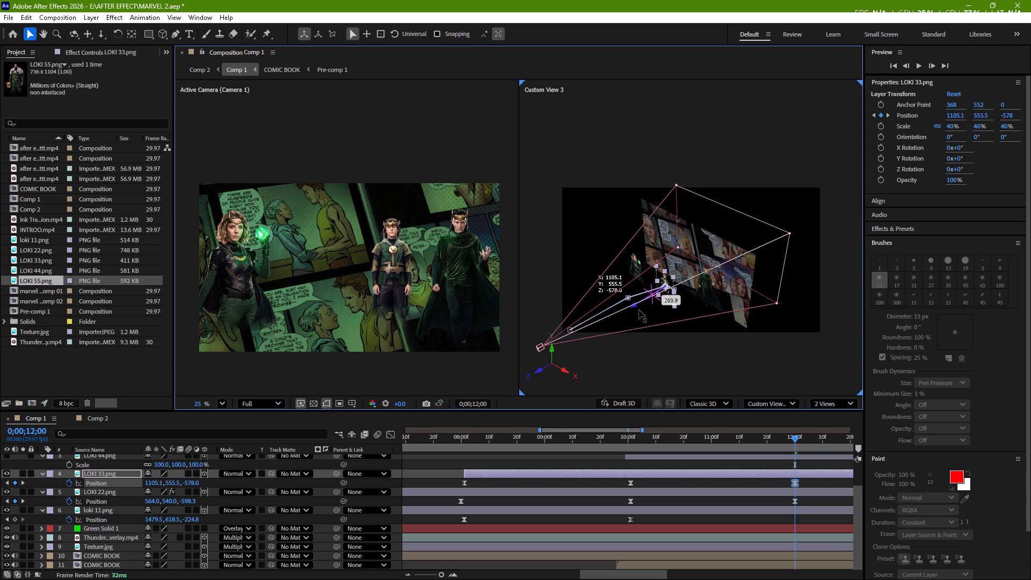
{"action": "left_click_drag", "start_coordinate": [639, 310], "coordinate": [638, 309]}
{"action": "left_click", "coordinate": [692, 305]}
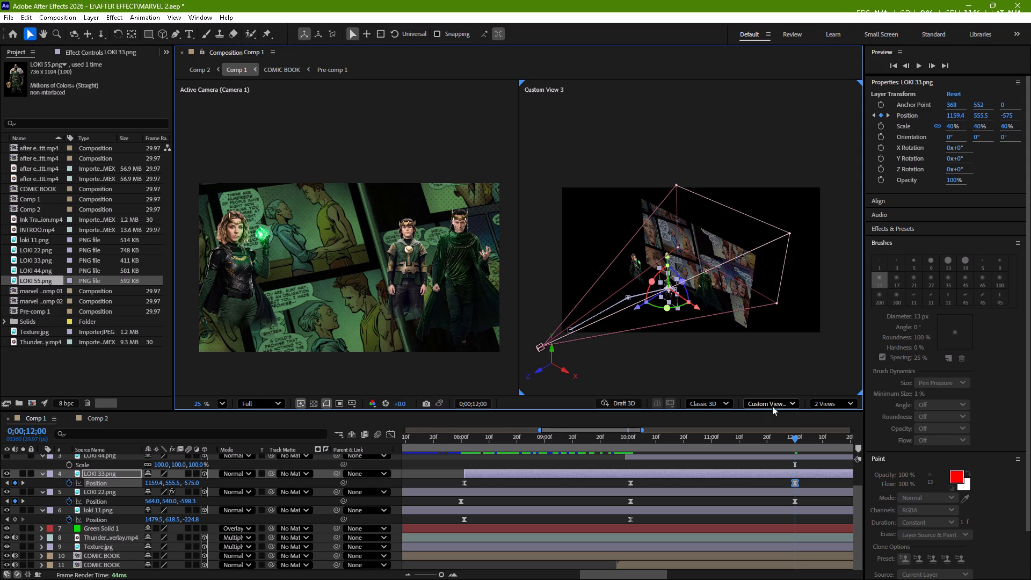
Preview the animation from 0;00;11;00 and undo LOKI 33's last sideways move at 0;00;12;00.
{"action": "left_click_drag", "start_coordinate": [794, 436], "coordinate": [710, 443]}
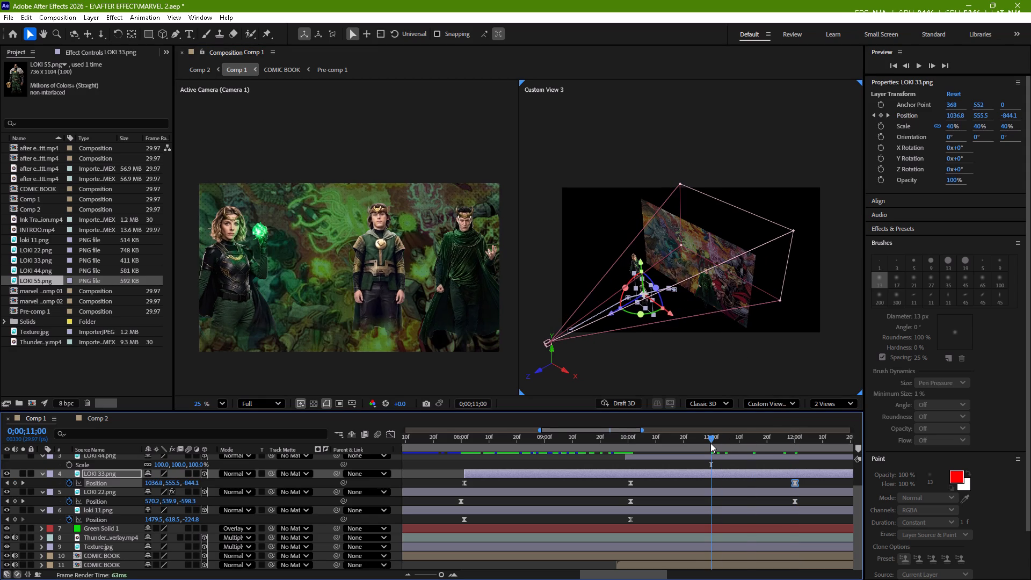
{"action": "key", "text": "space"}
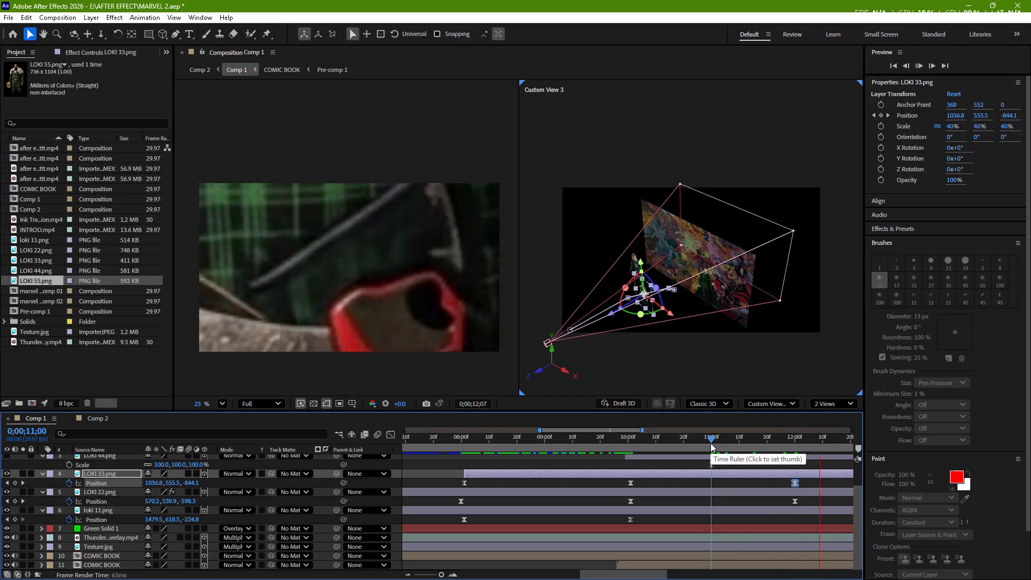
{"action": "key", "text": "space"}
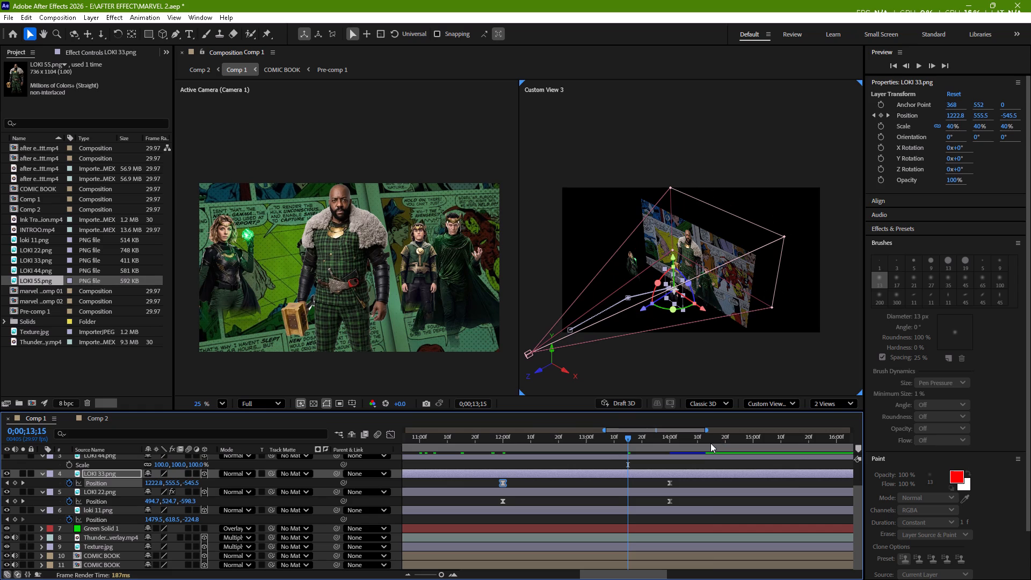
{"action": "key", "text": "ctrl+z"}
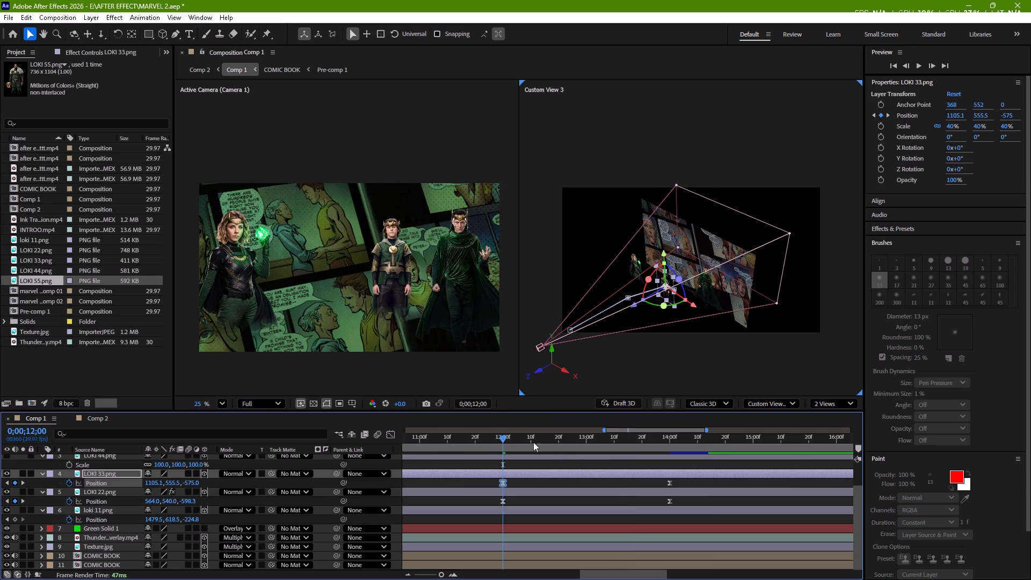
Reposition LOKI 33 at 0;00;12;00 to about X 1121, Y 571 and Z -736.
{"action": "left_click_drag", "start_coordinate": [502, 438], "coordinate": [542, 453]}
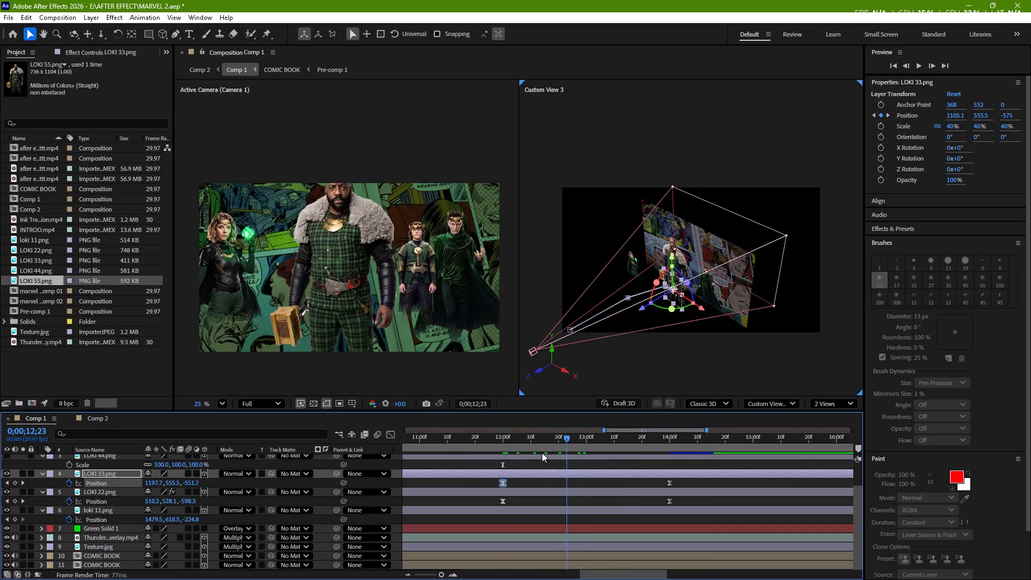
{"action": "left_click_drag", "start_coordinate": [542, 453], "coordinate": [502, 456]}
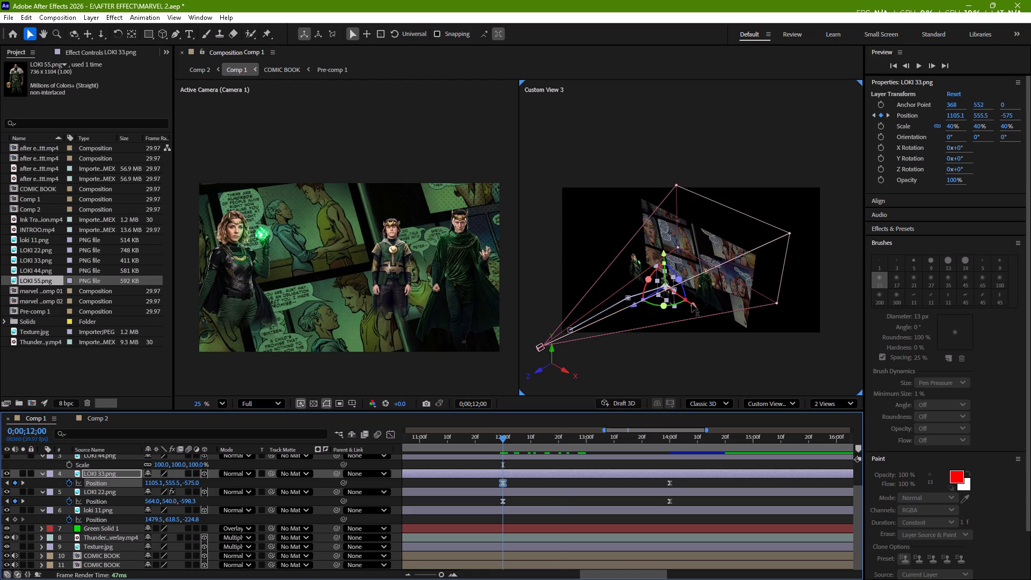
{"action": "left_click", "coordinate": [693, 307]}
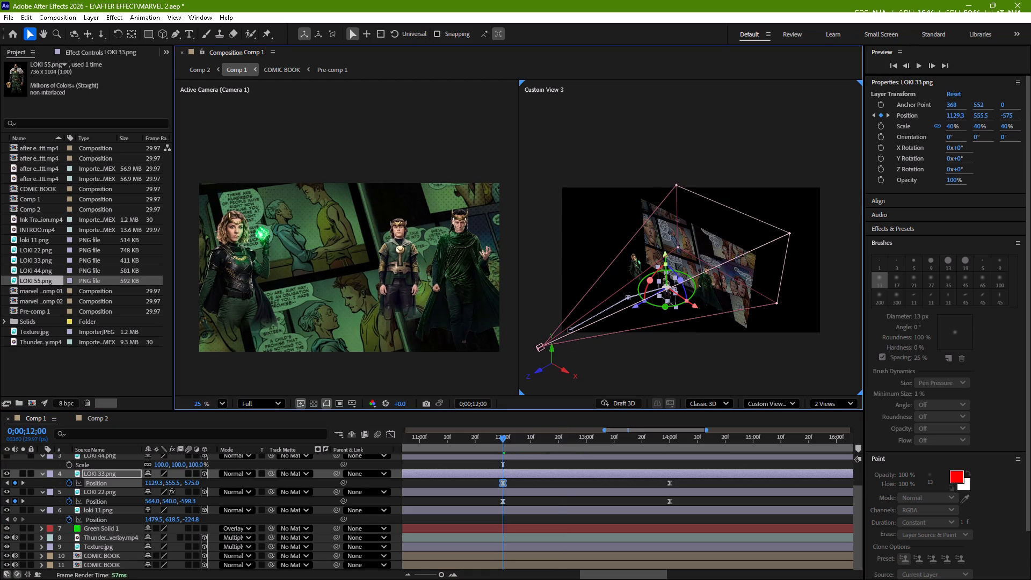
{"action": "left_click_drag", "start_coordinate": [640, 308], "coordinate": [635, 312]}
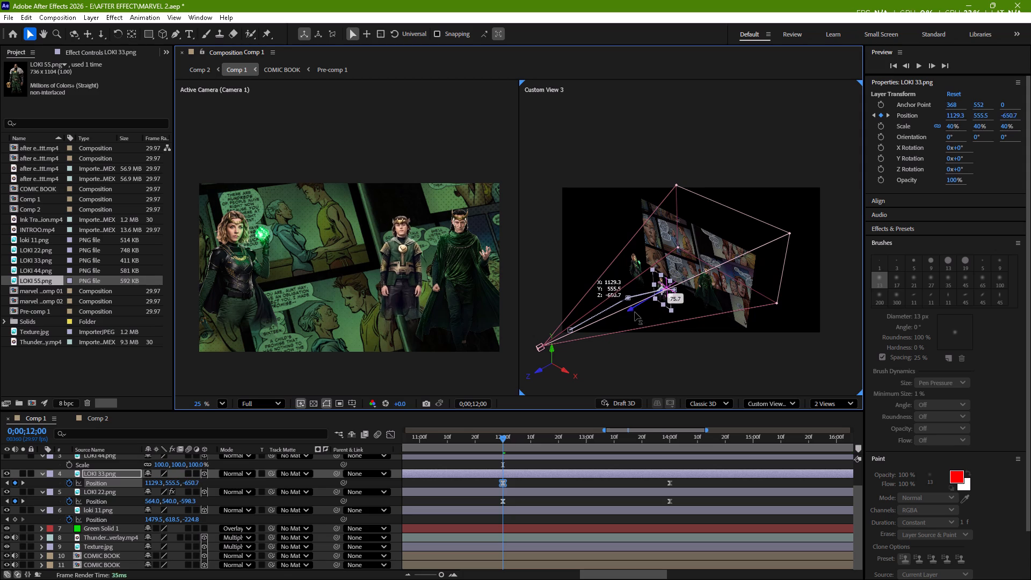
{"action": "left_click_drag", "start_coordinate": [635, 312], "coordinate": [635, 323]}
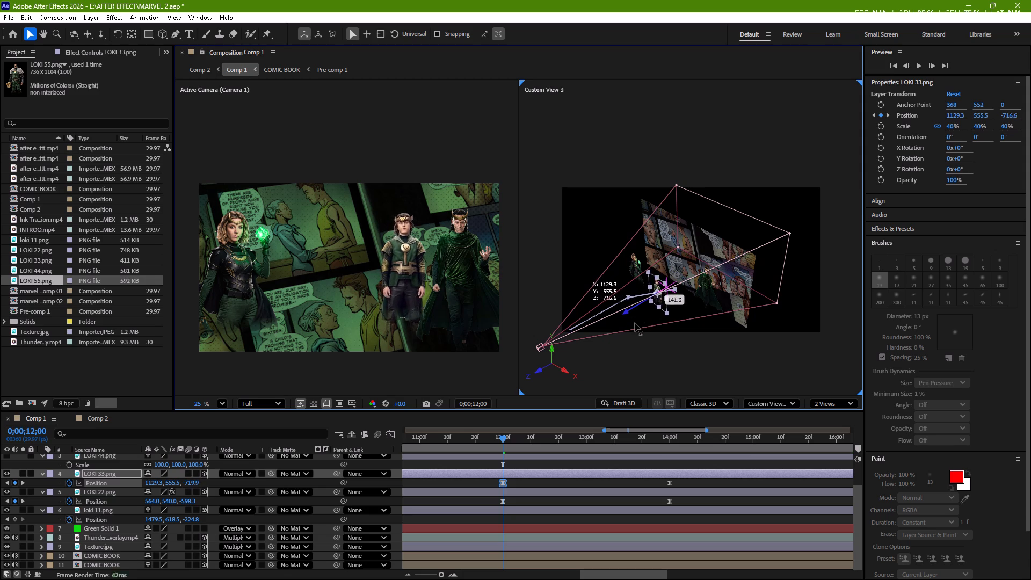
{"action": "left_click_drag", "start_coordinate": [635, 323], "coordinate": [629, 331]}
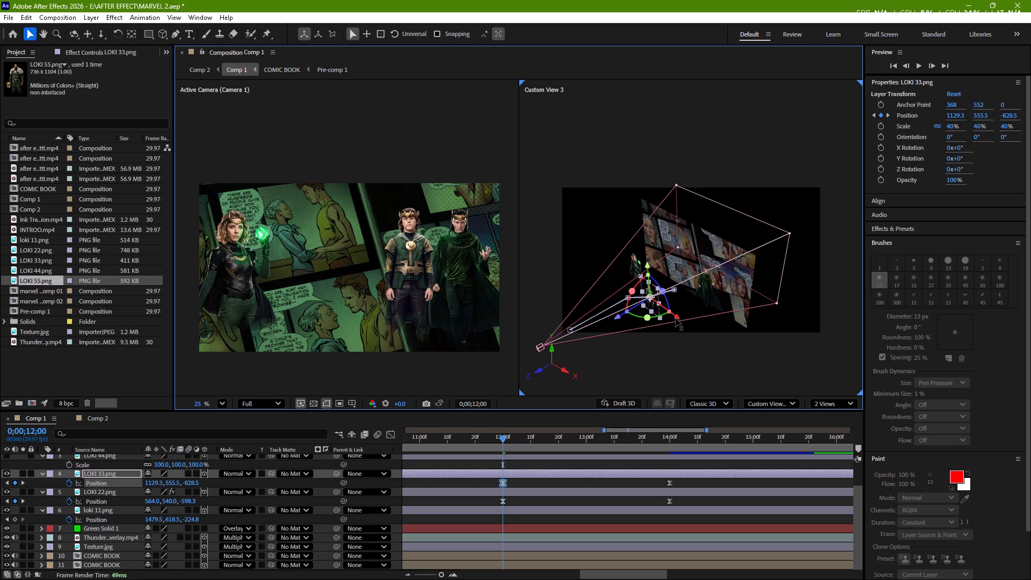
{"action": "left_click", "coordinate": [645, 265]}
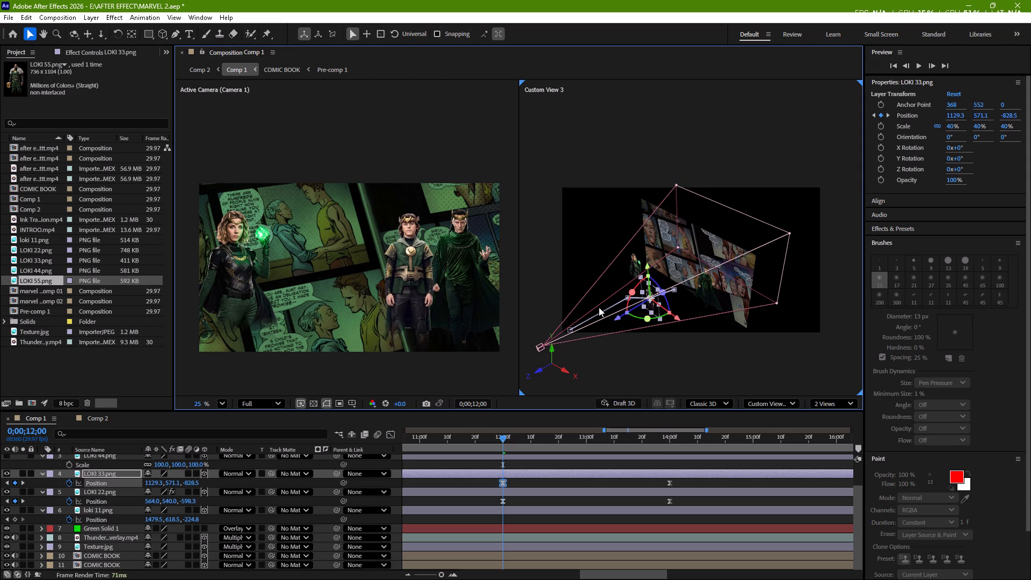
{"action": "left_click_drag", "start_coordinate": [620, 322], "coordinate": [624, 321]}
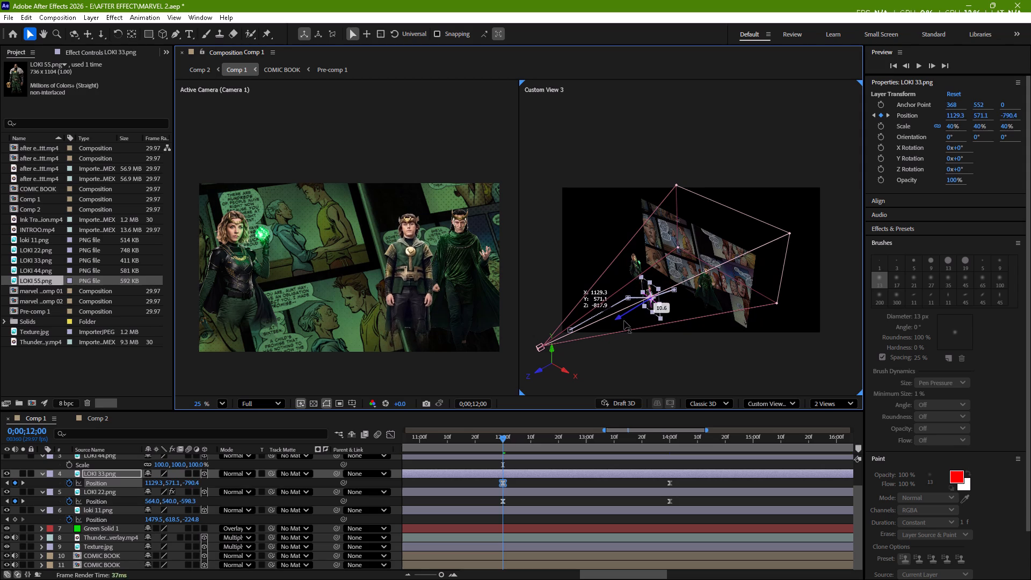
{"action": "left_click_drag", "start_coordinate": [624, 321], "coordinate": [628, 320]}
{"action": "left_click", "coordinate": [684, 312]}
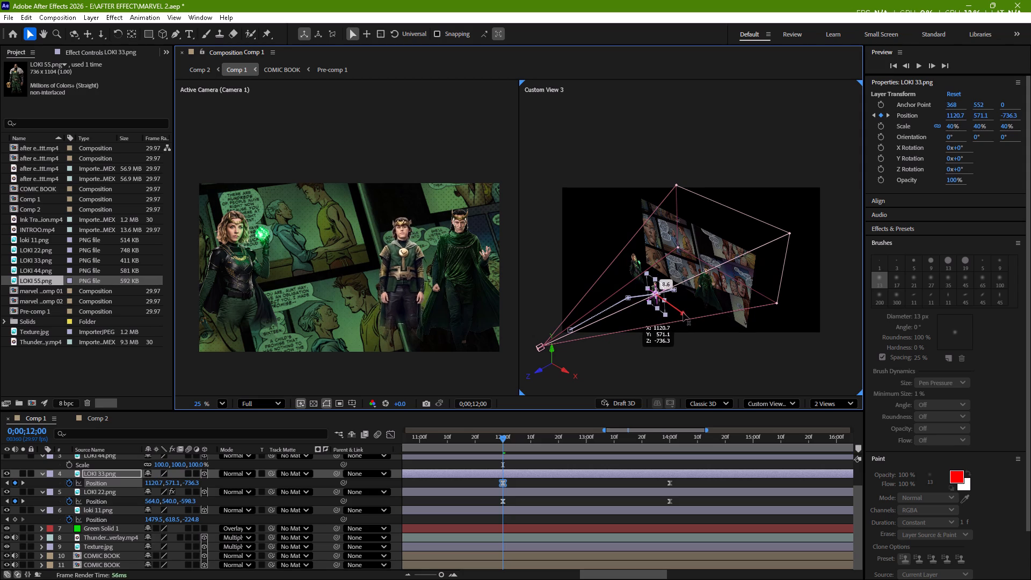
Preview the motion from 0;00;12;00 and delete LOKI 33's position keyframe at 0;00;14;00.
{"action": "key", "text": "space"}
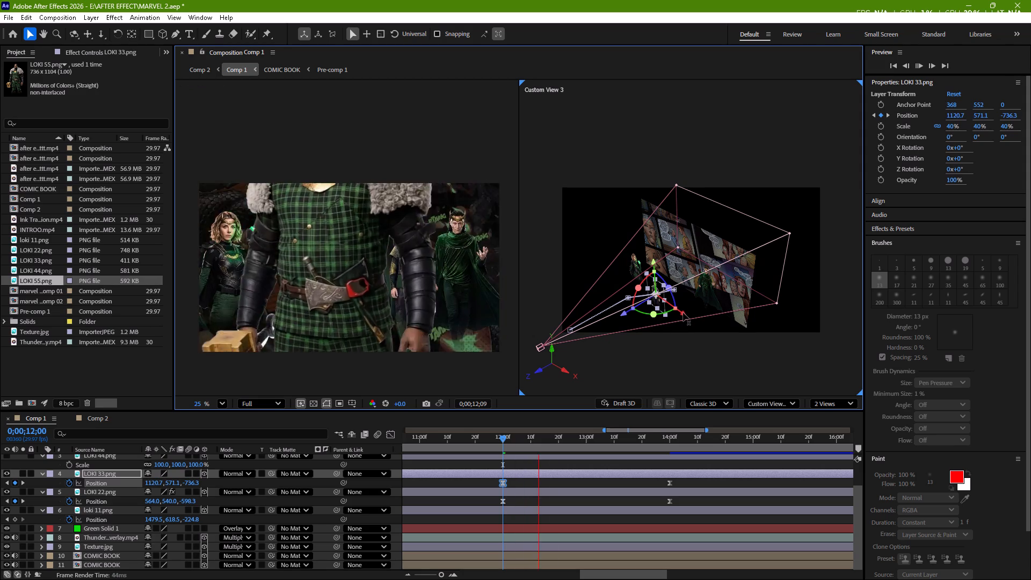
{"action": "key", "text": "space"}
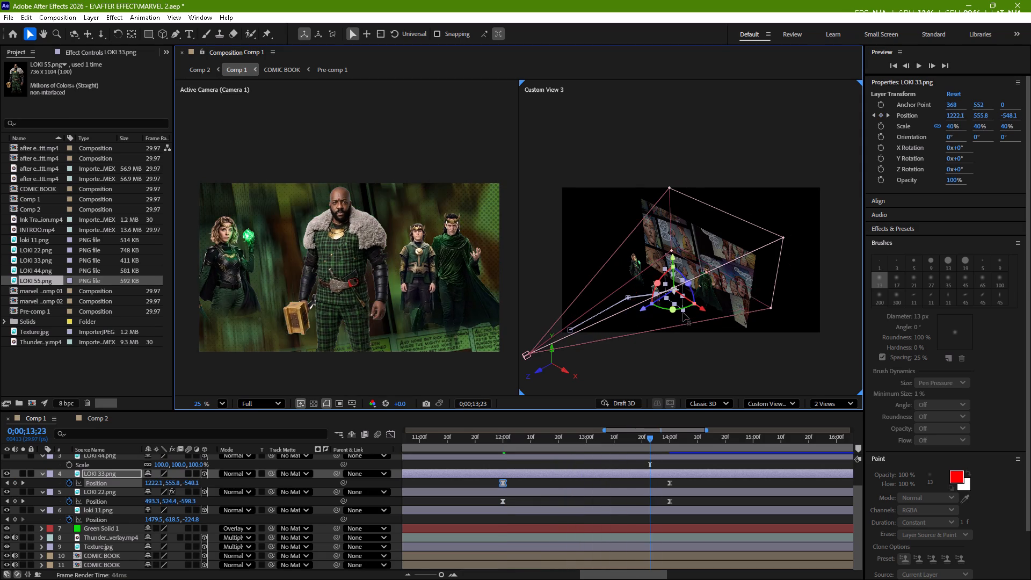
{"action": "left_click_drag", "start_coordinate": [675, 482], "coordinate": [667, 485]}
{"action": "key", "text": "Delete"}
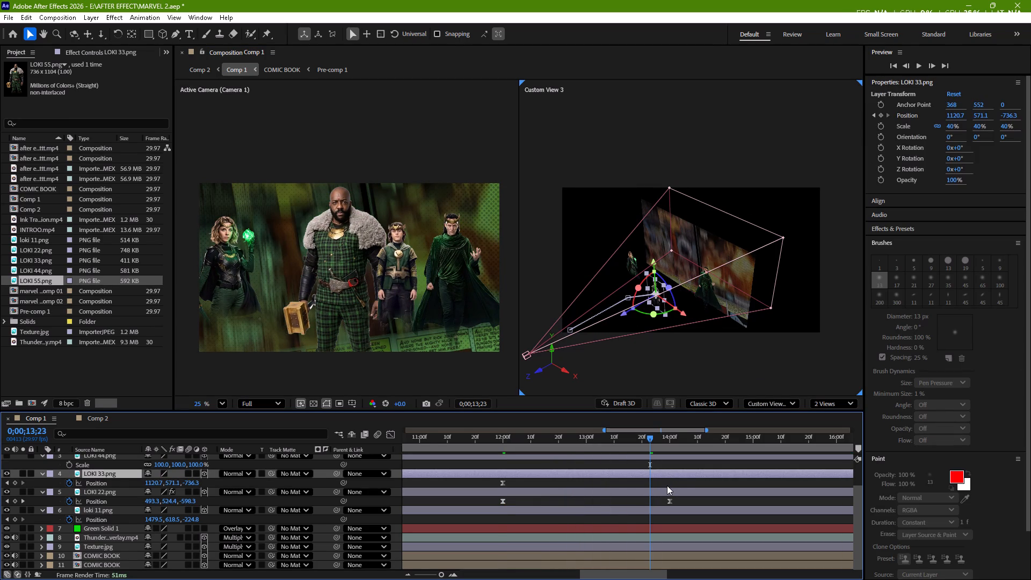
Play the animation back from 0;00;12;00 and hide the LOKI 55 layer.
{"action": "left_click_drag", "start_coordinate": [648, 436], "coordinate": [521, 448]}
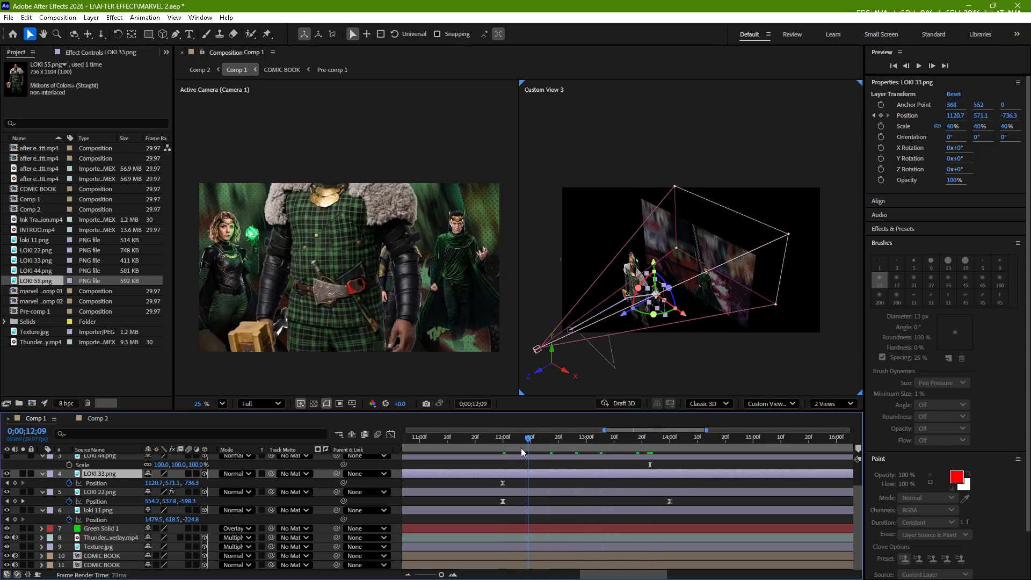
{"action": "left_click_drag", "start_coordinate": [521, 448], "coordinate": [499, 442]}
{"action": "key", "text": "space"}
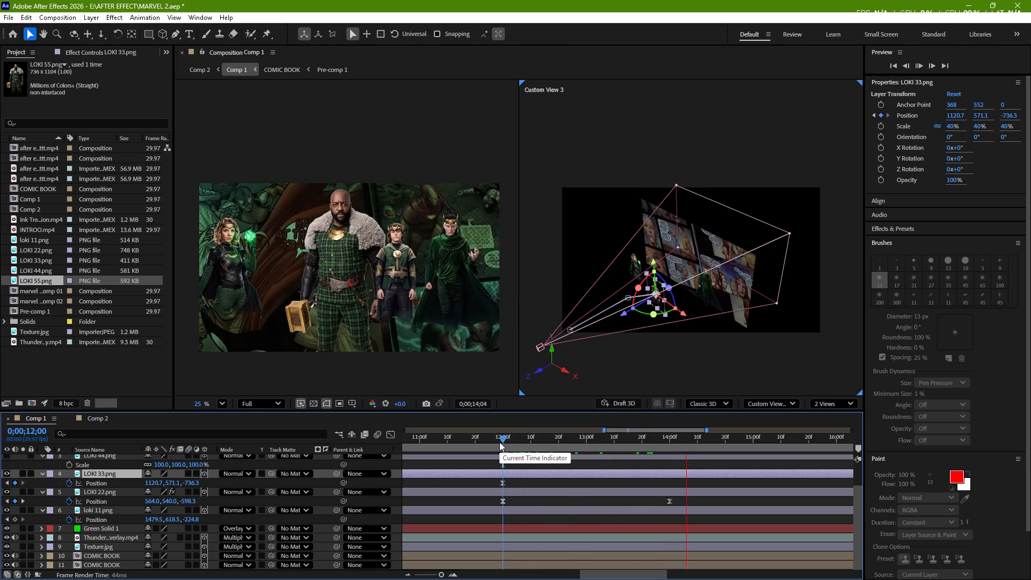
{"action": "key", "text": "space"}
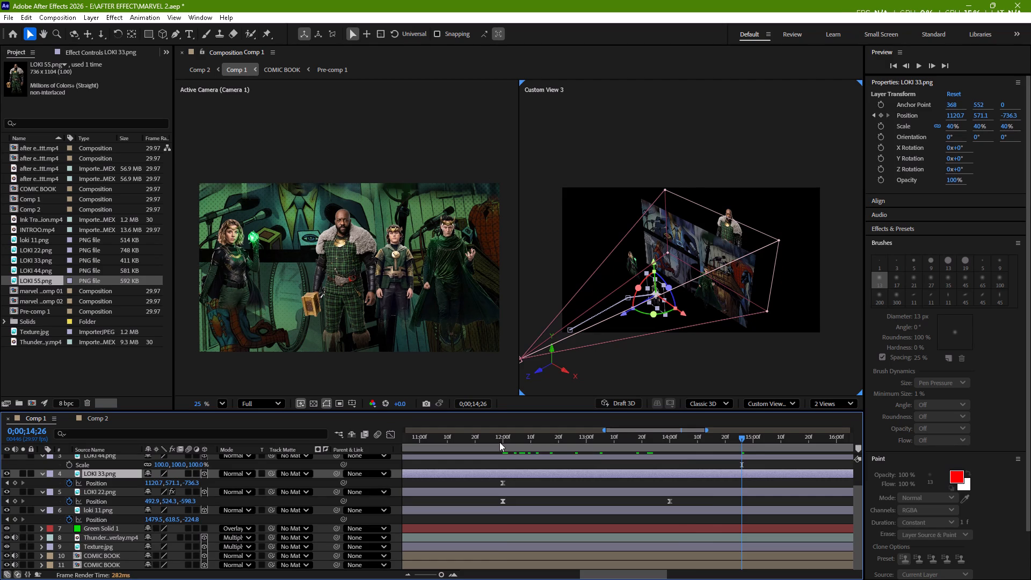
{"action": "scroll", "coordinate": [107, 490], "scroll_direction": "up", "scroll_amount": 1}
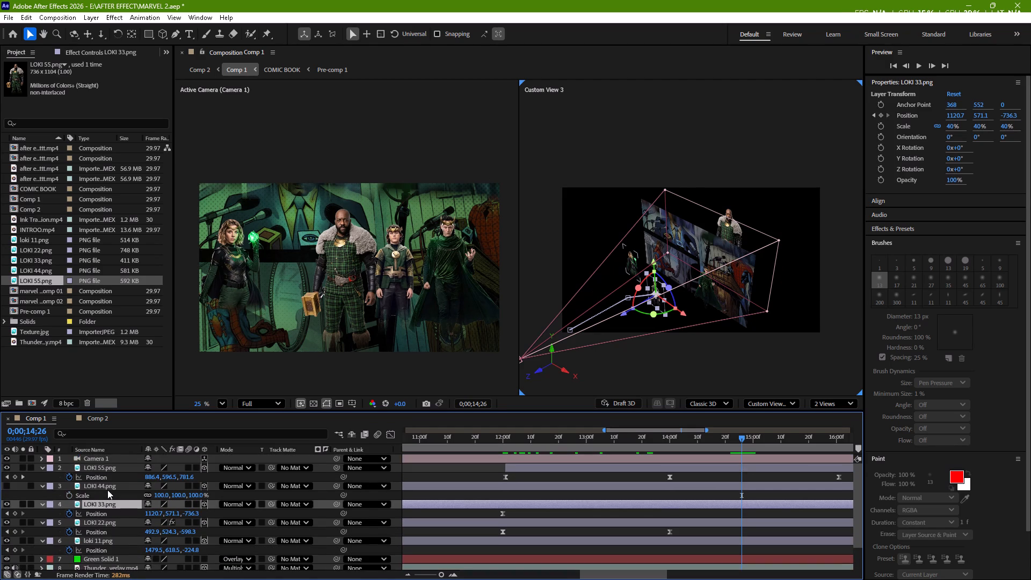
{"action": "left_click", "coordinate": [8, 469]}
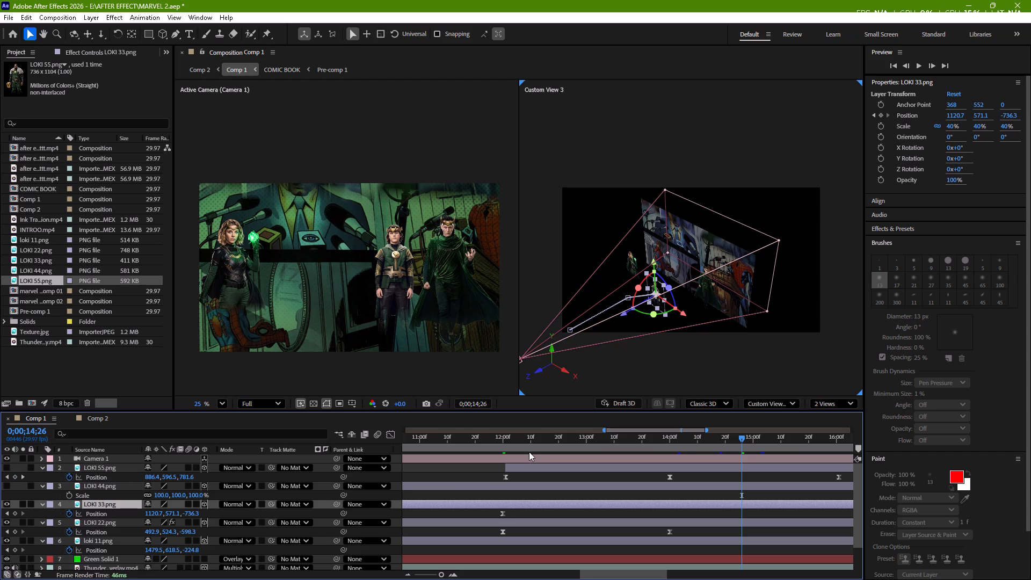
Shift the position keyframes of LOKI 33 and LOKI 22 from 0;00;12;00 to 0;00;12;01.
{"action": "left_click_drag", "start_coordinate": [741, 437], "coordinate": [577, 473]}
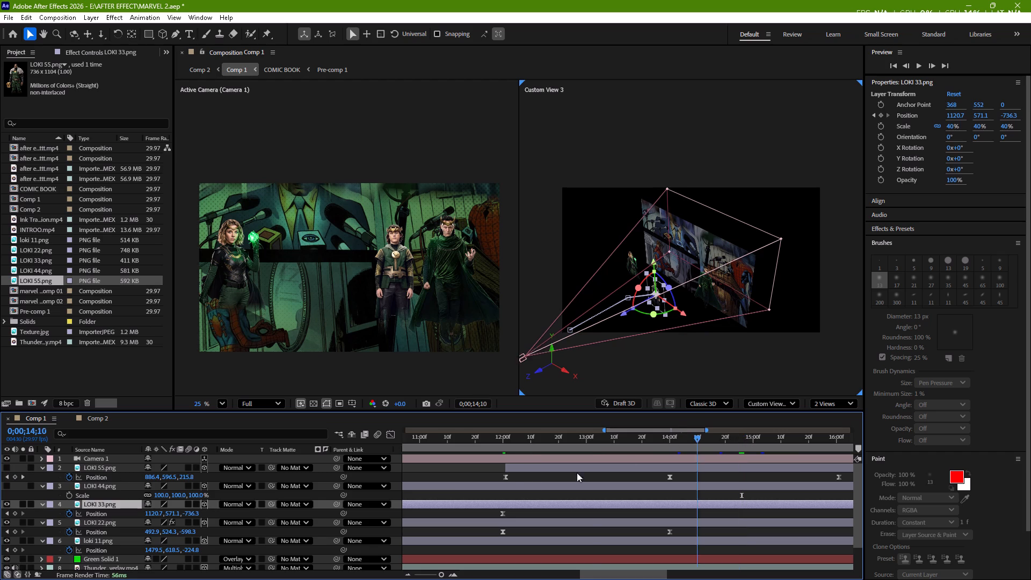
{"action": "left_click_drag", "start_coordinate": [577, 473], "coordinate": [501, 485]}
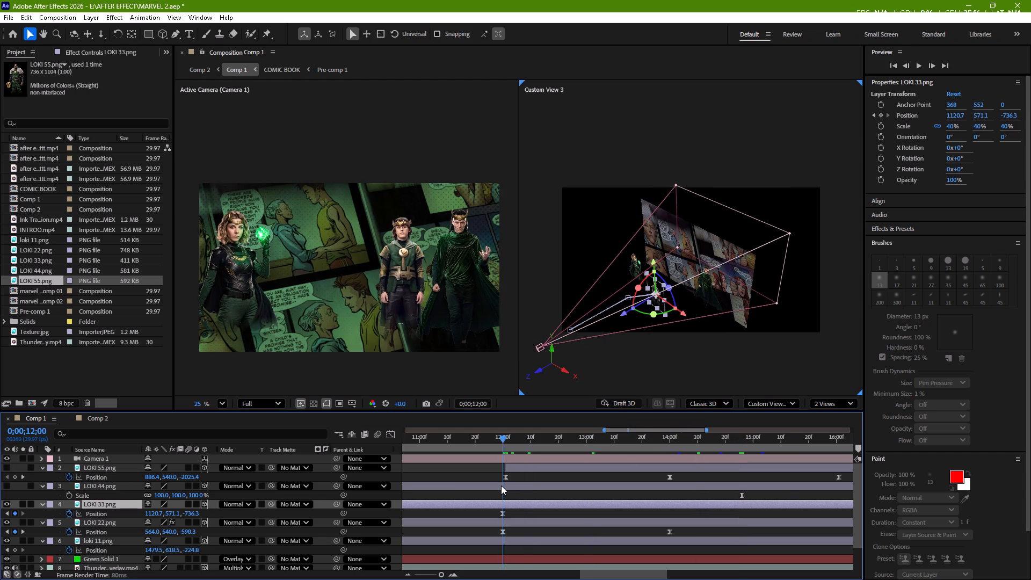
{"action": "left_click_drag", "start_coordinate": [501, 485], "coordinate": [505, 485]}
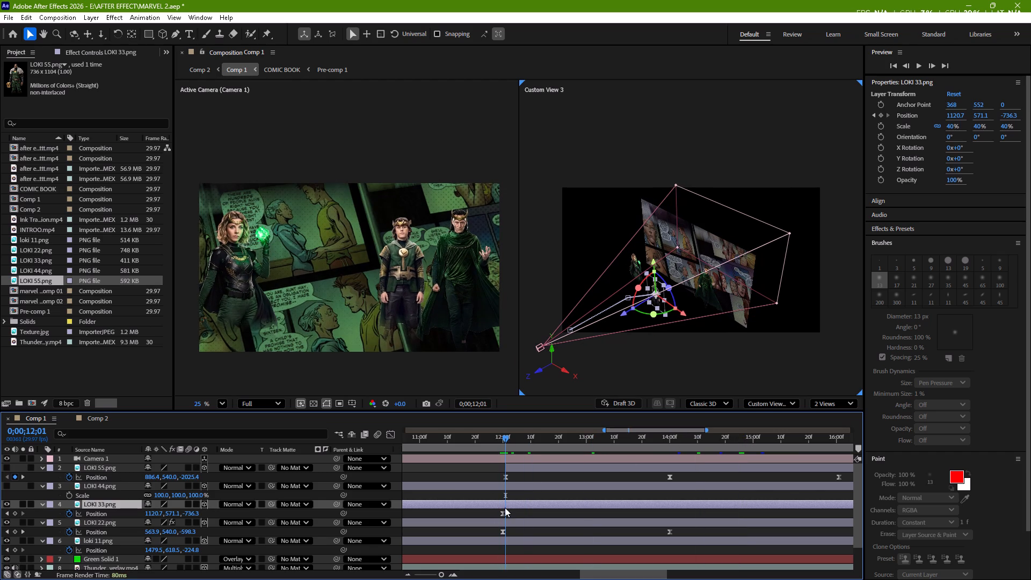
{"action": "double_click", "coordinate": [502, 514]}
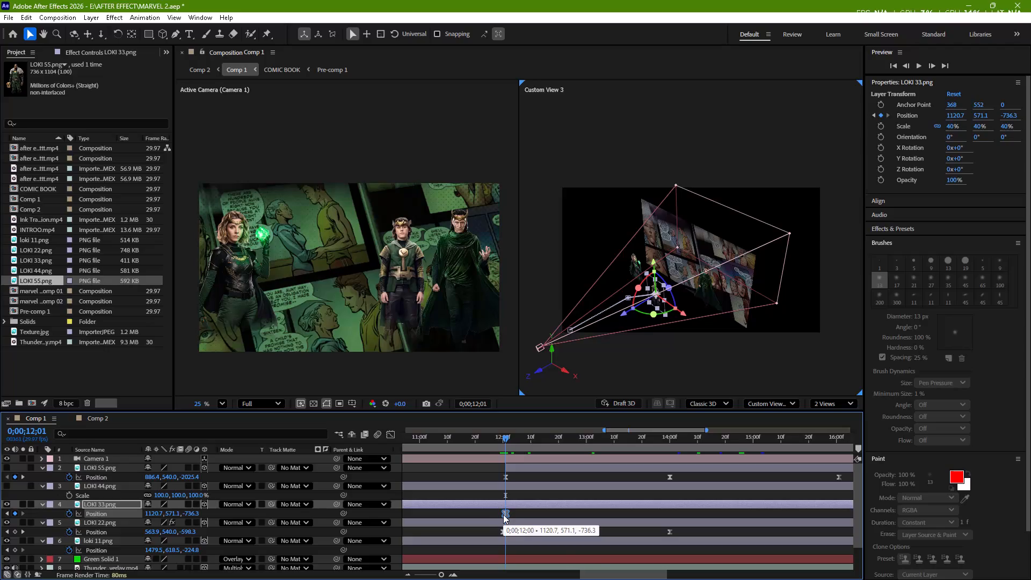
{"action": "double_click", "coordinate": [504, 532]}
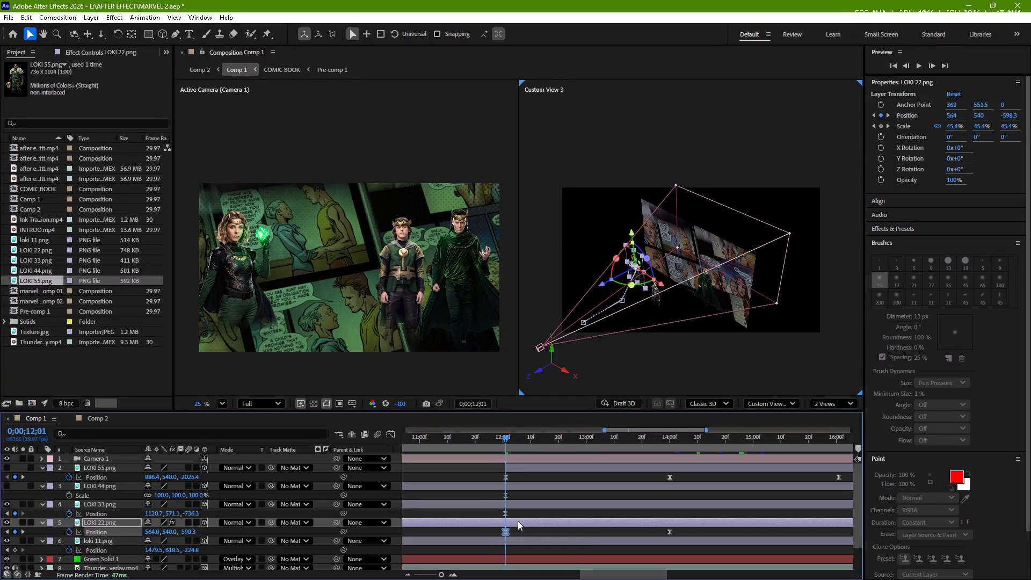
Check the Scale properties of LOKI 22 and LOKI 33, returning both layers to their Position keyframes.
{"action": "key", "text": "s"}
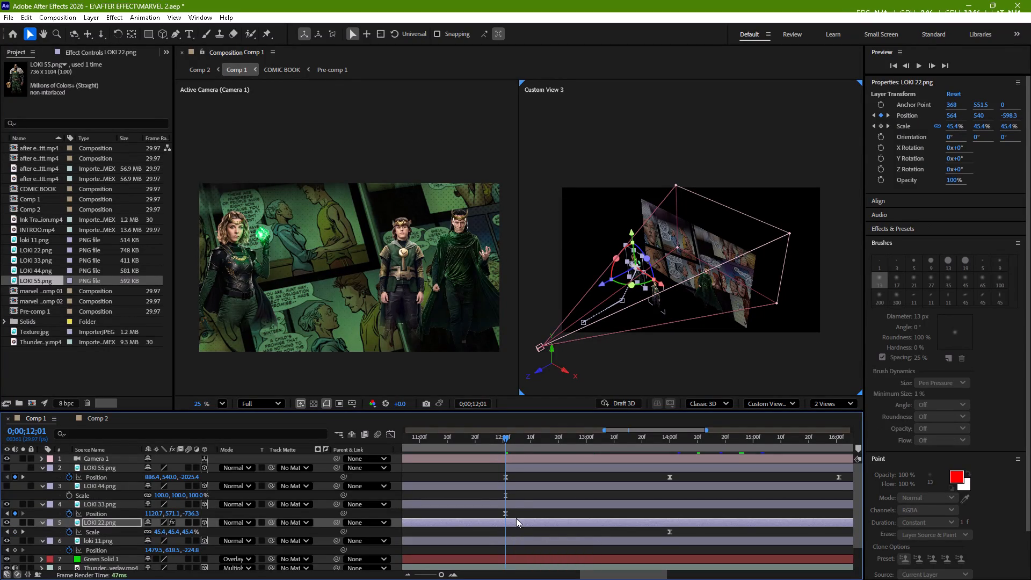
{"action": "left_click", "coordinate": [519, 501]}
{"action": "key", "text": "s"}
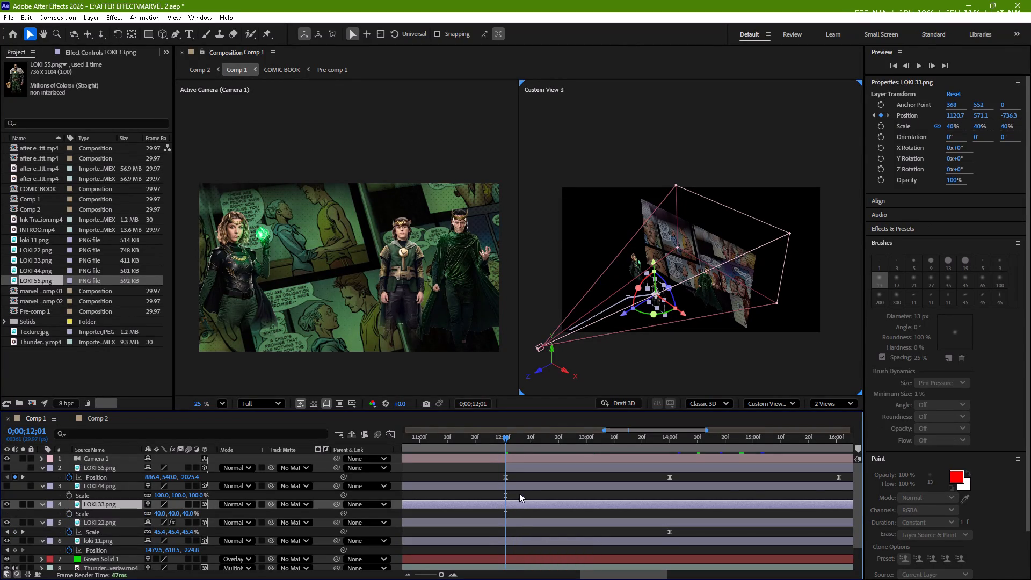
{"action": "left_click", "coordinate": [519, 520]}
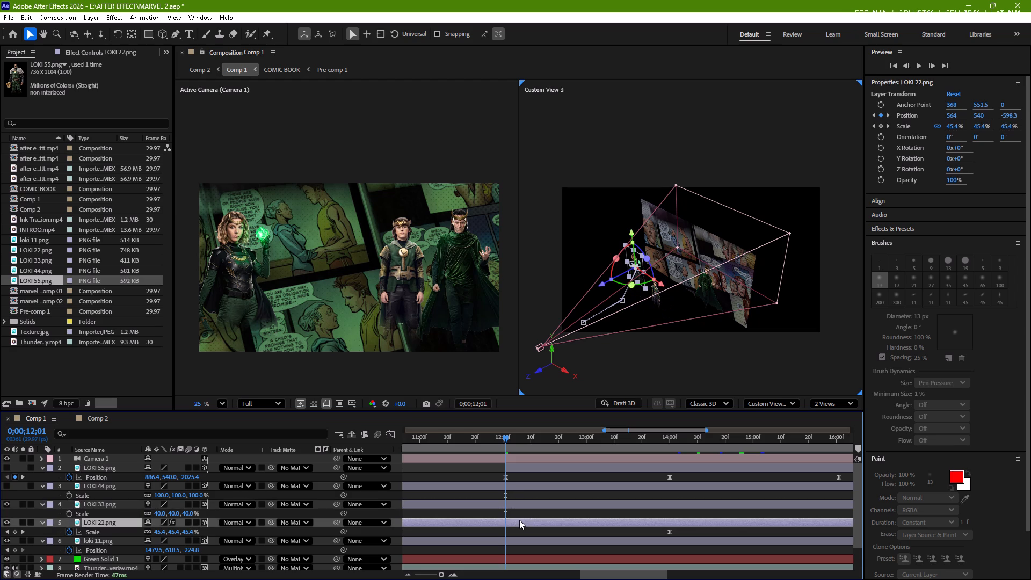
{"action": "key", "text": "p"}
{"action": "left_click", "coordinate": [536, 505]}
{"action": "key", "text": "p"}
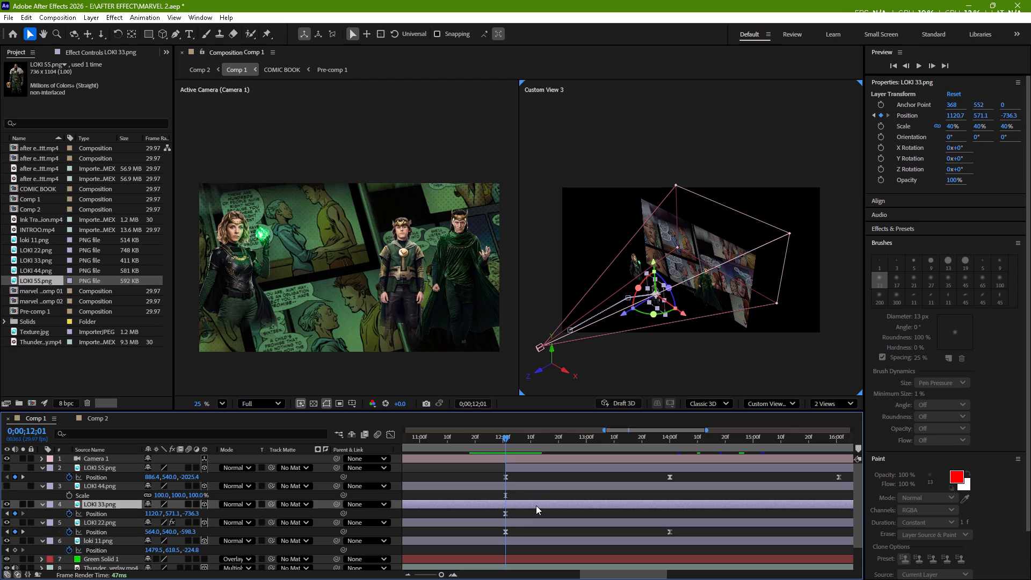
Reveal LOKI 44's Position keyframes and make the layer visible.
{"action": "left_click", "coordinate": [542, 491]}
{"action": "left_click", "coordinate": [553, 489]}
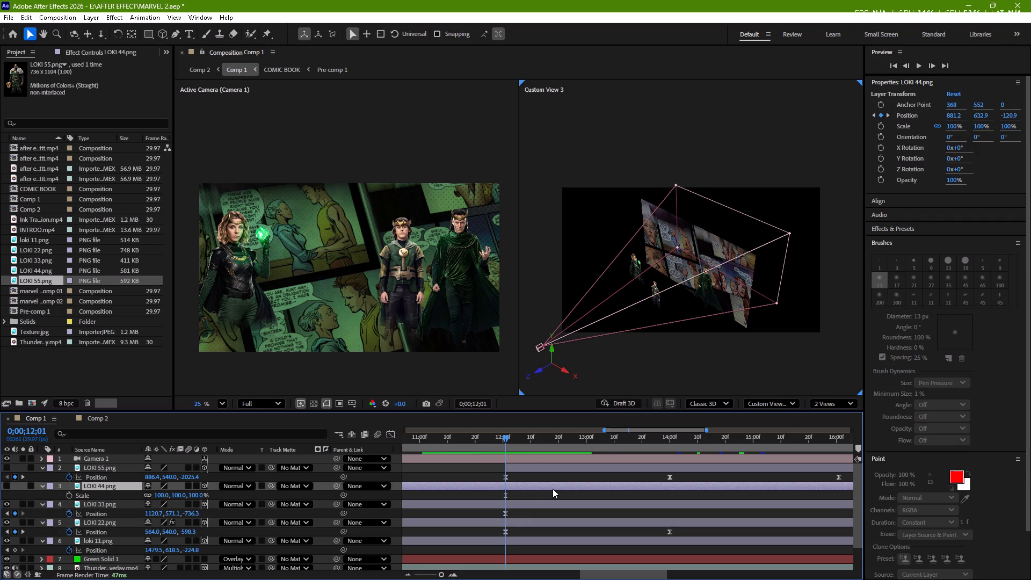
{"action": "key", "text": "p"}
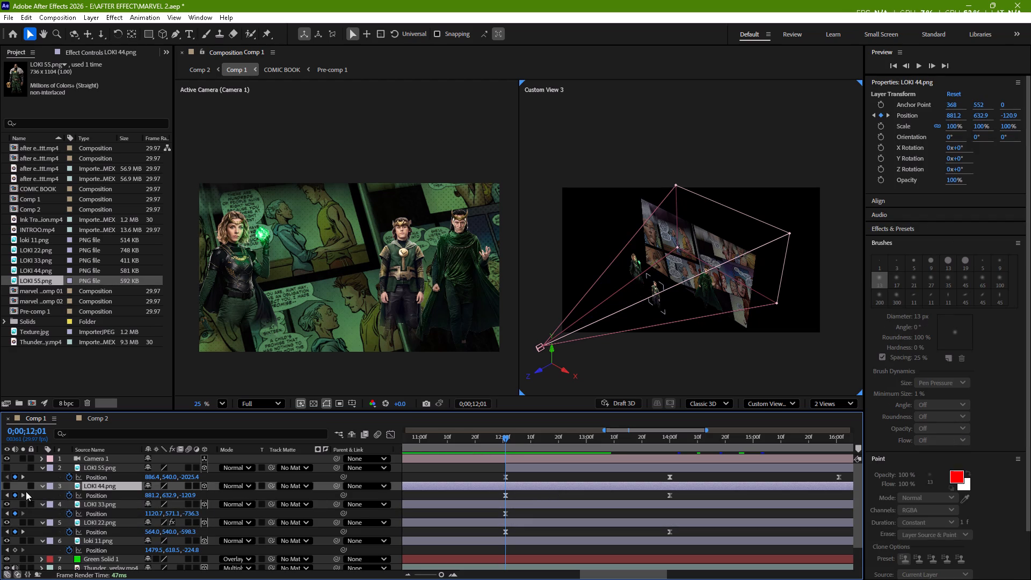
{"action": "left_click", "coordinate": [5, 483]}
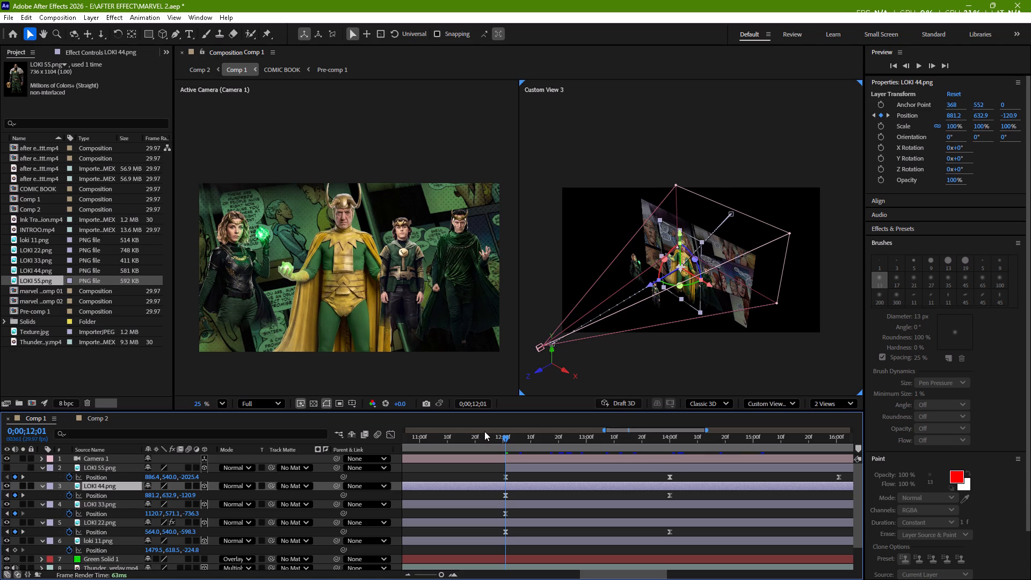
Scale the LOKI 44 layer down to 61%.
{"action": "left_click", "coordinate": [517, 486]}
{"action": "key", "text": "s"}
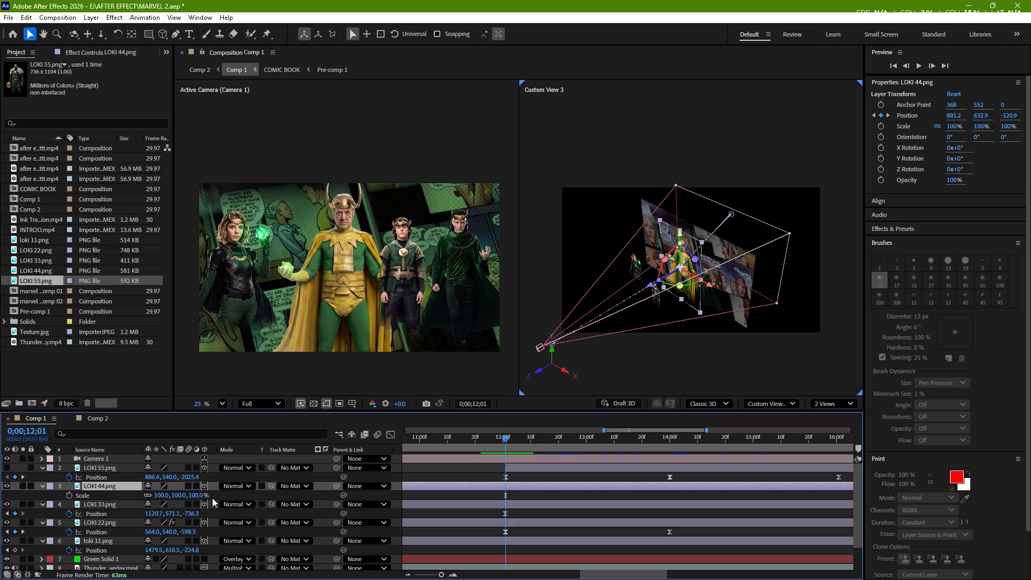
{"action": "left_click_drag", "start_coordinate": [197, 498], "coordinate": [175, 497]}
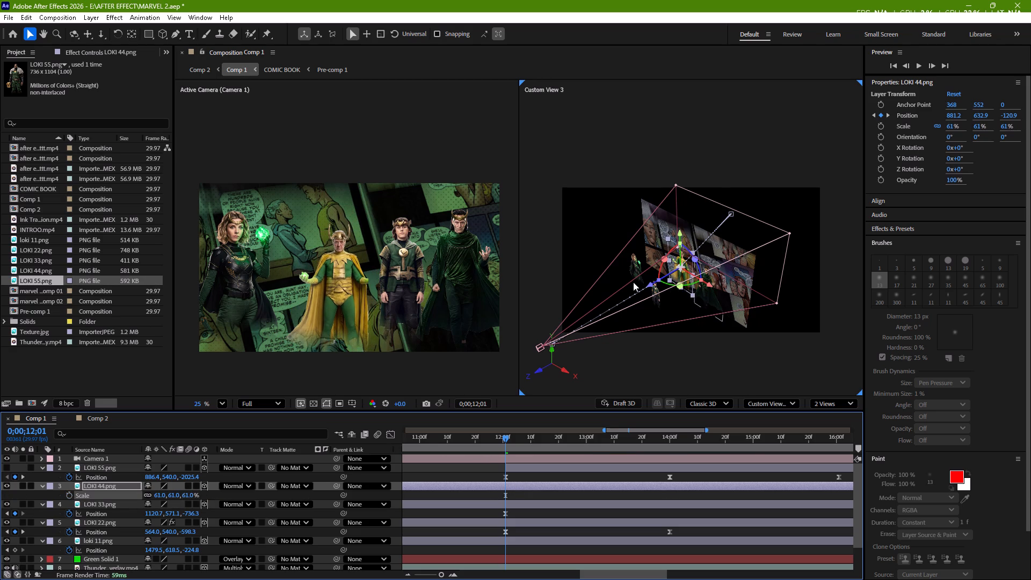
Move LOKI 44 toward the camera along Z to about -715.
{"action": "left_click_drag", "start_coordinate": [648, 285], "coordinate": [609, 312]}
Show LOKI 44's Position property and delete all of its keyframes.
{"action": "left_click", "coordinate": [586, 483]}
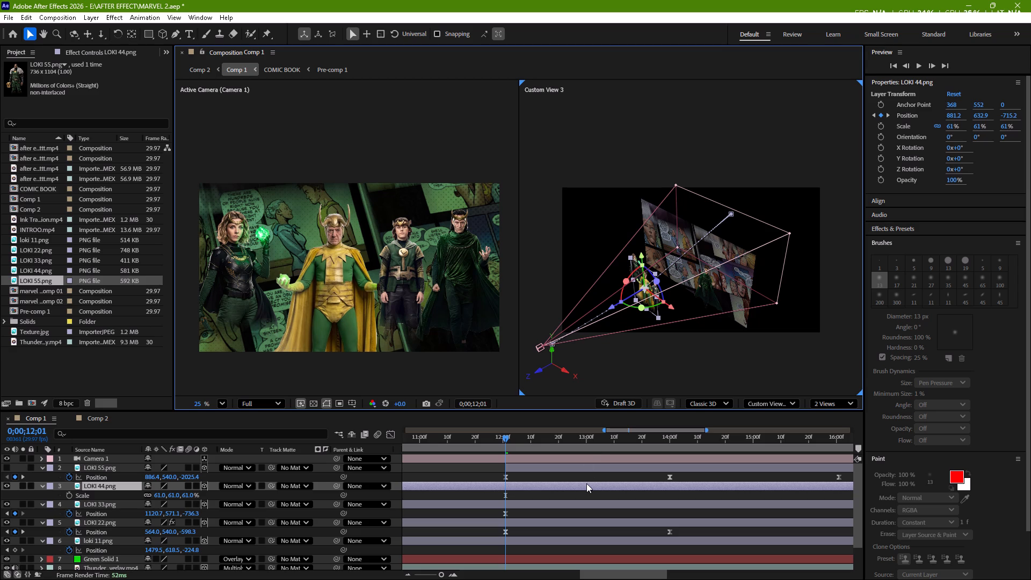
{"action": "key", "text": "p"}
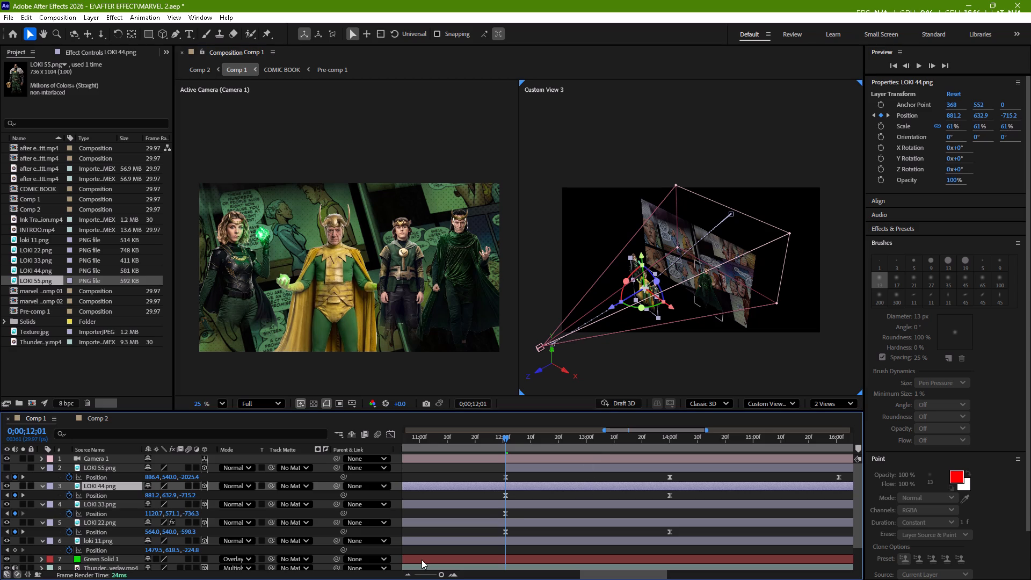
{"action": "left_click_drag", "start_coordinate": [443, 574], "coordinate": [437, 574]}
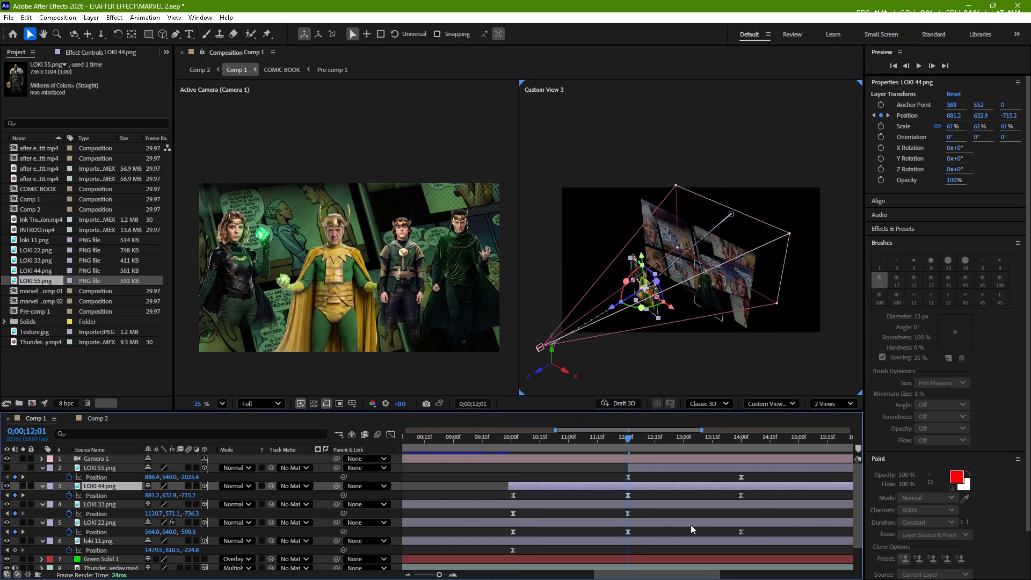
{"action": "left_click_drag", "start_coordinate": [752, 494], "coordinate": [650, 510]}
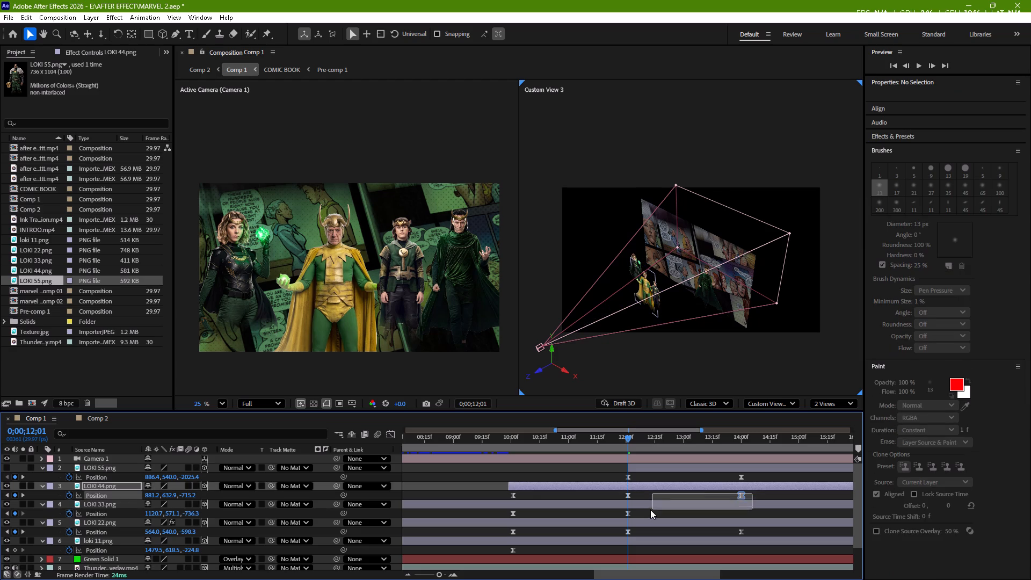
{"action": "left_click_drag", "start_coordinate": [650, 510], "coordinate": [477, 498]}
{"action": "key", "text": "Delete"}
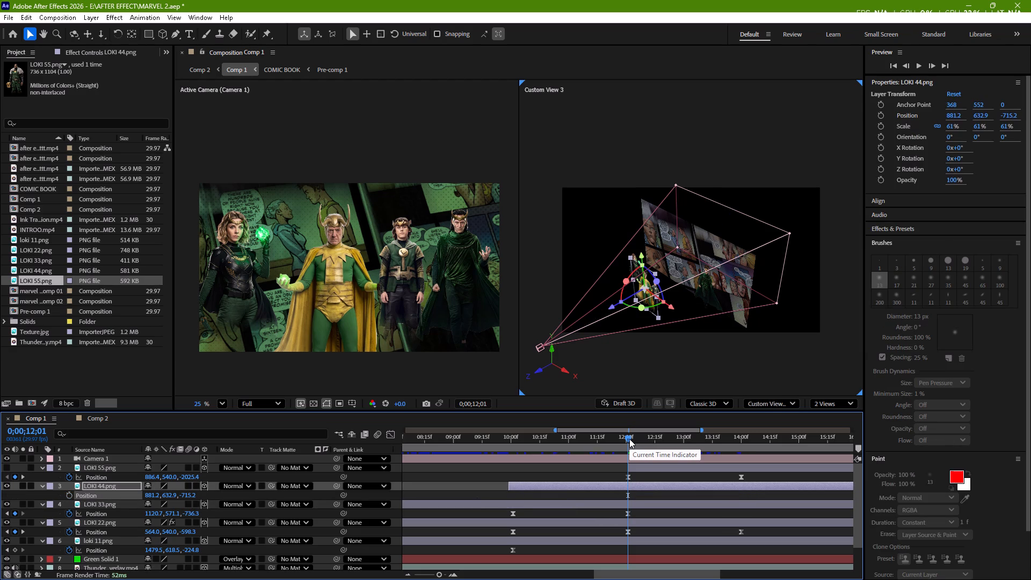
At 0;00;09;29, with LOKI 33 hidden, reposition LOKI 44 to about 935, 626, -857.
{"action": "left_click_drag", "start_coordinate": [625, 439], "coordinate": [502, 470]}
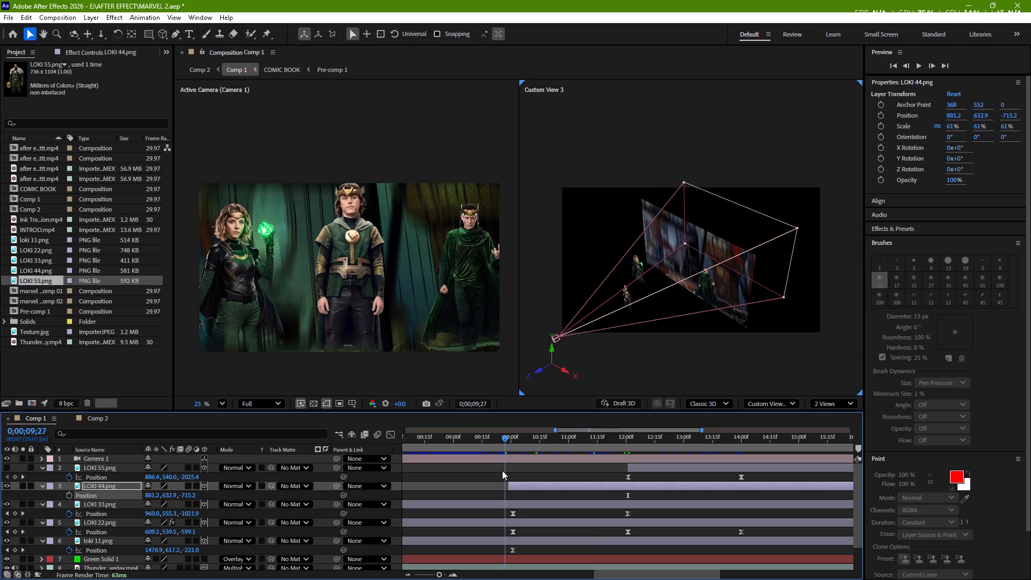
{"action": "left_click_drag", "start_coordinate": [502, 470], "coordinate": [506, 471]}
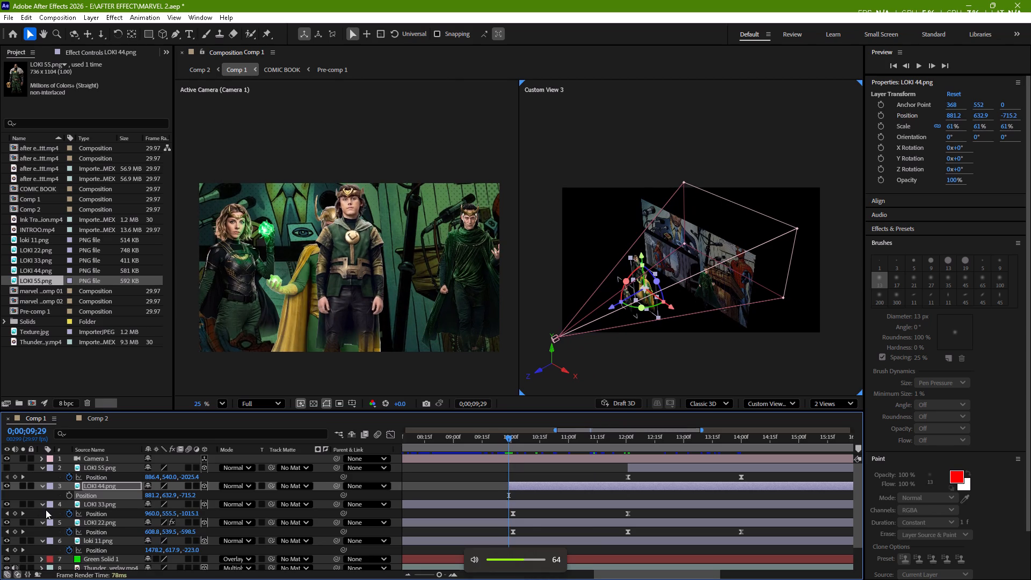
{"action": "left_click", "coordinate": [4, 504]}
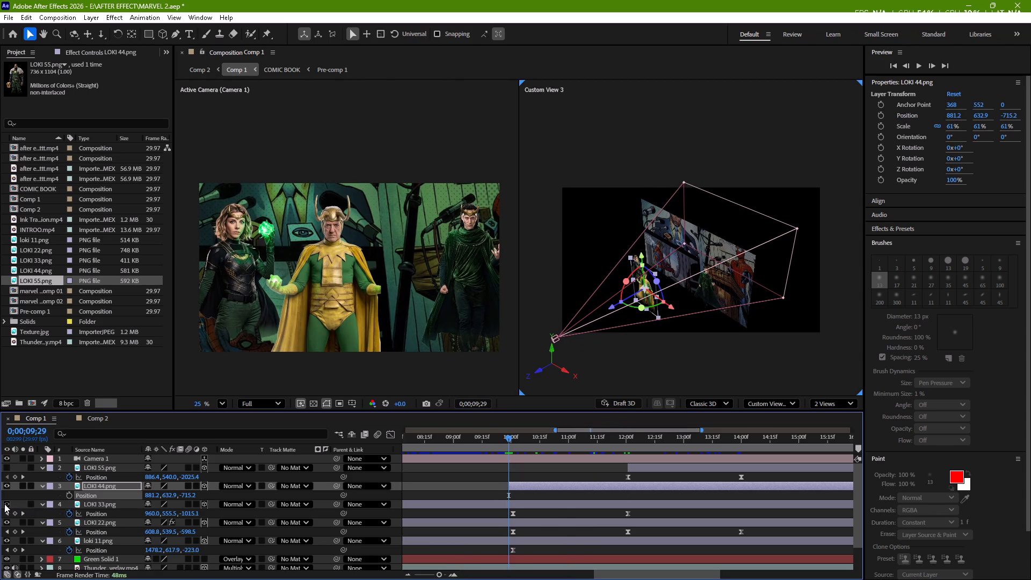
{"action": "left_click", "coordinate": [673, 308]}
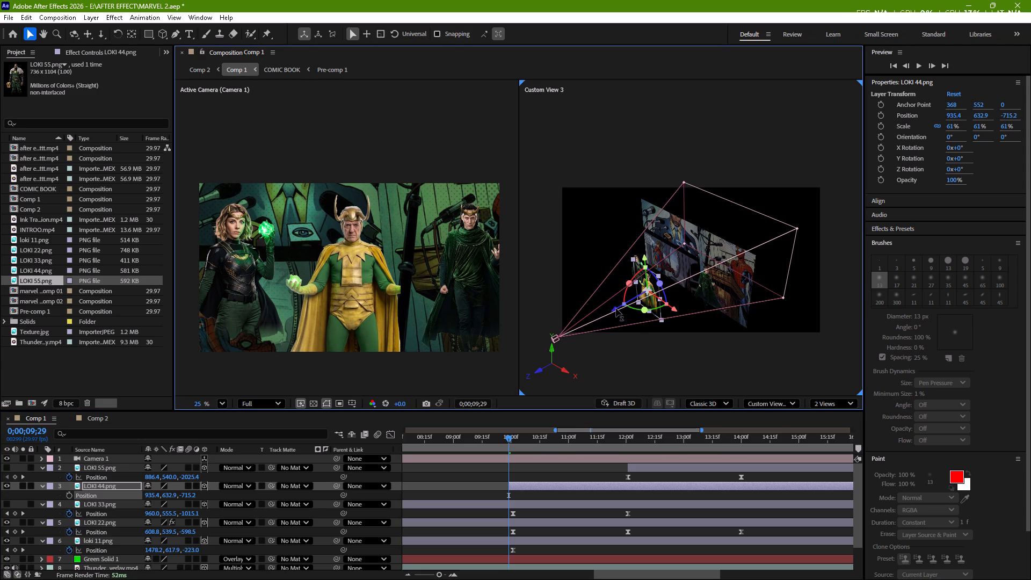
{"action": "left_click_drag", "start_coordinate": [616, 308], "coordinate": [605, 313]}
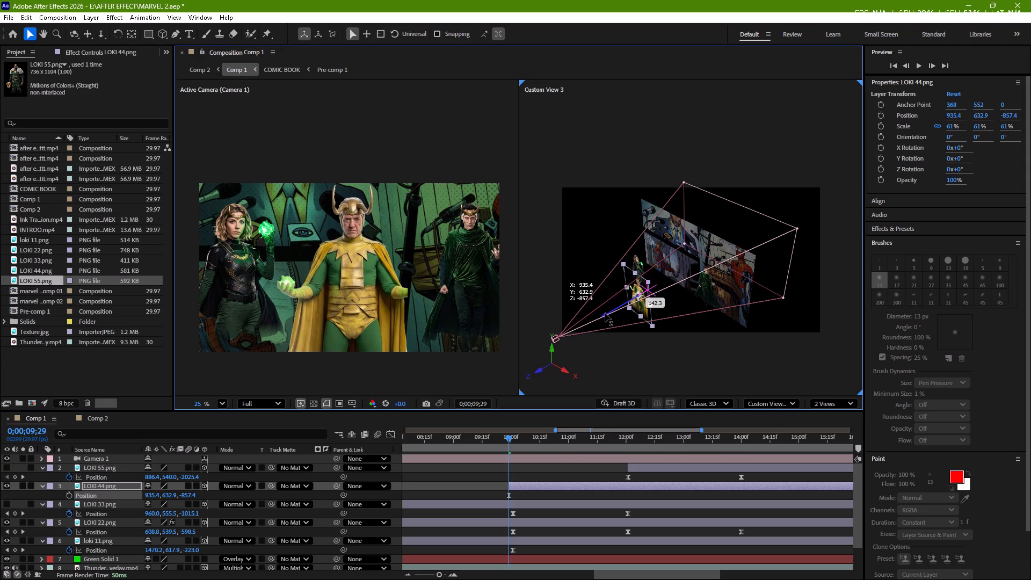
{"action": "left_click_drag", "start_coordinate": [605, 313], "coordinate": [606, 315]}
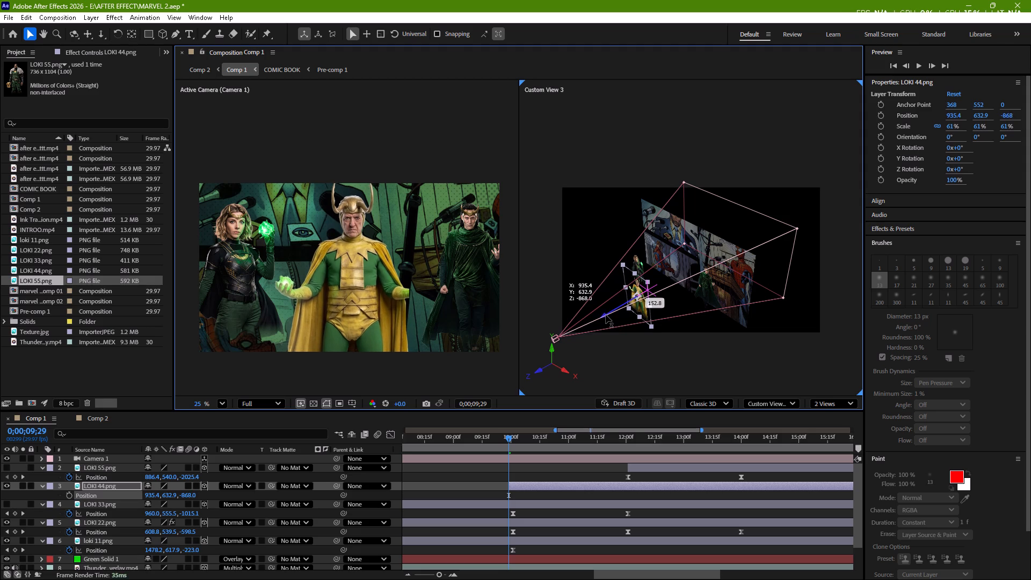
{"action": "left_click_drag", "start_coordinate": [606, 315], "coordinate": [606, 315]}
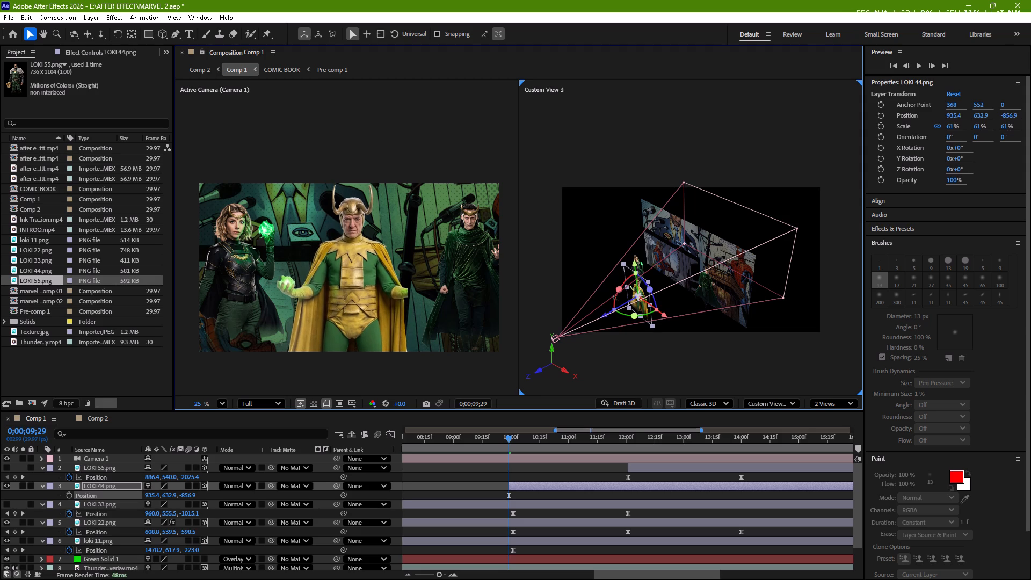
{"action": "left_click", "coordinate": [633, 263]}
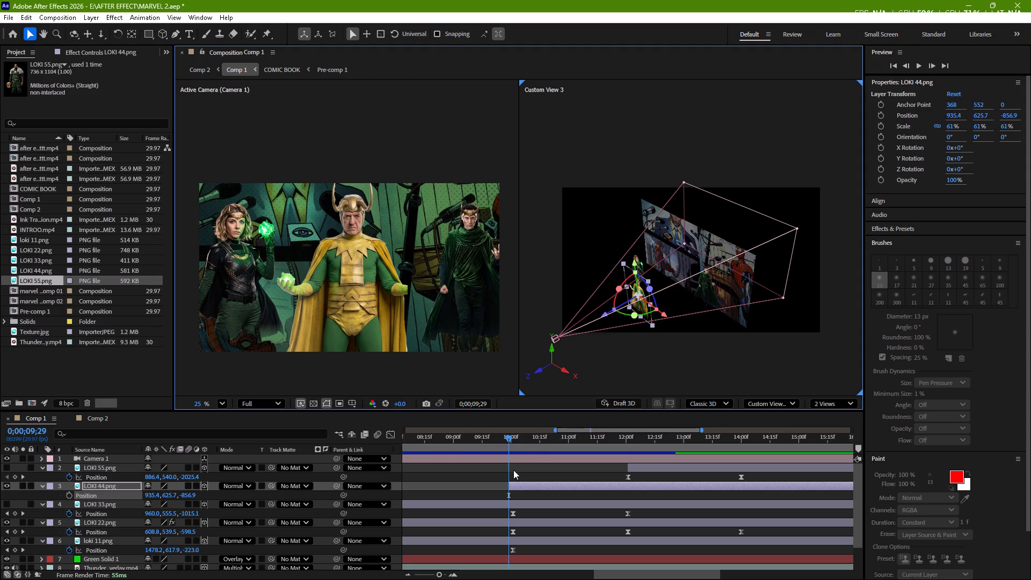
Trim the start of the LOKI 44 layer to 0;00;10;00.
{"action": "left_click", "coordinate": [510, 488]}
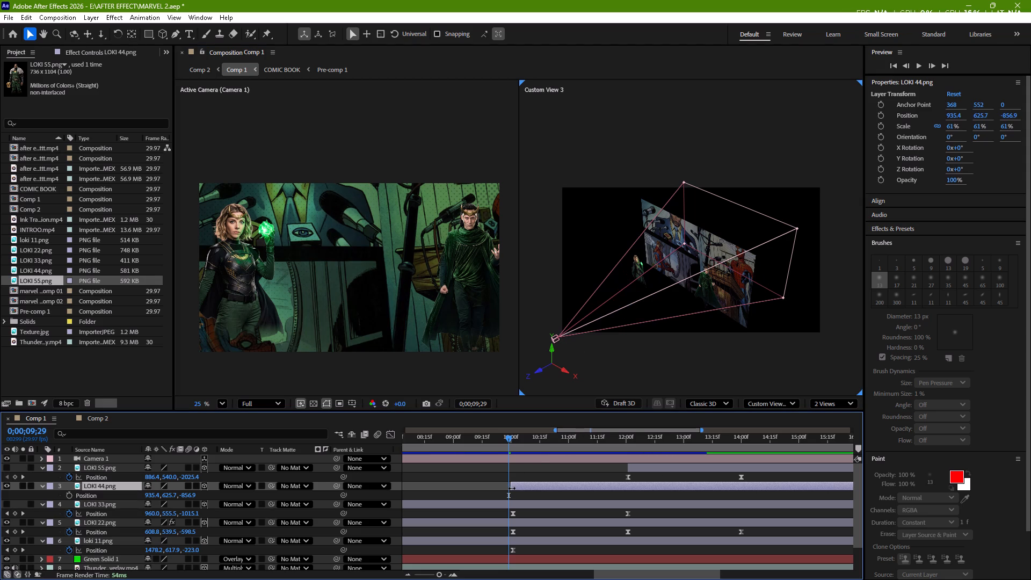
{"action": "left_click", "coordinate": [509, 436]}
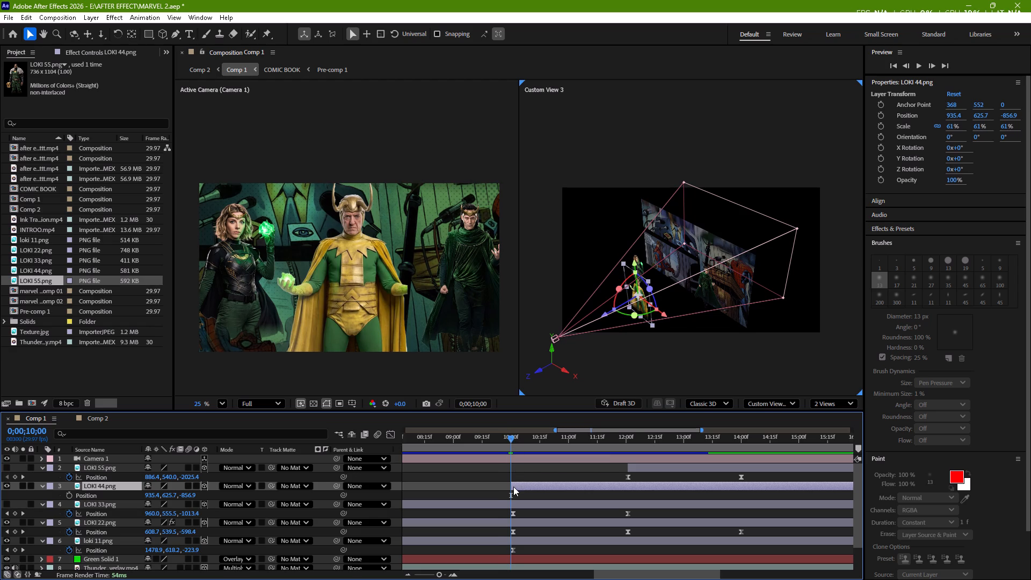
Shift the first Position keyframes of loki 11, LOKI 22 and LOKI 33 to 0;00;10;00.
{"action": "double_click", "coordinate": [512, 550]}
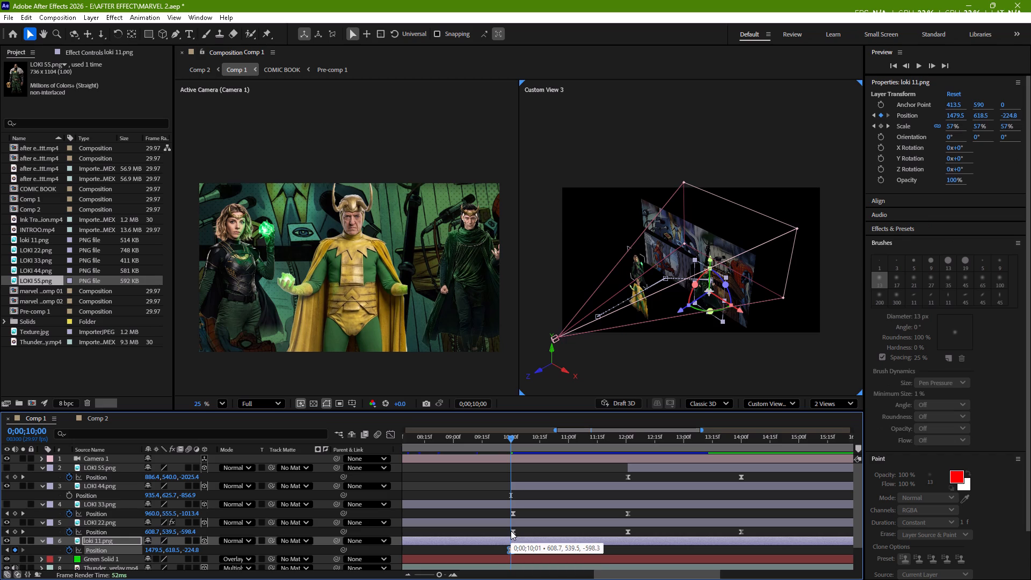
{"action": "double_click", "coordinate": [514, 532]}
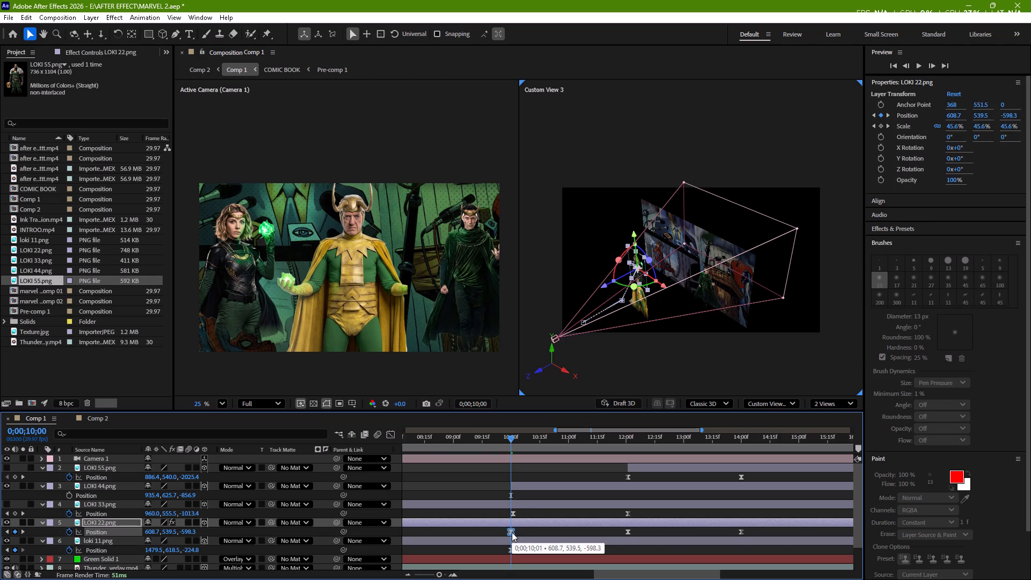
{"action": "left_click", "coordinate": [515, 513]}
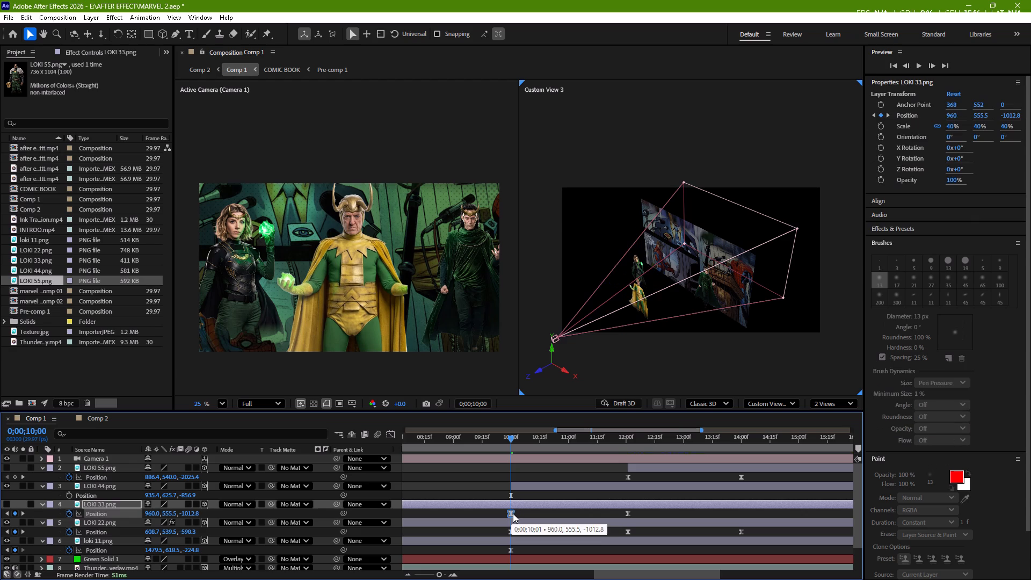
Enable Position keyframing on LOKI 44 at 0;00;10;00.
{"action": "left_click", "coordinate": [521, 483]}
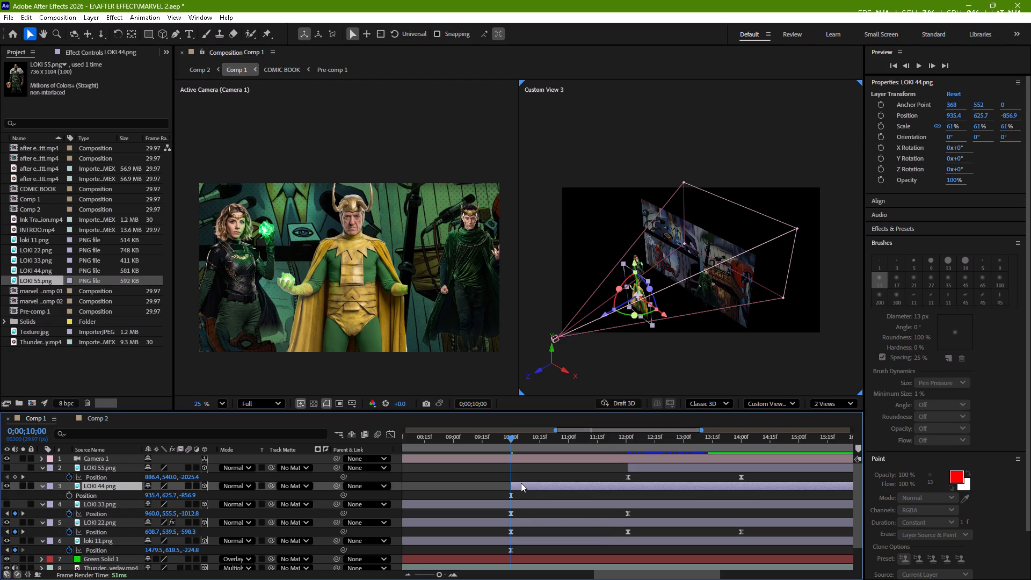
{"action": "key", "text": "p"}
{"action": "key", "text": "p"}
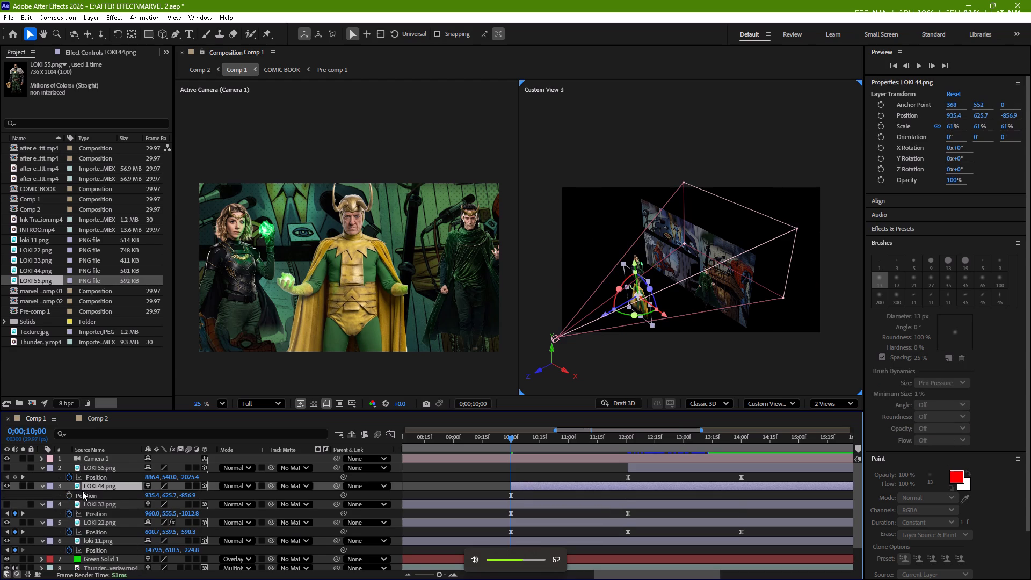
{"action": "left_click", "coordinate": [71, 497]}
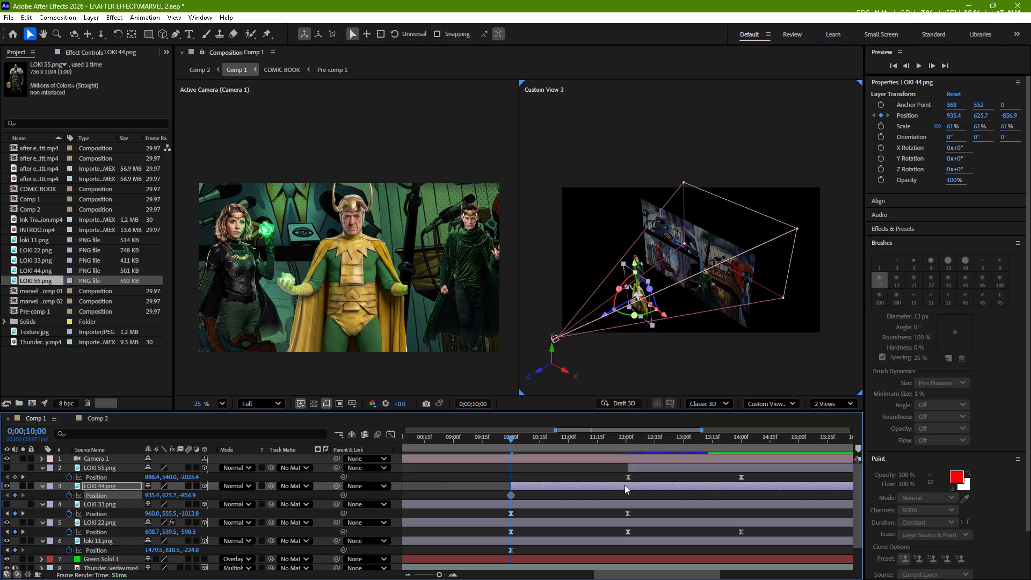
Delete LOKI 55's Position keyframes at about 0;00;12;01 and 0;00;14;00.
{"action": "left_click_drag", "start_coordinate": [617, 475], "coordinate": [756, 484]}
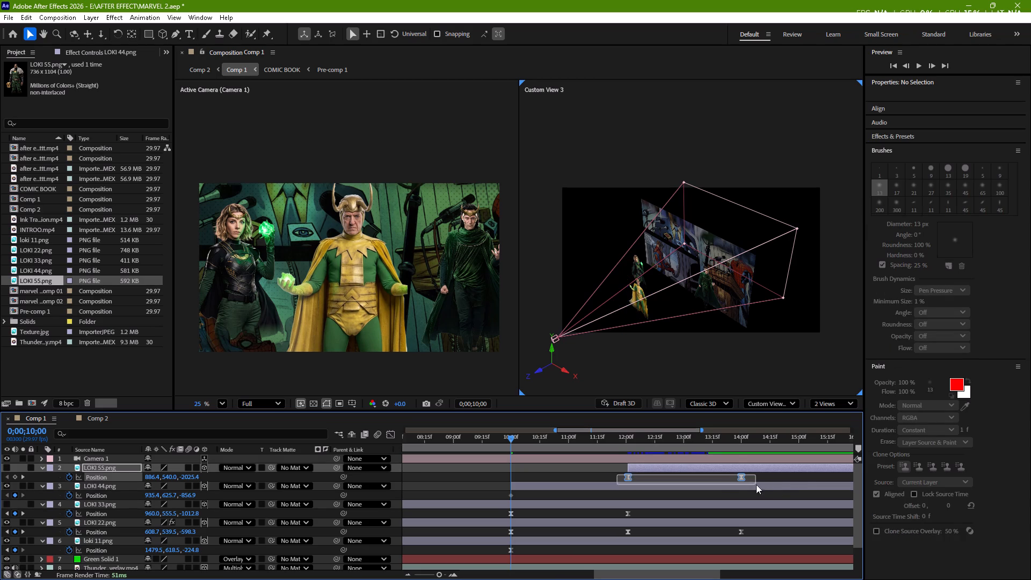
{"action": "left_click_drag", "start_coordinate": [756, 484], "coordinate": [845, 480]}
{"action": "key", "text": "Delete"}
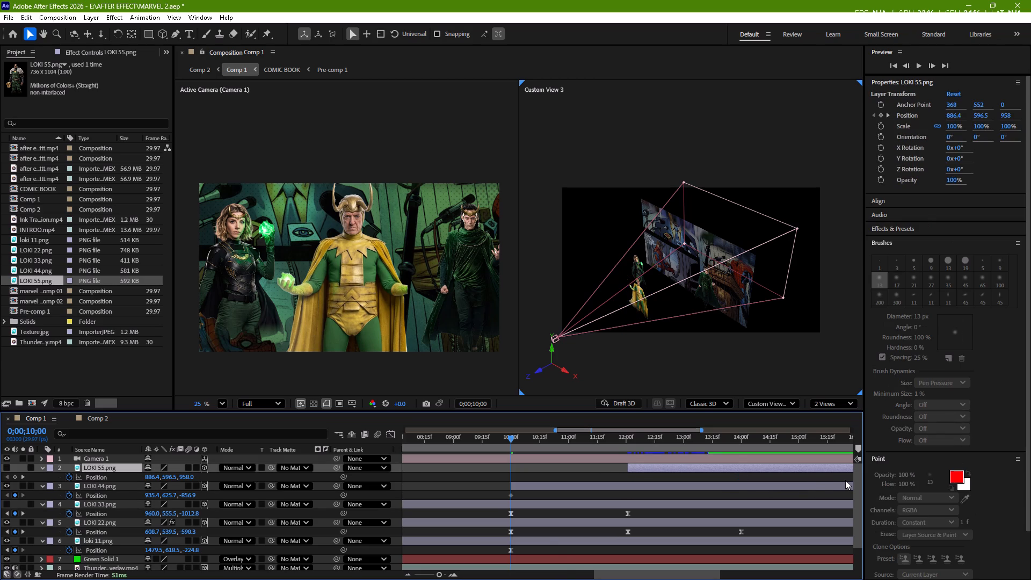
At 0;00;10;00, move LOKI 44 along Z past the camera to about -1908, and make LOKI 33 visible again.
{"action": "left_click", "coordinate": [528, 484]}
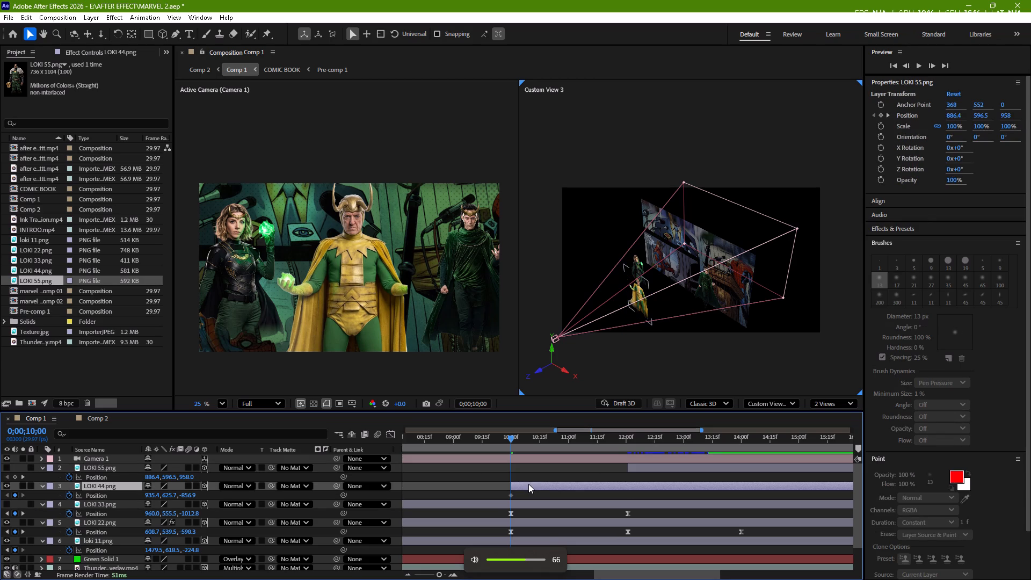
{"action": "left_click_drag", "start_coordinate": [607, 316], "coordinate": [586, 332]}
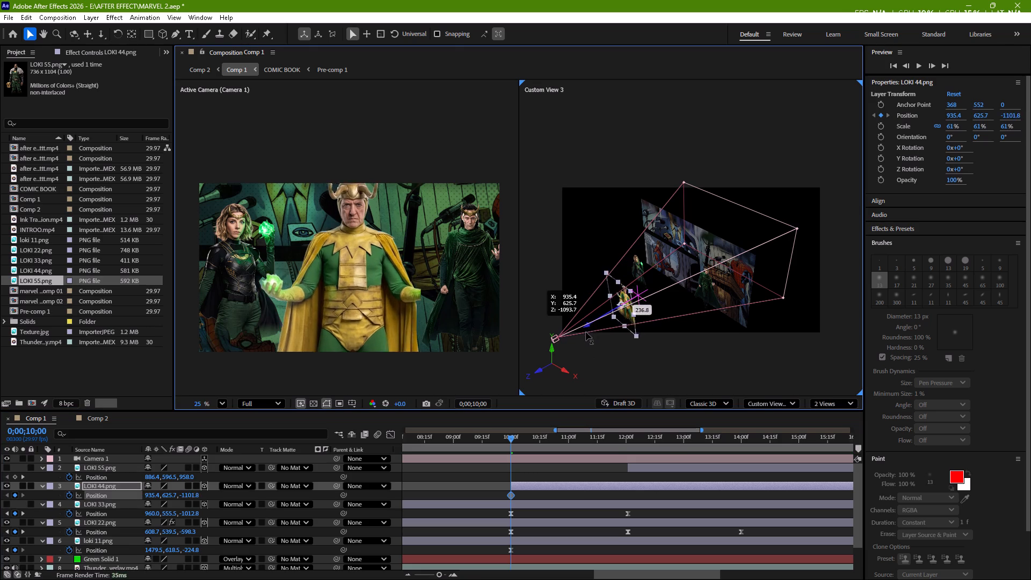
{"action": "left_click_drag", "start_coordinate": [586, 332], "coordinate": [538, 391]}
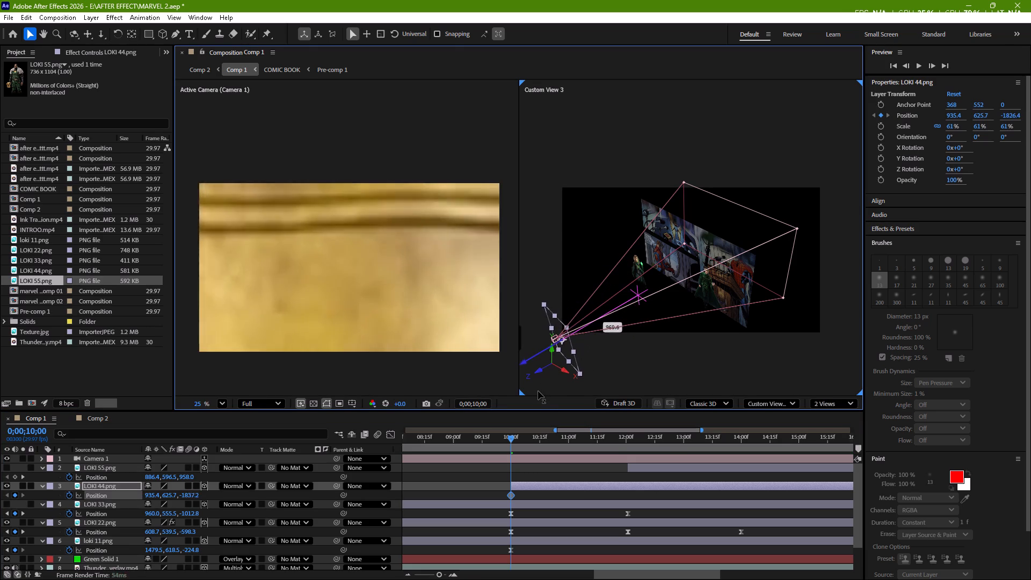
{"action": "left_click_drag", "start_coordinate": [538, 391], "coordinate": [534, 399]}
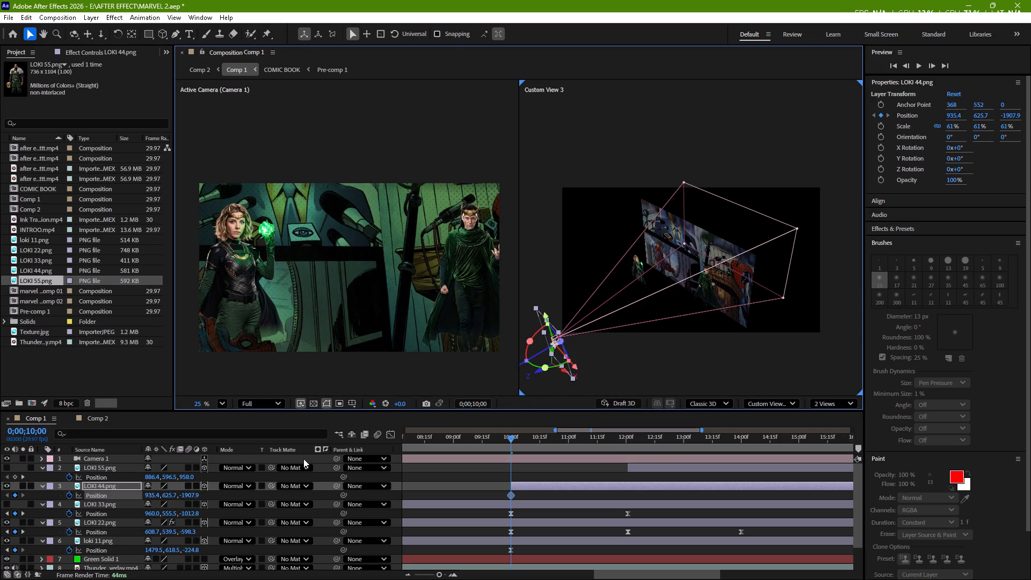
{"action": "left_click", "coordinate": [7, 505]}
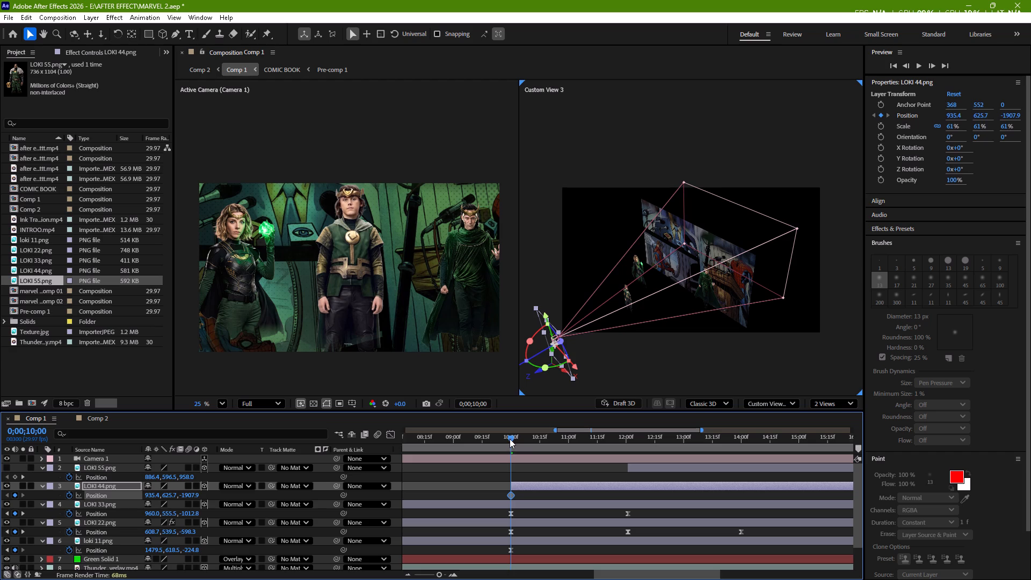
At 0;00;12;01, move LOKI 44 back into the scene along Z to about -1002, creating its second Position keyframe.
{"action": "left_click_drag", "start_coordinate": [510, 439], "coordinate": [629, 451]}
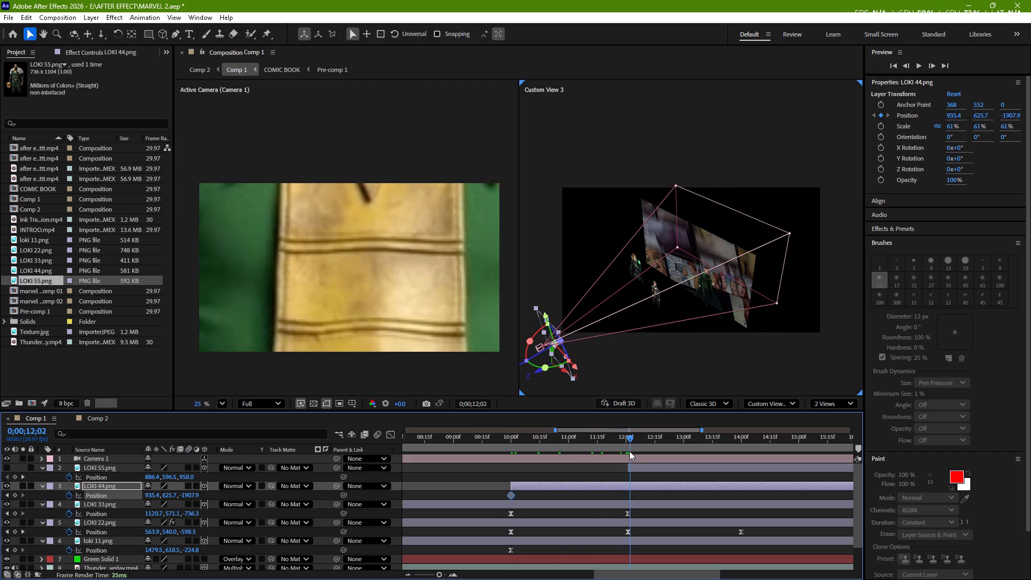
{"action": "left_click_drag", "start_coordinate": [629, 451], "coordinate": [627, 453]}
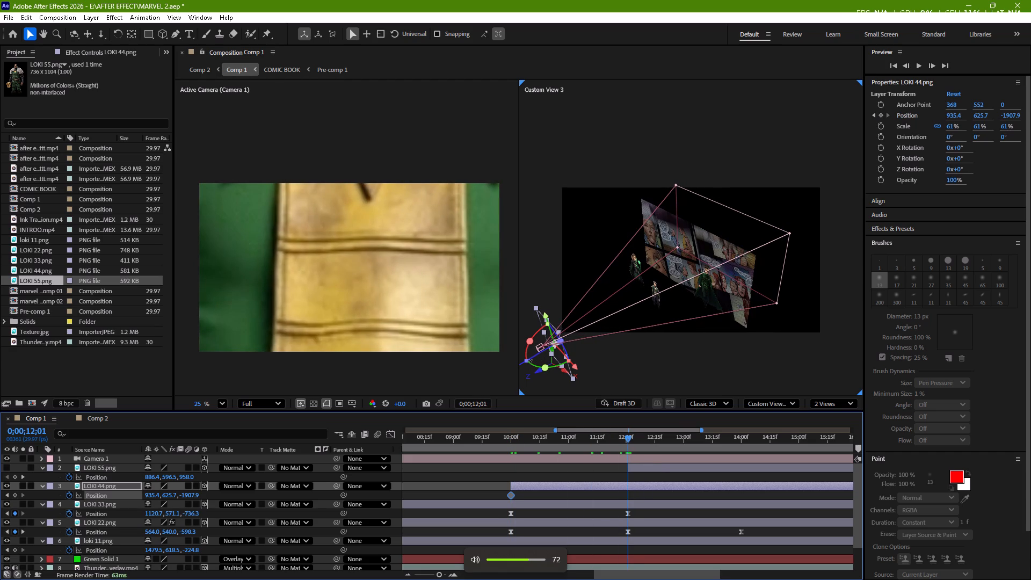
{"action": "left_click_drag", "start_coordinate": [533, 356], "coordinate": [597, 330]}
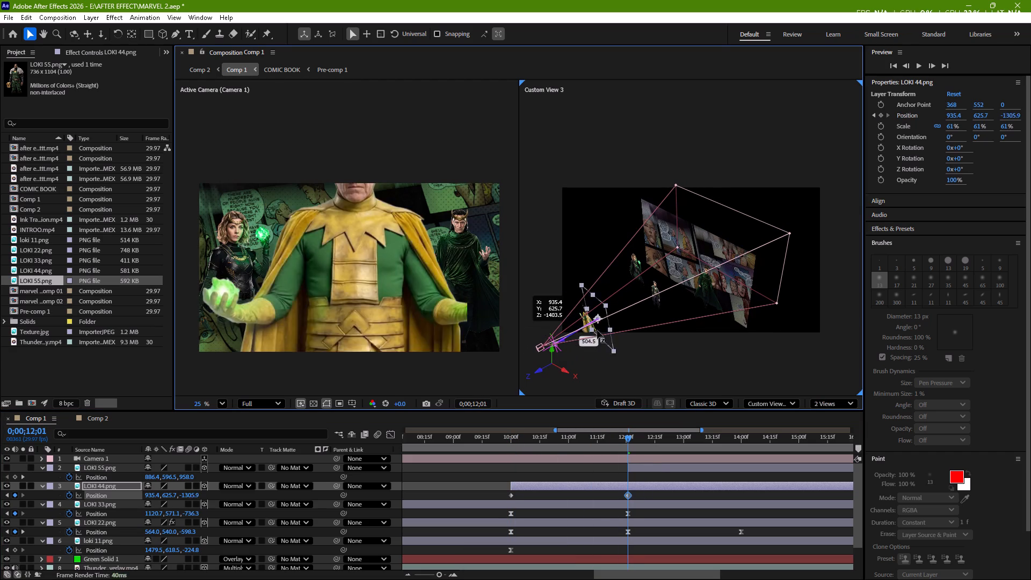
{"action": "left_click_drag", "start_coordinate": [597, 330], "coordinate": [628, 322]}
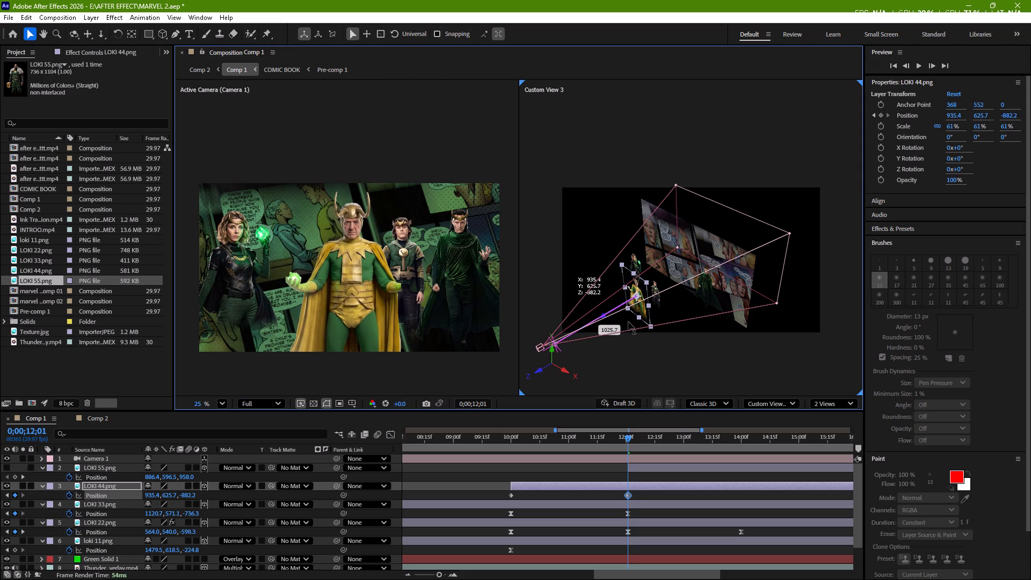
{"action": "left_click_drag", "start_coordinate": [628, 322], "coordinate": [628, 323]}
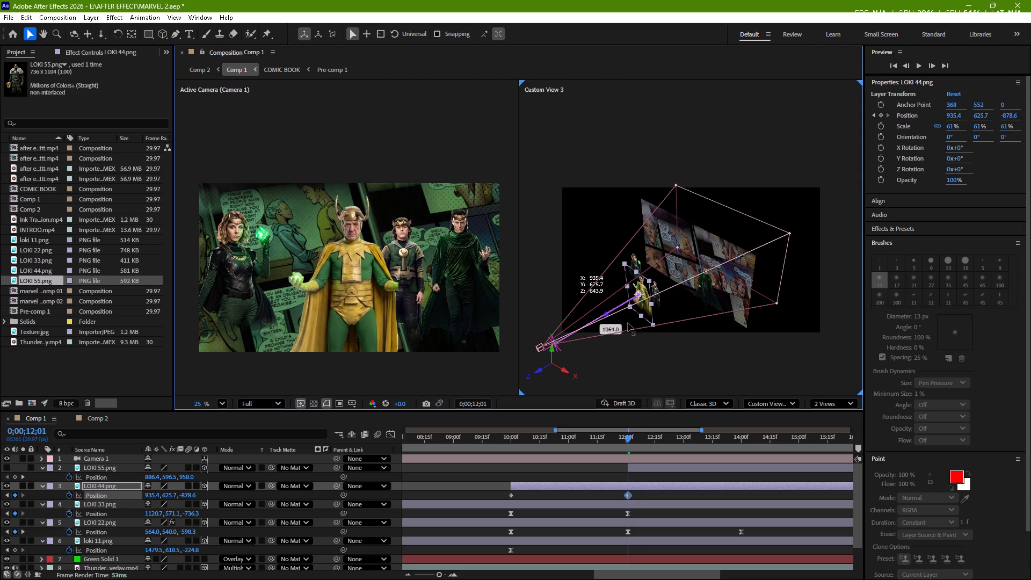
{"action": "left_click_drag", "start_coordinate": [628, 323], "coordinate": [620, 327]}
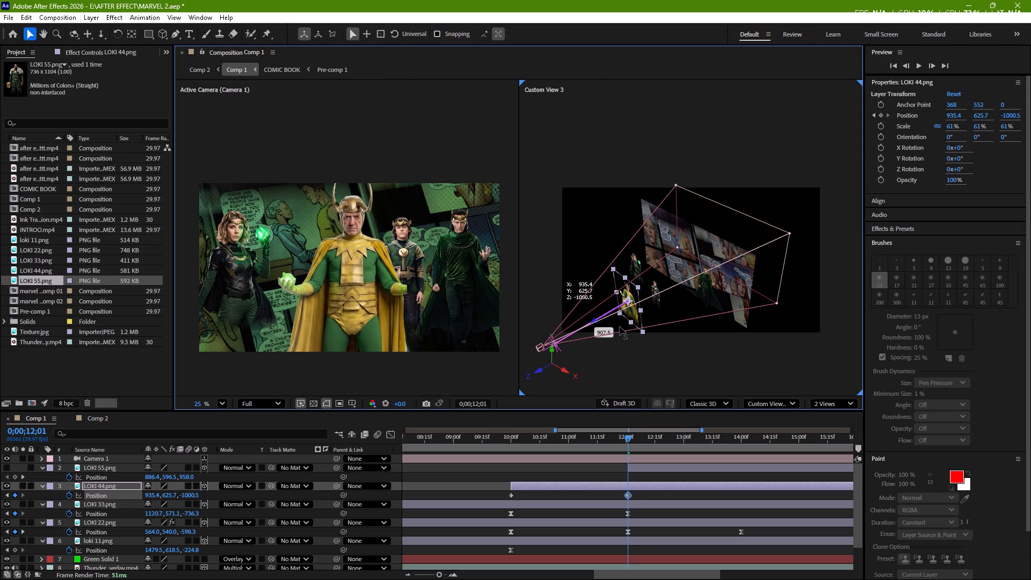
{"action": "left_click_drag", "start_coordinate": [620, 327], "coordinate": [621, 328]}
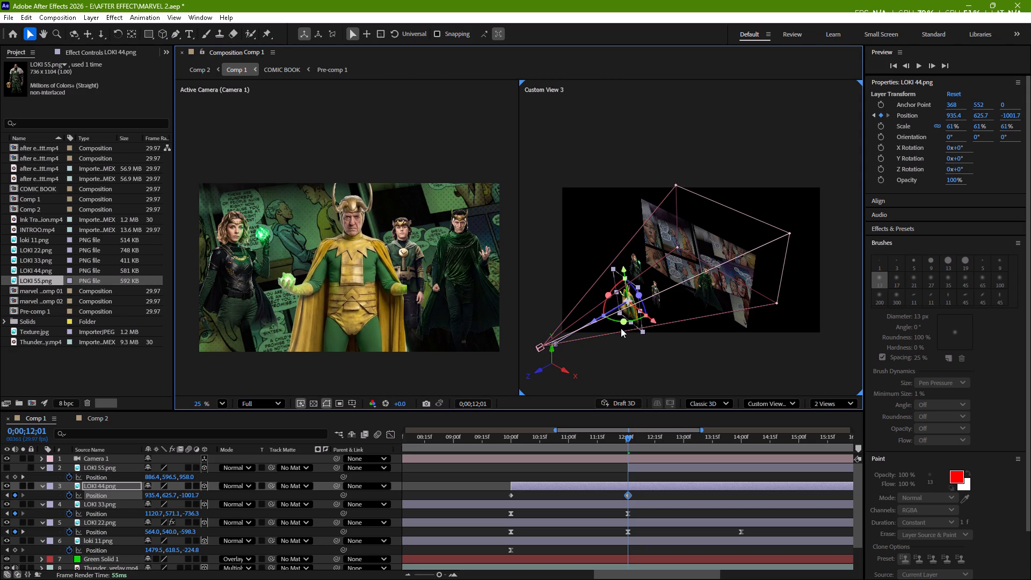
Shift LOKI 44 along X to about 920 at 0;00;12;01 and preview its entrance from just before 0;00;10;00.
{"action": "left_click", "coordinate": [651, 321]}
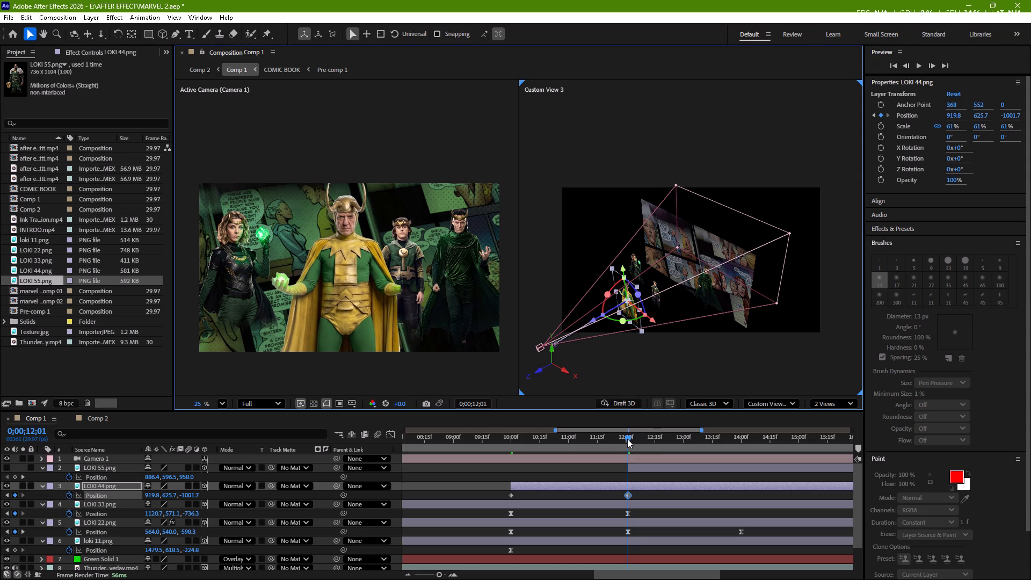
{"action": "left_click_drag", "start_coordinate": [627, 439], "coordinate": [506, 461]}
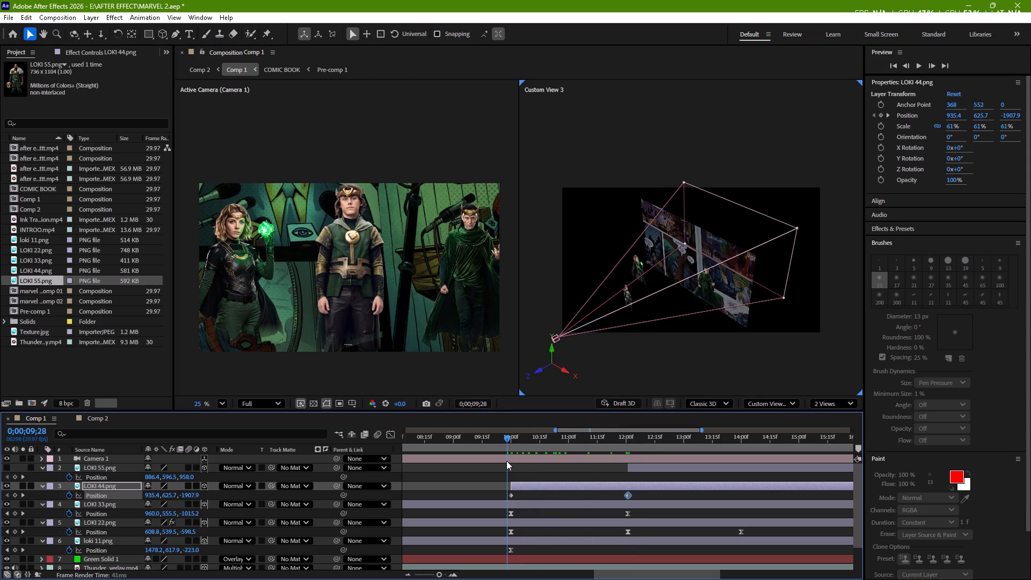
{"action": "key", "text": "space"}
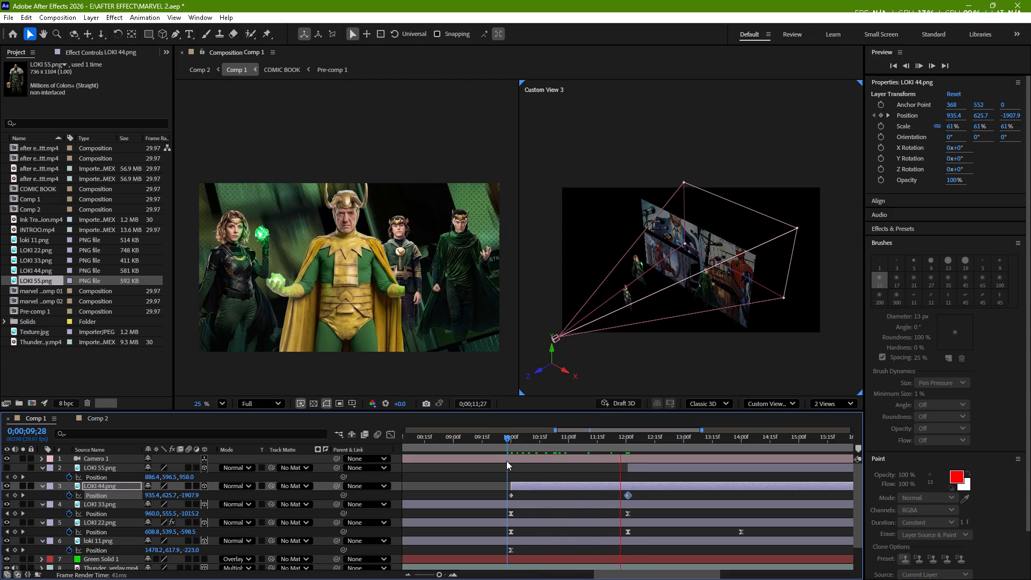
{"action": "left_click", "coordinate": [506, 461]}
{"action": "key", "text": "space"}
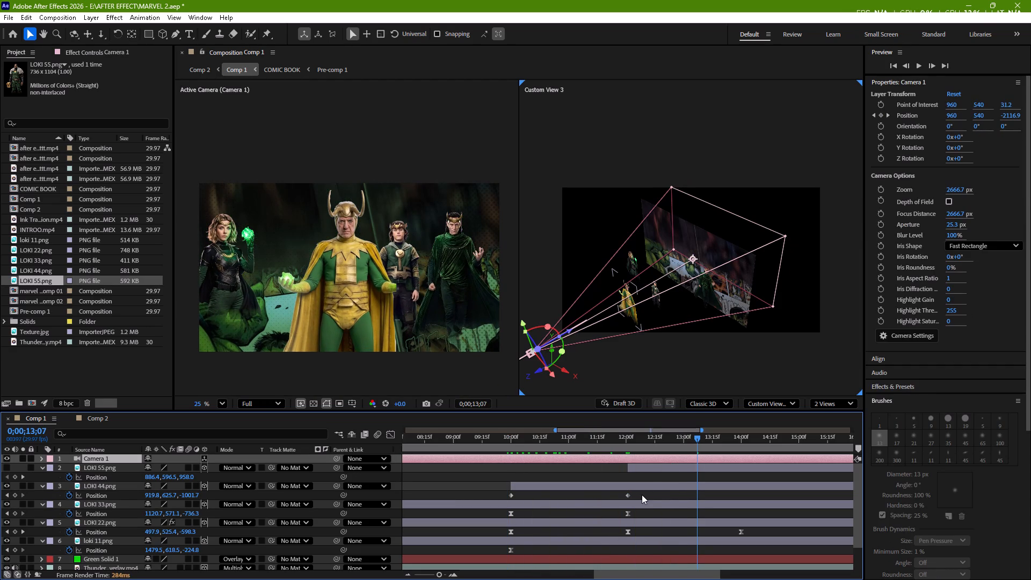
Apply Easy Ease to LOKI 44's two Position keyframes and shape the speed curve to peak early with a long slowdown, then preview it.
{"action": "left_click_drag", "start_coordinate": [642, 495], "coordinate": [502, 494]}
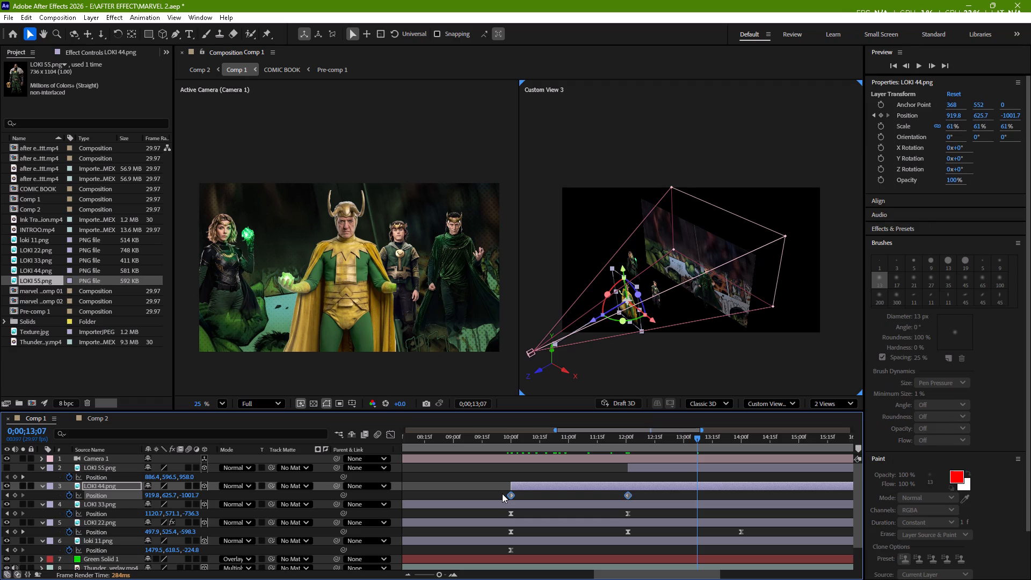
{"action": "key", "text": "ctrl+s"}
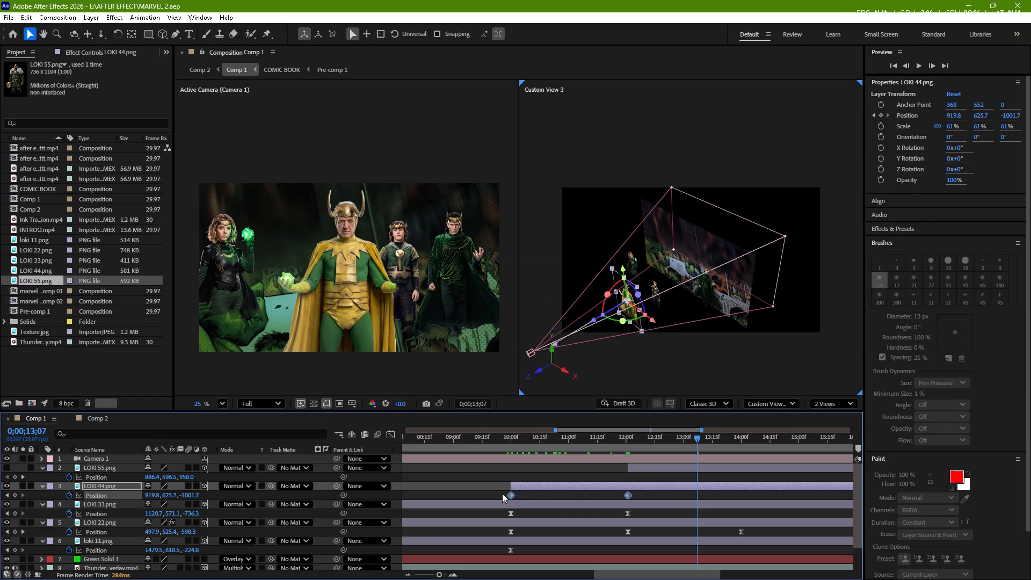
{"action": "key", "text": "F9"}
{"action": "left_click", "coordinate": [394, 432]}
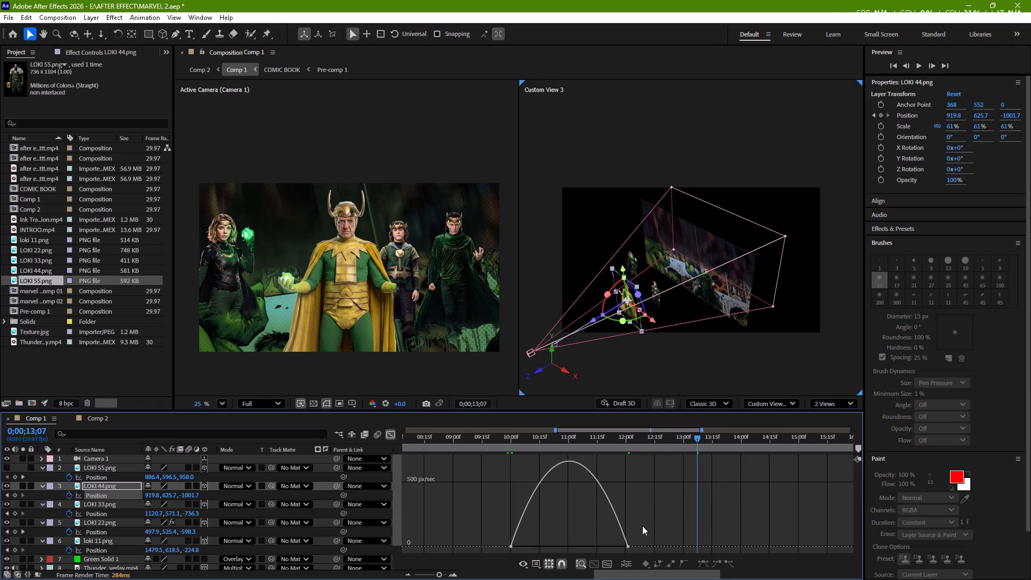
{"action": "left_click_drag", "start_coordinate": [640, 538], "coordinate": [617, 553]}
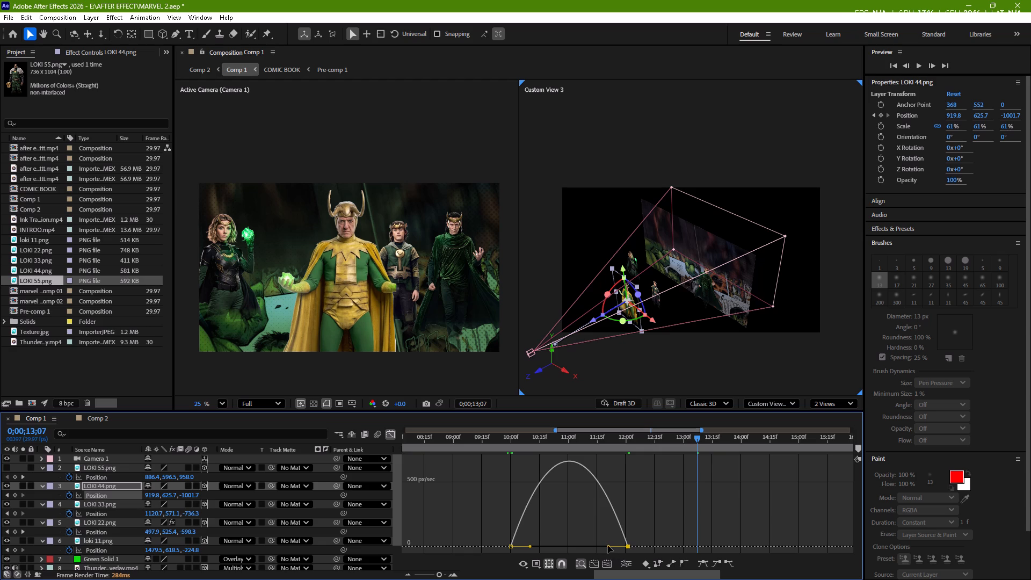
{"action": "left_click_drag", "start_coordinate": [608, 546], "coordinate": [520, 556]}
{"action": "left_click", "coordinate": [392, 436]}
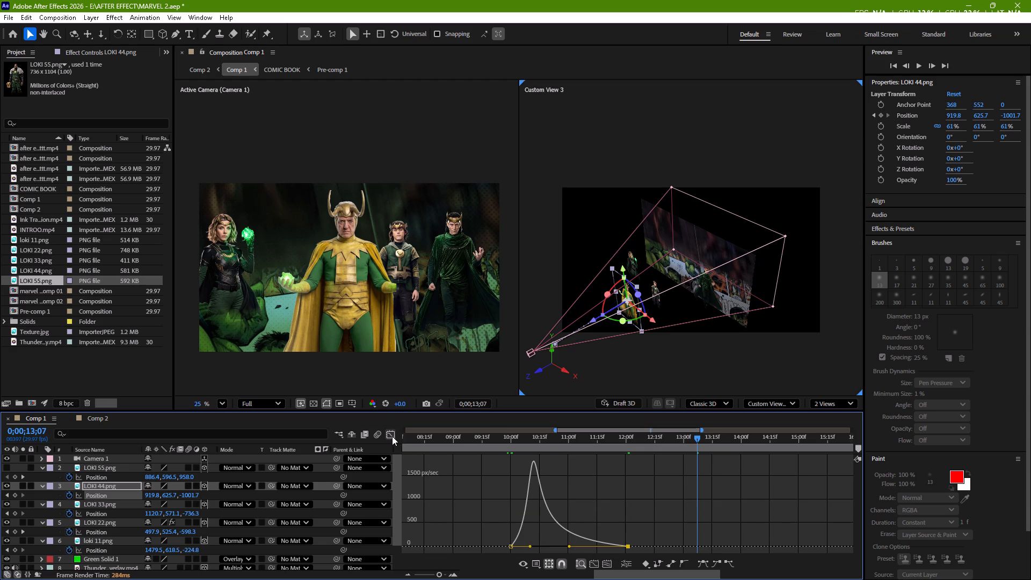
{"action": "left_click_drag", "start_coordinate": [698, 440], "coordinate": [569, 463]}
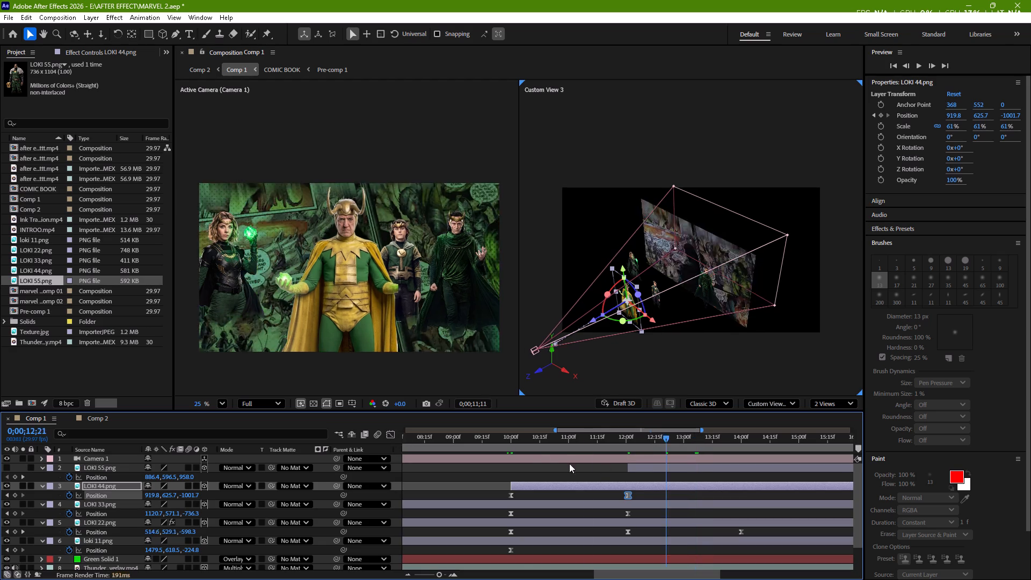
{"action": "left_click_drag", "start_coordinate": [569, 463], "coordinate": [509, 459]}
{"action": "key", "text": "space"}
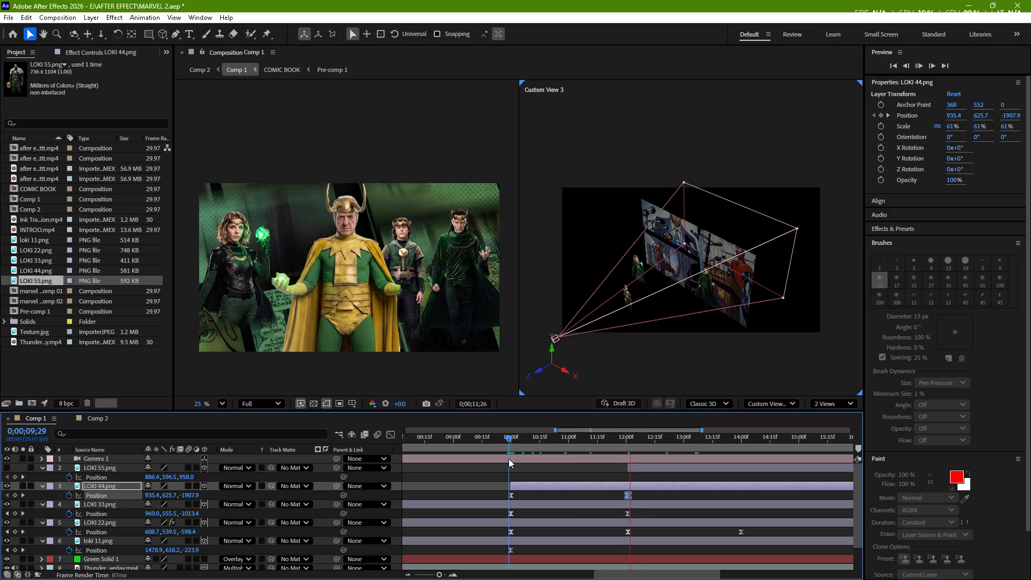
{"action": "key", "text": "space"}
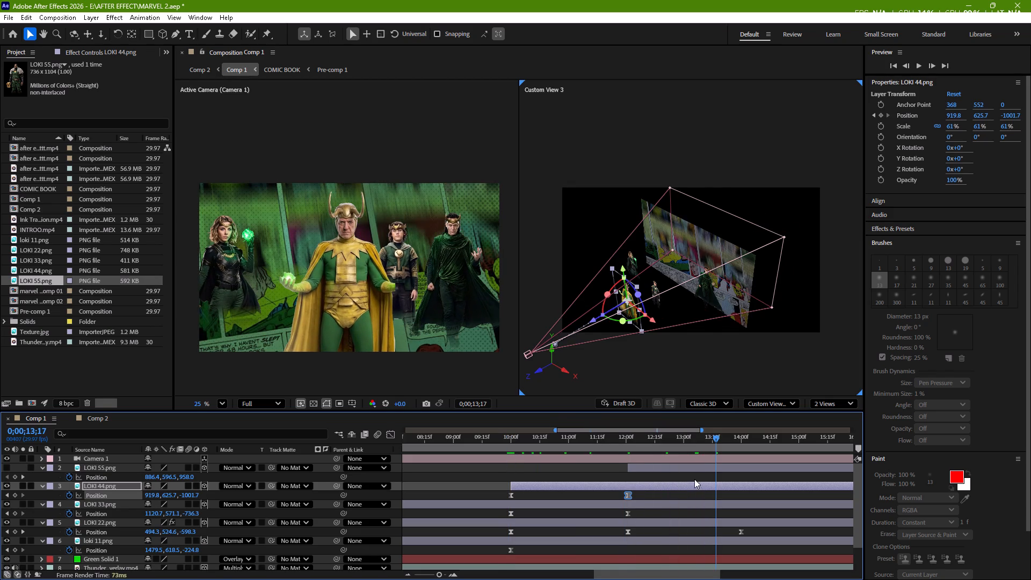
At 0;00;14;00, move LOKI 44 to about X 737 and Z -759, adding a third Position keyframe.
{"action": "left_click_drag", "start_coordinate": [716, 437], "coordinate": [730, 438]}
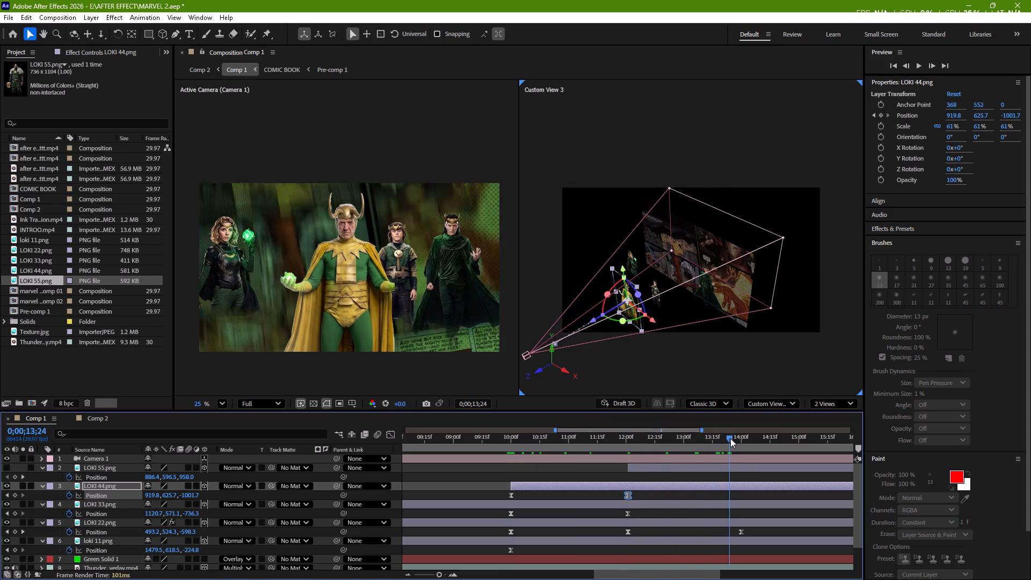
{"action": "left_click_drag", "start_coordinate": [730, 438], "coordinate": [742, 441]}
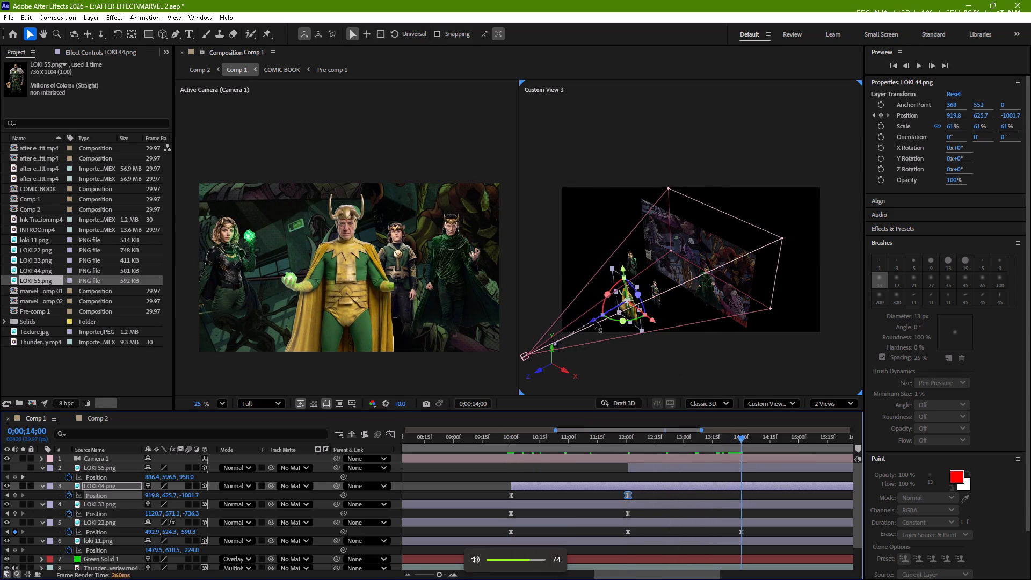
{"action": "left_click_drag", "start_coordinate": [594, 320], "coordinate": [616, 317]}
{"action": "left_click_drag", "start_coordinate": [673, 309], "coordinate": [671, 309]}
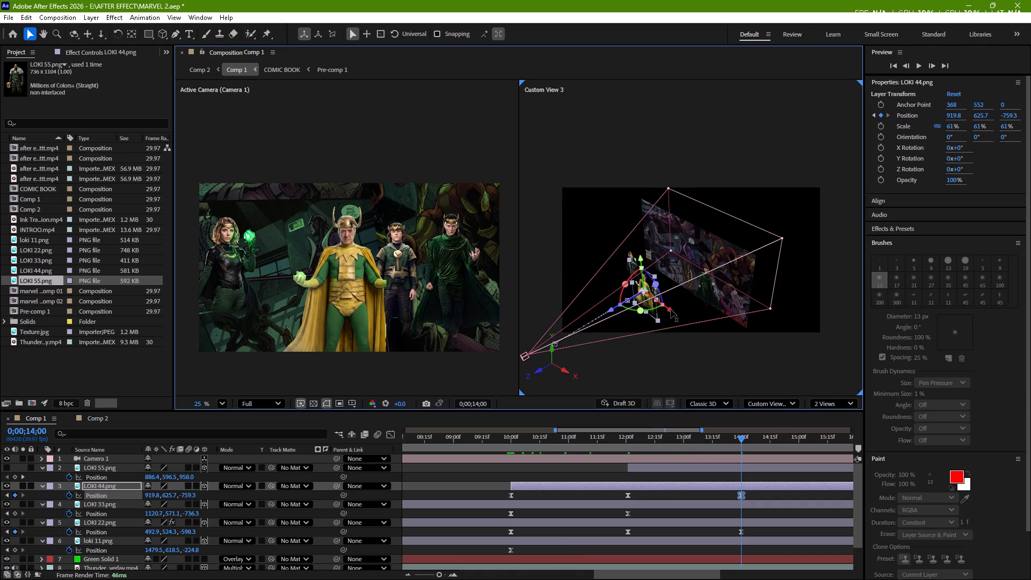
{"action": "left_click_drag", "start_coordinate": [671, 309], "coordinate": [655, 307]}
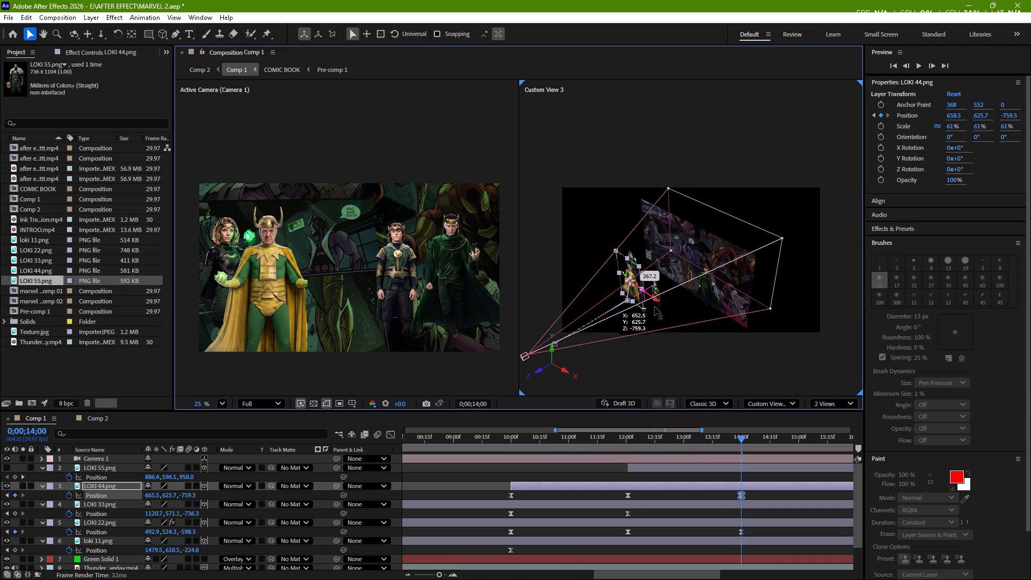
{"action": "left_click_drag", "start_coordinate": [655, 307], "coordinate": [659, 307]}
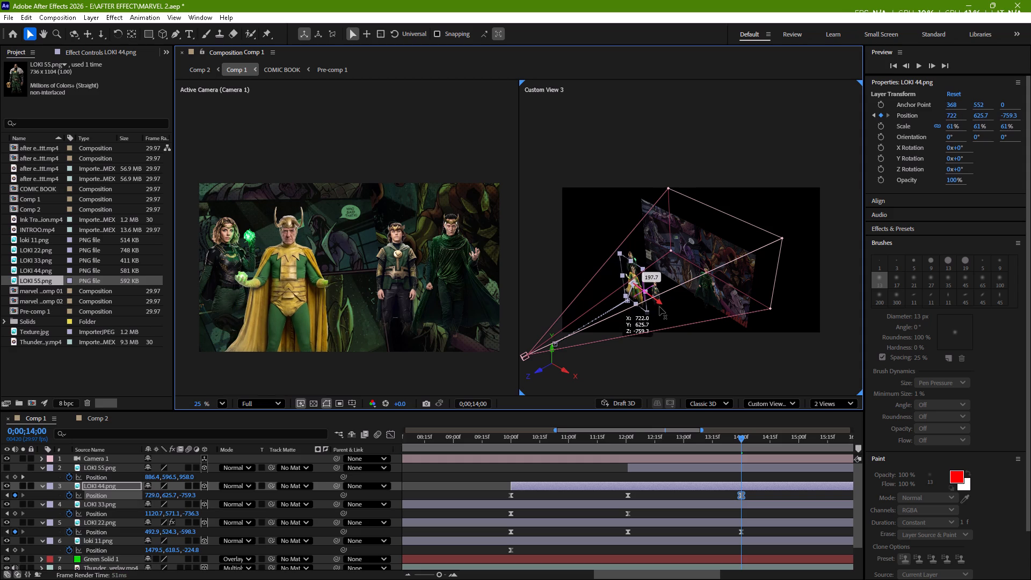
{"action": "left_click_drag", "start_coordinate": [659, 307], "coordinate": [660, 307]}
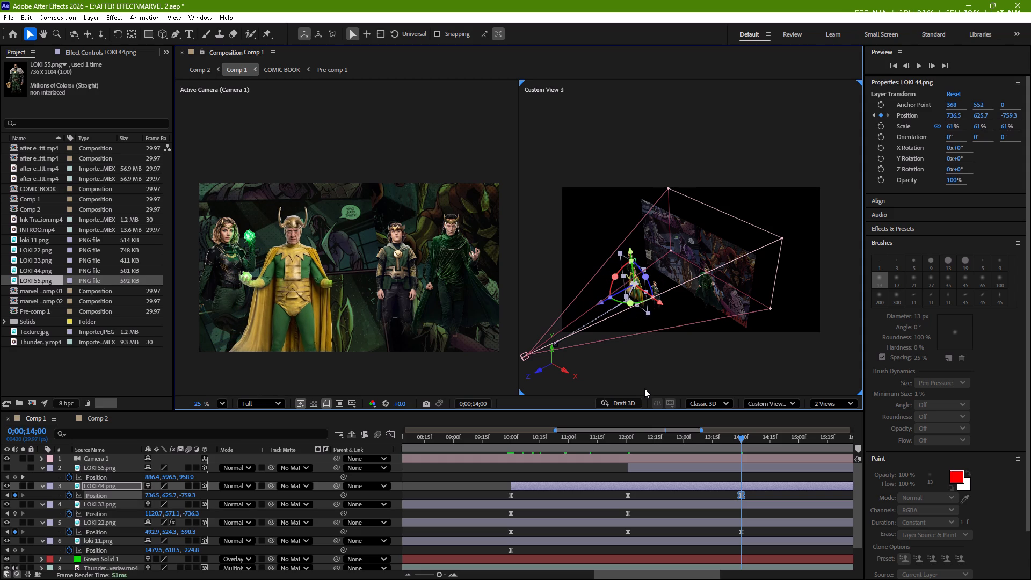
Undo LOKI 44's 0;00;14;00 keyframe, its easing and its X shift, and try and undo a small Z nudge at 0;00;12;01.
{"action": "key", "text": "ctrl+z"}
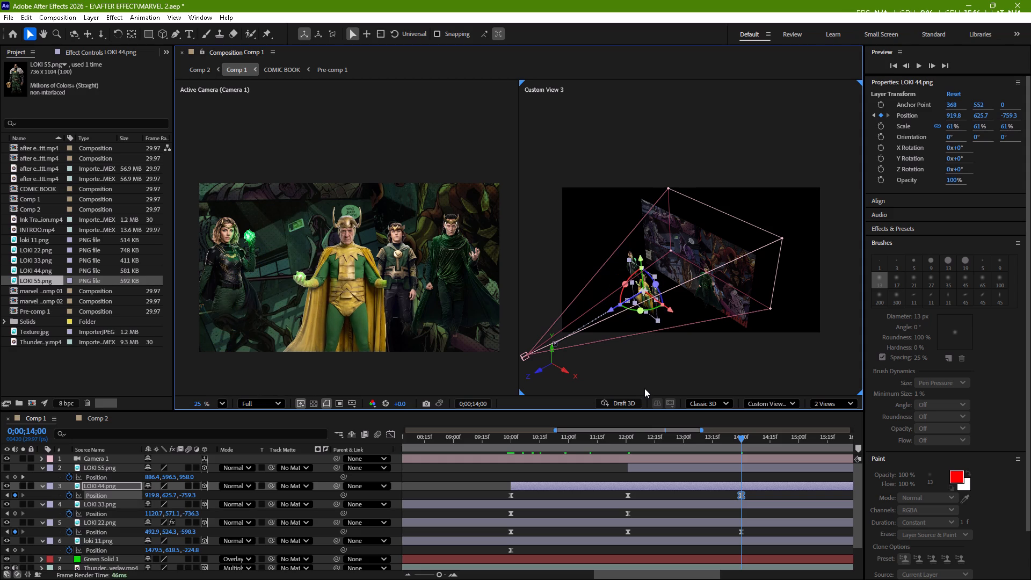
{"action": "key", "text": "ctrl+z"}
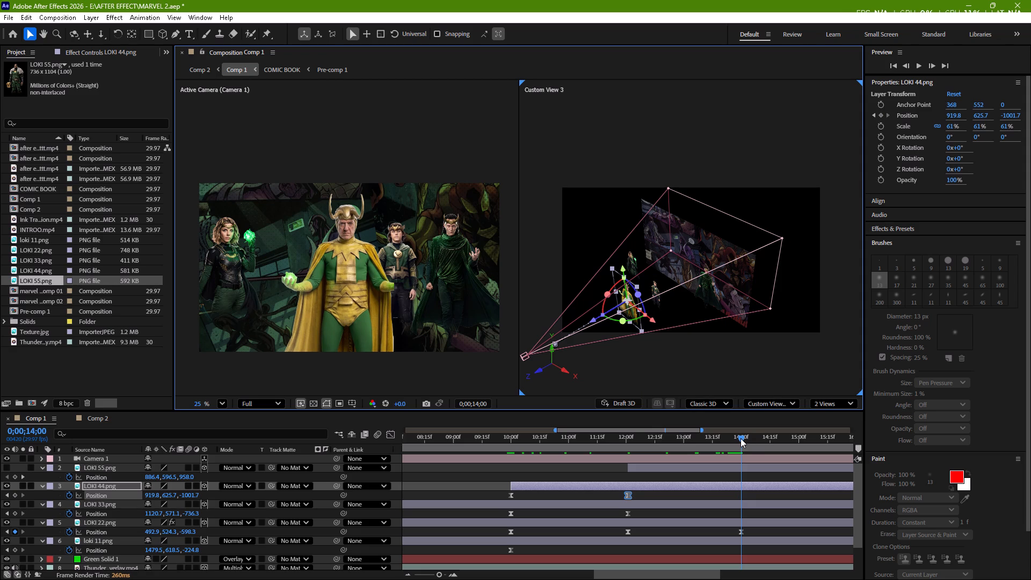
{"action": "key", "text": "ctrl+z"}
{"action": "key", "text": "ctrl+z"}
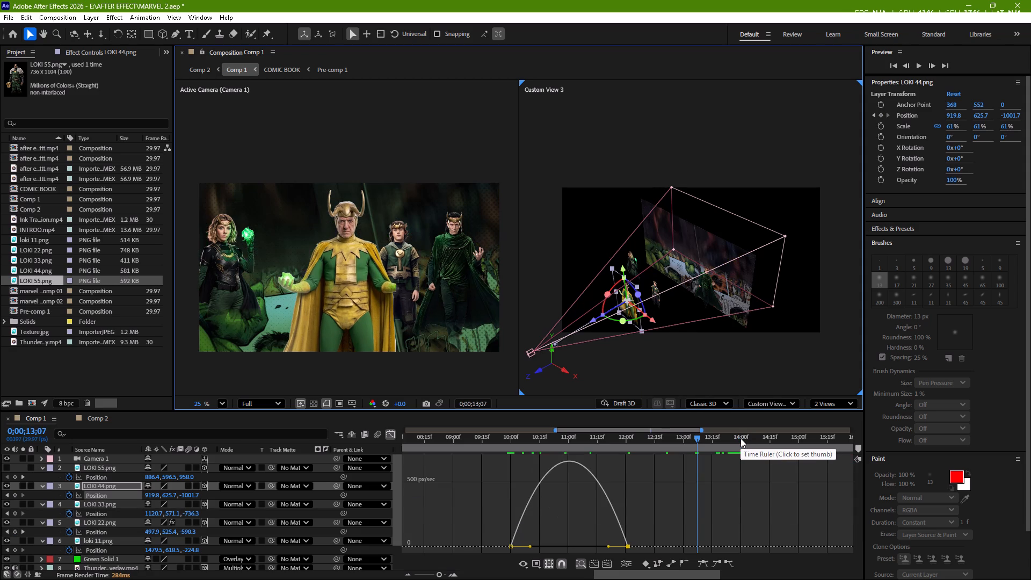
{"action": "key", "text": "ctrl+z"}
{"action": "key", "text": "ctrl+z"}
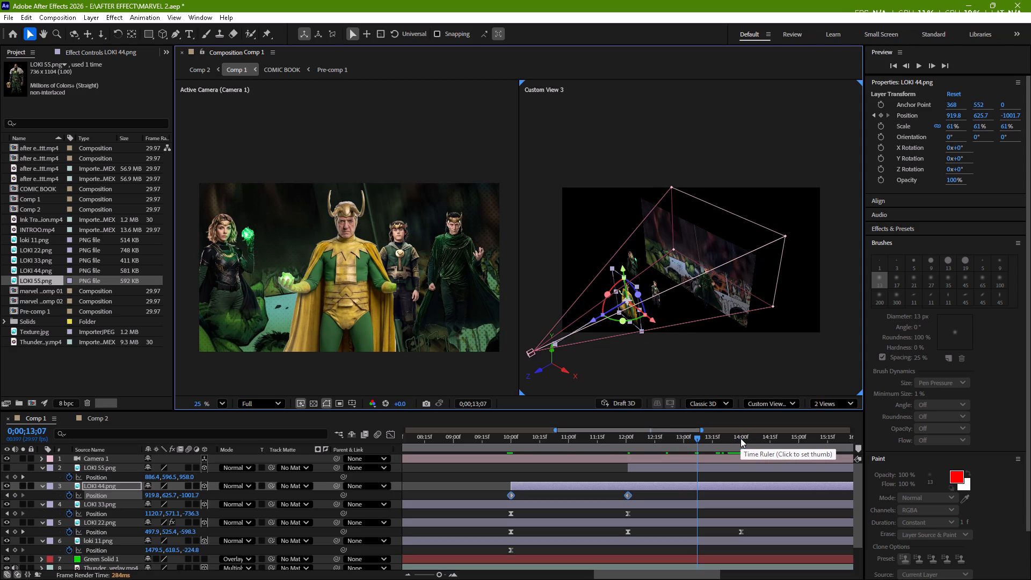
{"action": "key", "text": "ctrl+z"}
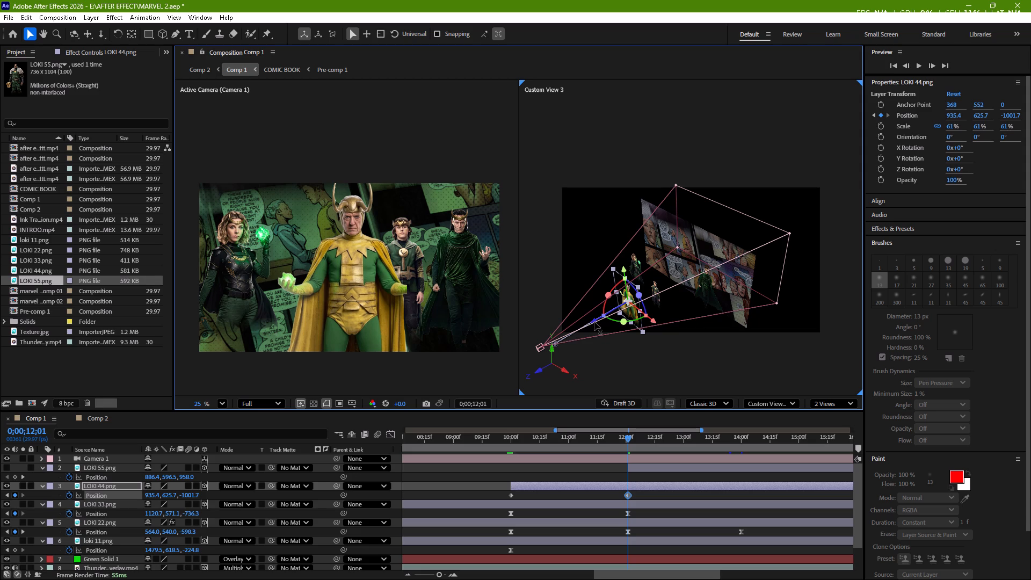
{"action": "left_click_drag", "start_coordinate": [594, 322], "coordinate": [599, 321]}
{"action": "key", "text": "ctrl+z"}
Reduce LOKI 44's Scale to 42%.
{"action": "left_click", "coordinate": [554, 488]}
{"action": "key", "text": "s"}
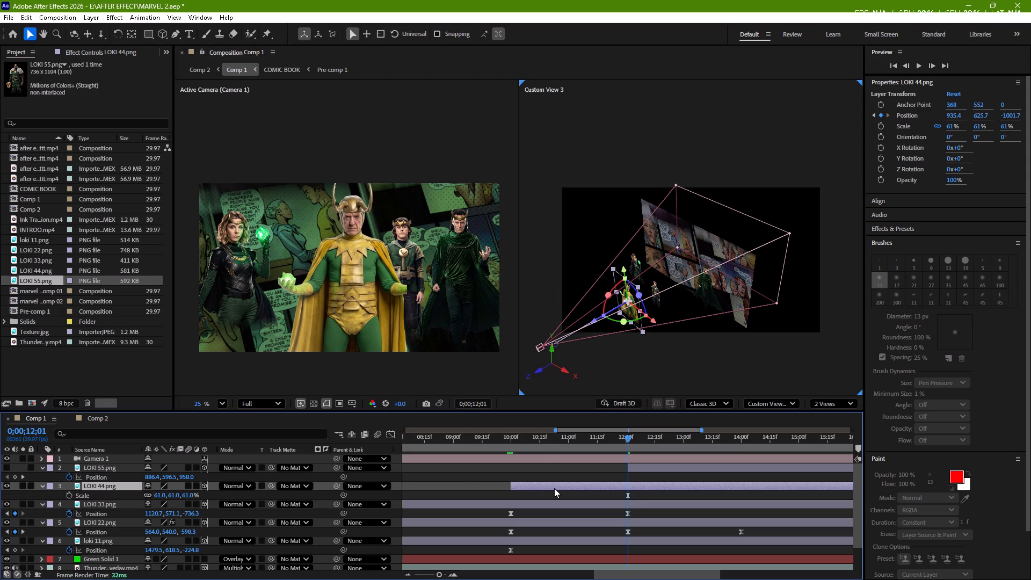
{"action": "left_click_drag", "start_coordinate": [185, 497], "coordinate": [178, 497]}
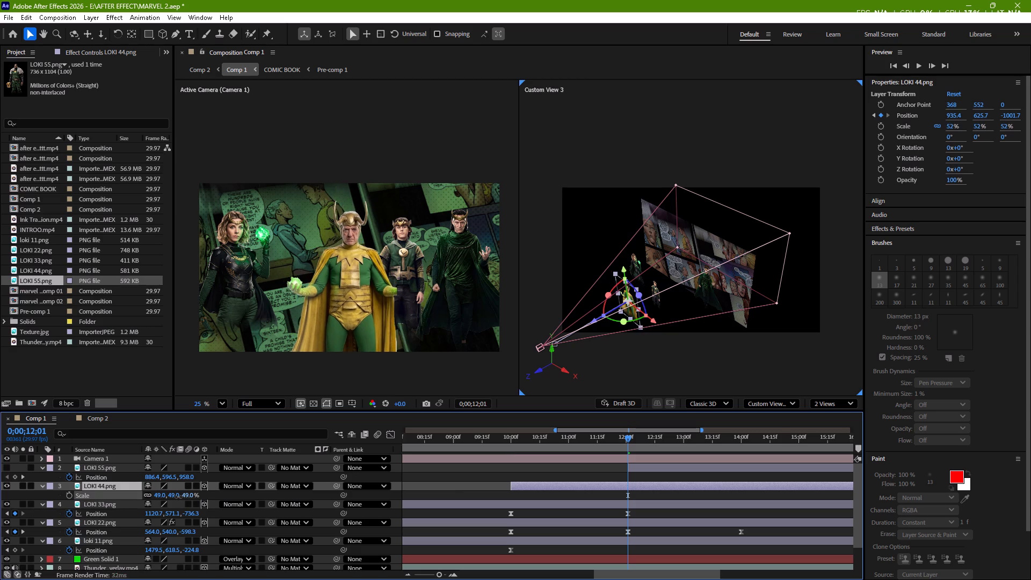
{"action": "left_click_drag", "start_coordinate": [178, 497], "coordinate": [176, 497]}
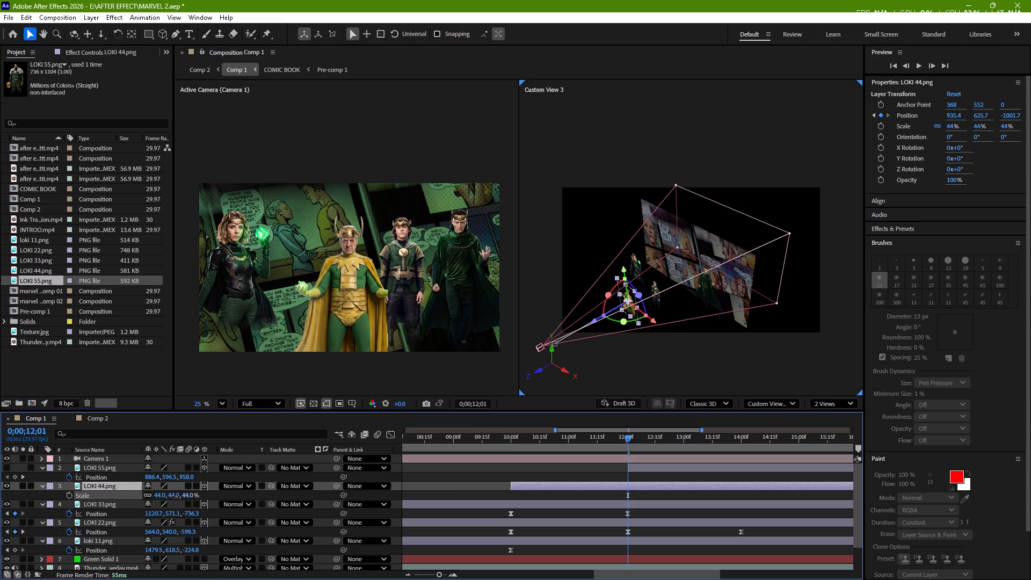
{"action": "left_click_drag", "start_coordinate": [176, 497], "coordinate": [175, 497]}
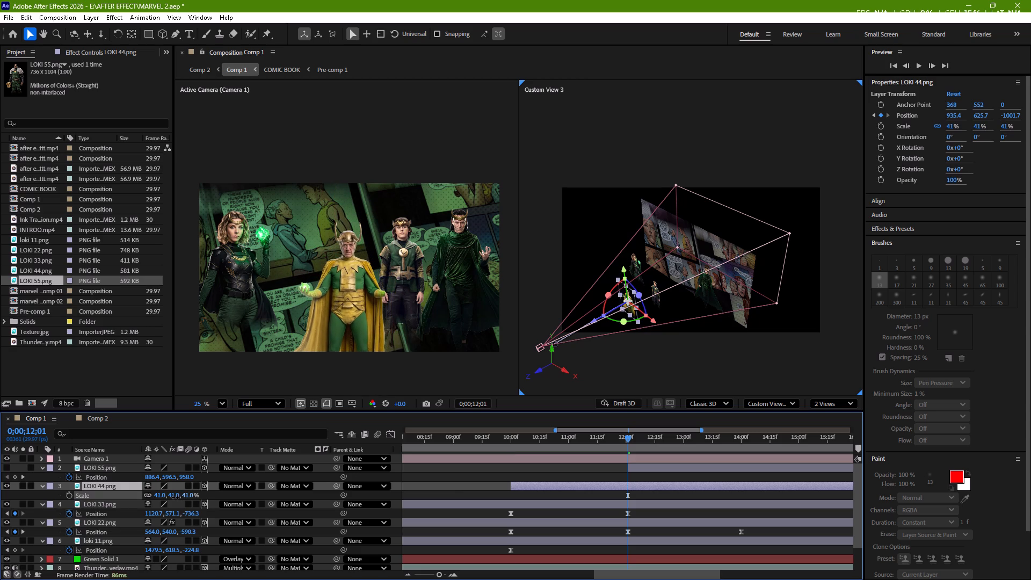
{"action": "left_click_drag", "start_coordinate": [175, 497], "coordinate": [177, 497]}
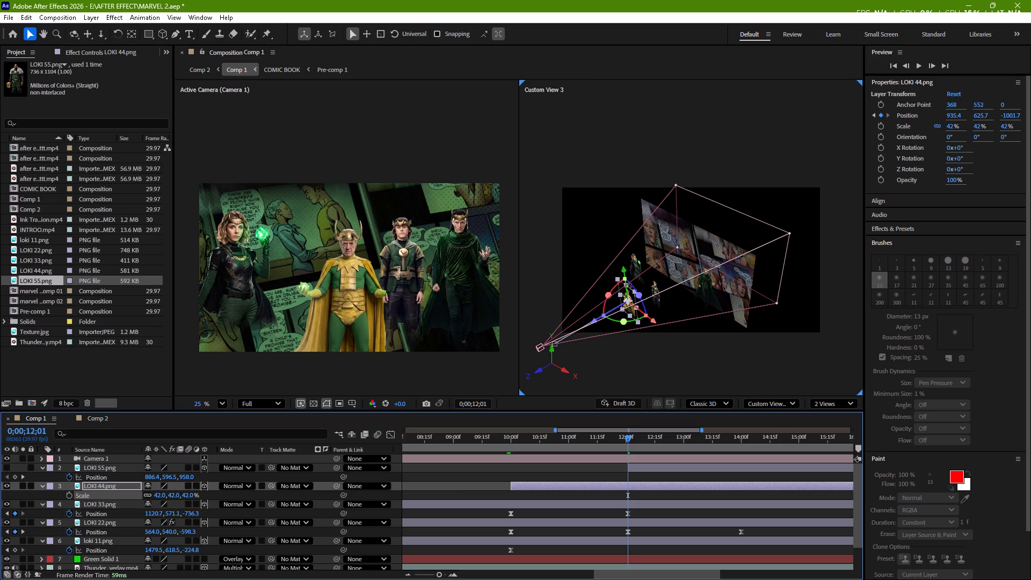
At 0;00;12;01, raise LOKI 44 along Y to about 550.
{"action": "left_click_drag", "start_coordinate": [623, 269], "coordinate": [627, 263]}
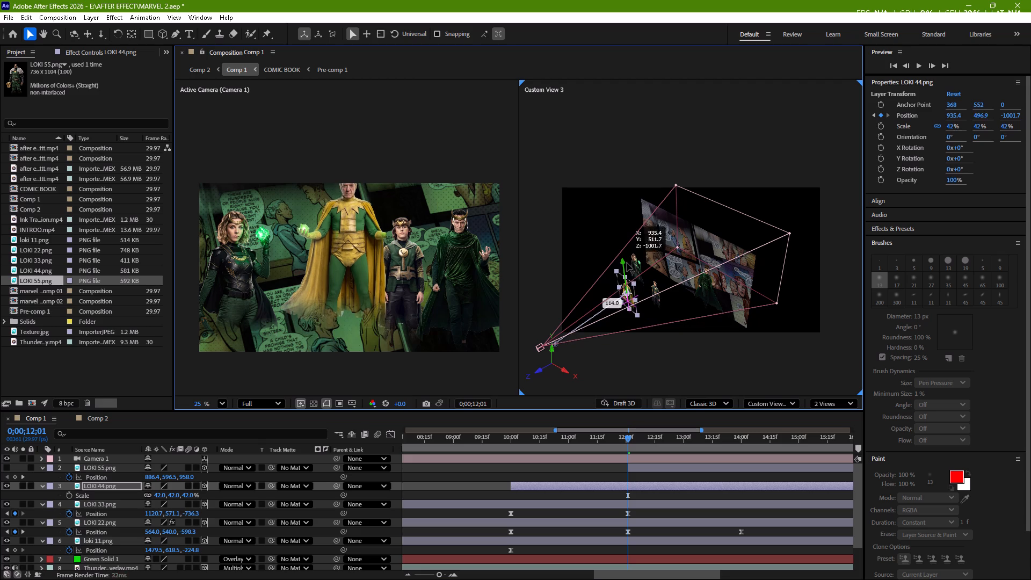
{"action": "left_click_drag", "start_coordinate": [627, 263], "coordinate": [629, 264]}
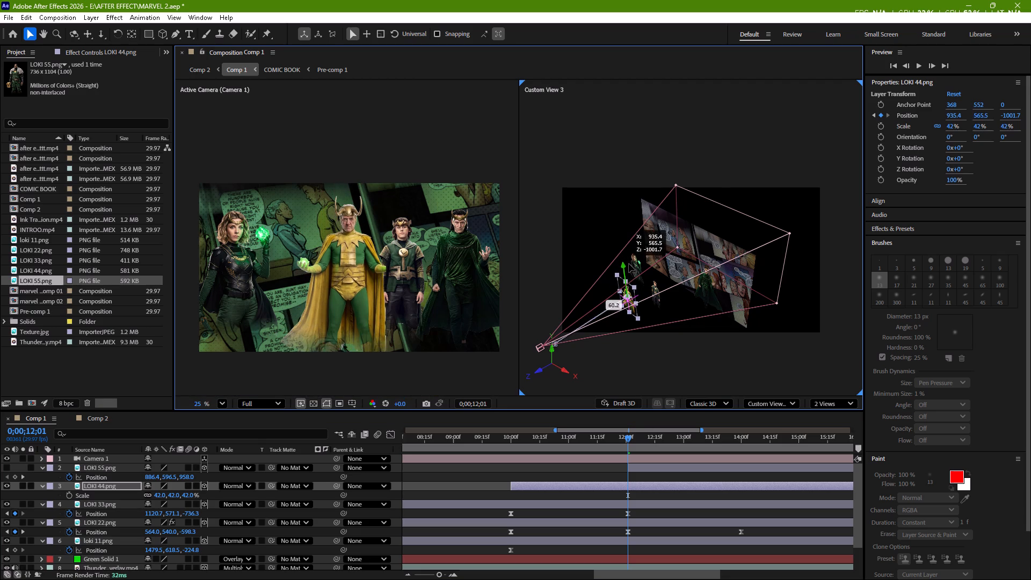
{"action": "left_click_drag", "start_coordinate": [629, 264], "coordinate": [629, 265]}
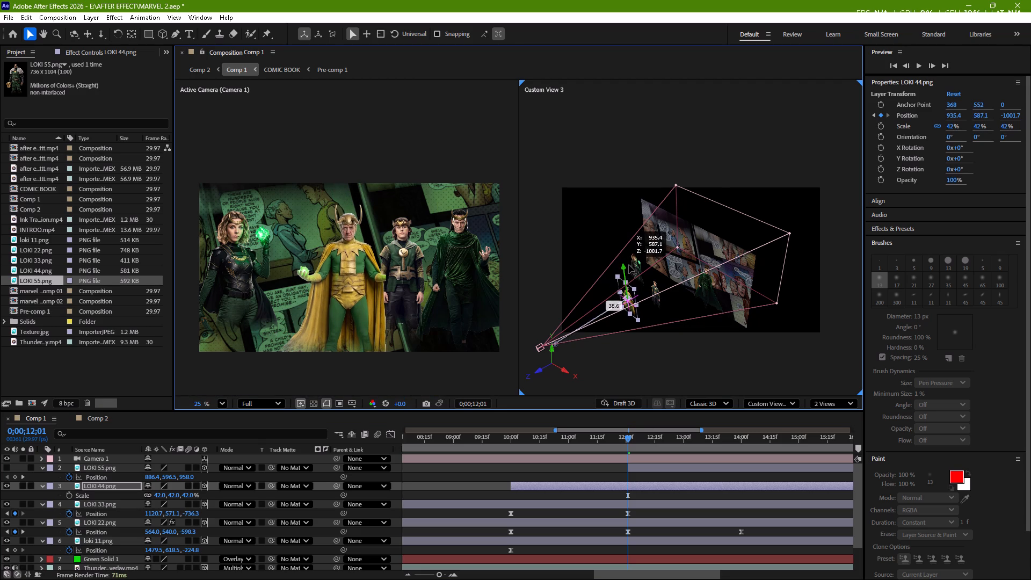
{"action": "left_click_drag", "start_coordinate": [629, 265], "coordinate": [629, 262]}
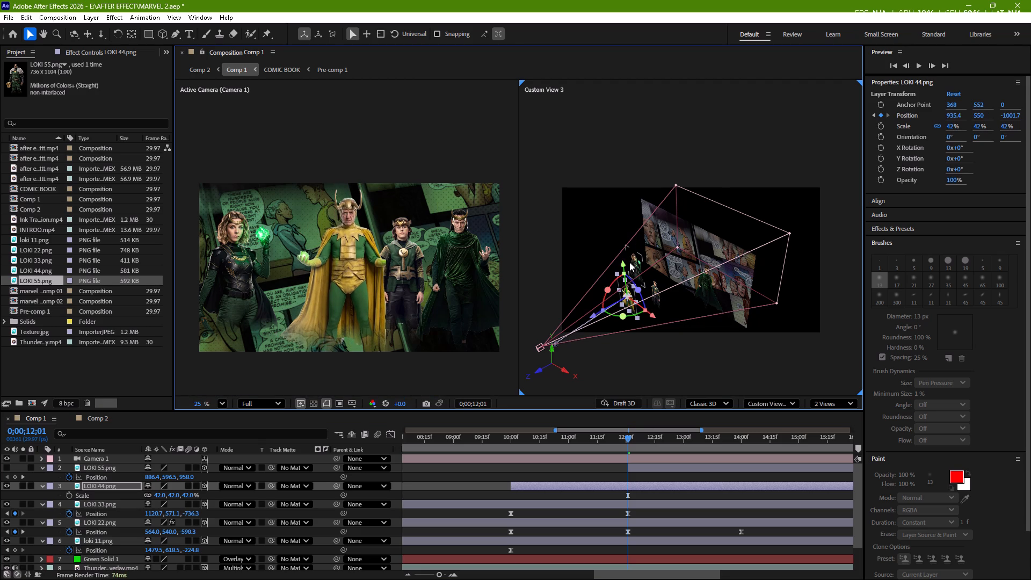
Set LOKI 44's Scale to 40%.
{"action": "left_click", "coordinate": [184, 495]}
{"action": "type", "text": "40"}
{"action": "key", "text": "Return"}
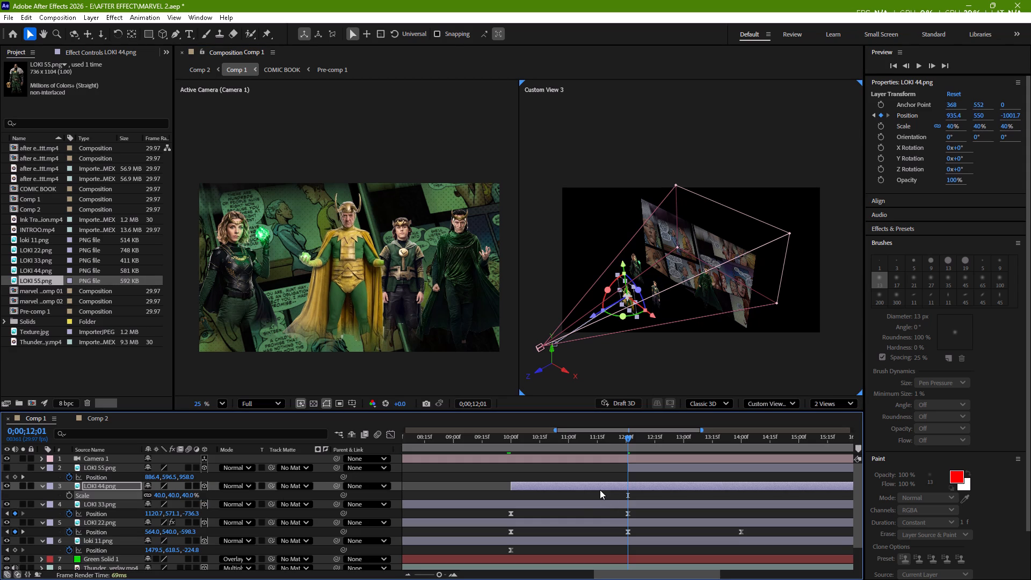
At 0;00;12;01, bring LOKI 44 closer to the camera, placing it at about X 923.5, Y 550.5, Z -1169.
{"action": "key", "text": "p"}
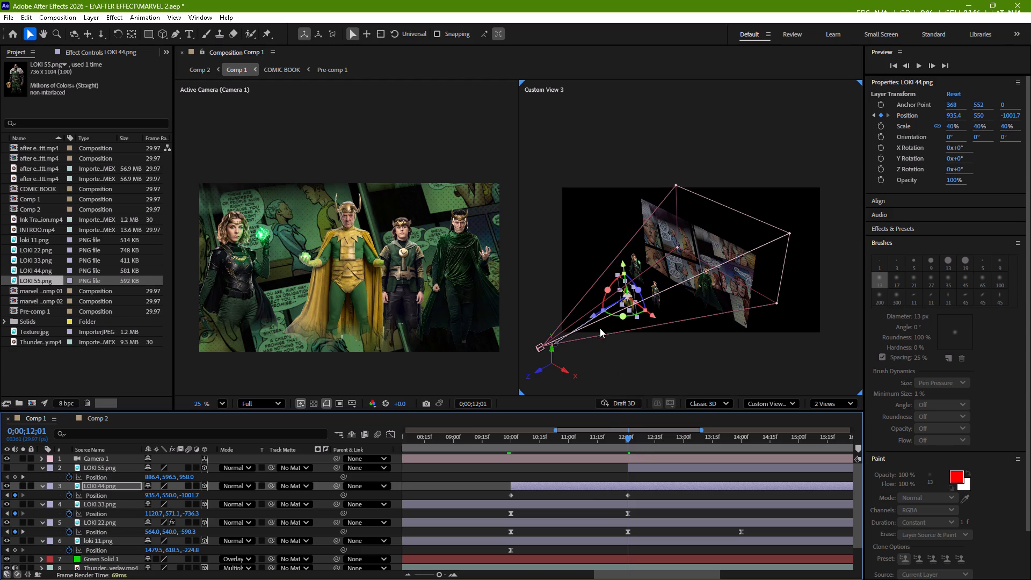
{"action": "left_click_drag", "start_coordinate": [594, 316], "coordinate": [595, 331]}
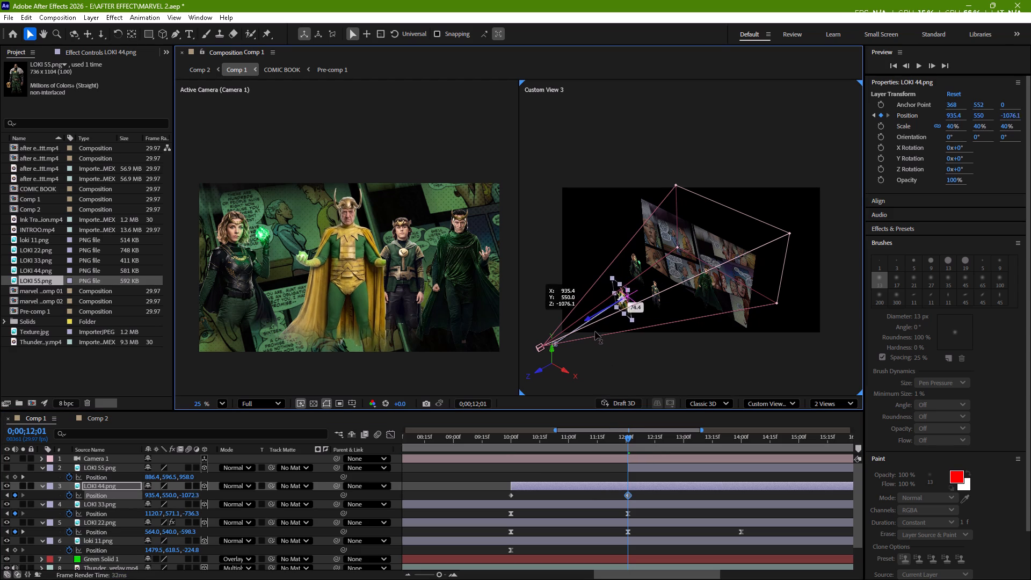
{"action": "left_click_drag", "start_coordinate": [595, 331], "coordinate": [595, 345]}
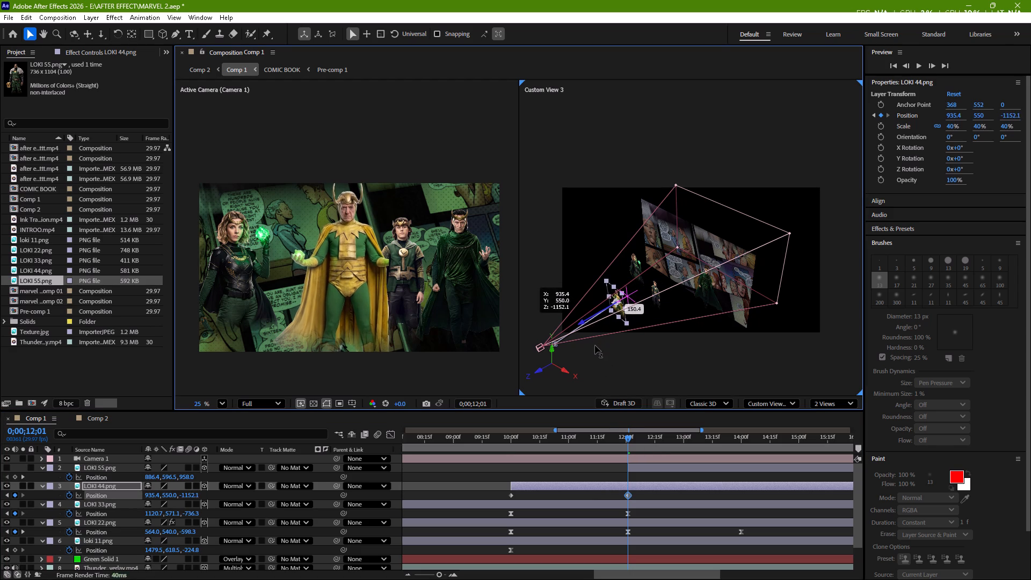
{"action": "left_click_drag", "start_coordinate": [595, 345], "coordinate": [594, 347]}
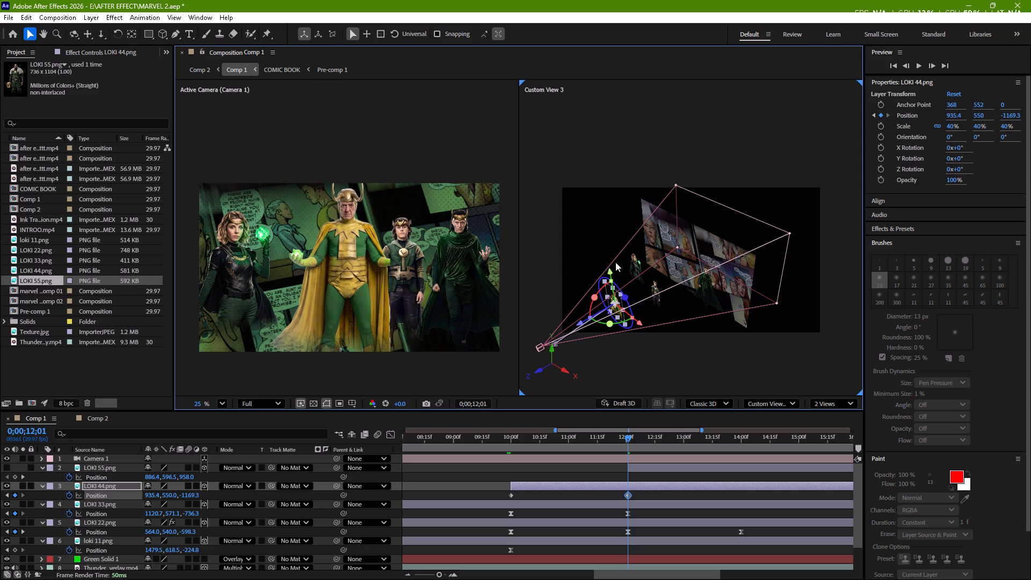
{"action": "left_click", "coordinate": [611, 272]}
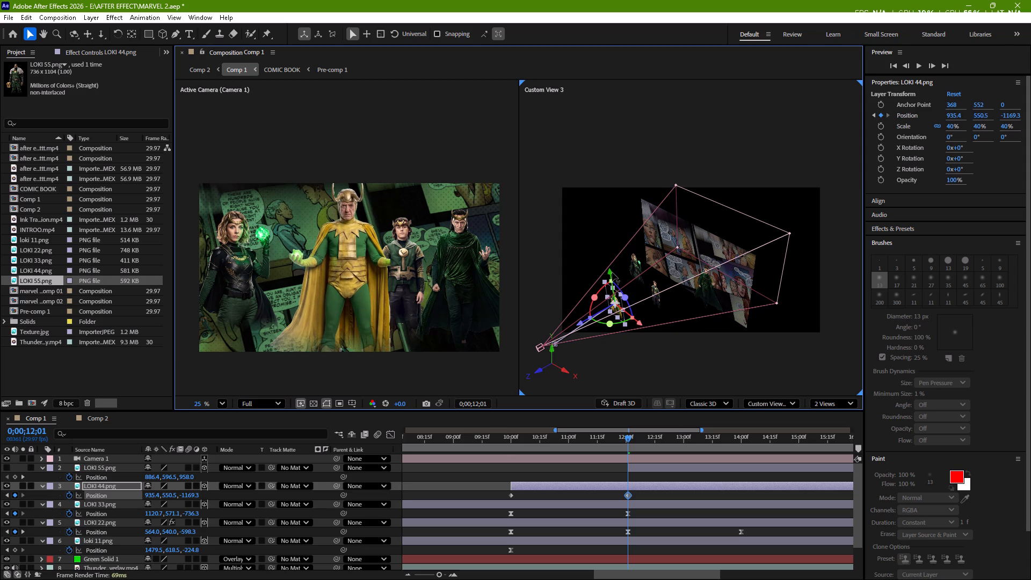
{"action": "left_click", "coordinate": [641, 325]}
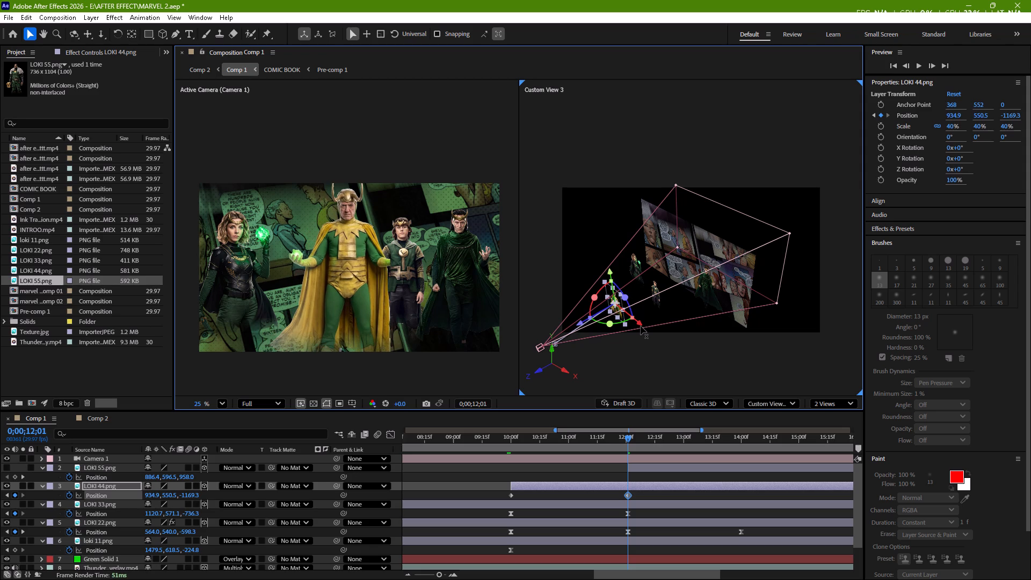
{"action": "left_click", "coordinate": [641, 325]}
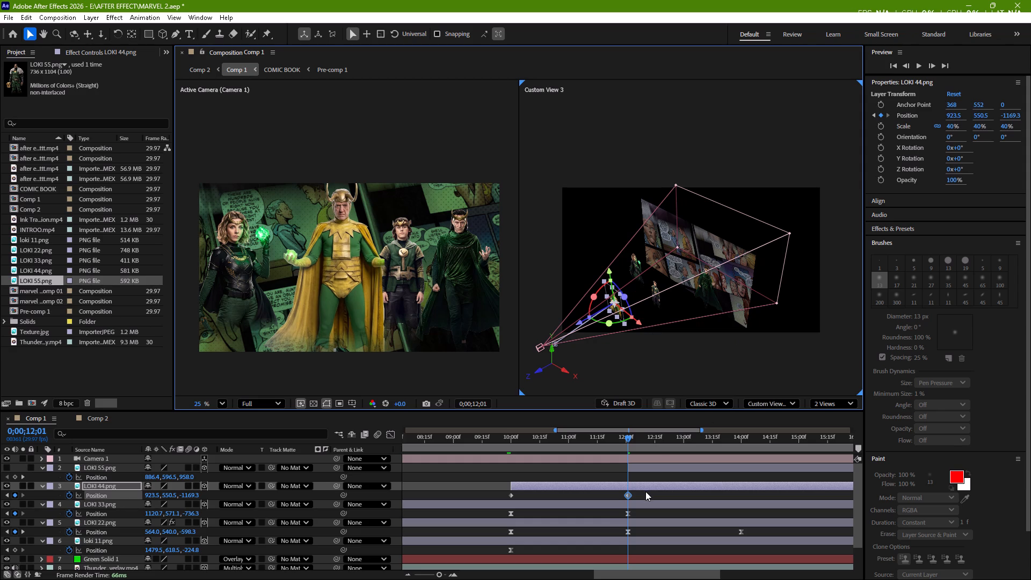
Apply Easy Ease to LOKI 44's two Position keyframes and shape the speed graph to peak early with a long slow-down into 0;00;12;01.
{"action": "left_click_drag", "start_coordinate": [645, 491], "coordinate": [497, 494]}
{"action": "key", "text": "F9"}
{"action": "left_click", "coordinate": [391, 439]}
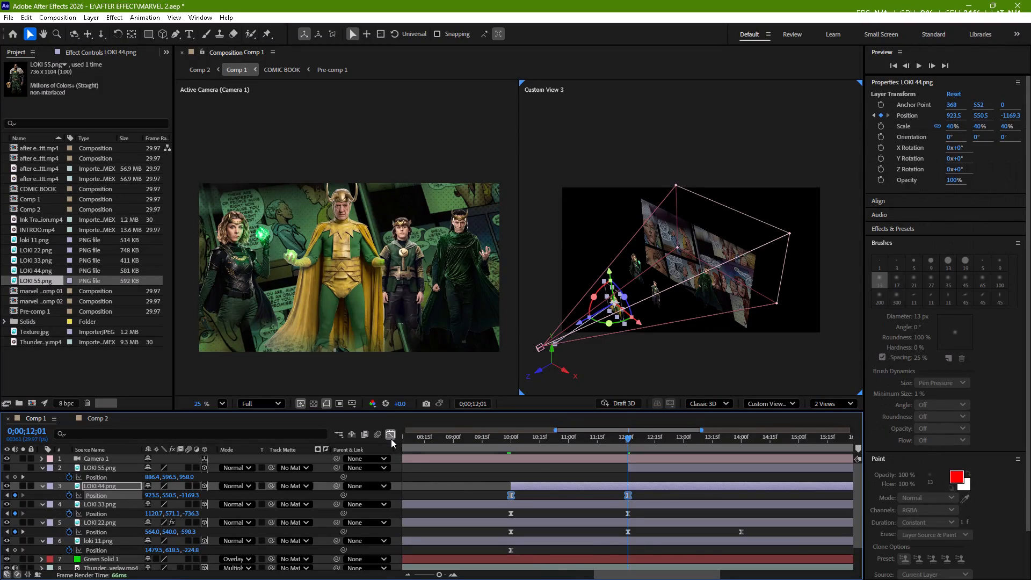
{"action": "left_click_drag", "start_coordinate": [648, 522], "coordinate": [600, 564]}
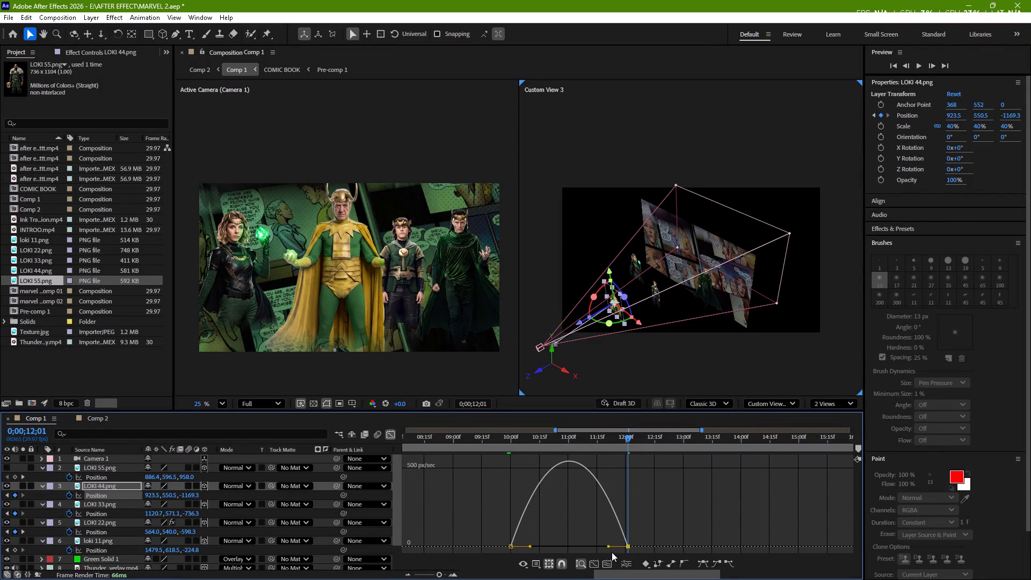
{"action": "left_click_drag", "start_coordinate": [609, 548], "coordinate": [520, 557]}
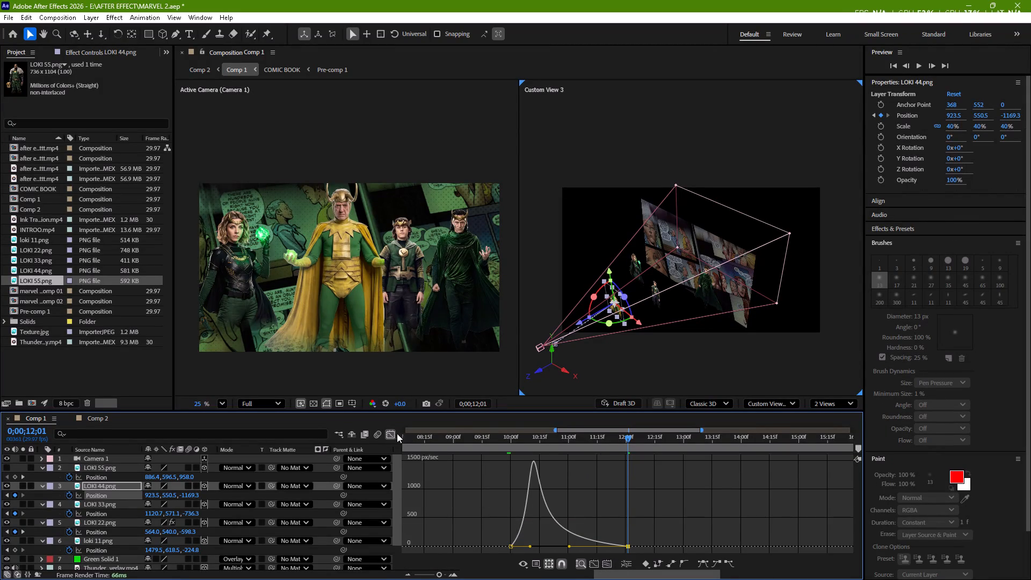
{"action": "left_click", "coordinate": [393, 434]}
Preview LOKI 44's entrance from just before 0;00;10;00.
{"action": "left_click_drag", "start_coordinate": [628, 438], "coordinate": [509, 455]}
{"action": "key", "text": "space"}
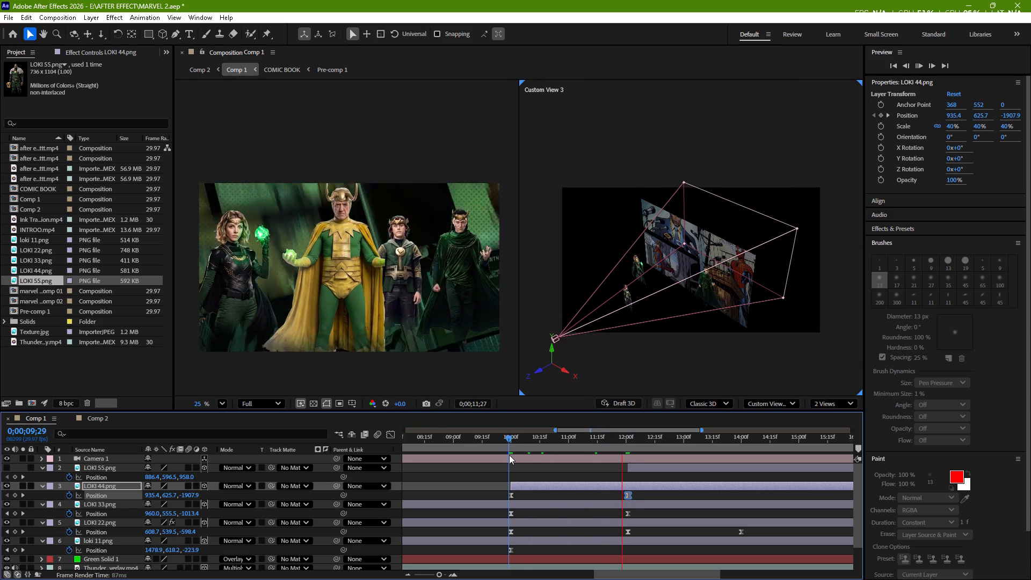
{"action": "key", "text": "space"}
At 0;00;14;00, add a LOKI 44 Position keyframe by moving the layer to about X 747 and Z -863.
{"action": "left_click_drag", "start_coordinate": [641, 441], "coordinate": [633, 444]}
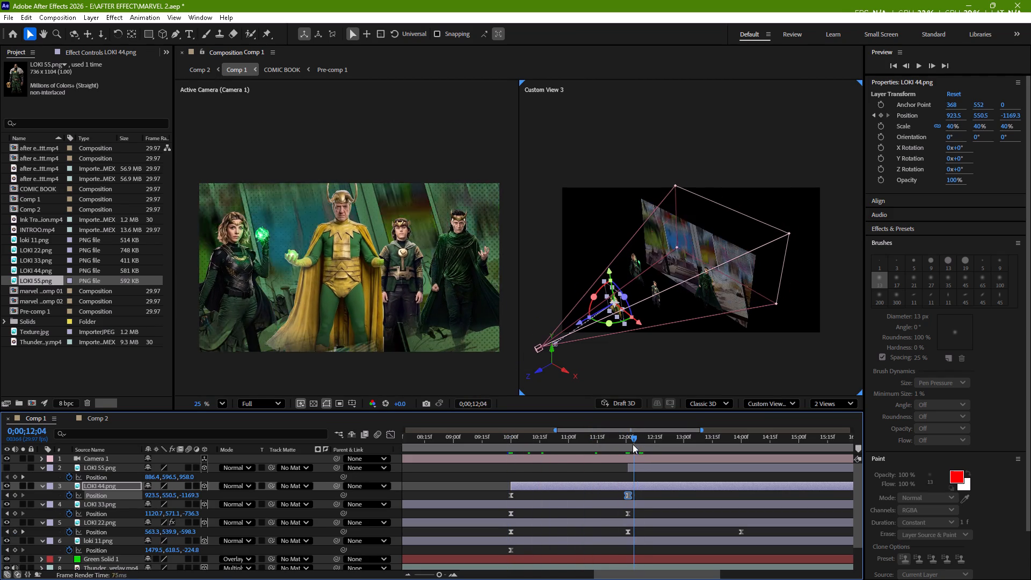
{"action": "left_click_drag", "start_coordinate": [633, 444], "coordinate": [741, 466]}
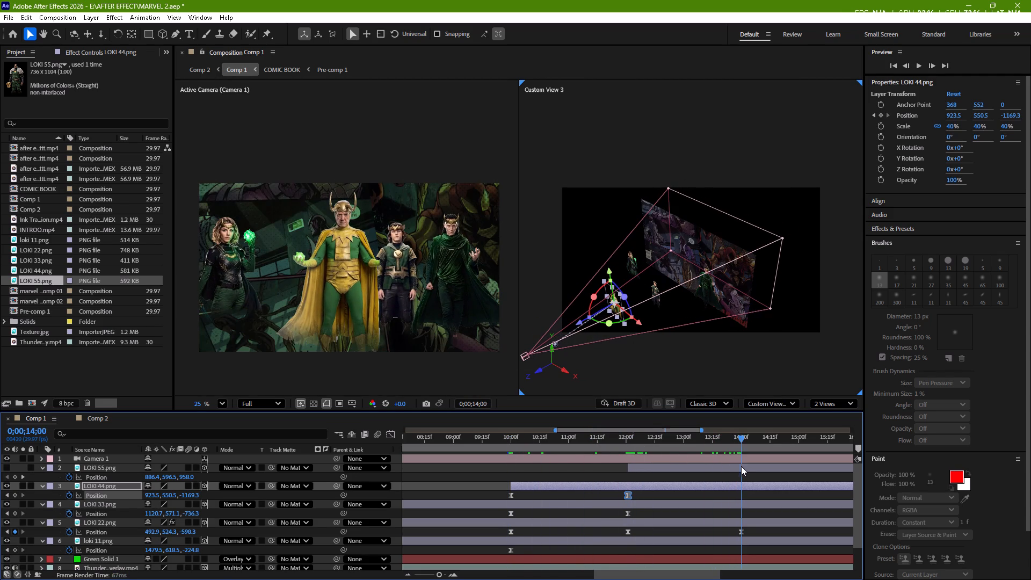
{"action": "left_click_drag", "start_coordinate": [741, 466], "coordinate": [743, 466]}
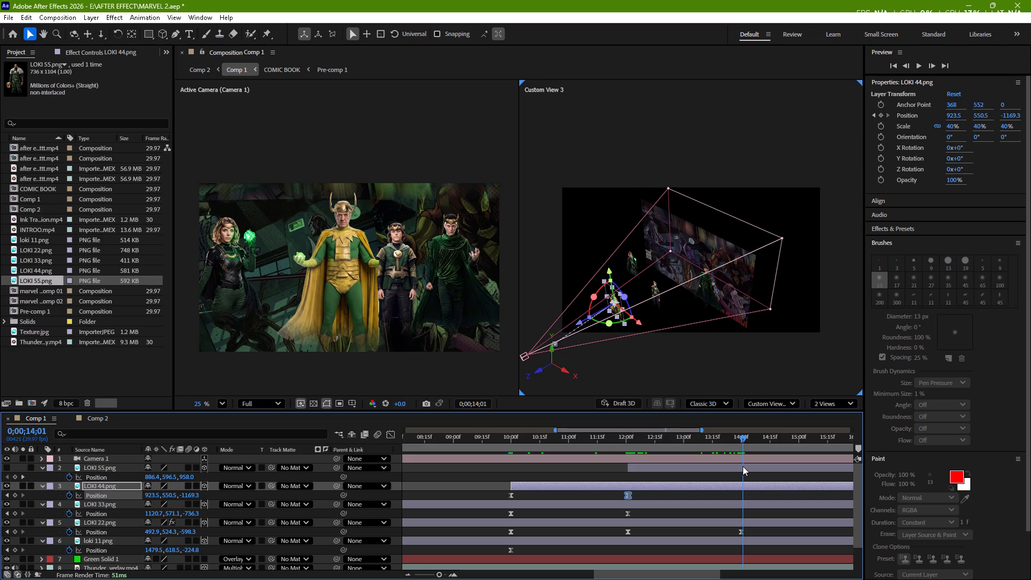
{"action": "left_click_drag", "start_coordinate": [743, 466], "coordinate": [742, 467]}
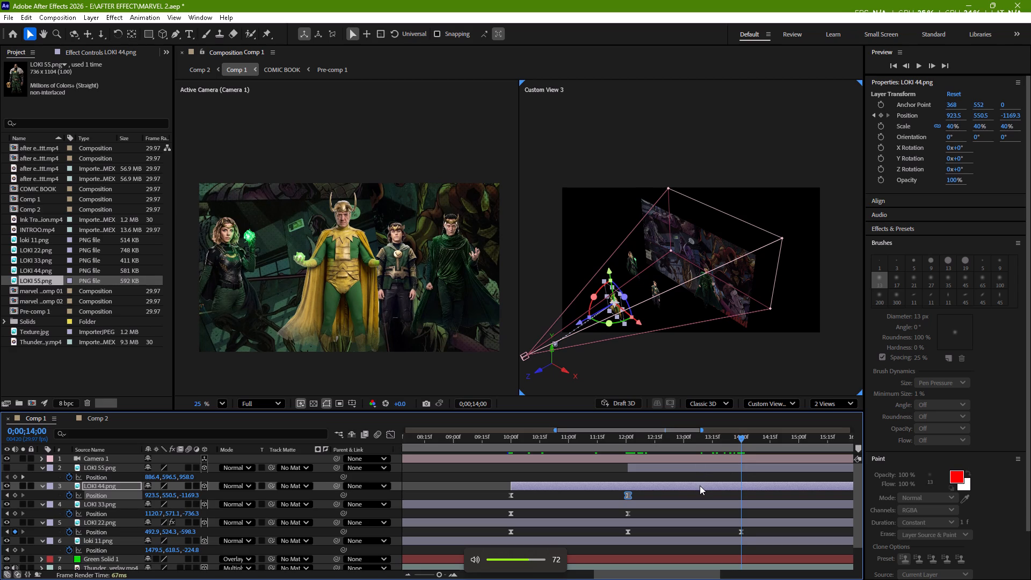
{"action": "left_click_drag", "start_coordinate": [581, 325], "coordinate": [592, 318]}
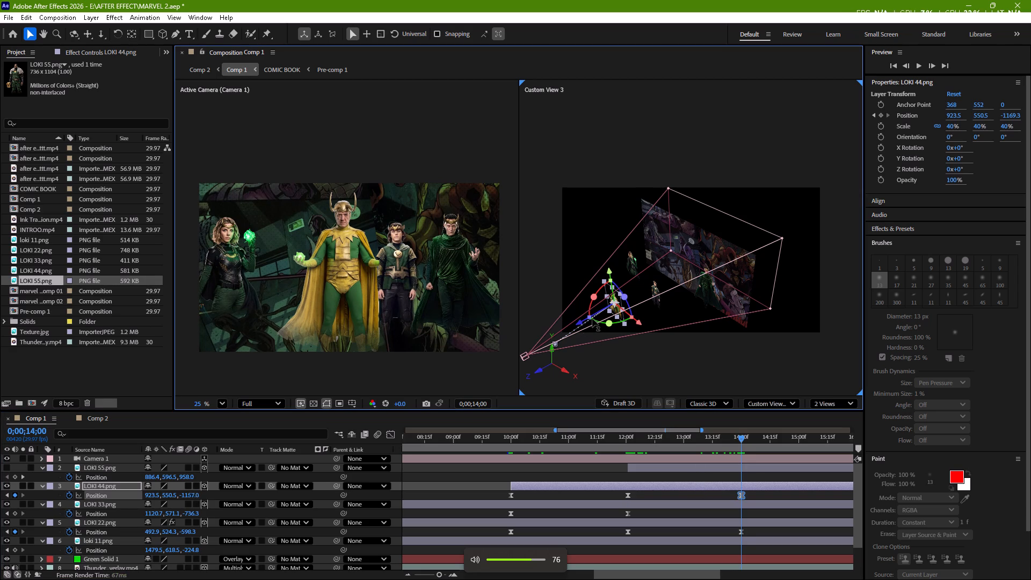
{"action": "left_click_drag", "start_coordinate": [592, 318], "coordinate": [614, 317]}
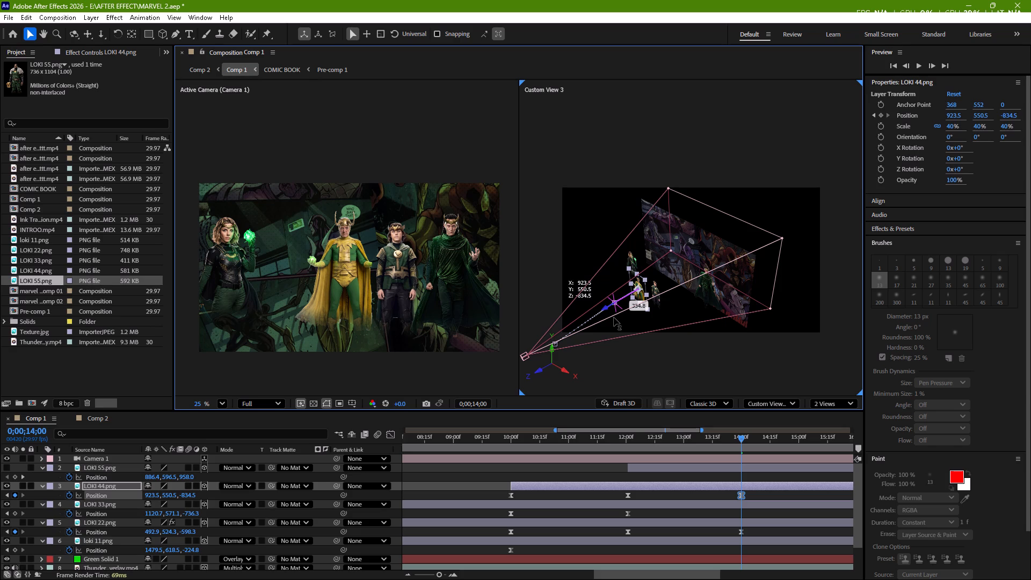
{"action": "left_click_drag", "start_coordinate": [614, 317], "coordinate": [613, 321]}
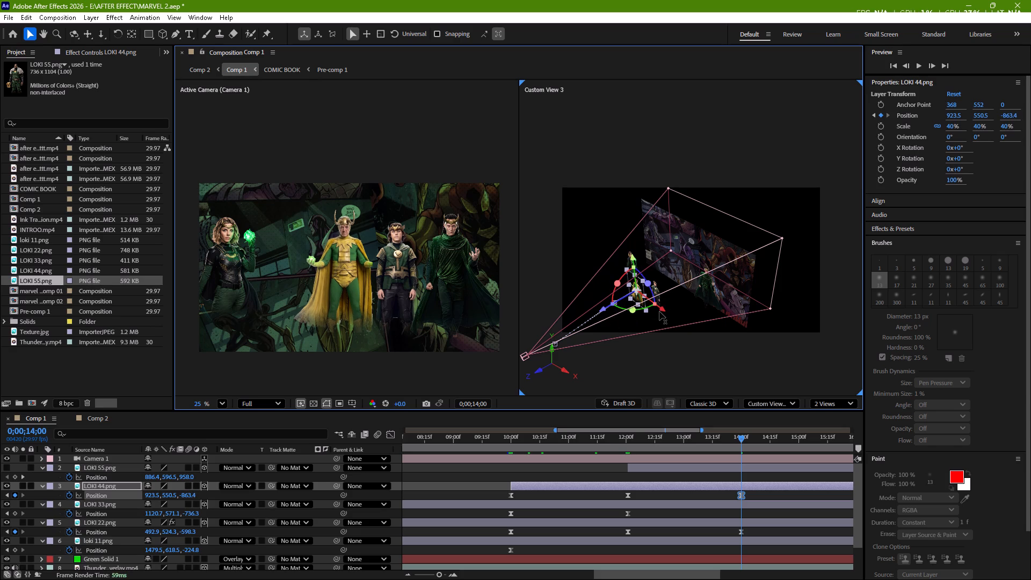
{"action": "left_click_drag", "start_coordinate": [659, 311], "coordinate": [638, 310]}
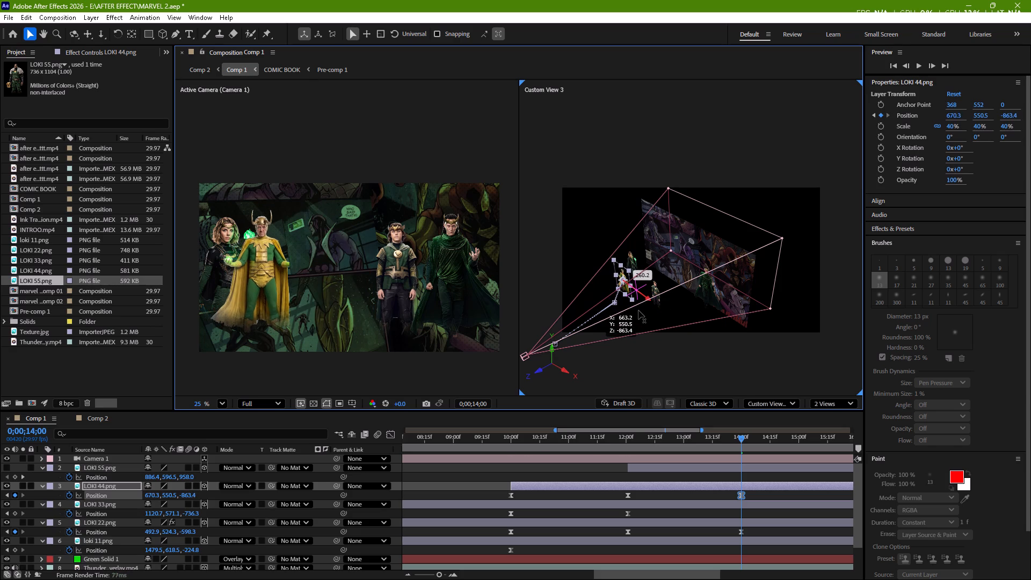
{"action": "left_click_drag", "start_coordinate": [638, 310], "coordinate": [643, 313]}
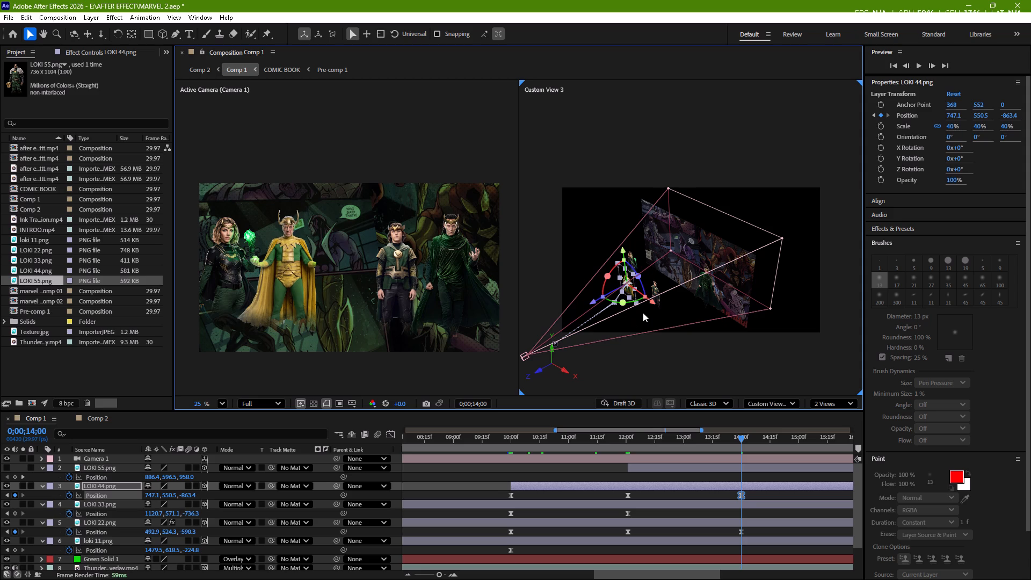
Make the LOKI 55 layer visible.
{"action": "left_click", "coordinate": [656, 463]}
{"action": "left_click", "coordinate": [5, 465]}
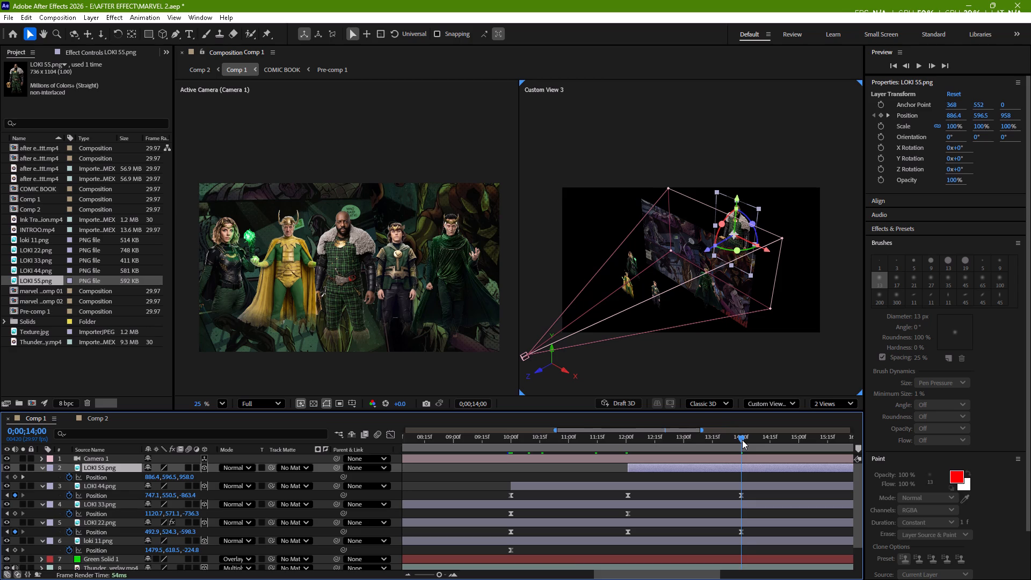
At 0;00;12;01, bring LOKI 55 forward to about Z -398 and remove all its Position keyframes.
{"action": "left_click_drag", "start_coordinate": [742, 440], "coordinate": [631, 460]}
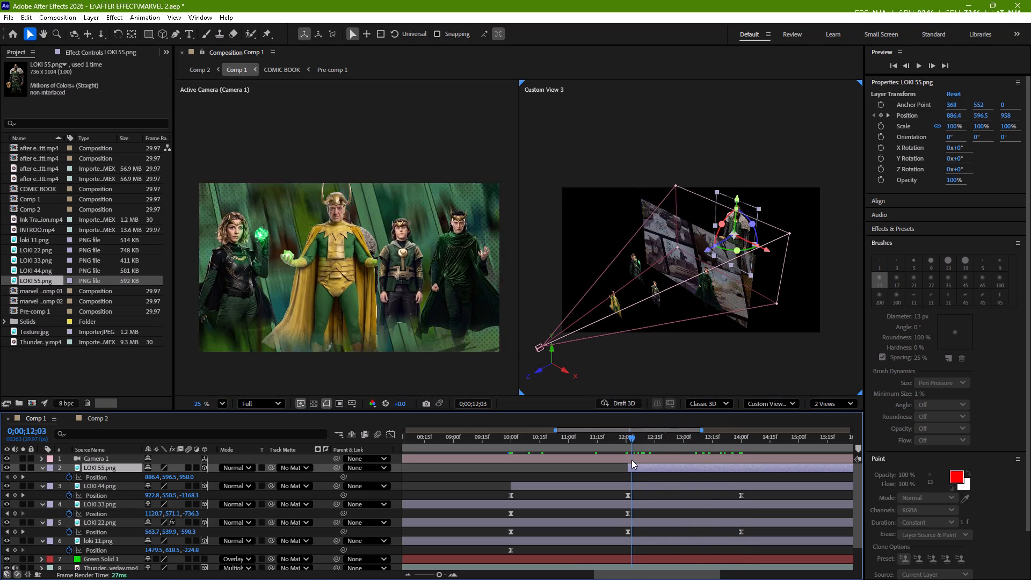
{"action": "left_click_drag", "start_coordinate": [631, 460], "coordinate": [628, 461]}
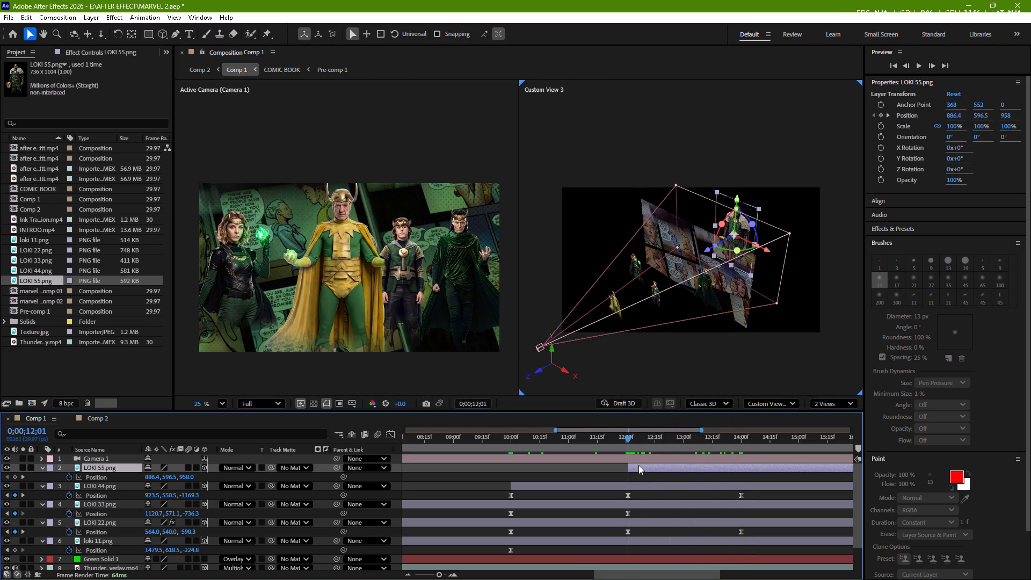
{"action": "type", "text": "pp"}
{"action": "left_click", "coordinate": [638, 465]}
{"action": "left_click_drag", "start_coordinate": [710, 250], "coordinate": [651, 311]}
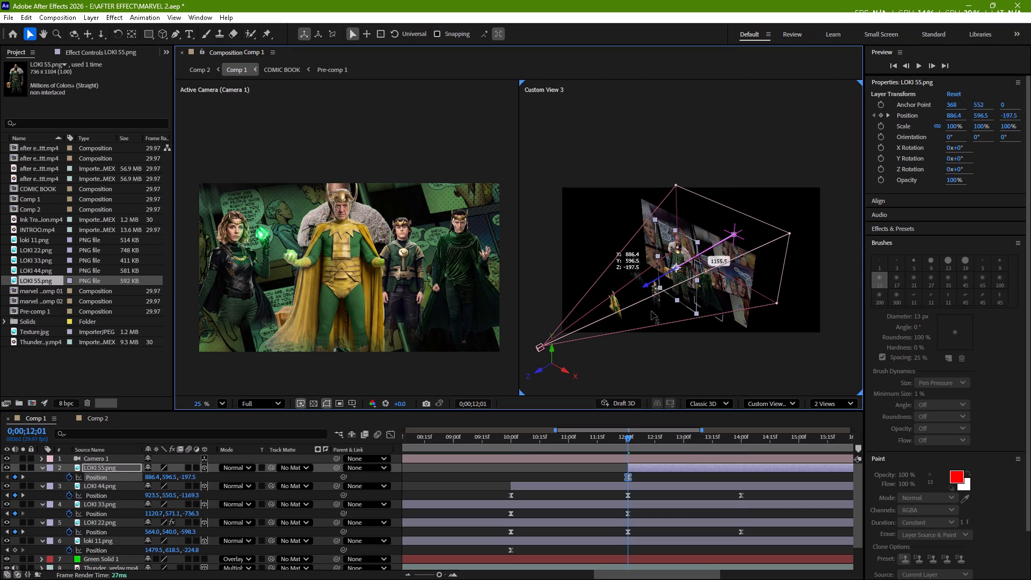
{"action": "left_click_drag", "start_coordinate": [651, 311], "coordinate": [649, 320]}
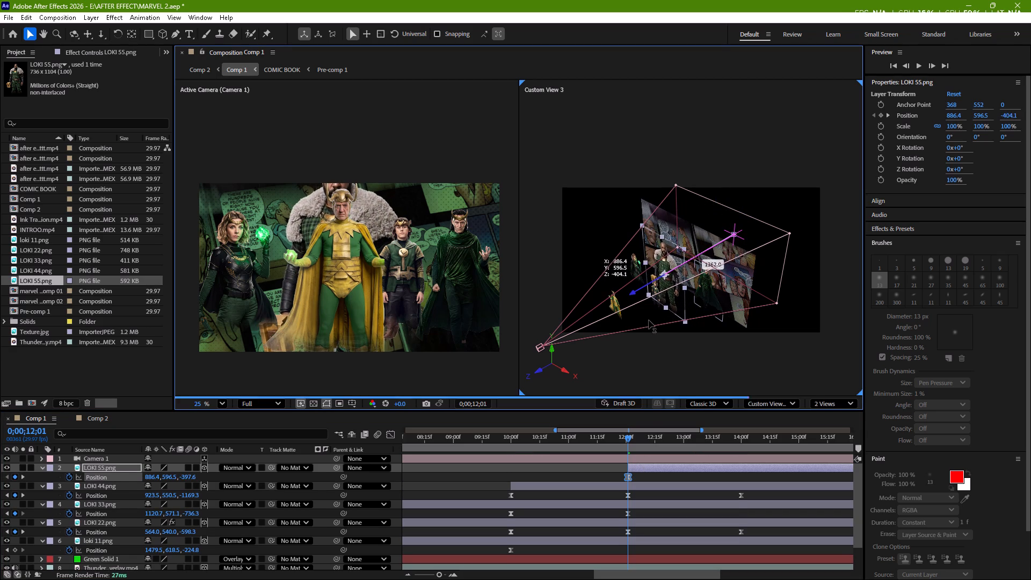
{"action": "left_click", "coordinate": [71, 477]}
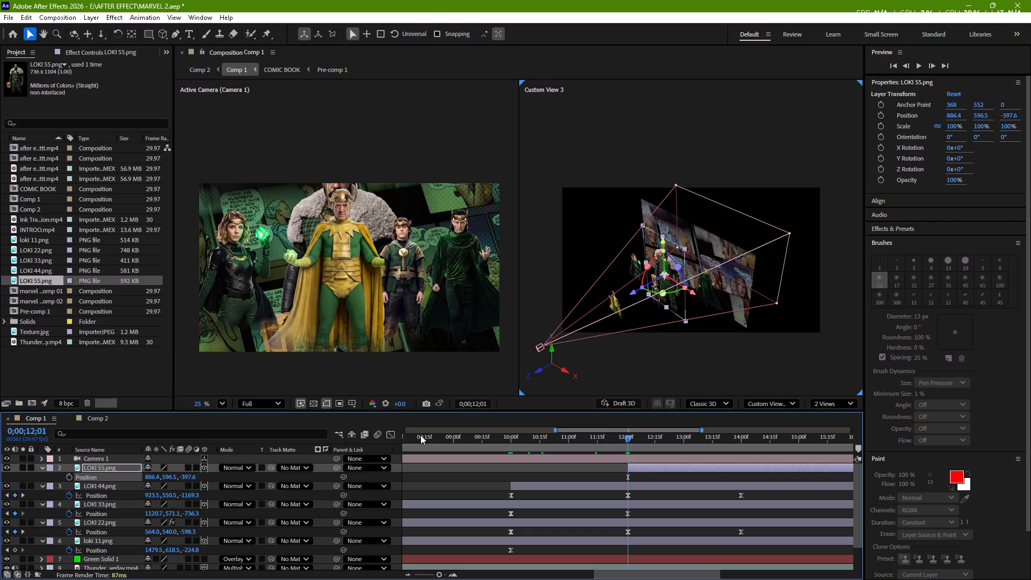
Set LOKI 55's Scale to 40%.
{"action": "key", "text": "s"}
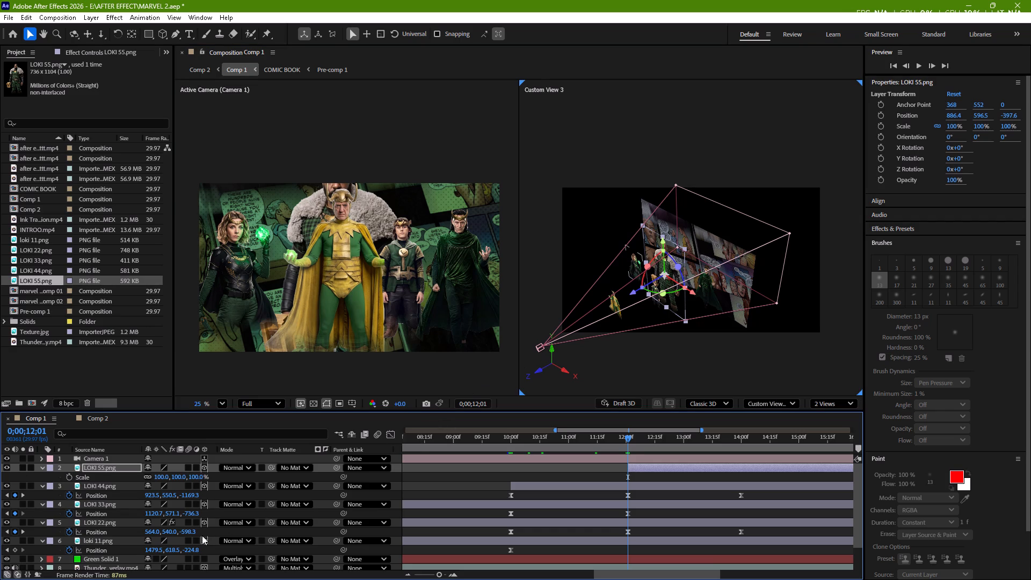
{"action": "left_click", "coordinate": [193, 479]}
{"action": "type", "text": "40"}
{"action": "key", "text": "Return"}
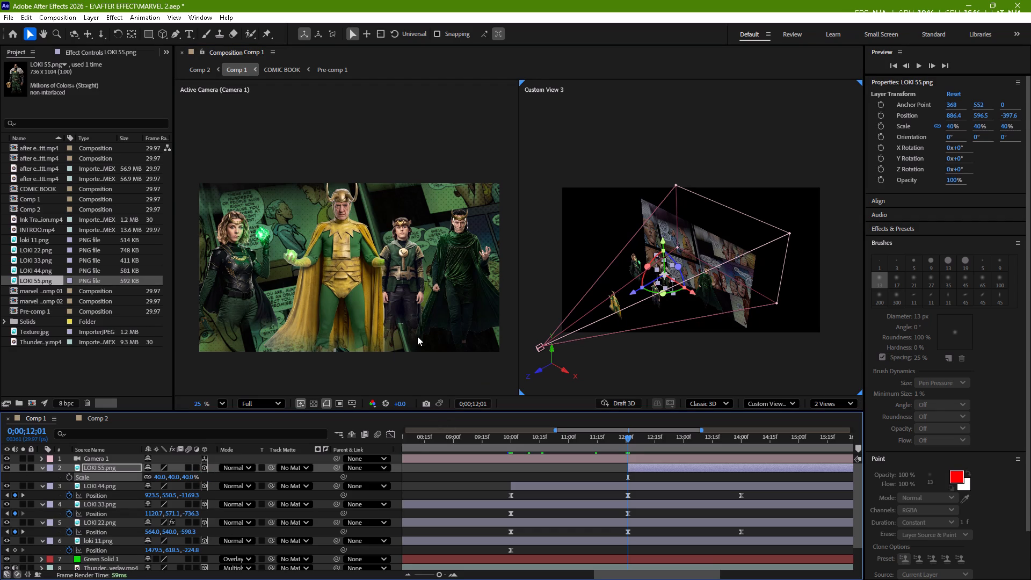
At 0;00;12;01, move LOKI 55 toward the camera to about X 927 and Z -1197.
{"action": "left_click_drag", "start_coordinate": [633, 292], "coordinate": [625, 299]}
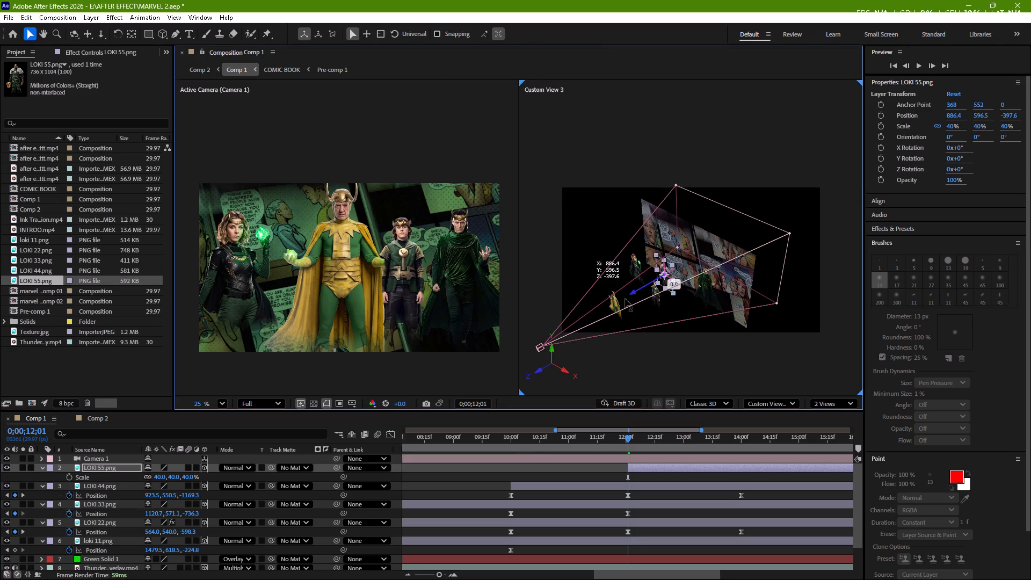
{"action": "left_click_drag", "start_coordinate": [625, 299], "coordinate": [582, 349]}
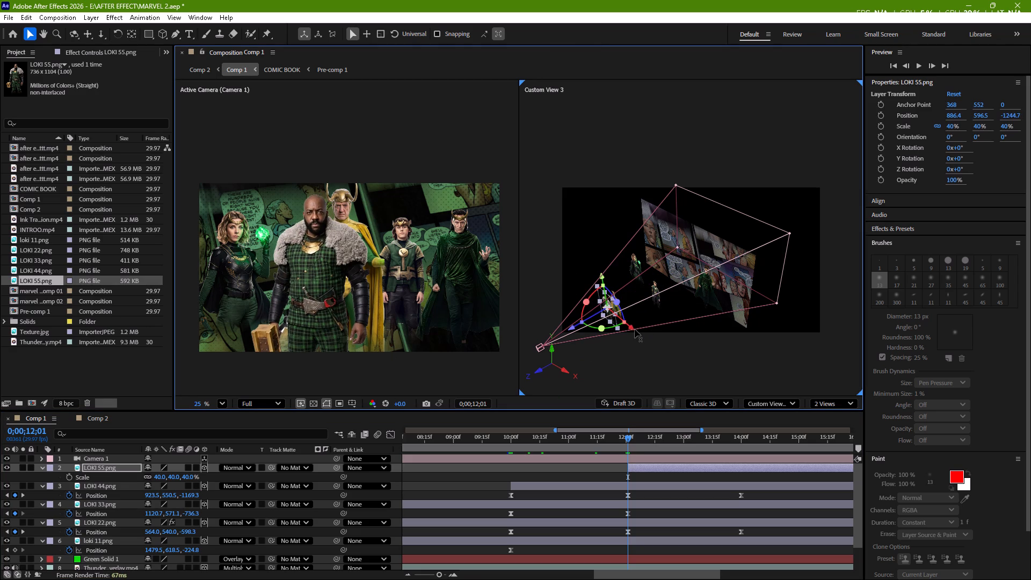
{"action": "left_click", "coordinate": [635, 329]}
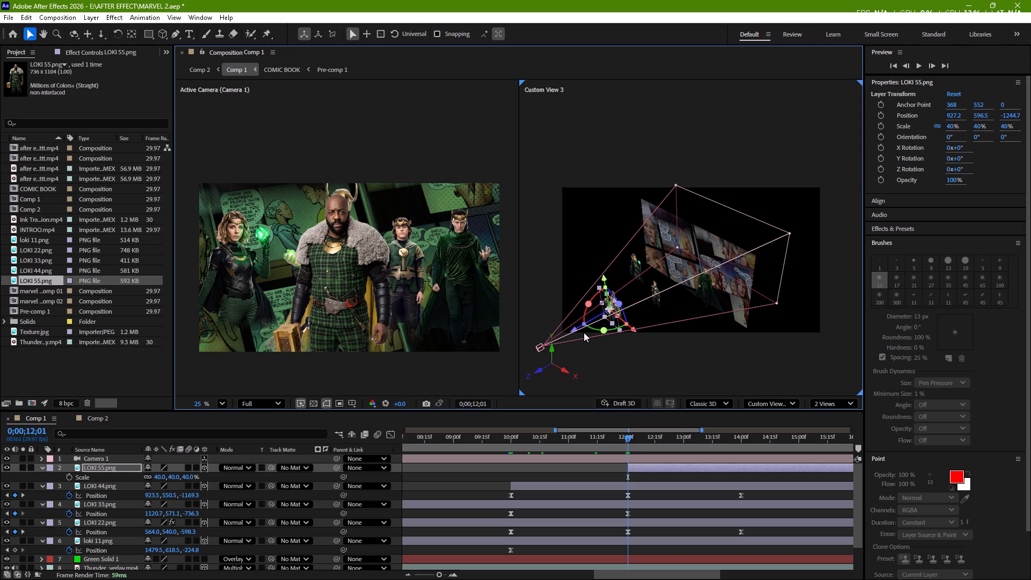
{"action": "left_click_drag", "start_coordinate": [576, 330], "coordinate": [584, 329]}
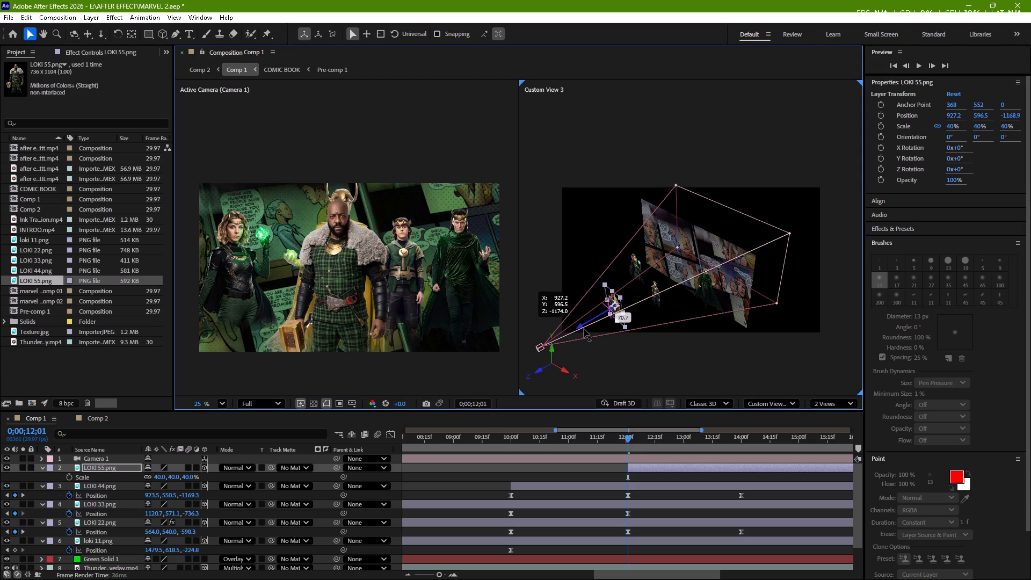
{"action": "left_click_drag", "start_coordinate": [584, 329], "coordinate": [581, 329]}
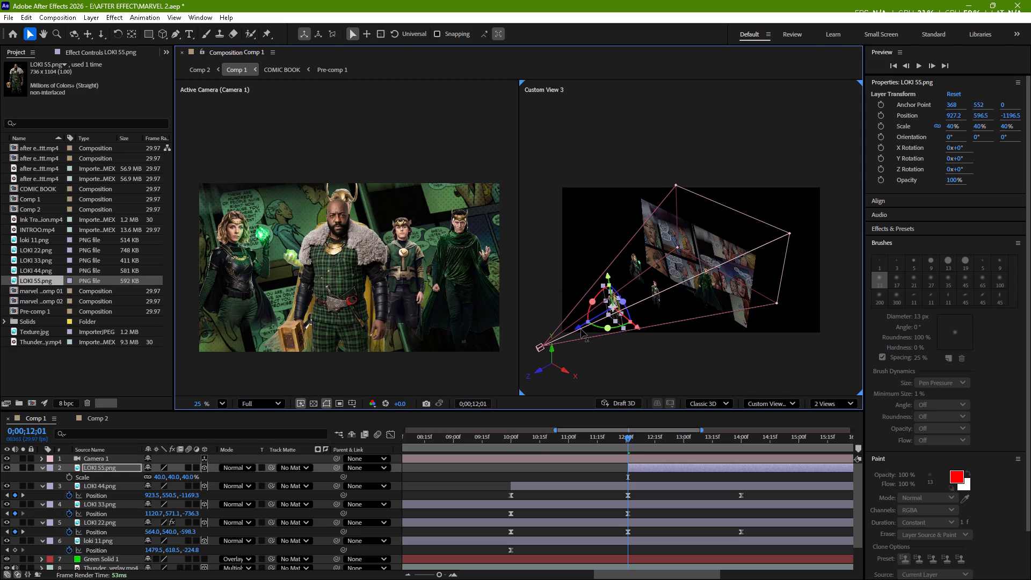
Set LOKI 55's Scale to 45%.
{"action": "left_click_drag", "start_coordinate": [186, 479], "coordinate": [191, 480]}
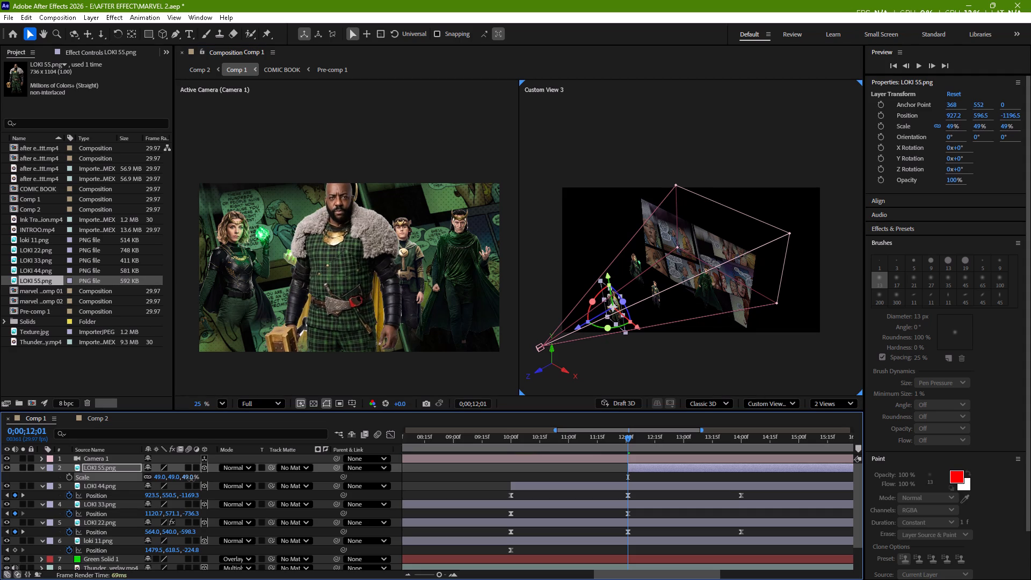
{"action": "left_click_drag", "start_coordinate": [191, 480], "coordinate": [188, 480]}
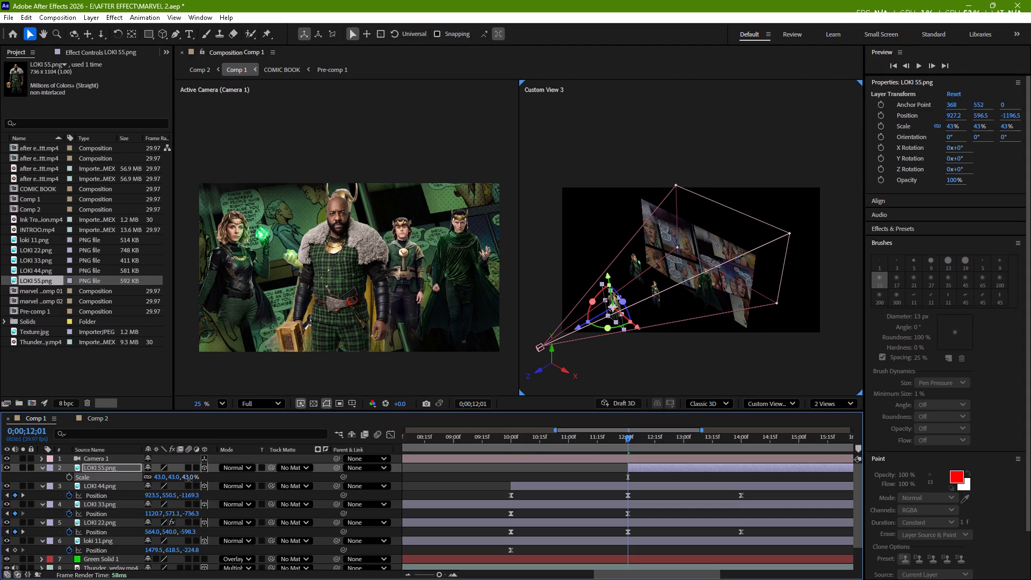
{"action": "left_click_drag", "start_coordinate": [188, 480], "coordinate": [191, 481]}
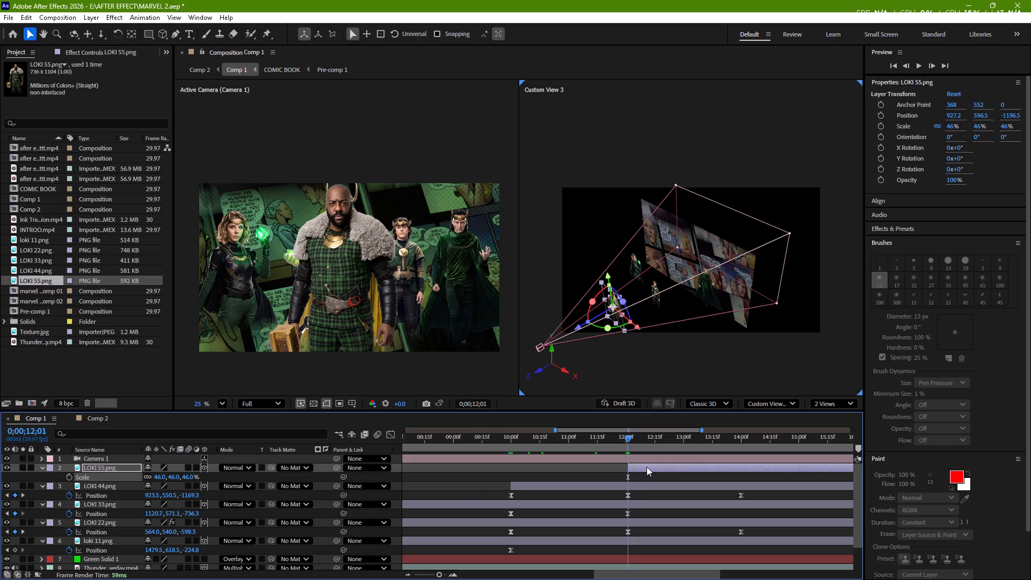
{"action": "left_click", "coordinate": [188, 475]}
{"action": "type", "text": "45"}
{"action": "key", "text": "Return"}
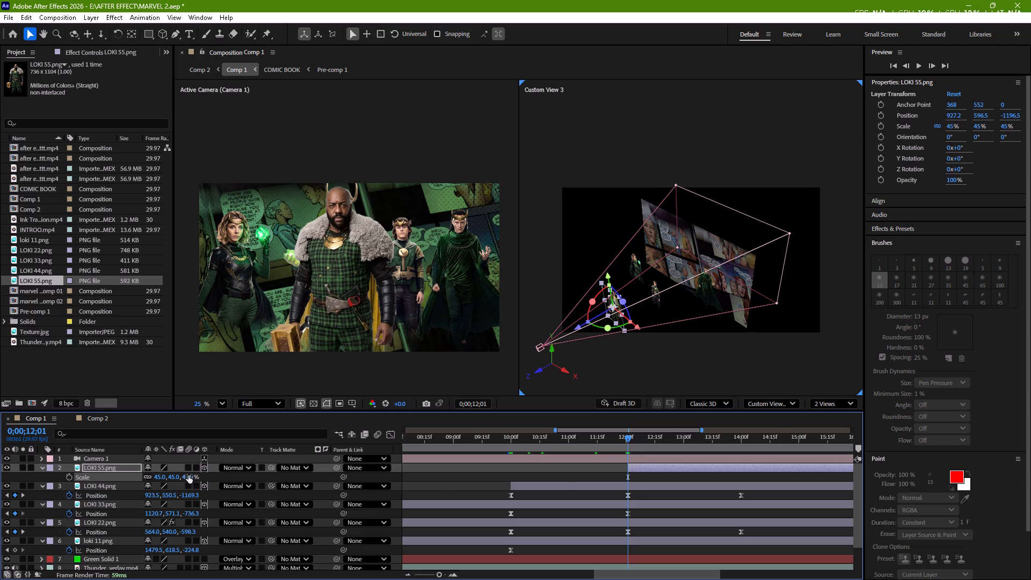
Start Position keyframing on LOKI 55 at 0;00;12;01 and bring the layer forward to about Z -2063.
{"action": "left_click", "coordinate": [609, 274]}
{"action": "left_click", "coordinate": [655, 469]}
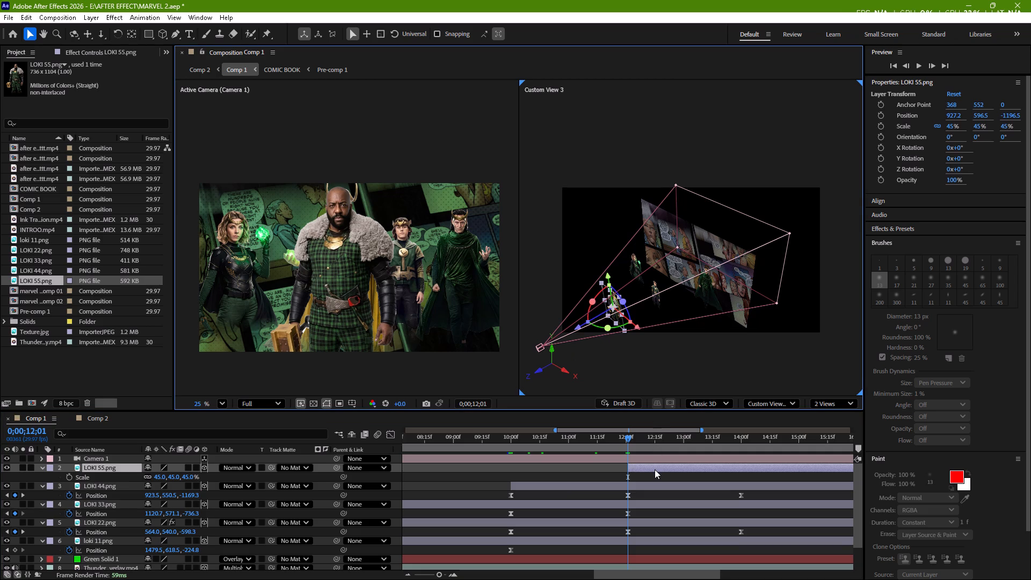
{"action": "key", "text": "p"}
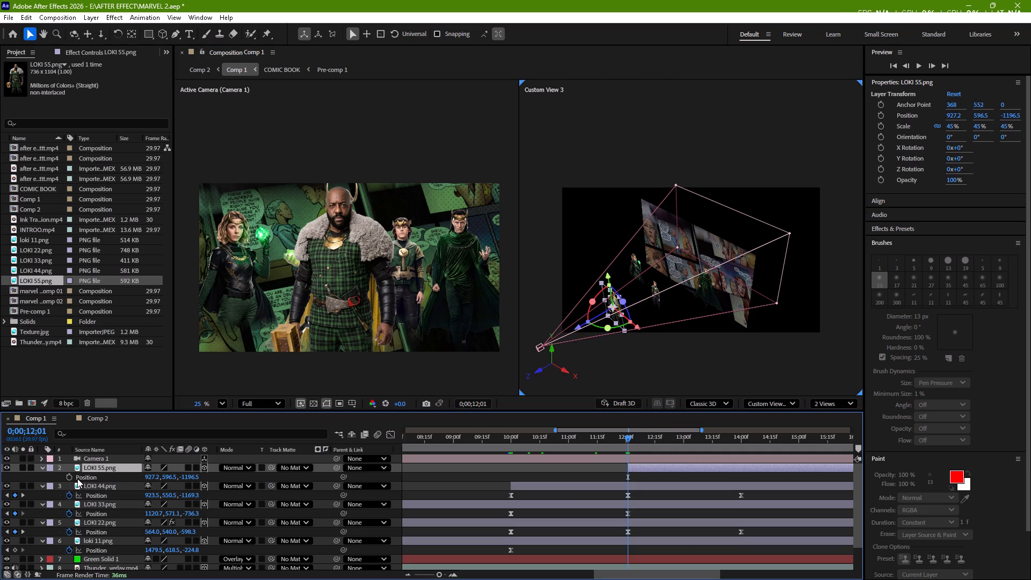
{"action": "left_click", "coordinate": [73, 477]}
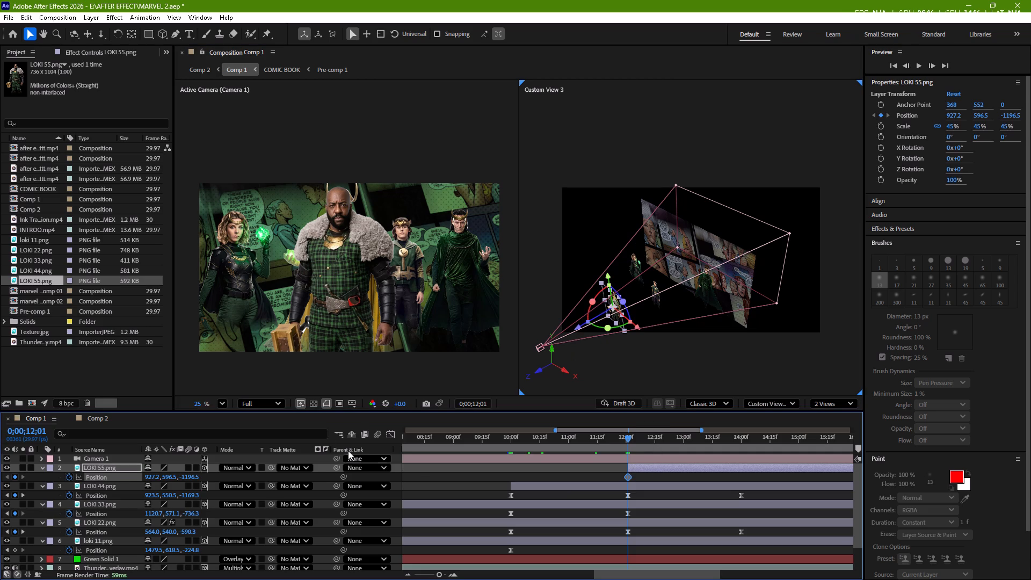
{"action": "left_click_drag", "start_coordinate": [579, 325], "coordinate": [572, 331]}
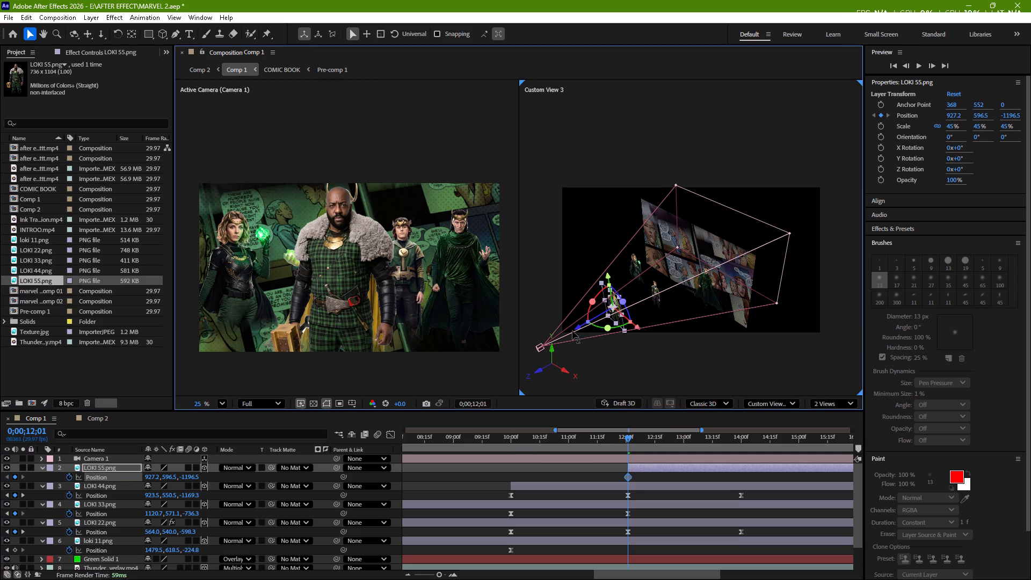
{"action": "left_click_drag", "start_coordinate": [572, 331], "coordinate": [515, 402]}
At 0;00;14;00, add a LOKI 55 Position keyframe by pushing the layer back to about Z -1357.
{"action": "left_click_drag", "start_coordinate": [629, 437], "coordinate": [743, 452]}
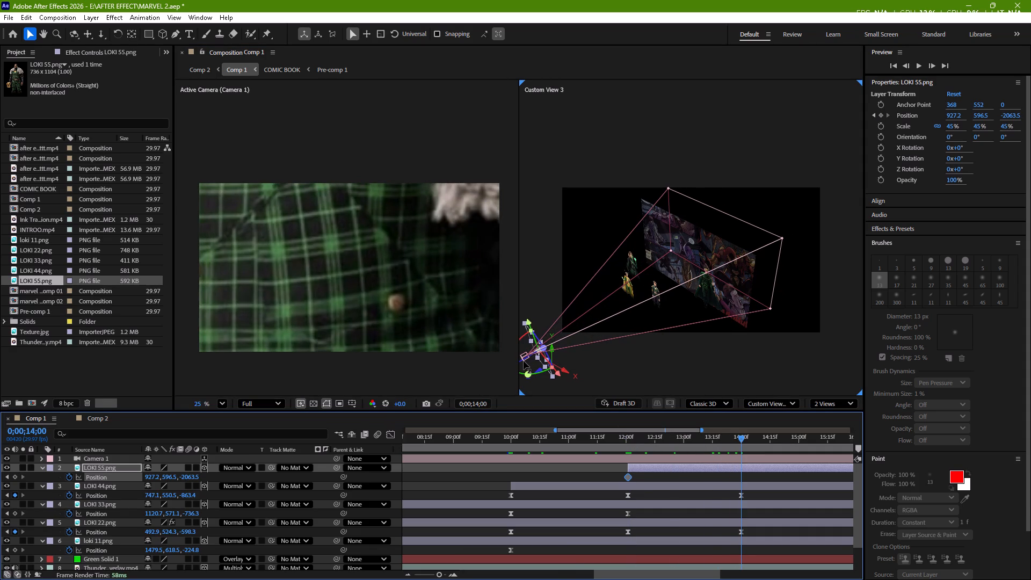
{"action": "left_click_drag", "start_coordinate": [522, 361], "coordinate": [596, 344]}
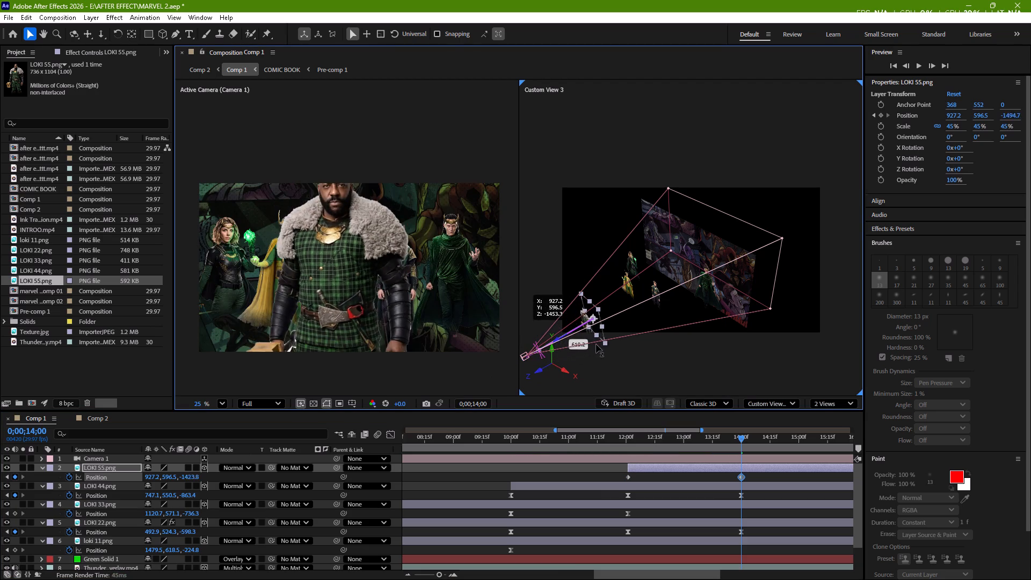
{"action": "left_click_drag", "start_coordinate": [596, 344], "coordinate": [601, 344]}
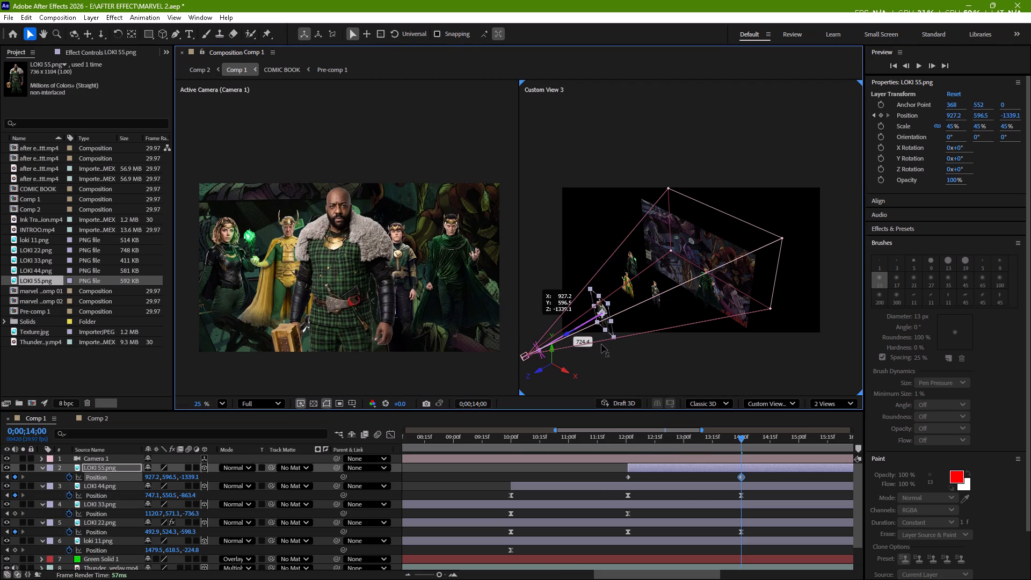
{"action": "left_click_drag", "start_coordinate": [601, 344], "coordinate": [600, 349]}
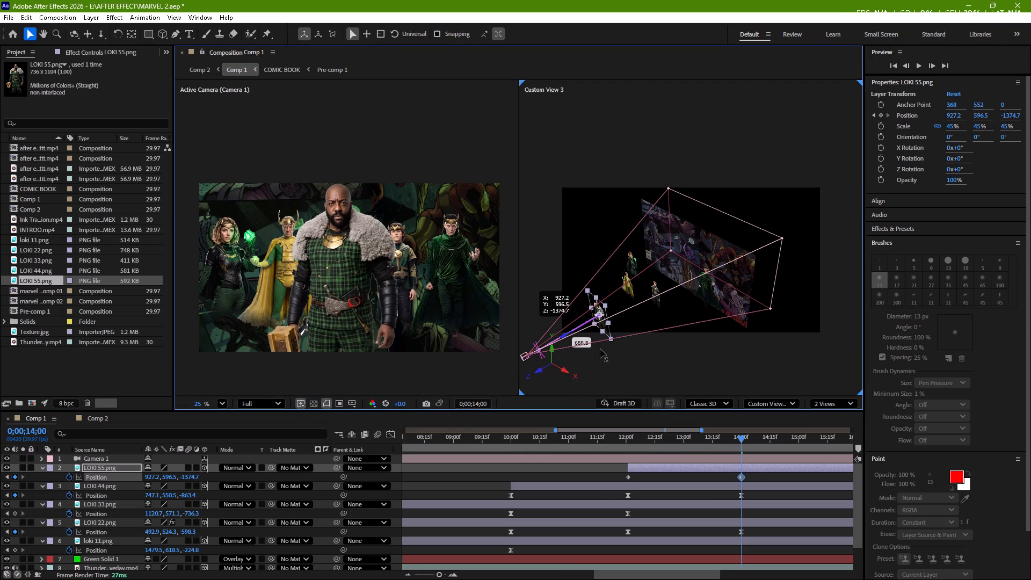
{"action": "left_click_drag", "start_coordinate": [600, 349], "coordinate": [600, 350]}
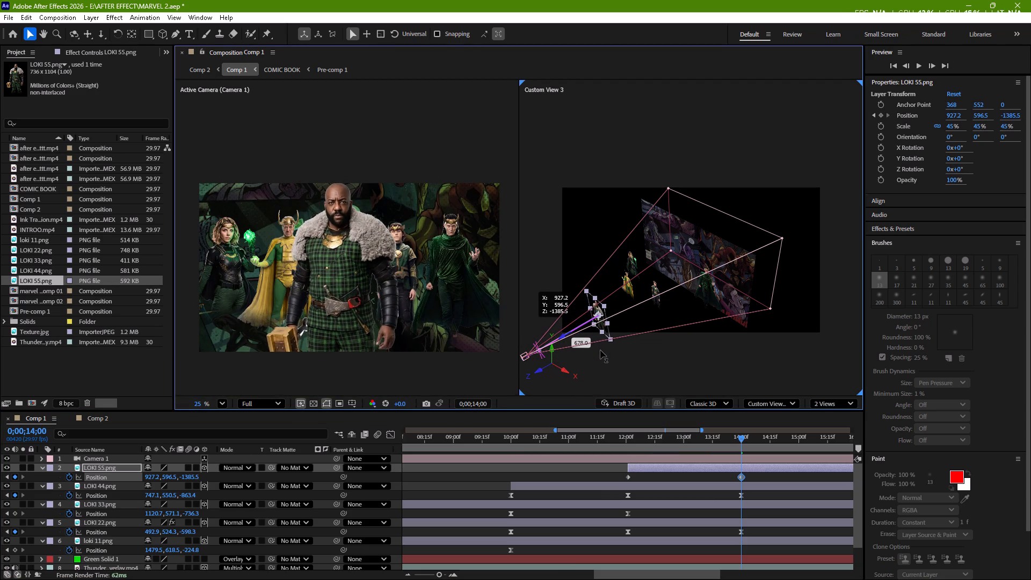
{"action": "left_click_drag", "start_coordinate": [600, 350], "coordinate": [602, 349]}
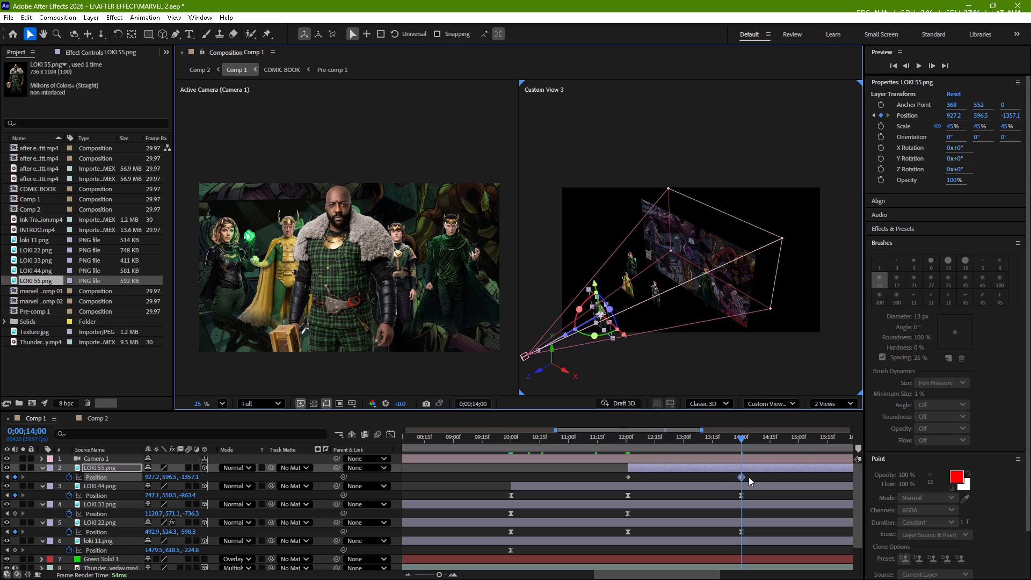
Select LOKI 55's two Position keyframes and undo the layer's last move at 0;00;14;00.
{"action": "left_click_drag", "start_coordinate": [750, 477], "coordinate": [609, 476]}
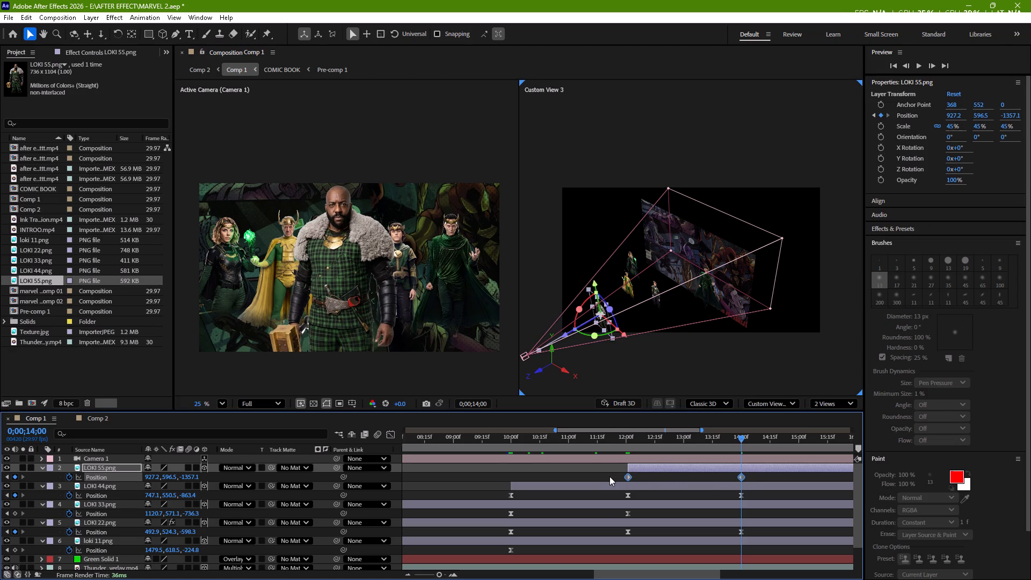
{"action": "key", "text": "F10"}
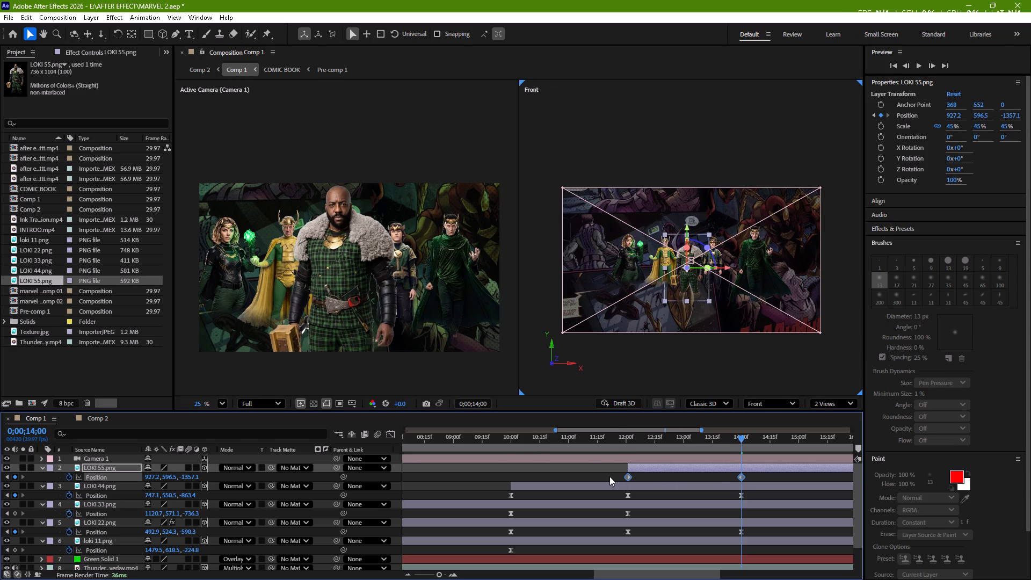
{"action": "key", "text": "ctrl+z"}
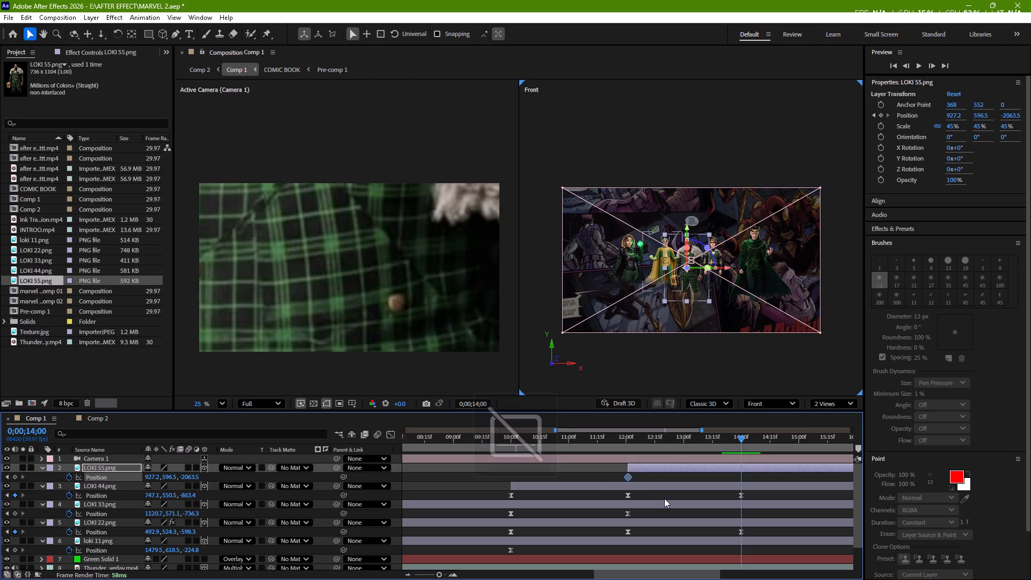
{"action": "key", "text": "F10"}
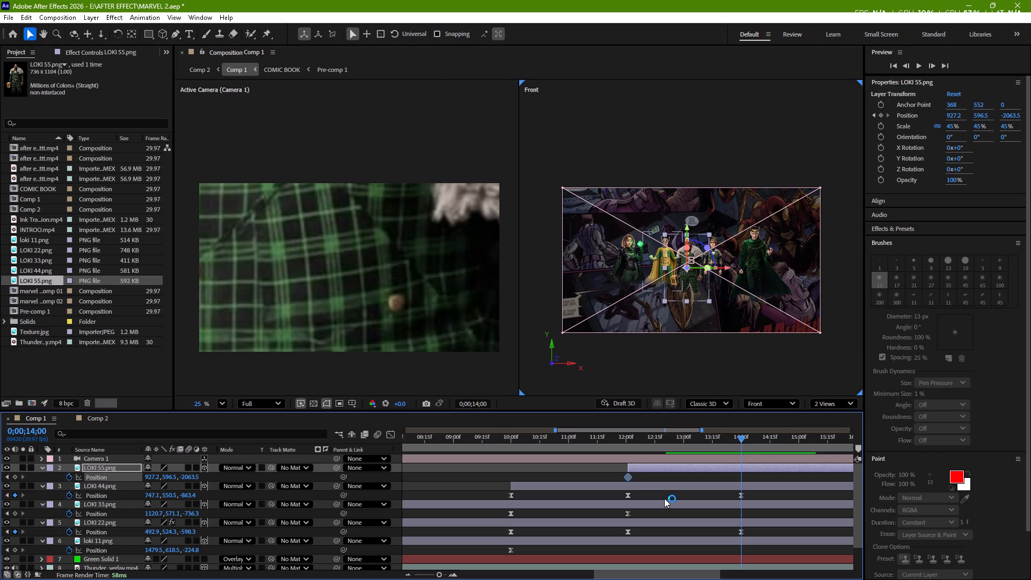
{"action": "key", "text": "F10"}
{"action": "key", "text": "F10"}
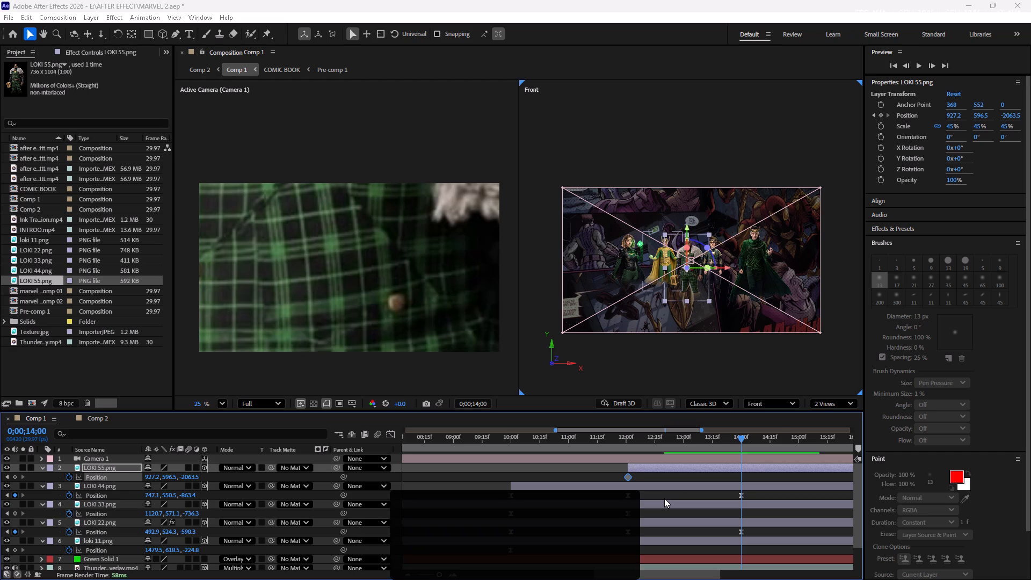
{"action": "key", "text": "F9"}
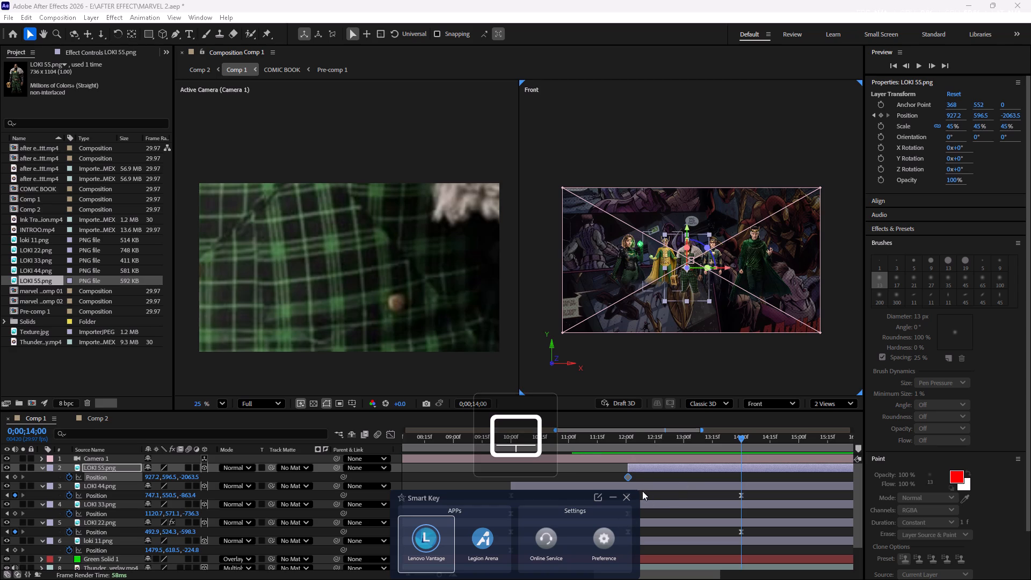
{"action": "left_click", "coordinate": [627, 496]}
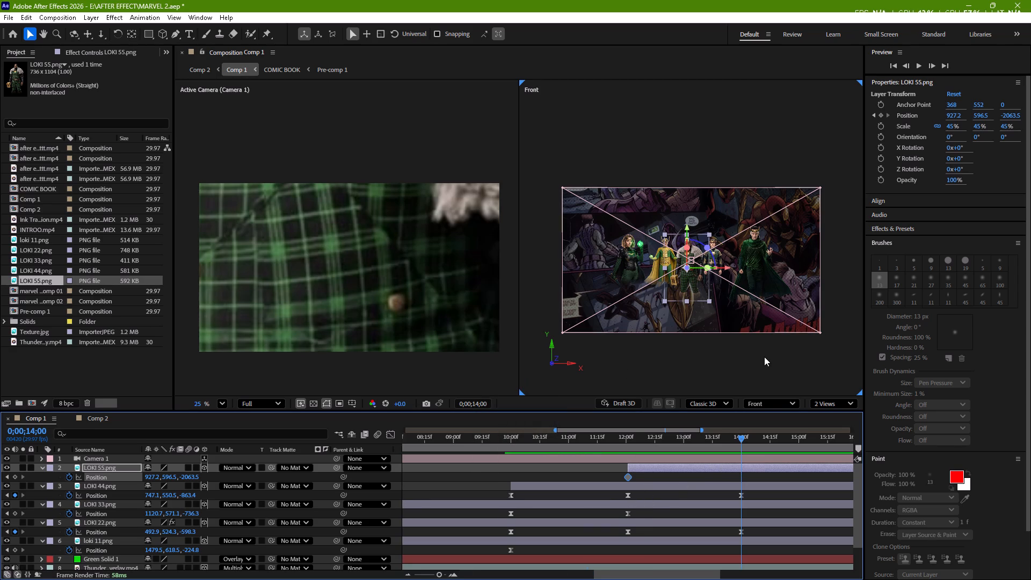
In Custom View 3 at 0;00;14;00, add a LOKI 55 Position keyframe by pushing the layer back to about Z -1391.
{"action": "left_click", "coordinate": [775, 400]}
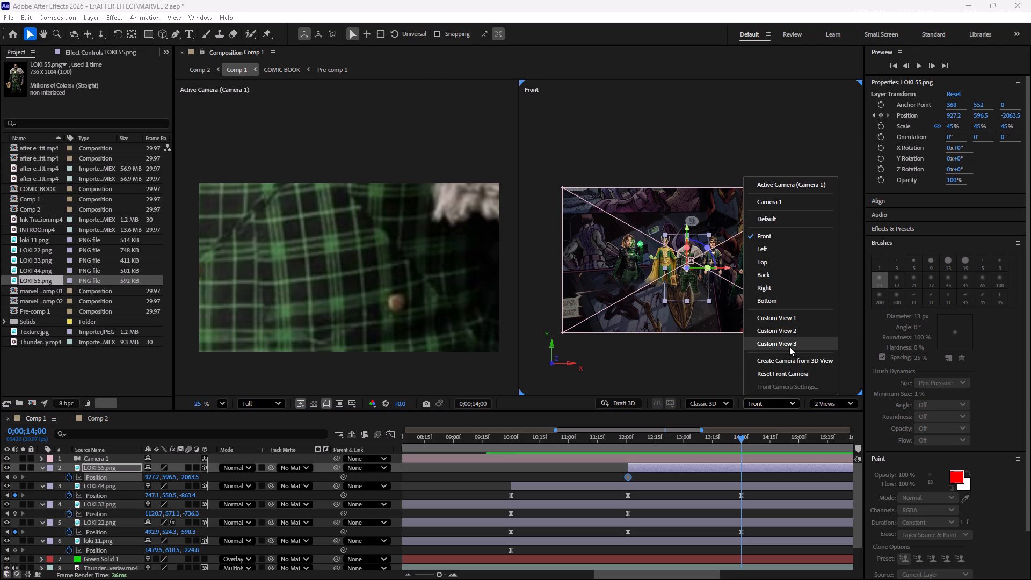
{"action": "left_click", "coordinate": [789, 346]}
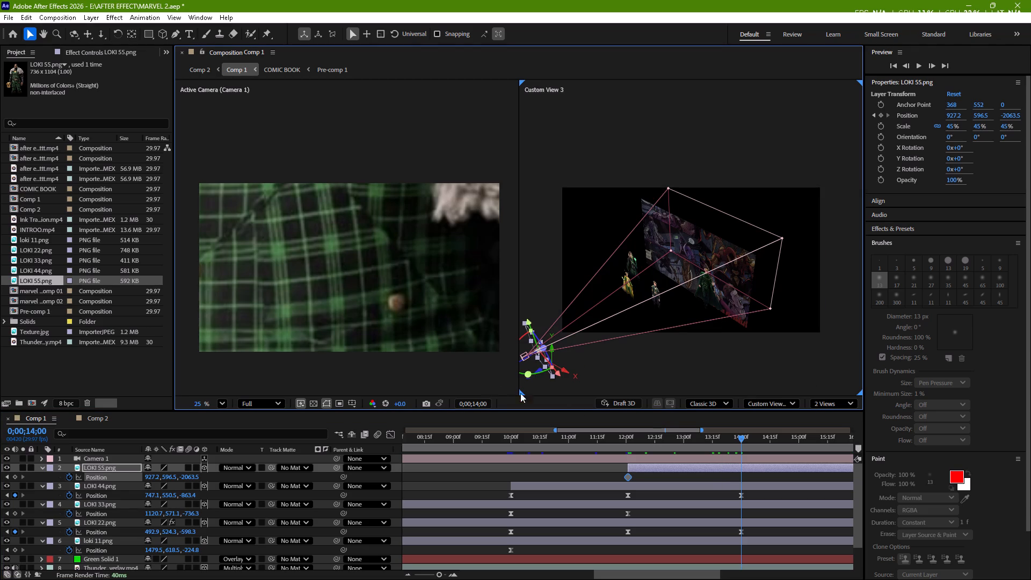
{"action": "left_click_drag", "start_coordinate": [520, 364], "coordinate": [620, 335]}
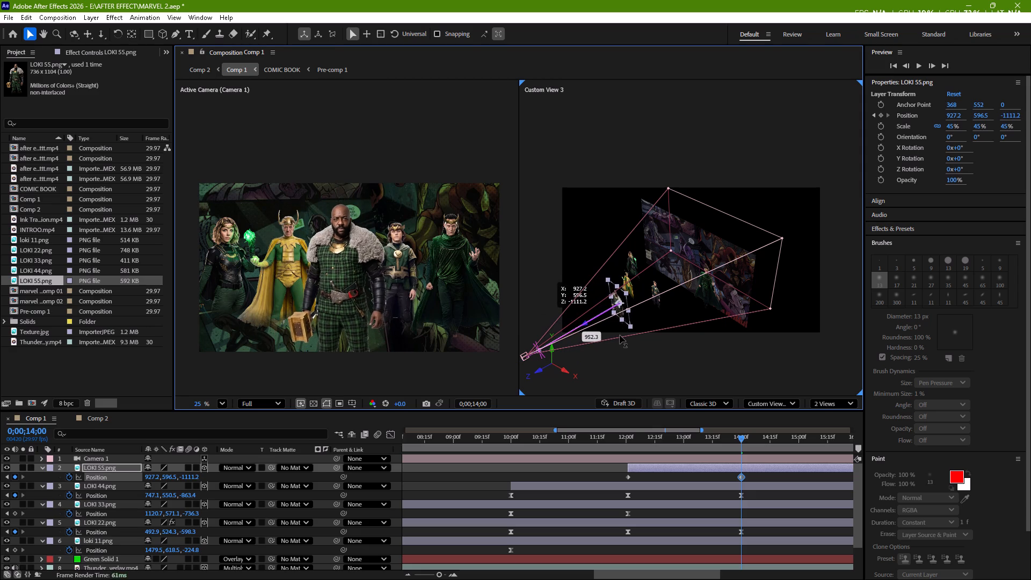
{"action": "left_click_drag", "start_coordinate": [620, 335], "coordinate": [614, 347]}
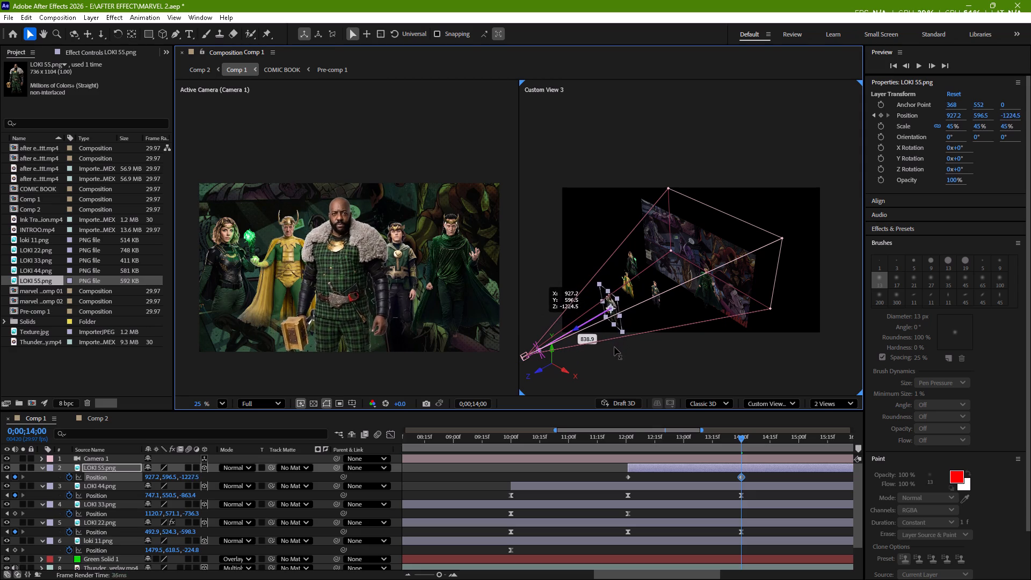
{"action": "left_click_drag", "start_coordinate": [614, 347], "coordinate": [612, 349]}
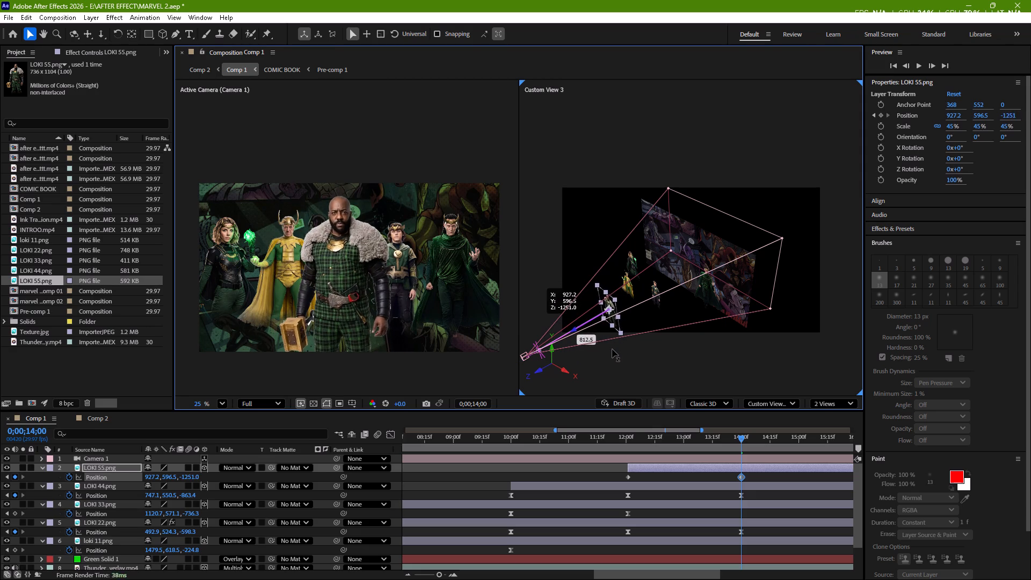
{"action": "left_click_drag", "start_coordinate": [612, 349], "coordinate": [607, 359]}
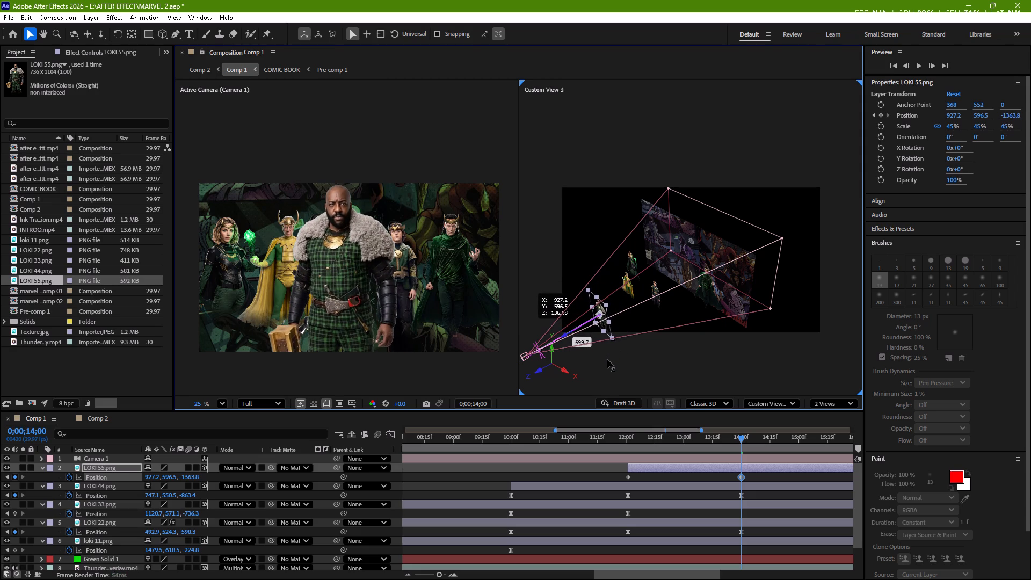
{"action": "left_click_drag", "start_coordinate": [607, 359], "coordinate": [606, 363]}
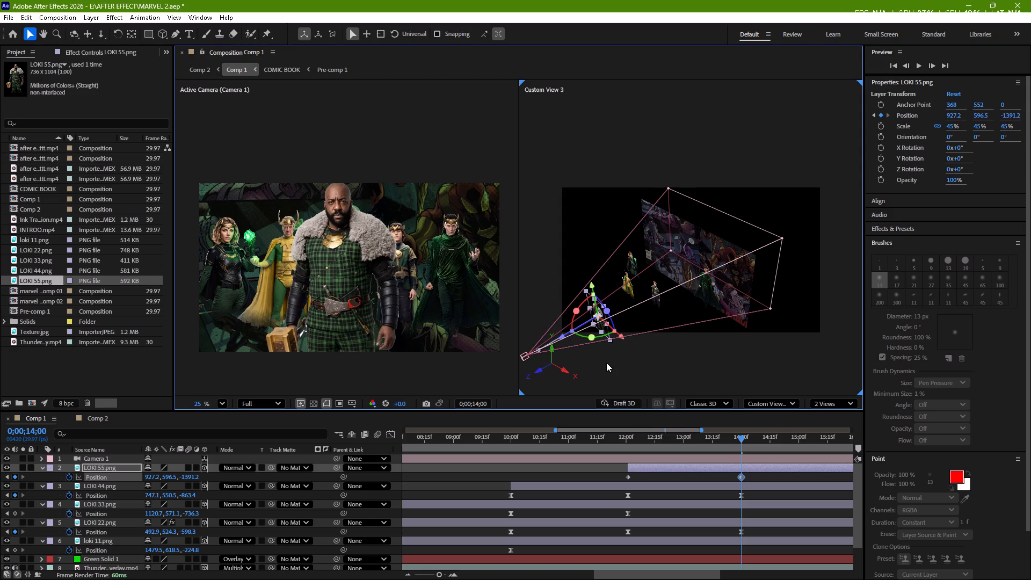
Apply Easy Ease to LOKI 55's two Position keyframes at 0;00;12;01 and 0;00;14;00.
{"action": "left_click_drag", "start_coordinate": [761, 474], "coordinate": [654, 487]}
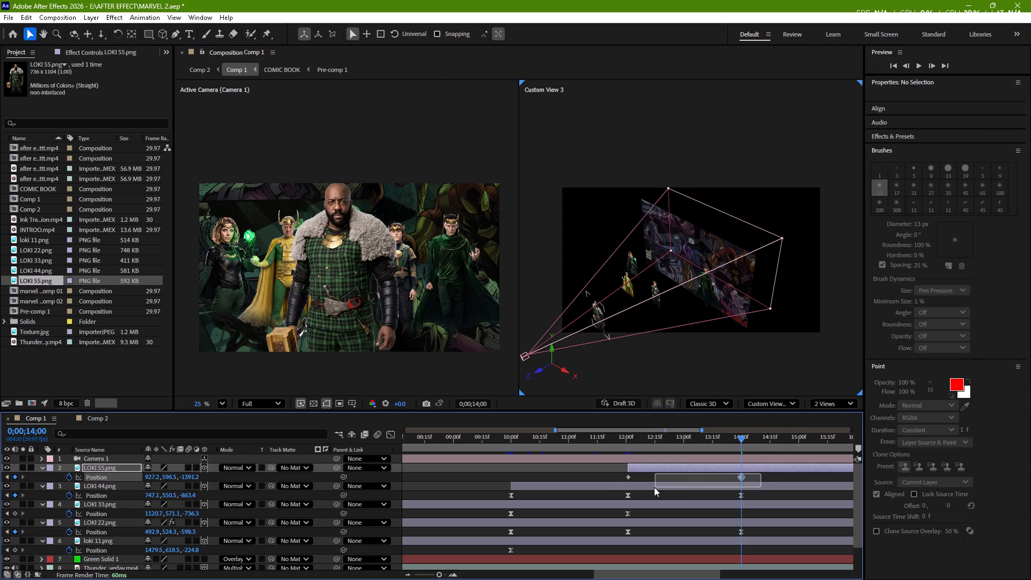
{"action": "left_click_drag", "start_coordinate": [654, 487], "coordinate": [620, 480]}
{"action": "key", "text": "F9"}
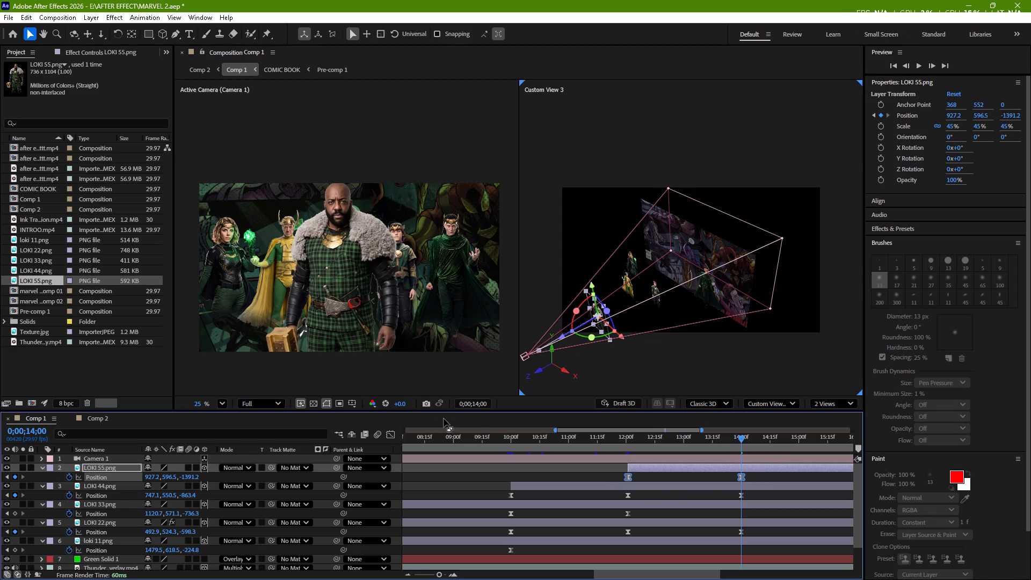
Reshape LOKI 55's Position speed curve so the speed peaks shortly after 0;00;12;01 and slows gradually into the 0;00;14;00 keyframe.
{"action": "left_click", "coordinate": [395, 433]}
{"action": "left_click_drag", "start_coordinate": [767, 528], "coordinate": [763, 531]}
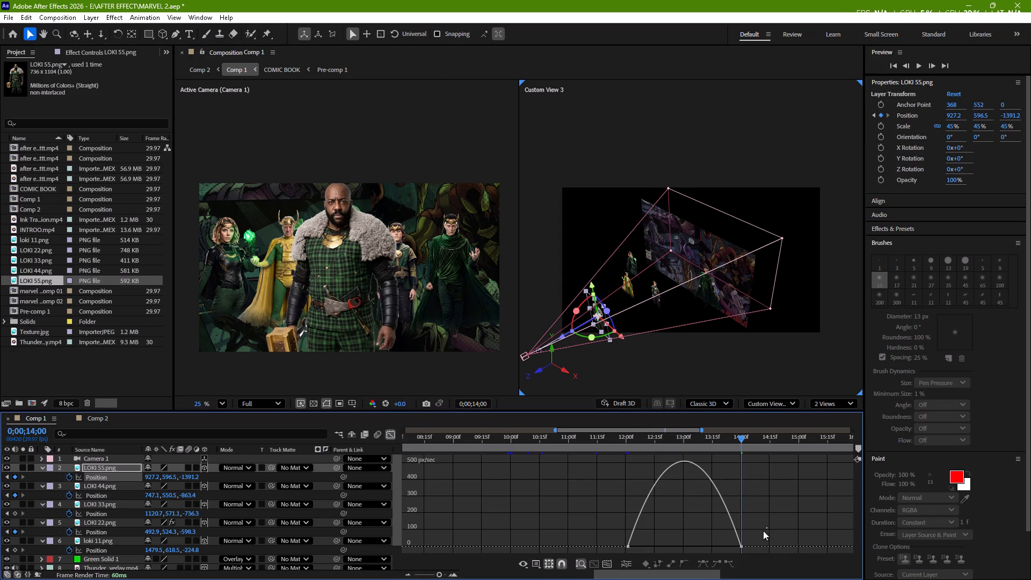
{"action": "left_click_drag", "start_coordinate": [763, 531], "coordinate": [725, 557]}
{"action": "left_click_drag", "start_coordinate": [721, 547], "coordinate": [649, 552]}
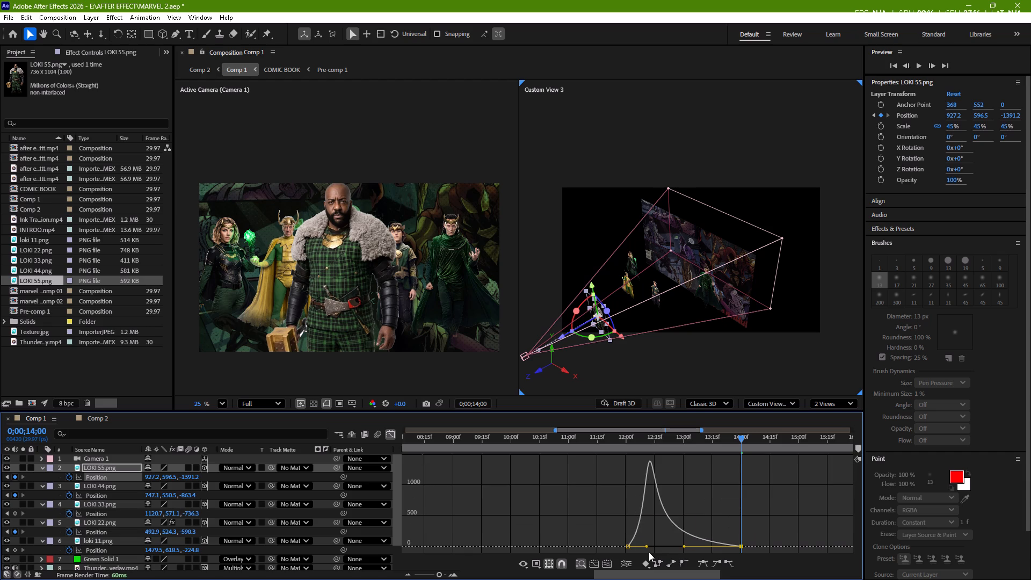
{"action": "left_click", "coordinate": [389, 433]}
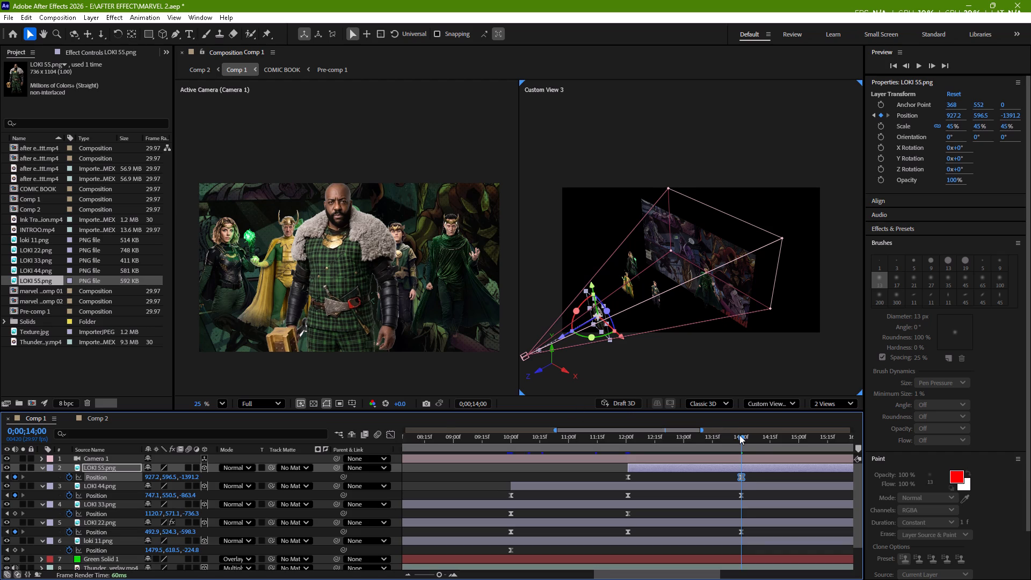
At 0;00;15;00, add a LOKI 55 Position keyframe by pushing the layer back to about Z -865 and raising it to about Y 558.
{"action": "left_click_drag", "start_coordinate": [739, 435], "coordinate": [759, 441]}
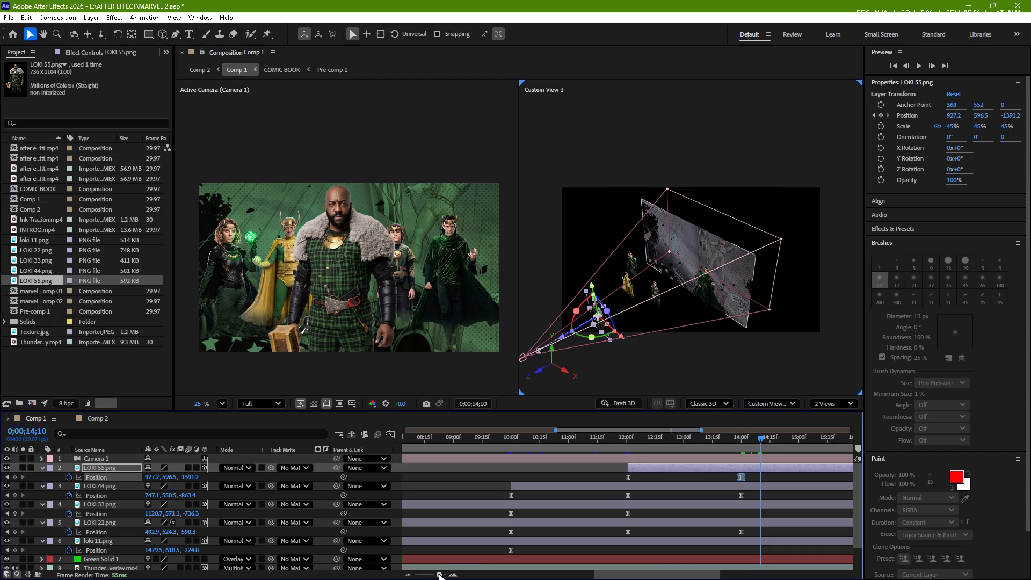
{"action": "scroll", "coordinate": [629, 504], "scroll_direction": "left", "scroll_amount": 3}
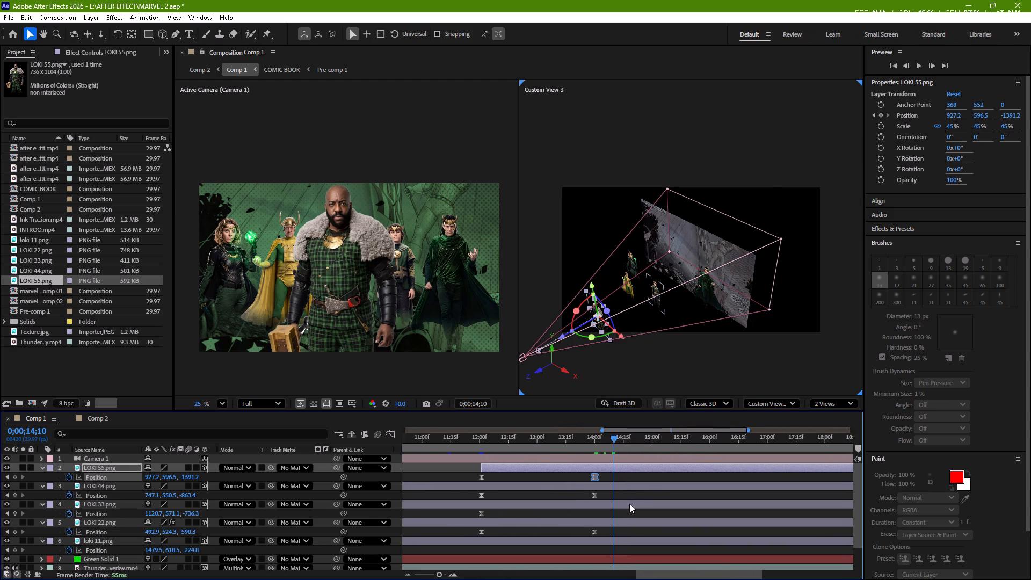
{"action": "left_click", "coordinate": [436, 574]}
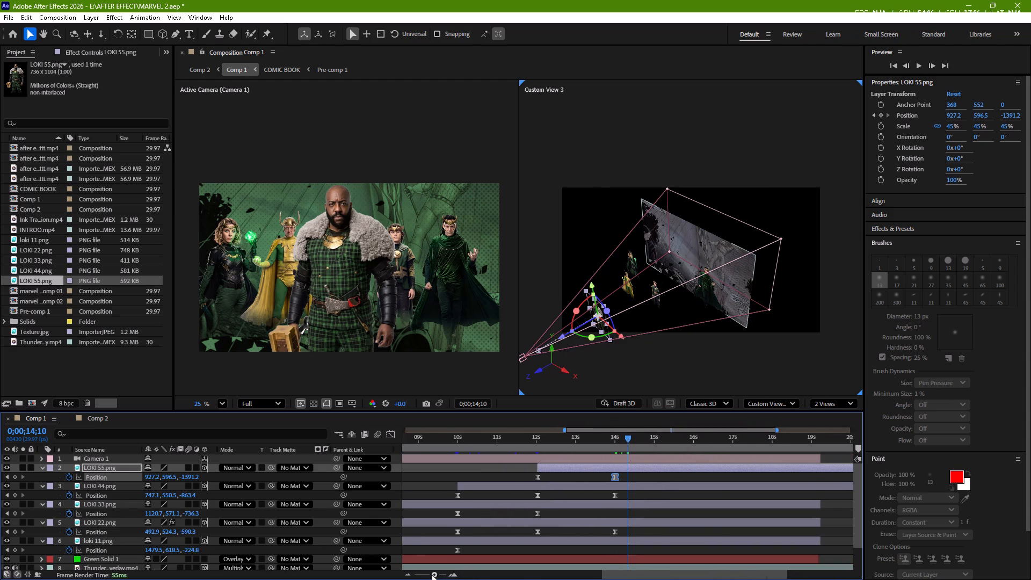
{"action": "left_click_drag", "start_coordinate": [434, 575], "coordinate": [439, 574]}
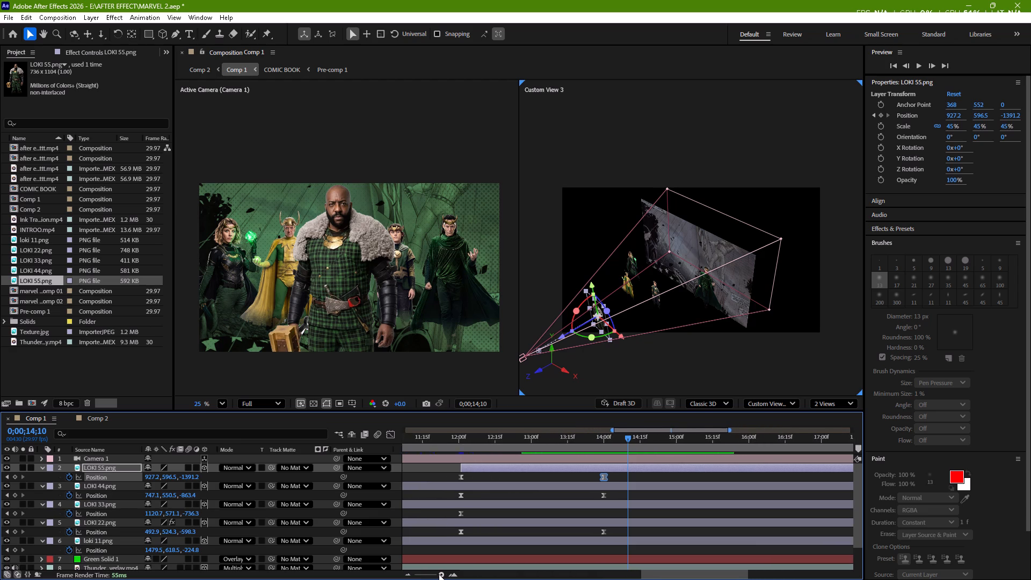
{"action": "left_click_drag", "start_coordinate": [439, 574], "coordinate": [439, 574]}
{"action": "left_click_drag", "start_coordinate": [627, 438], "coordinate": [680, 441]}
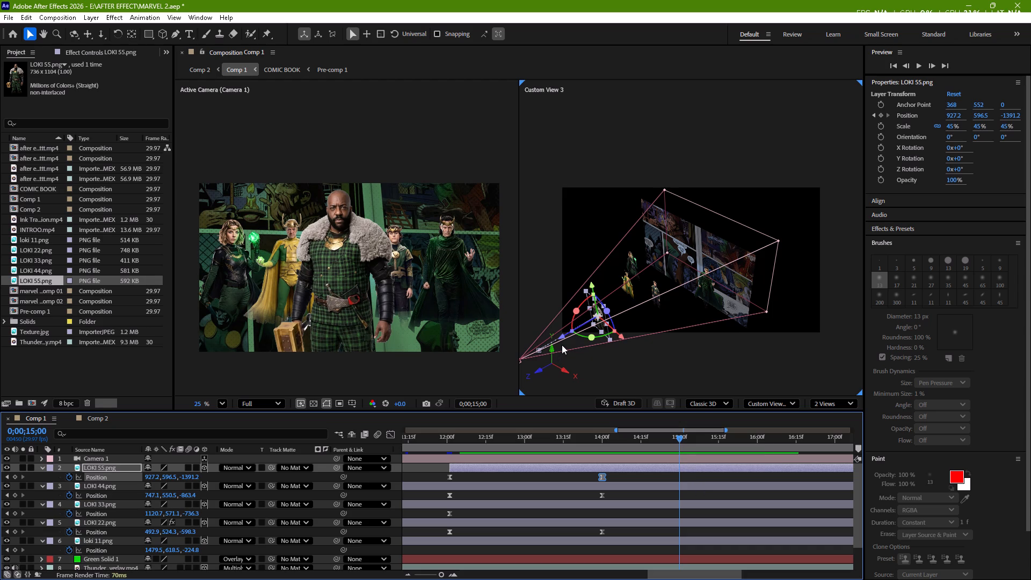
{"action": "left_click_drag", "start_coordinate": [562, 339], "coordinate": [582, 336]}
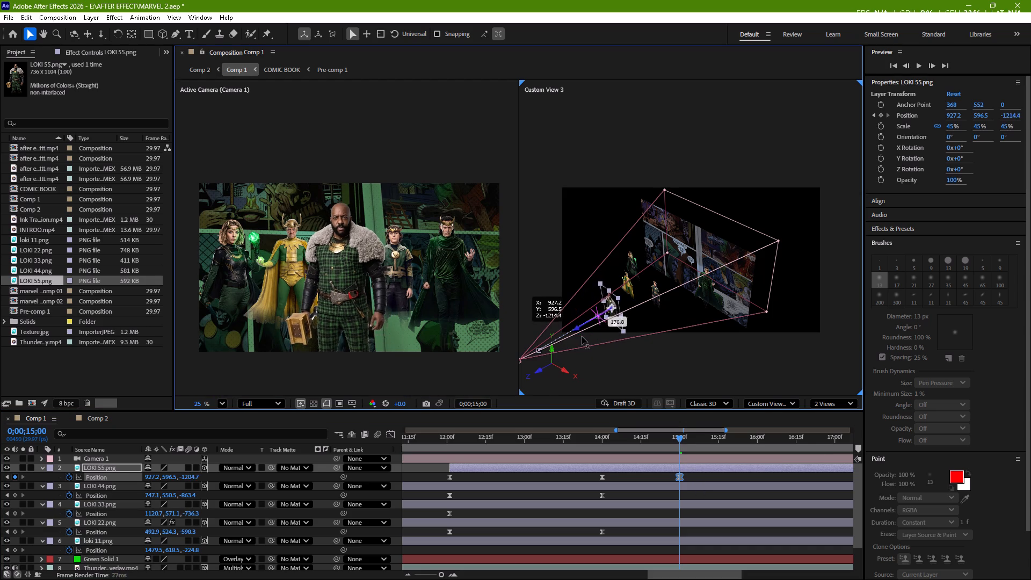
{"action": "left_click_drag", "start_coordinate": [582, 336], "coordinate": [607, 336]}
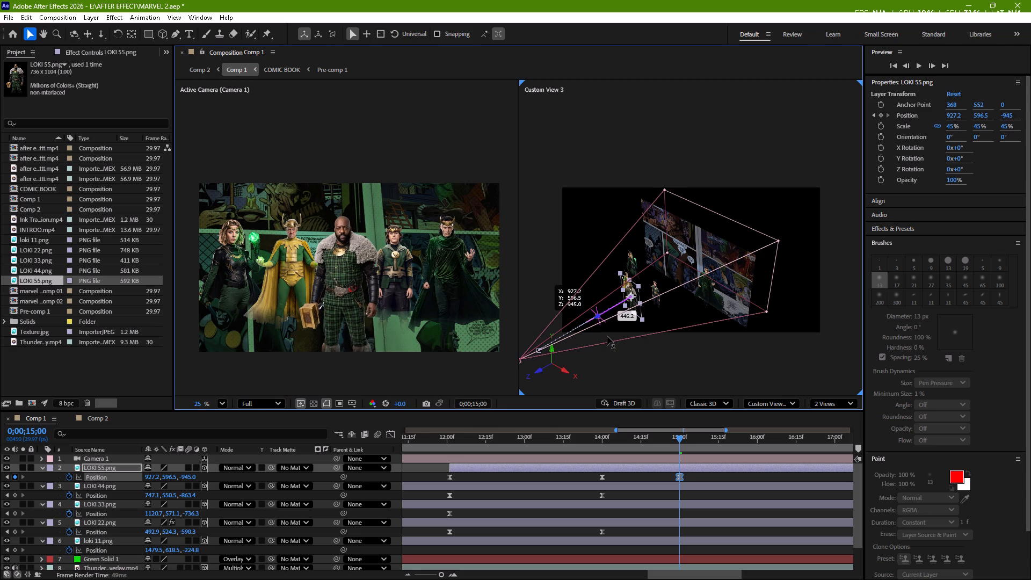
{"action": "left_click_drag", "start_coordinate": [607, 336], "coordinate": [616, 335]}
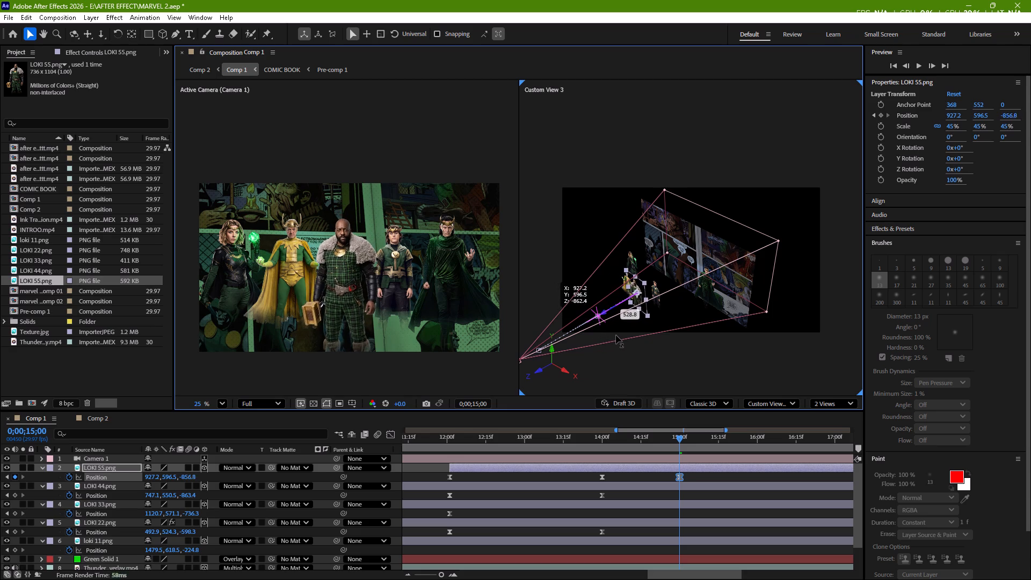
{"action": "left_click_drag", "start_coordinate": [616, 335], "coordinate": [623, 335]}
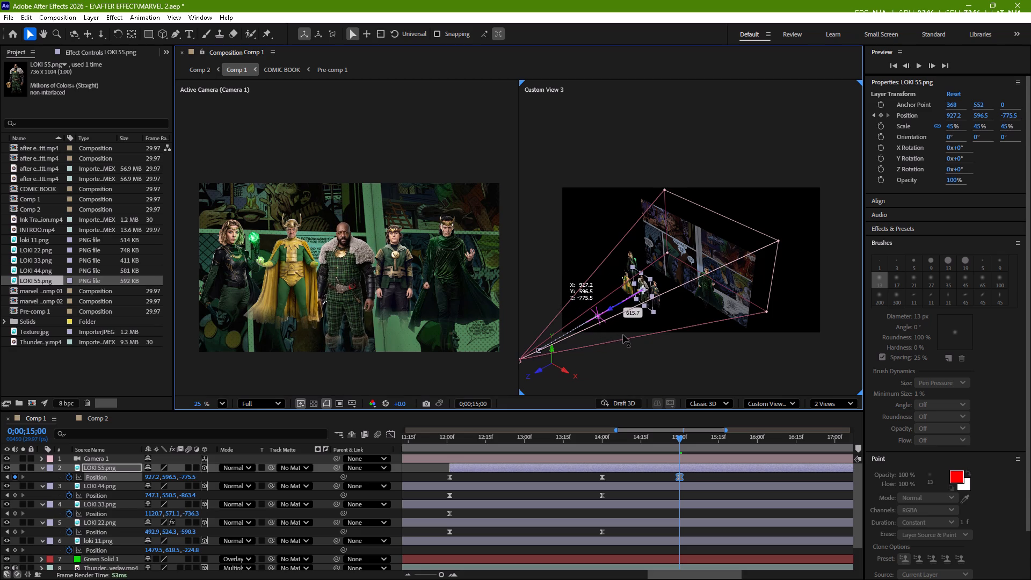
{"action": "left_click_drag", "start_coordinate": [623, 335], "coordinate": [617, 339]}
{"action": "left_click", "coordinate": [634, 263]}
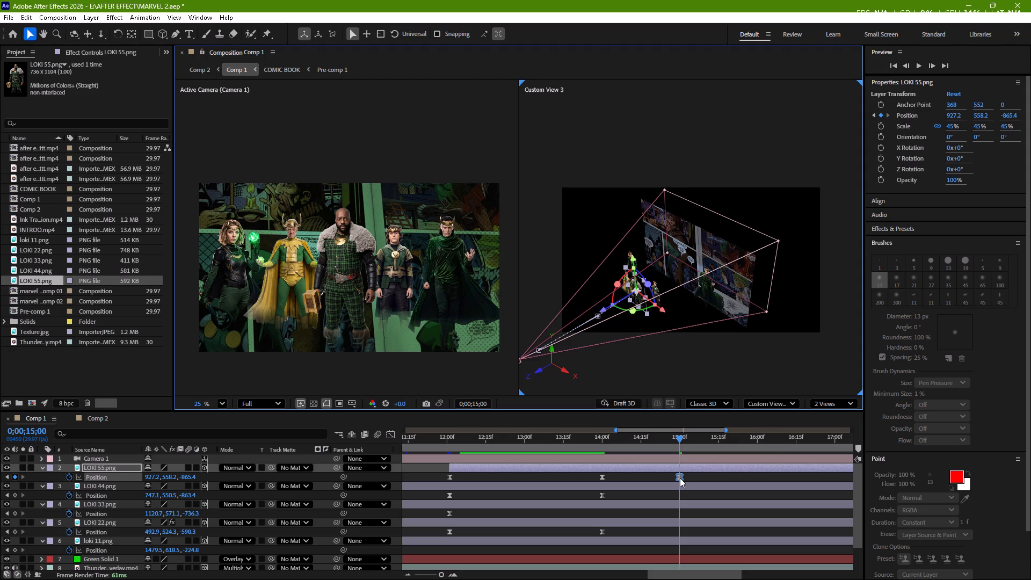
Move LOKI 55's last Position keyframe from 0;00;15;00 to 0;00;16;00 and bring the current time to it.
{"action": "left_click_drag", "start_coordinate": [439, 572], "coordinate": [434, 573]}
{"action": "left_click_drag", "start_coordinate": [630, 475], "coordinate": [633, 475]}
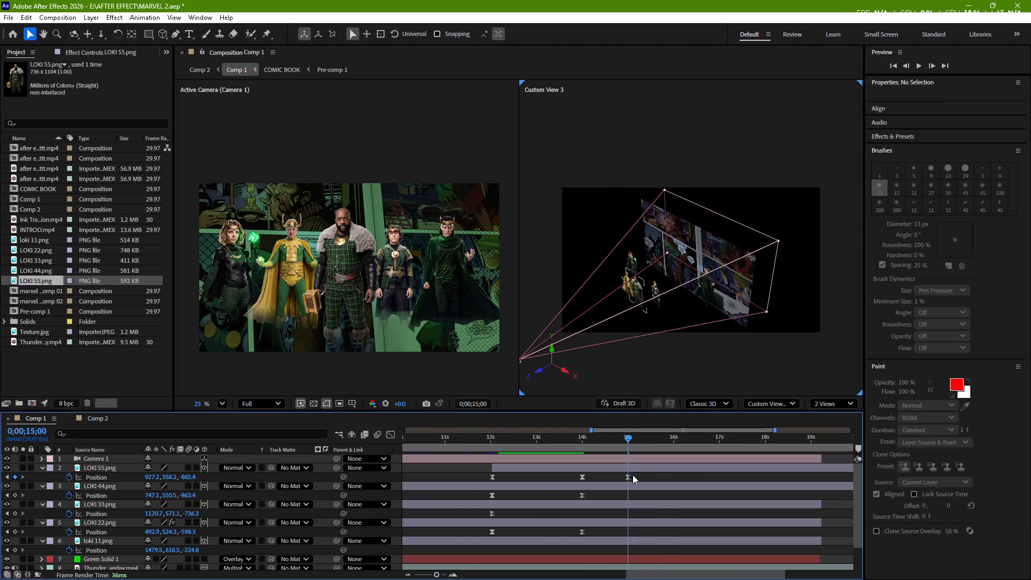
{"action": "left_click_drag", "start_coordinate": [633, 475], "coordinate": [628, 481]}
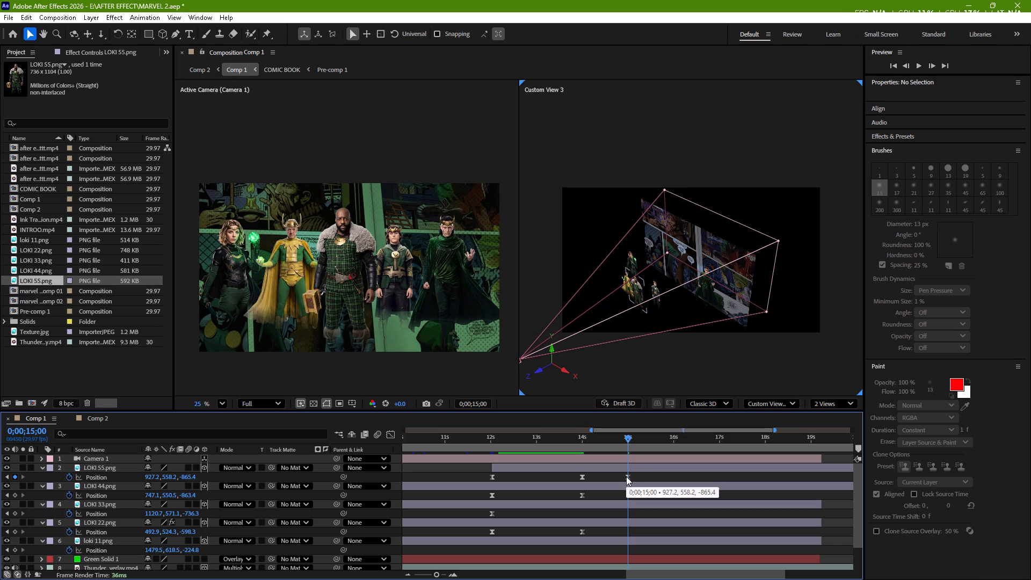
{"action": "left_click", "coordinate": [626, 476]}
{"action": "left_click_drag", "start_coordinate": [628, 476], "coordinate": [671, 473]}
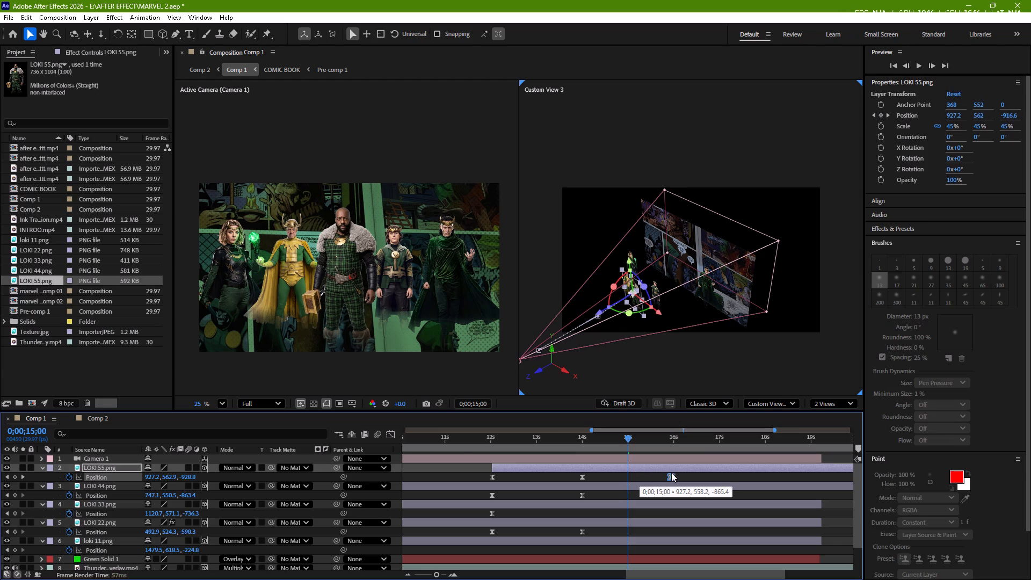
{"action": "left_click_drag", "start_coordinate": [671, 473], "coordinate": [674, 475]}
{"action": "left_click", "coordinate": [437, 574]}
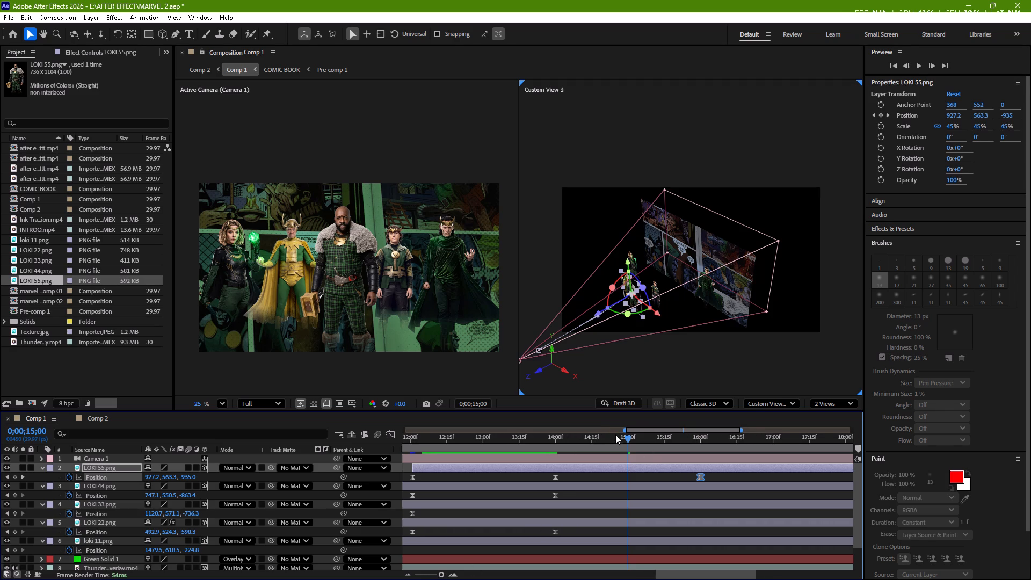
{"action": "left_click_drag", "start_coordinate": [628, 438], "coordinate": [704, 448]}
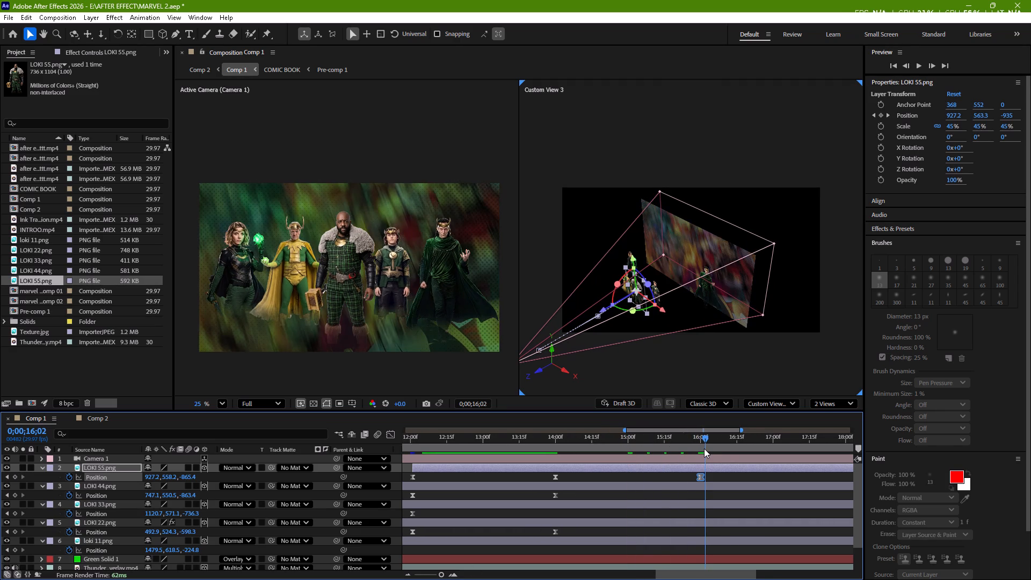
{"action": "left_click_drag", "start_coordinate": [704, 448], "coordinate": [701, 450]}
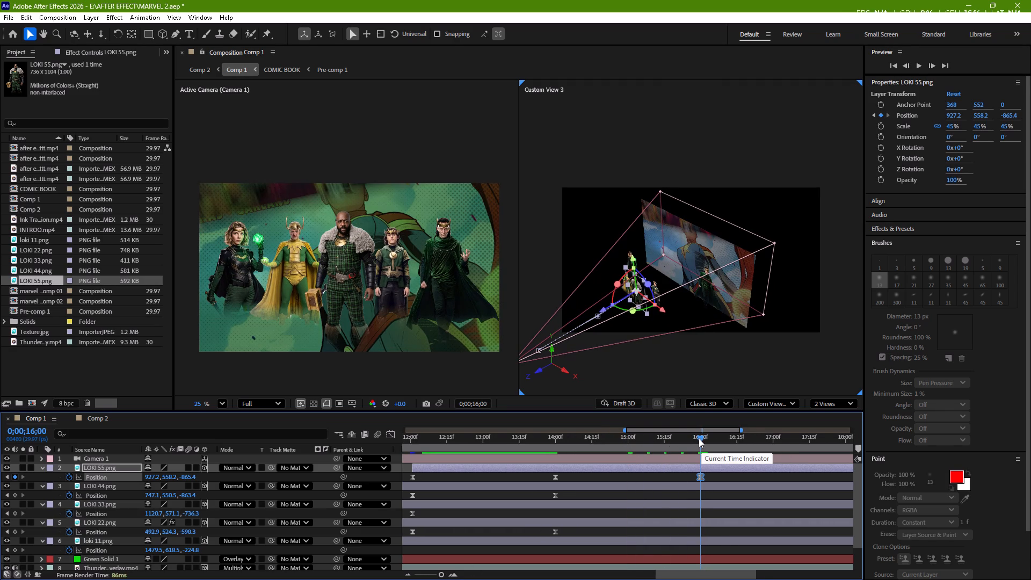
Save the project.
{"action": "key", "text": "ctrl+s"}
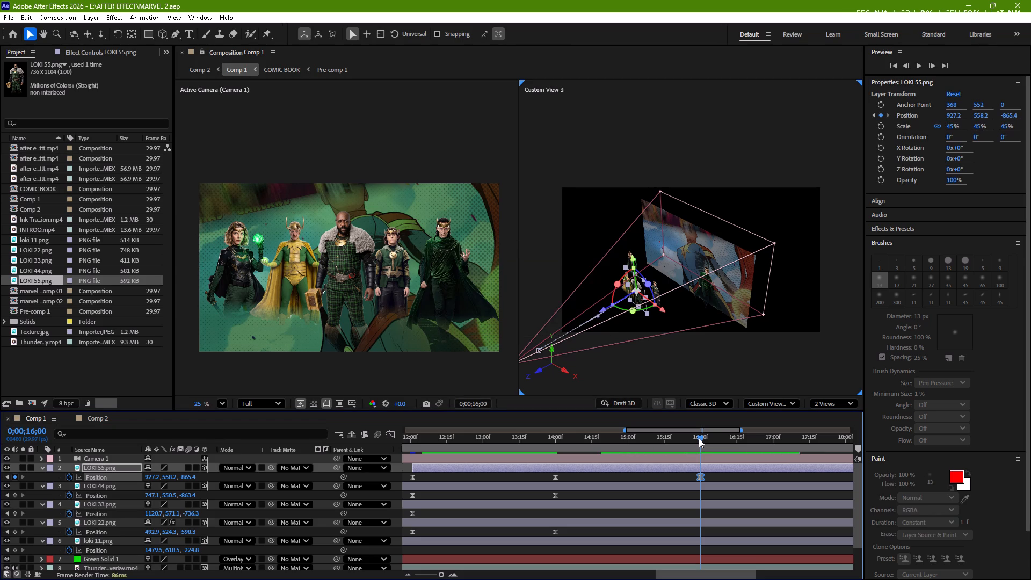
Preview the Comp 1 animation from 0;00;00;00 through LOKI 55's entrance and settling move.
{"action": "left_click_drag", "start_coordinate": [702, 440], "coordinate": [411, 467]}
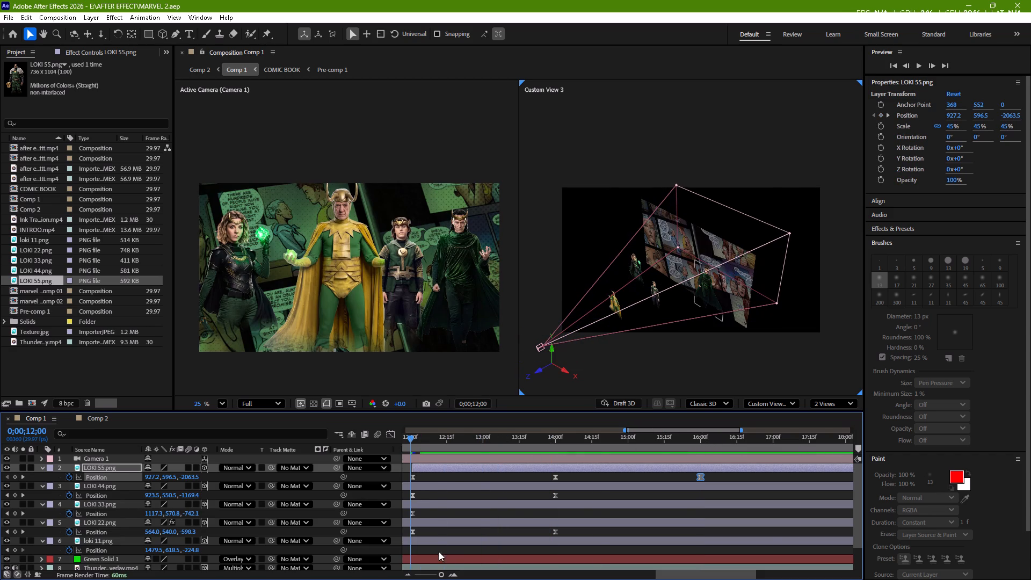
{"action": "left_click_drag", "start_coordinate": [442, 572], "coordinate": [410, 576]}
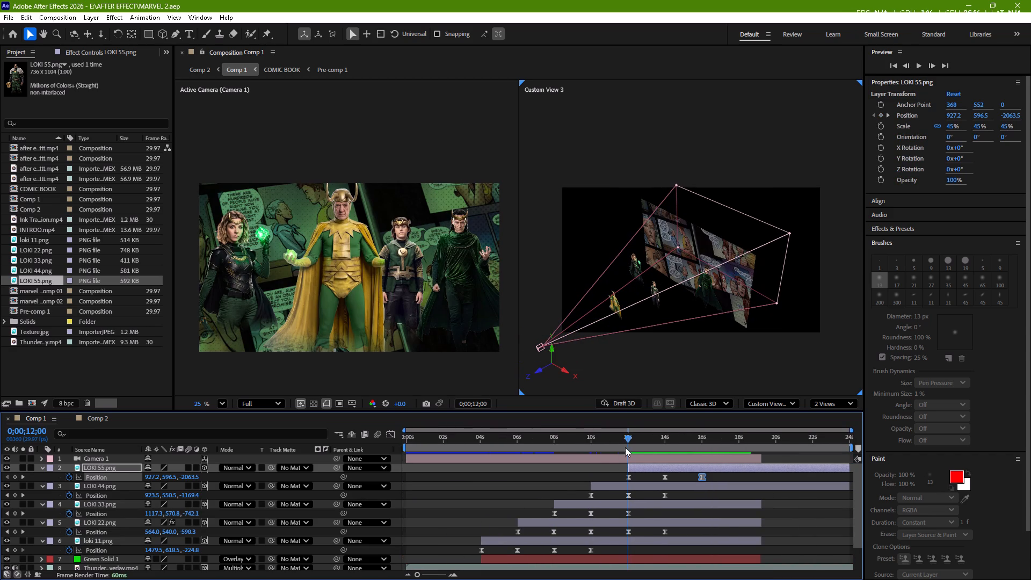
{"action": "left_click_drag", "start_coordinate": [628, 439], "coordinate": [350, 481]}
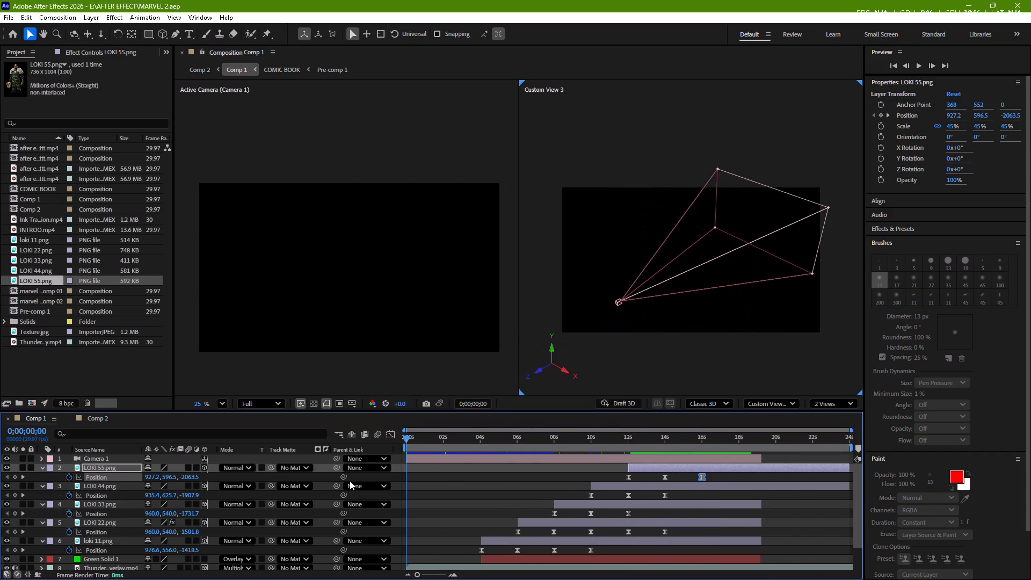
{"action": "key", "text": "space"}
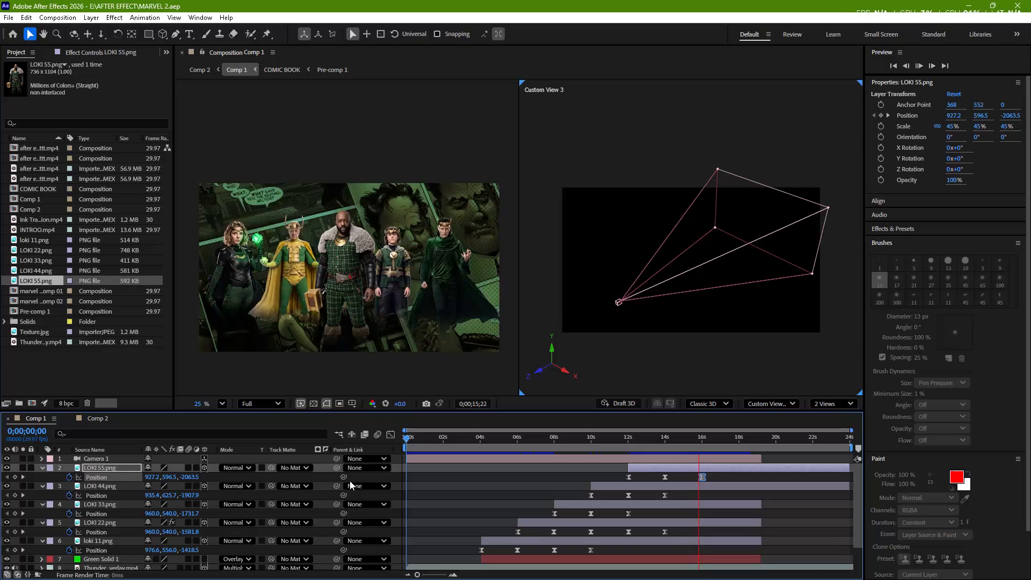
{"action": "key", "text": "space"}
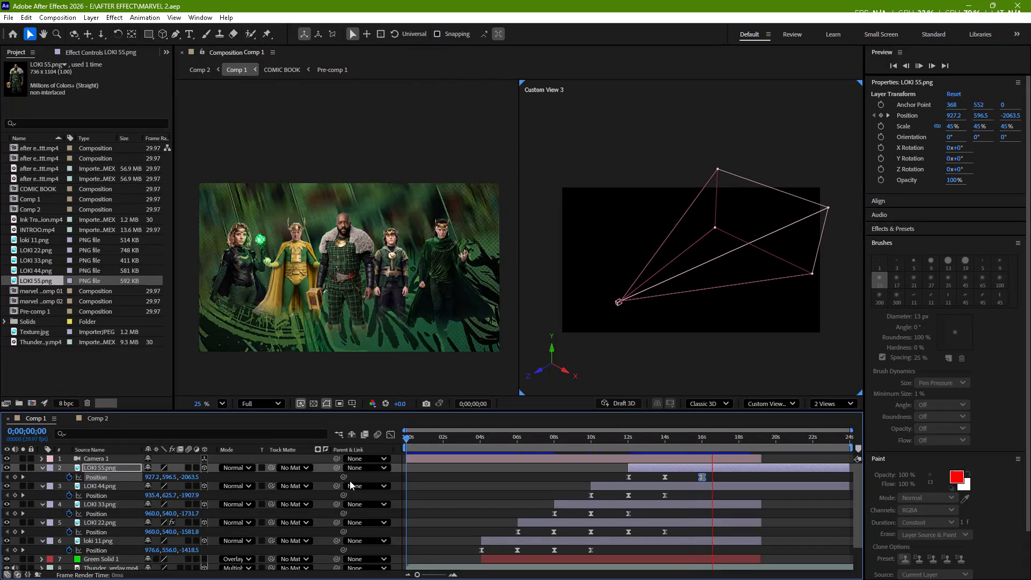
{"action": "key", "text": "space"}
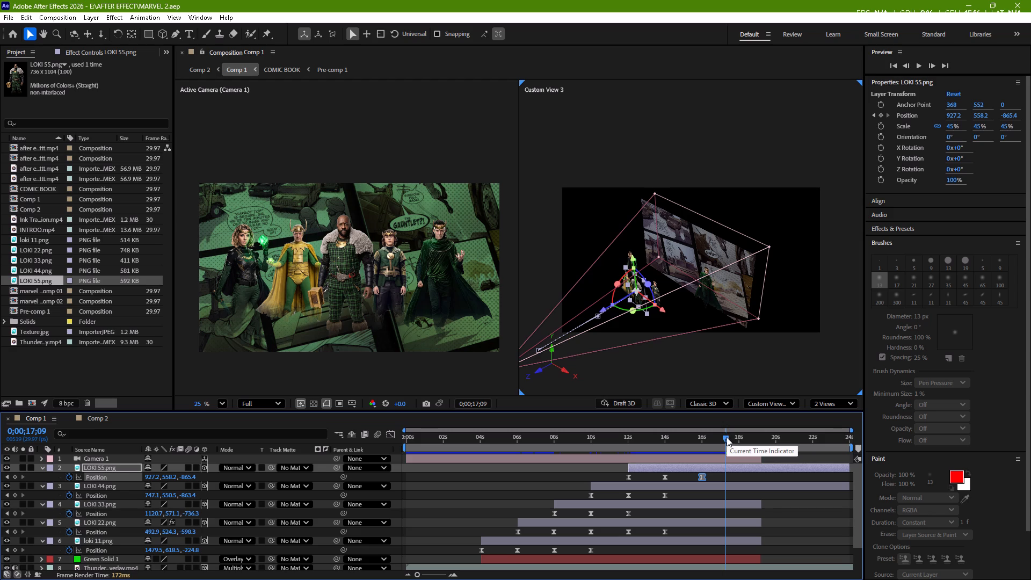
At 0;00;18;00, add a loki 11 Position keyframe by pulling the layer toward the camera to about Z -637.
{"action": "left_click_drag", "start_coordinate": [726, 438], "coordinate": [690, 454]}
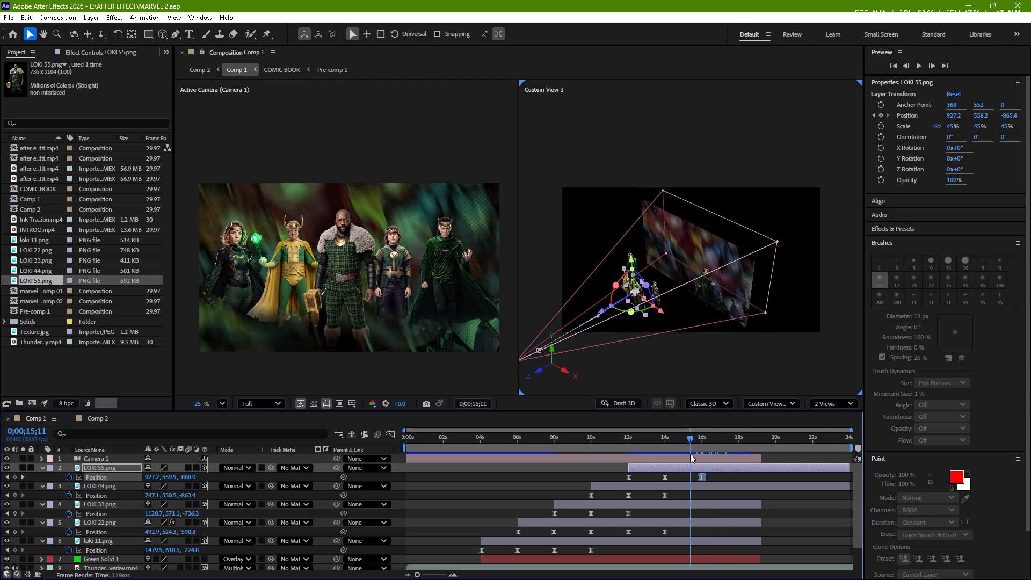
{"action": "left_click_drag", "start_coordinate": [690, 454], "coordinate": [683, 458]}
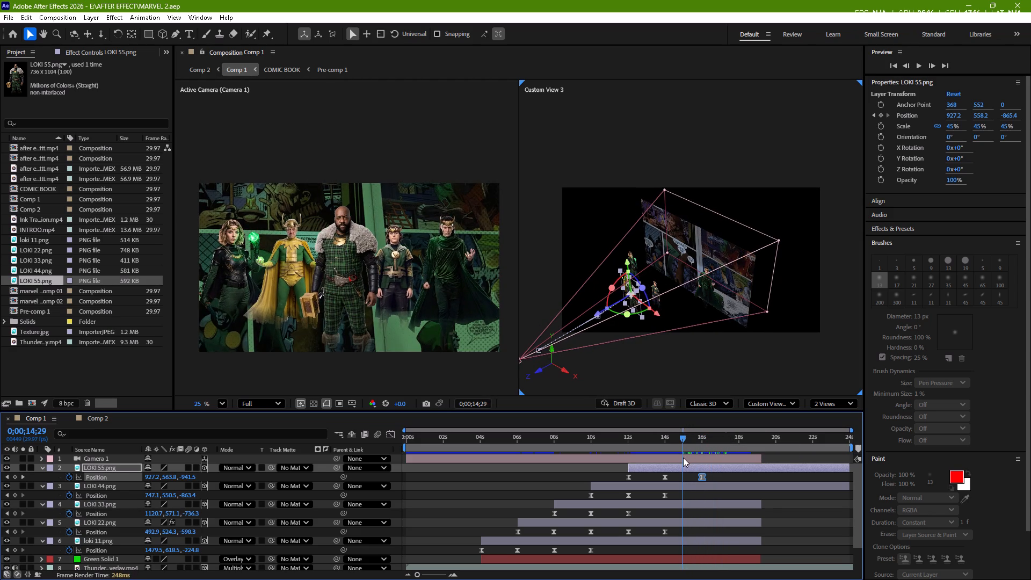
{"action": "left_click_drag", "start_coordinate": [683, 458], "coordinate": [707, 456]}
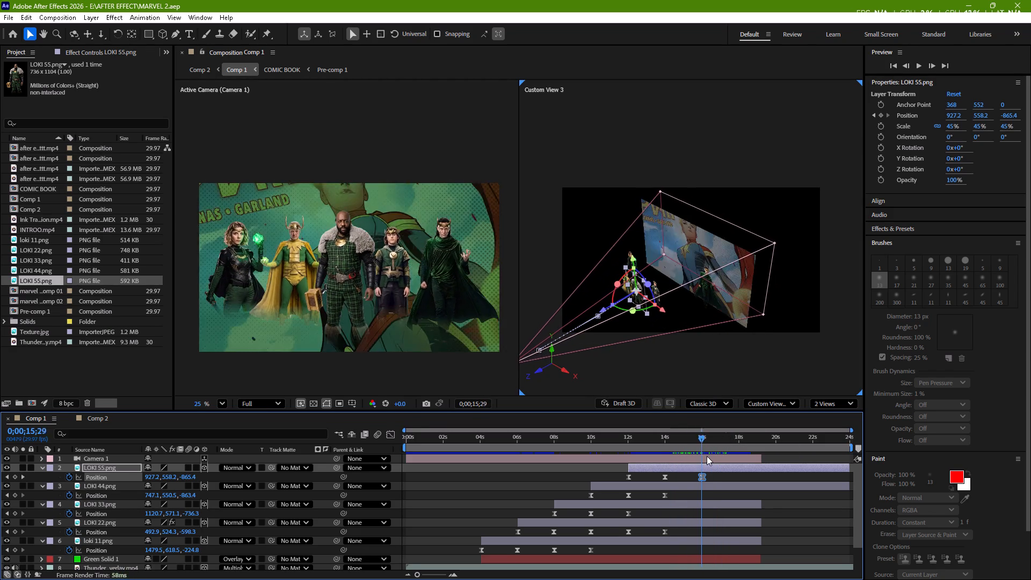
{"action": "left_click_drag", "start_coordinate": [707, 456], "coordinate": [728, 453]}
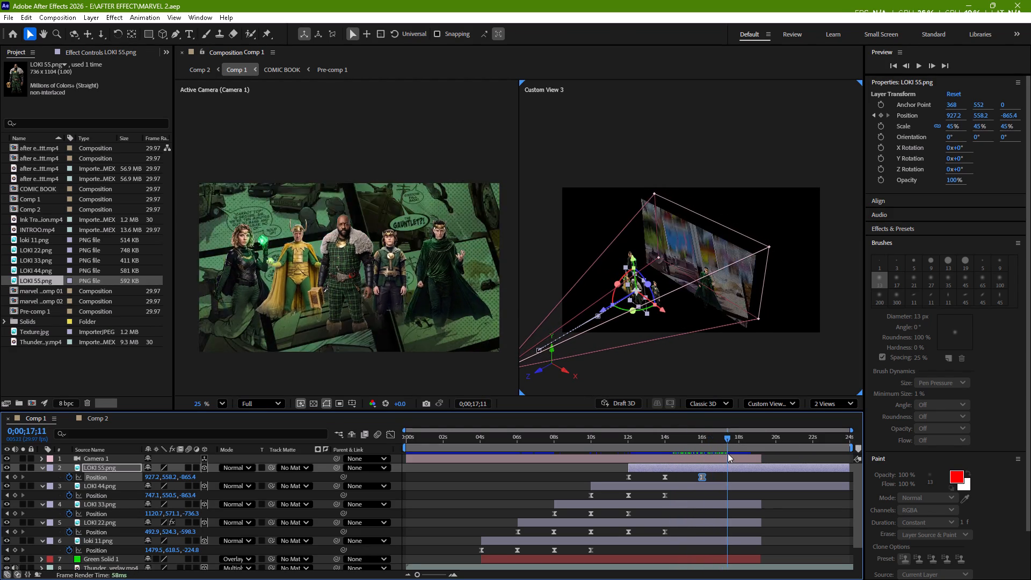
{"action": "left_click_drag", "start_coordinate": [728, 453], "coordinate": [737, 452]}
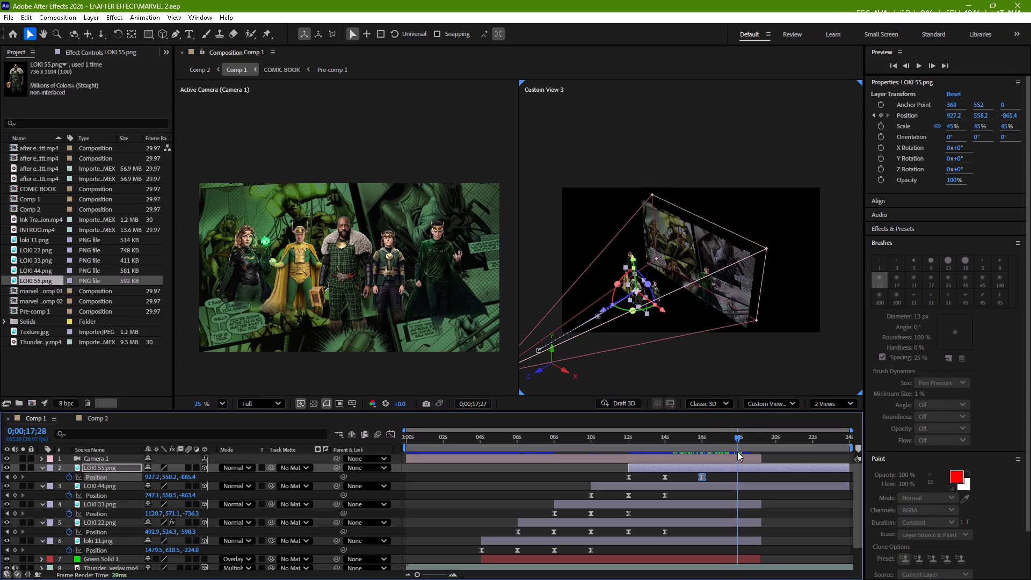
{"action": "left_click_drag", "start_coordinate": [737, 452], "coordinate": [739, 452]}
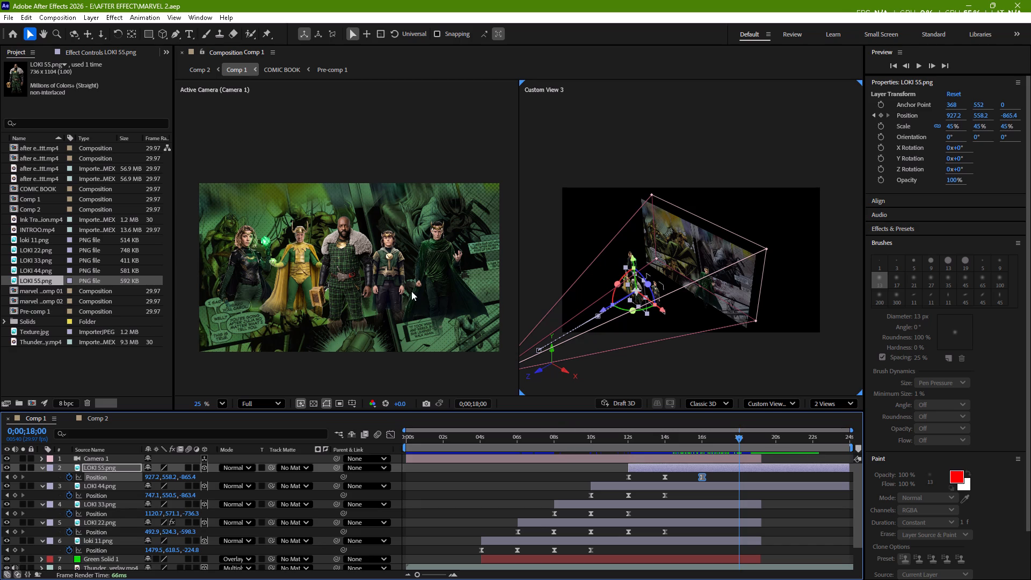
{"action": "left_click", "coordinate": [602, 311]}
{"action": "scroll", "coordinate": [653, 517], "scroll_direction": "down", "scroll_amount": 1}
{"action": "left_click", "coordinate": [671, 512]}
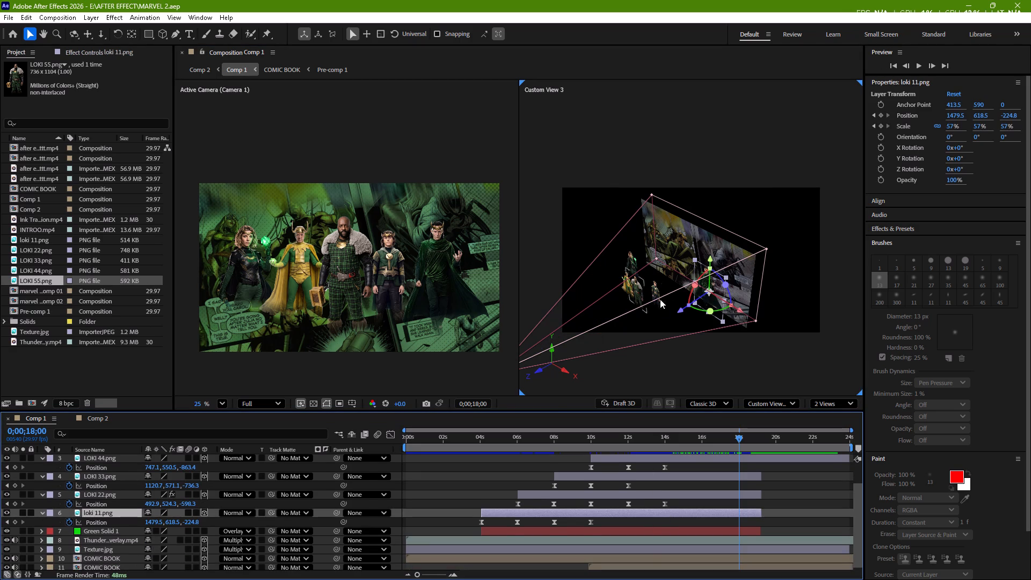
{"action": "left_click_drag", "start_coordinate": [678, 308], "coordinate": [676, 316]}
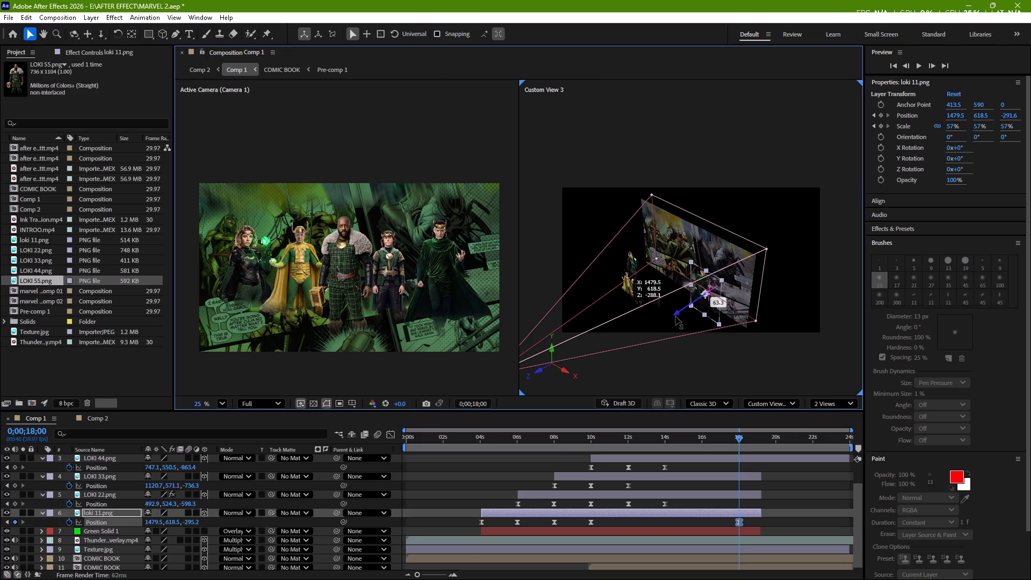
{"action": "left_click_drag", "start_coordinate": [676, 316], "coordinate": [669, 337]}
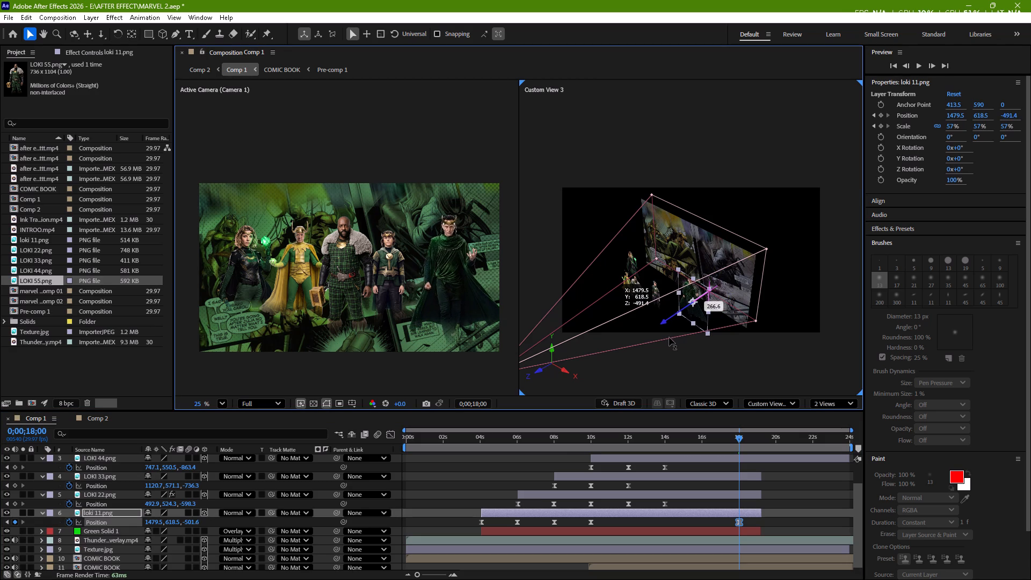
{"action": "left_click_drag", "start_coordinate": [669, 337], "coordinate": [666, 349]}
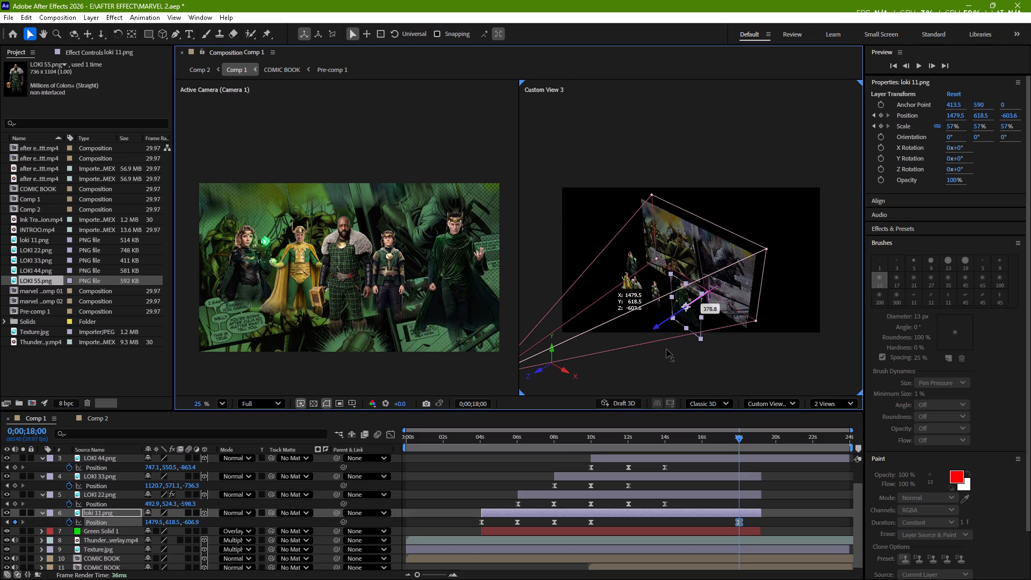
{"action": "left_click_drag", "start_coordinate": [666, 349], "coordinate": [665, 352]}
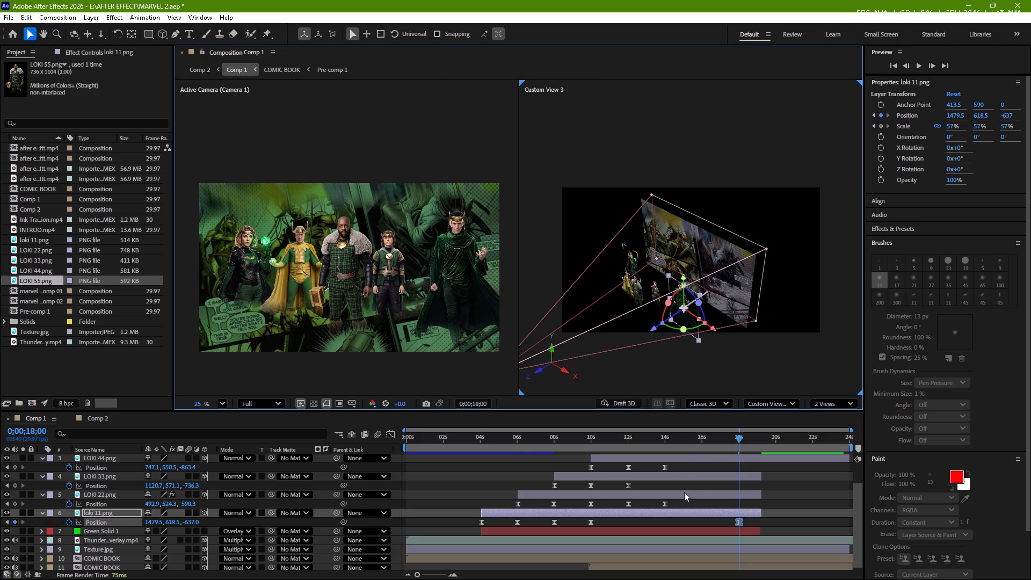
At 0;00;18;00, add a LOKI 22 Position keyframe by pulling the layer forward to about Z -946 and shifting it to X 507.
{"action": "left_click", "coordinate": [684, 492]}
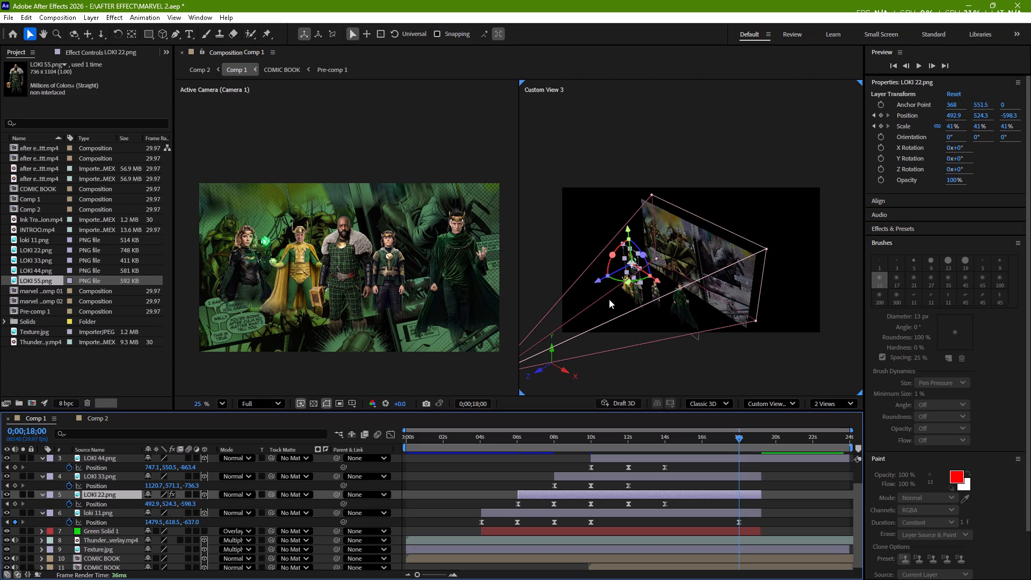
{"action": "left_click_drag", "start_coordinate": [599, 281], "coordinate": [591, 307]}
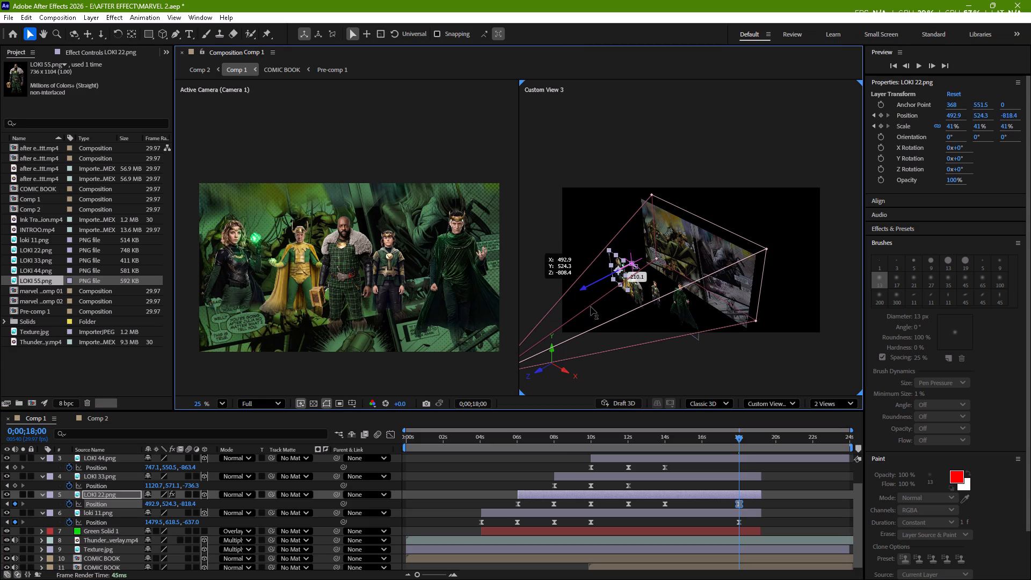
{"action": "left_click_drag", "start_coordinate": [591, 307], "coordinate": [592, 322]}
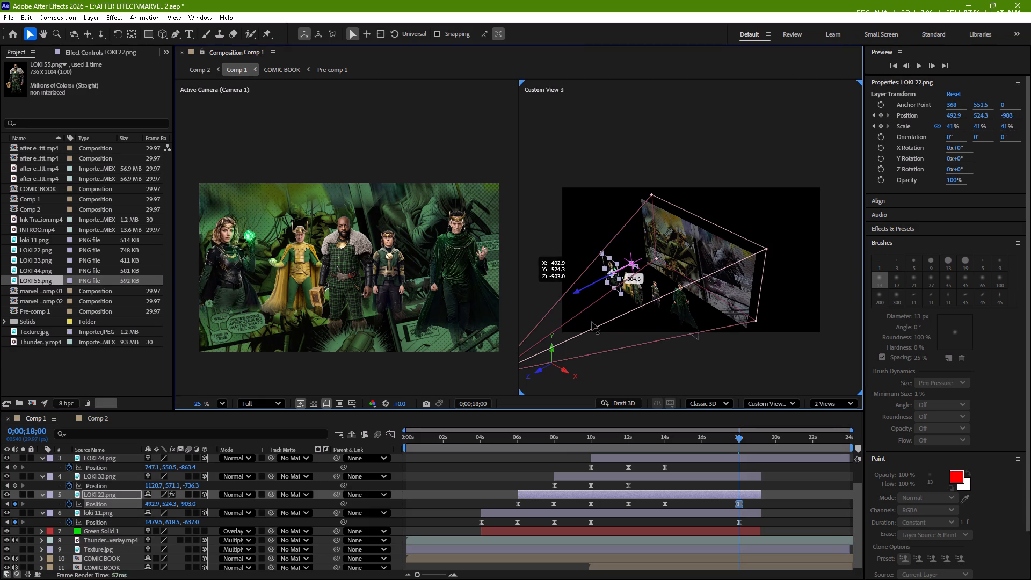
{"action": "left_click_drag", "start_coordinate": [592, 322], "coordinate": [592, 328]}
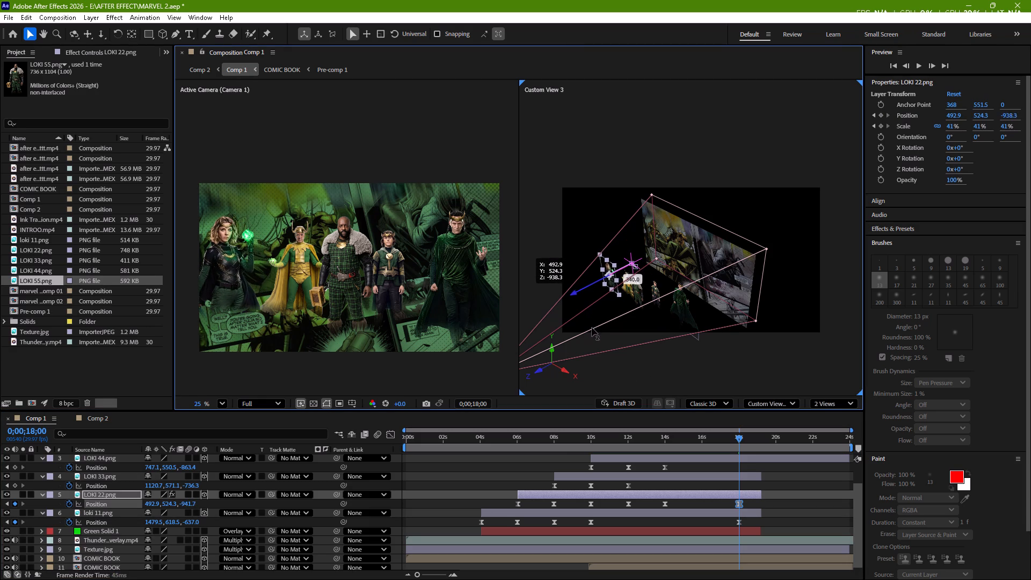
{"action": "left_click_drag", "start_coordinate": [592, 328], "coordinate": [592, 329]}
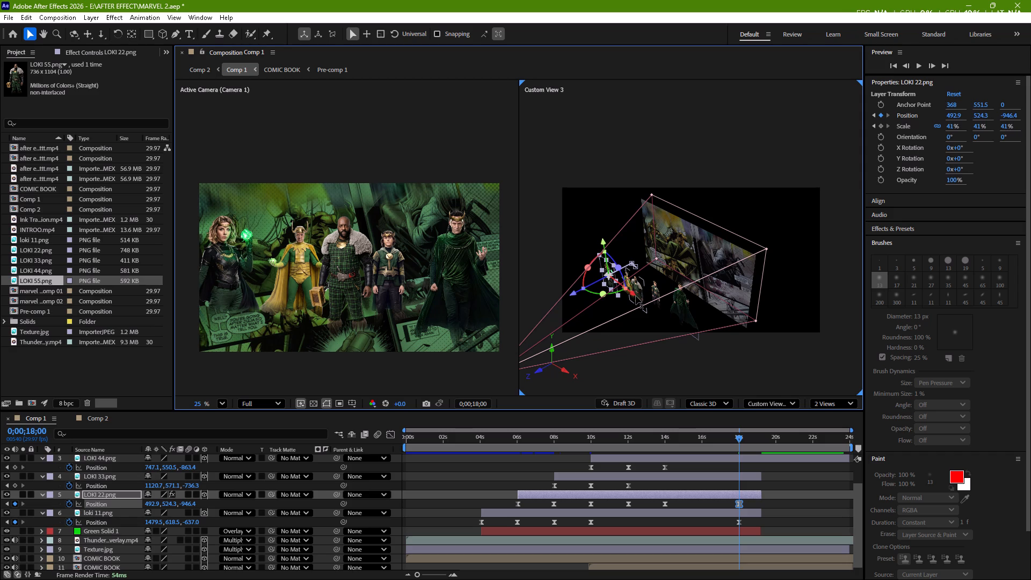
{"action": "left_click", "coordinate": [636, 296]}
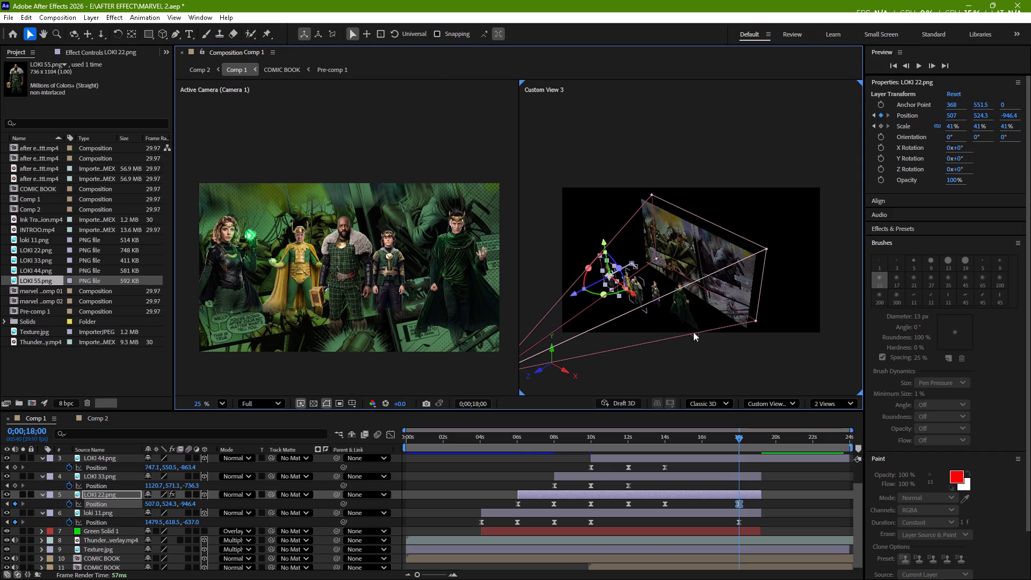
At 0;00;18;00, add a LOKI 33 Position keyframe by pulling the layer toward the camera to about Z -1202.
{"action": "left_click", "coordinate": [713, 477]}
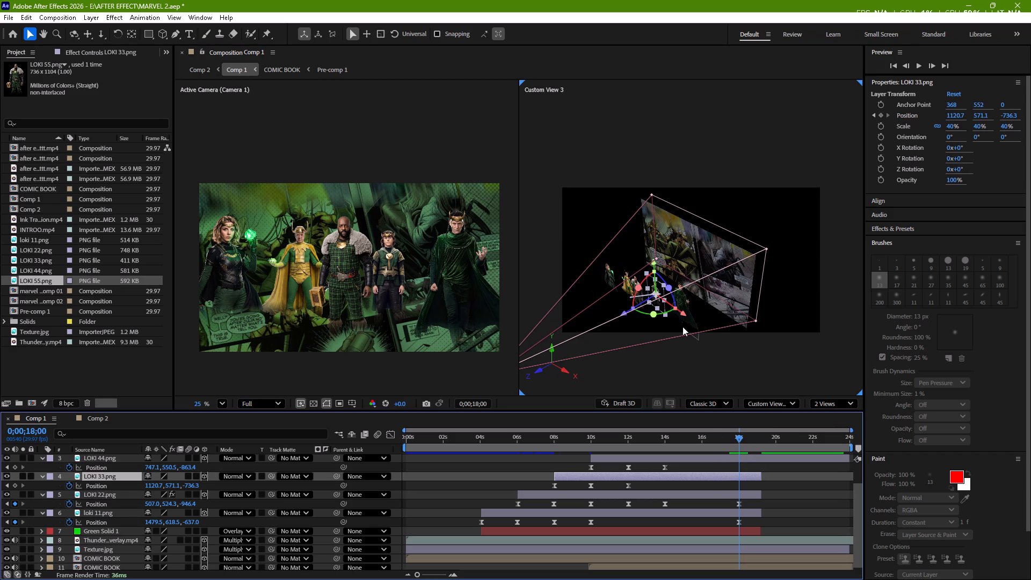
{"action": "left_click_drag", "start_coordinate": [627, 315], "coordinate": [624, 322]}
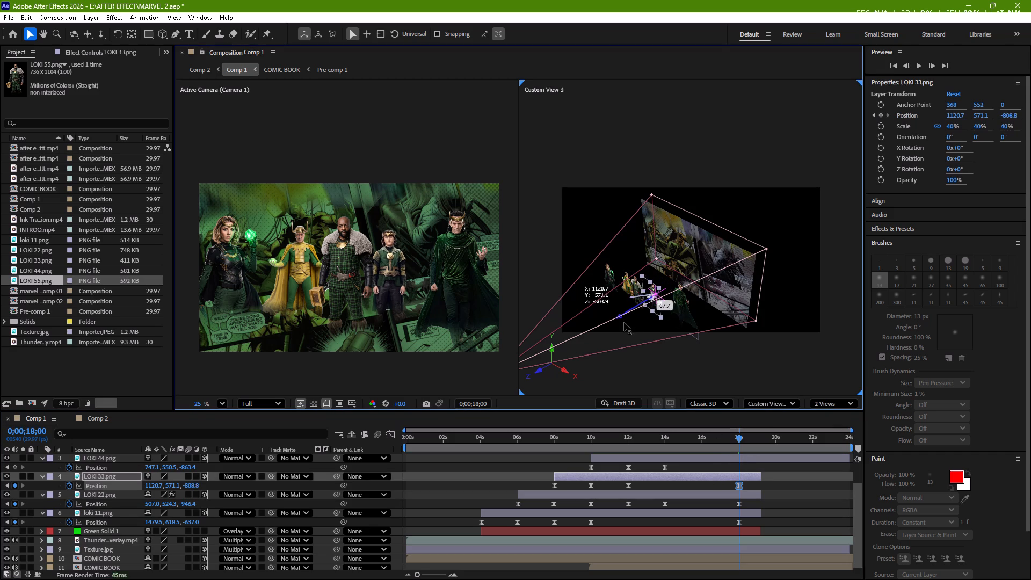
{"action": "left_click_drag", "start_coordinate": [624, 322], "coordinate": [620, 352]}
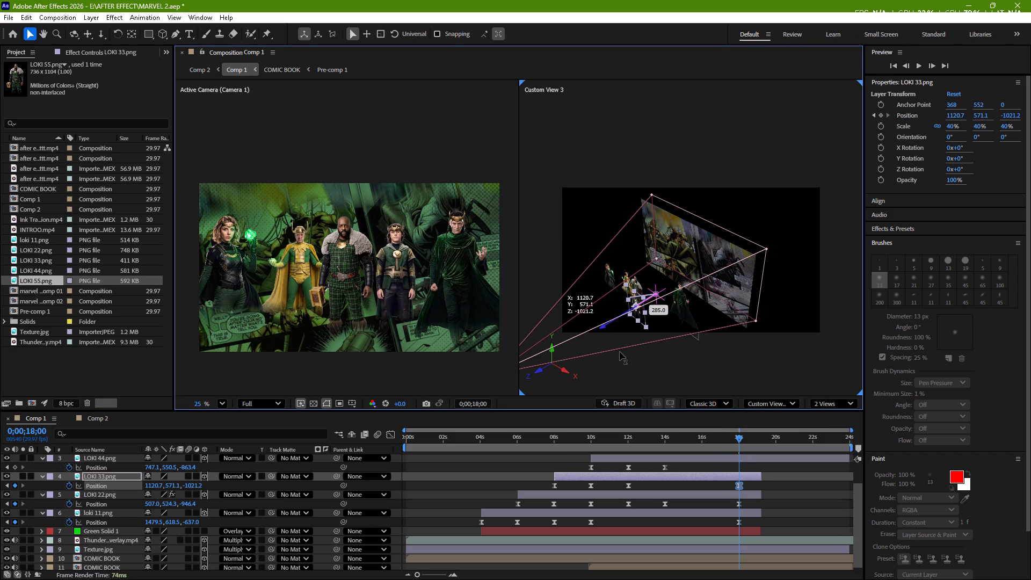
{"action": "left_click_drag", "start_coordinate": [620, 352], "coordinate": [616, 372]}
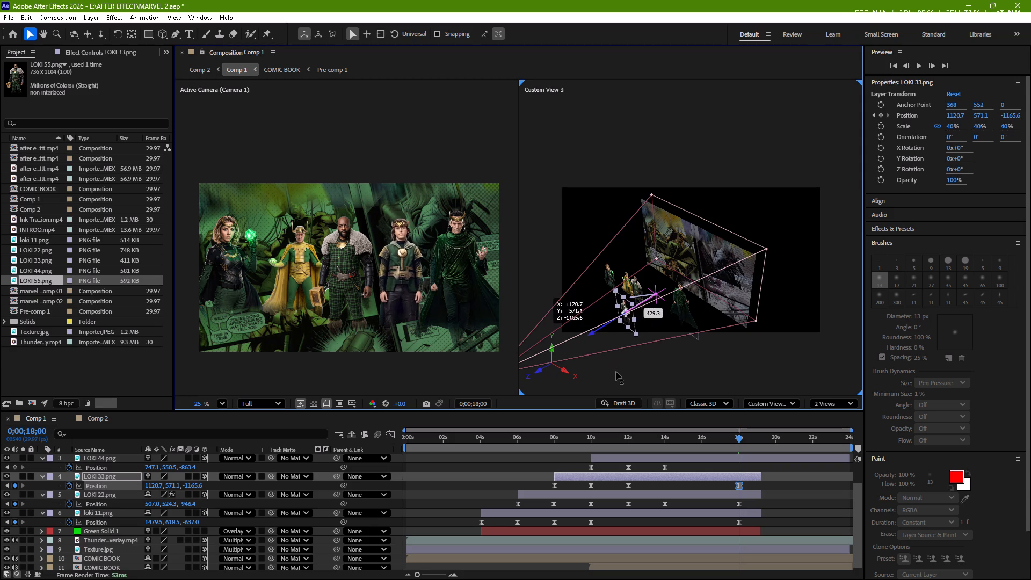
{"action": "left_click_drag", "start_coordinate": [616, 372], "coordinate": [614, 379]}
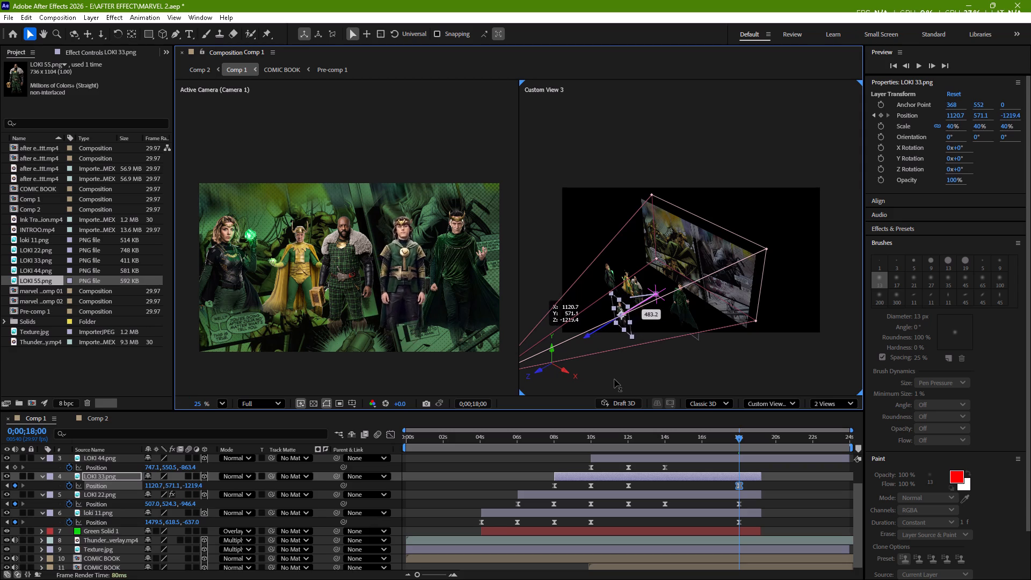
{"action": "left_click_drag", "start_coordinate": [614, 379], "coordinate": [615, 378]}
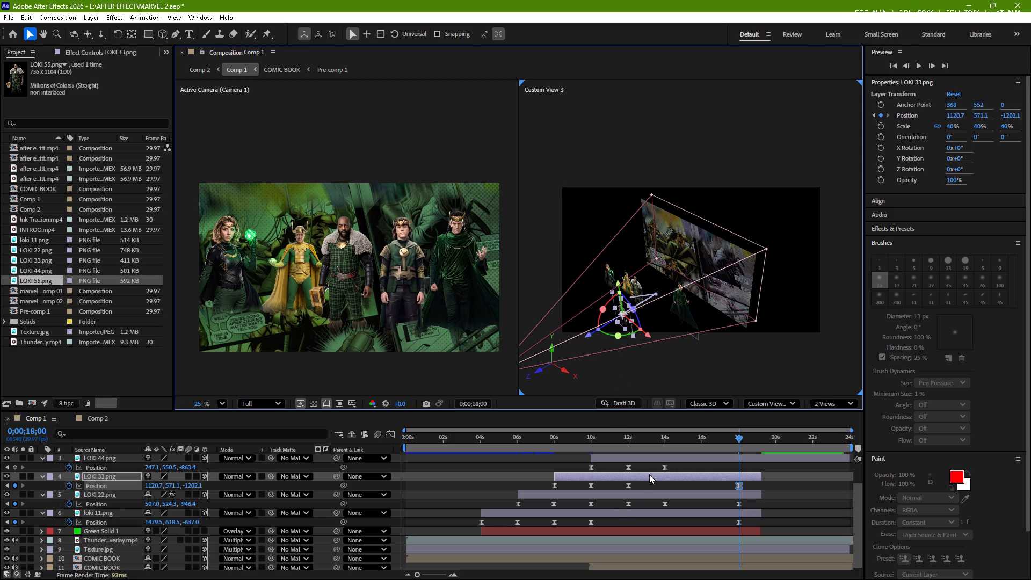
Shift the LOKI 44 layer and its keyframes about one second later in the timeline.
{"action": "left_click_drag", "start_coordinate": [665, 458], "coordinate": [685, 498]}
{"action": "scroll", "coordinate": [685, 498], "scroll_direction": "up", "scroll_amount": 1}
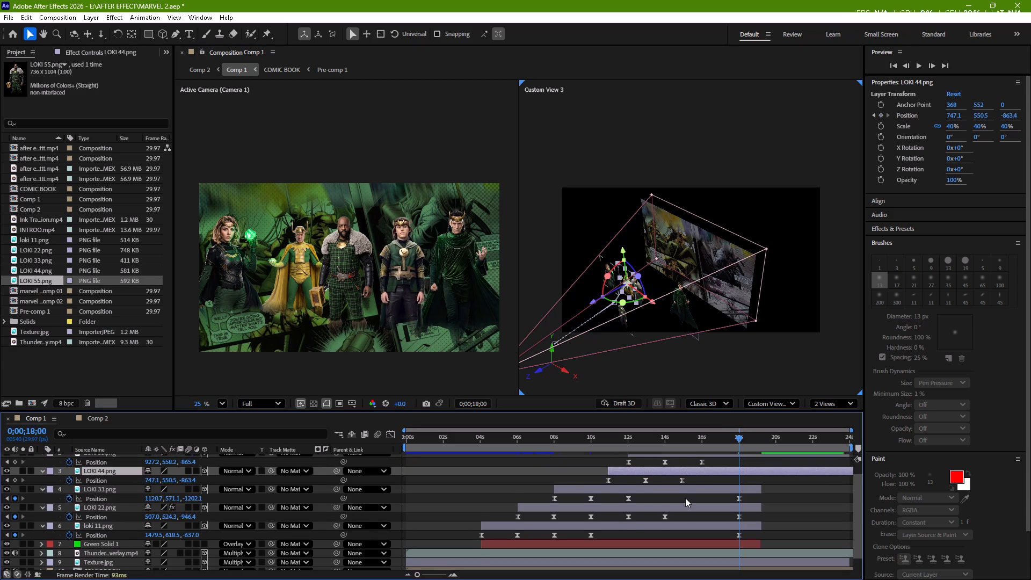
{"action": "scroll", "coordinate": [685, 498], "scroll_direction": "up", "scroll_amount": 1}
At 0;00;18;00, add a LOKI 44 Position keyframe by pulling the layer toward the camera to about Z -1231.
{"action": "left_click_drag", "start_coordinate": [598, 303], "coordinate": [594, 306]}
{"action": "left_click_drag", "start_coordinate": [594, 306], "coordinate": [585, 337]}
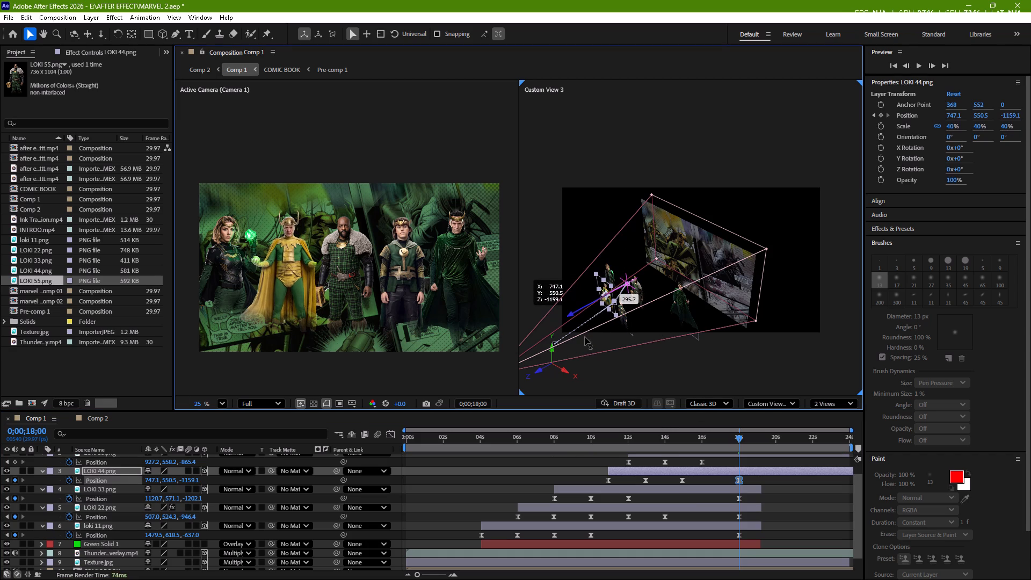
{"action": "left_click_drag", "start_coordinate": [585, 337], "coordinate": [584, 348]}
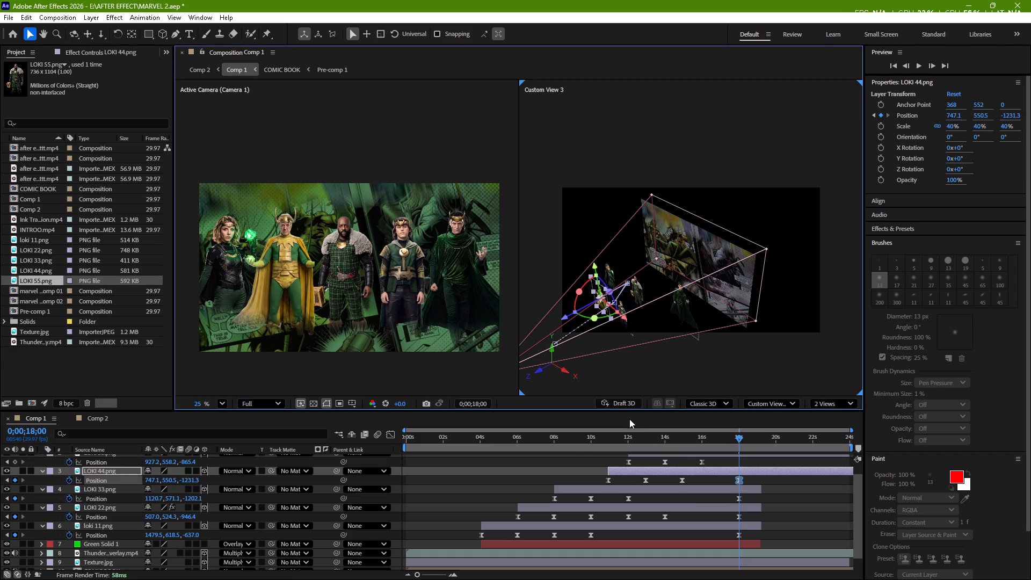
At 0;00;18;00, add a LOKI 55 Position keyframe by pulling the layer toward the camera to about Z -1145.
{"action": "scroll", "coordinate": [688, 460], "scroll_direction": "up", "scroll_amount": 1}
{"action": "left_click", "coordinate": [691, 468]}
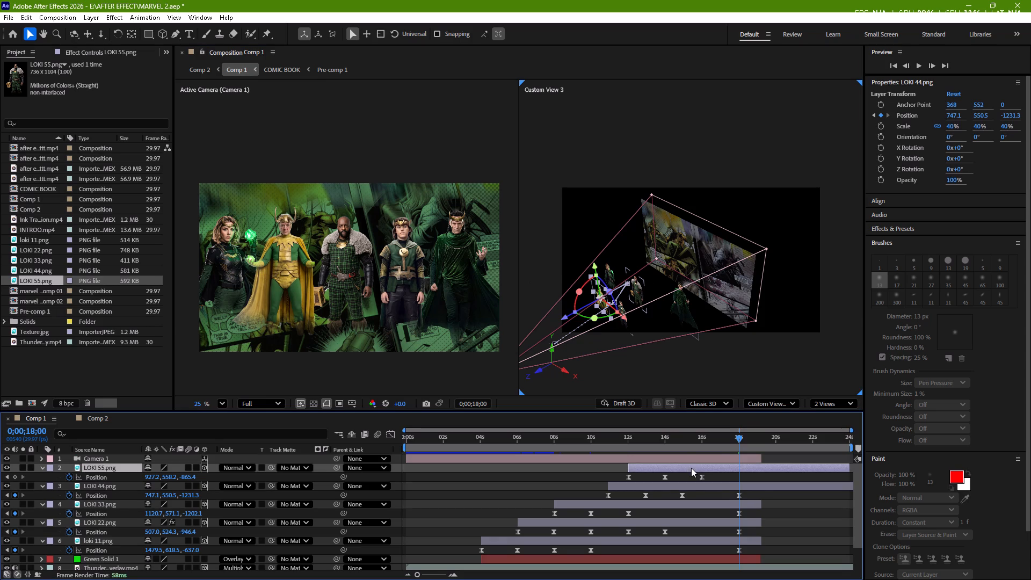
{"action": "left_click_drag", "start_coordinate": [607, 311], "coordinate": [604, 317]}
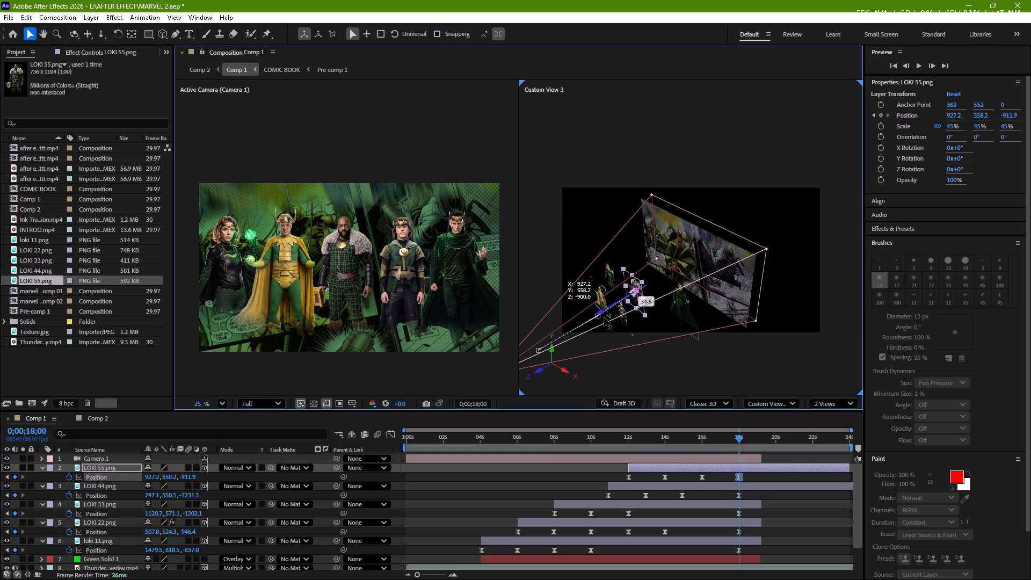
{"action": "left_click_drag", "start_coordinate": [604, 317], "coordinate": [599, 345]}
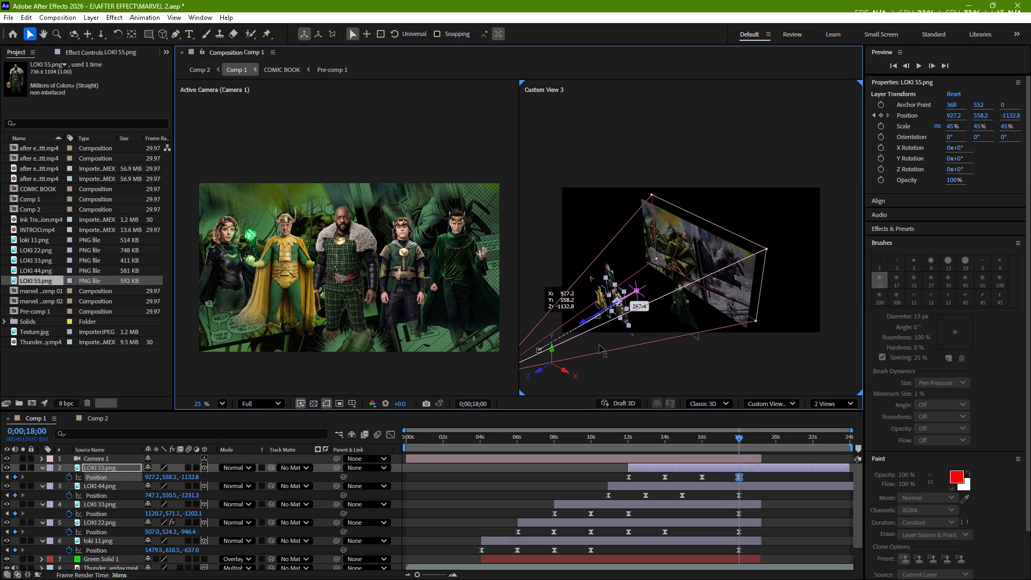
{"action": "left_click_drag", "start_coordinate": [599, 345], "coordinate": [599, 347]}
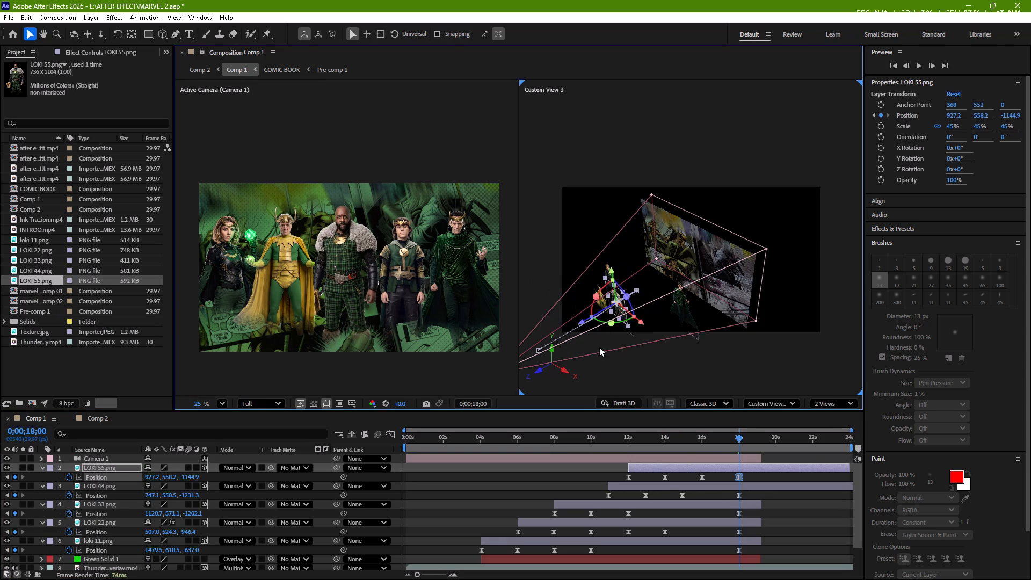
Preview the Comp 1 animation from 0;00;04;03 through the characters' forward moves at 0;00;18;00.
{"action": "left_click_drag", "start_coordinate": [738, 437], "coordinate": [481, 470]}
{"action": "key", "text": "space"}
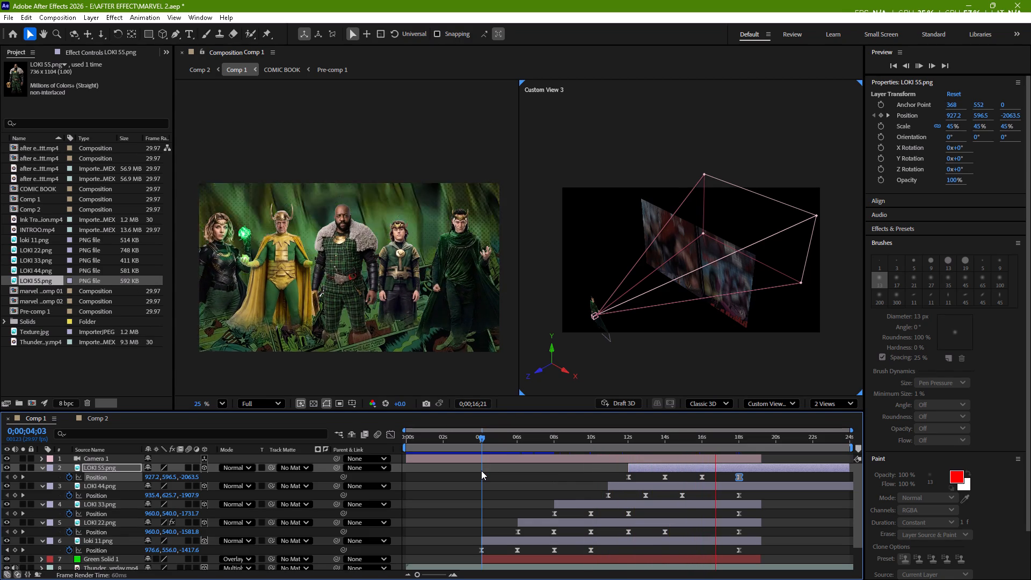
{"action": "key", "text": "space"}
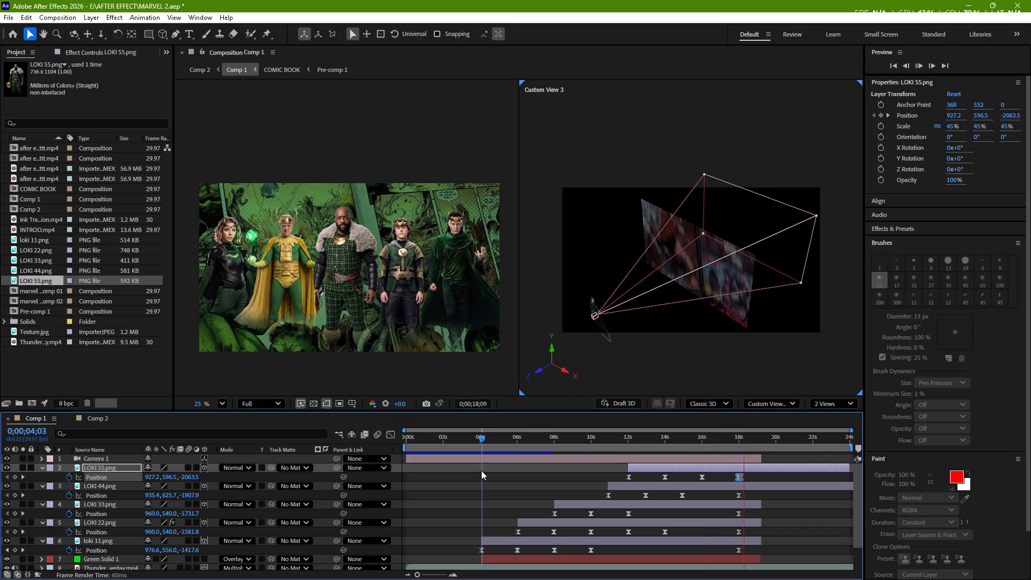
Show loki 11's Scale keyframes and preview the animation from 0;00;06;02 to the group move at about 0;00;18;00.
{"action": "key", "text": "space"}
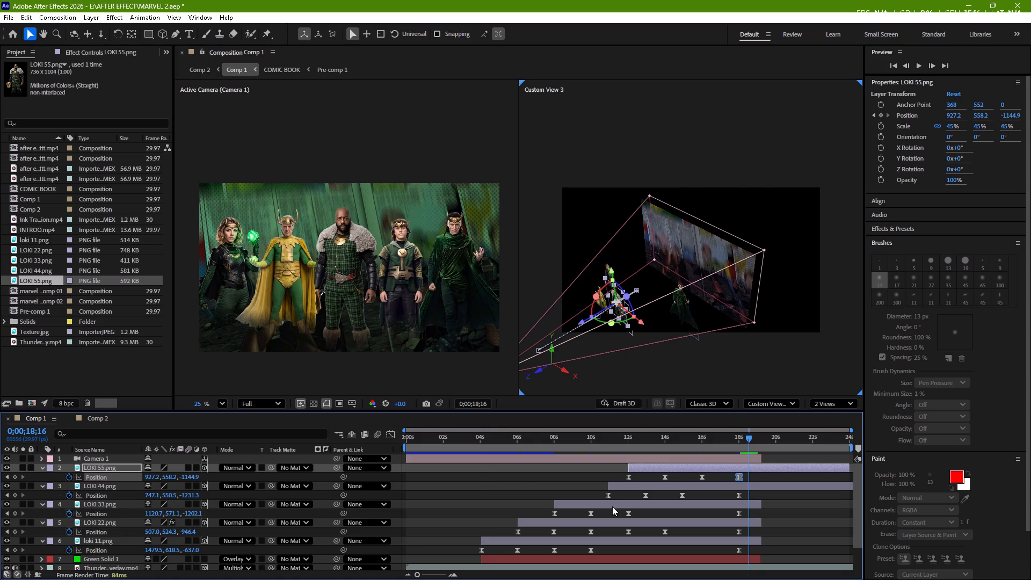
{"action": "left_click", "coordinate": [643, 540]}
{"action": "key", "text": "s"}
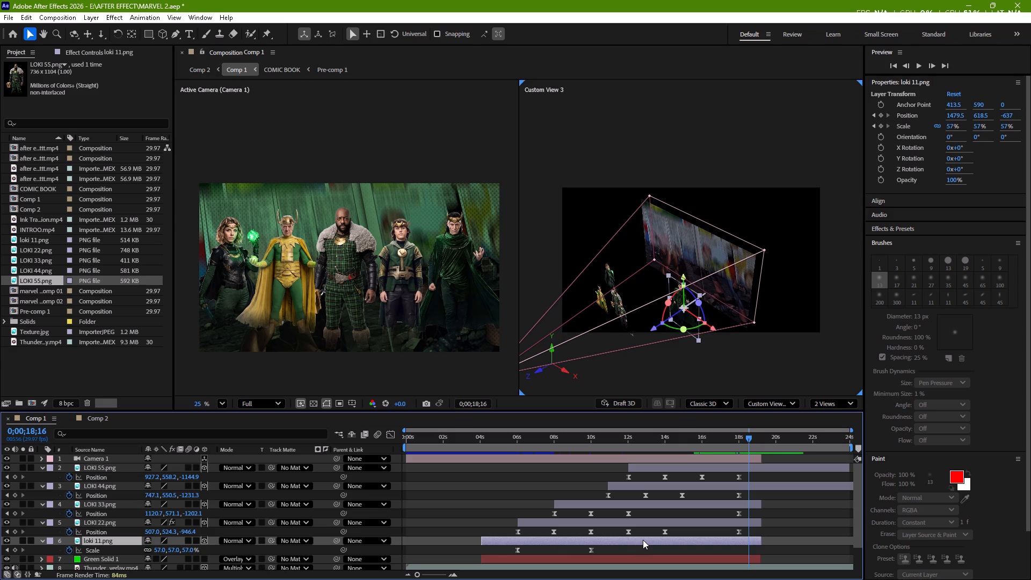
{"action": "left_click_drag", "start_coordinate": [749, 438], "coordinate": [526, 472]}
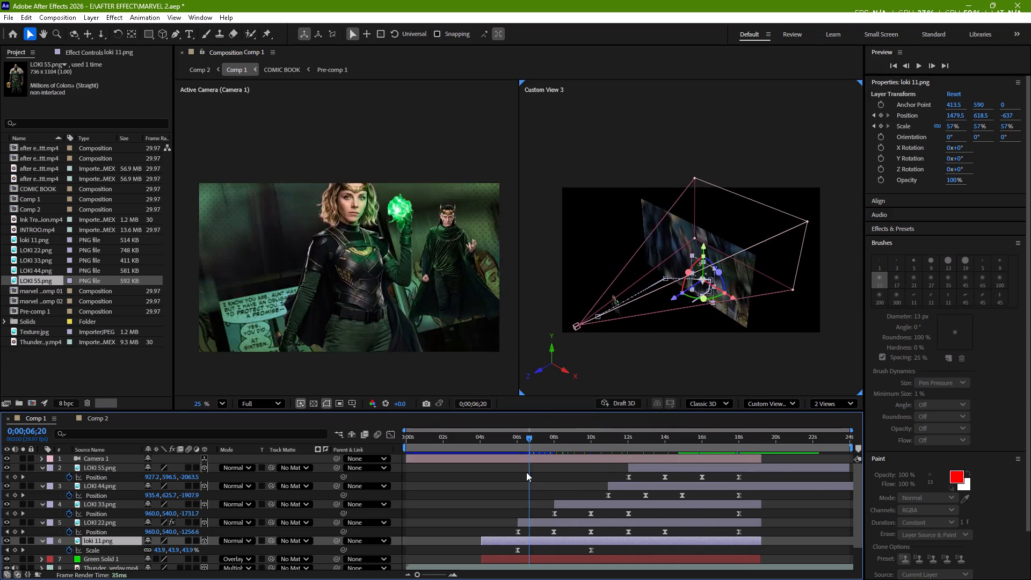
{"action": "left_click_drag", "start_coordinate": [526, 472], "coordinate": [519, 473]}
{"action": "key", "text": "space"}
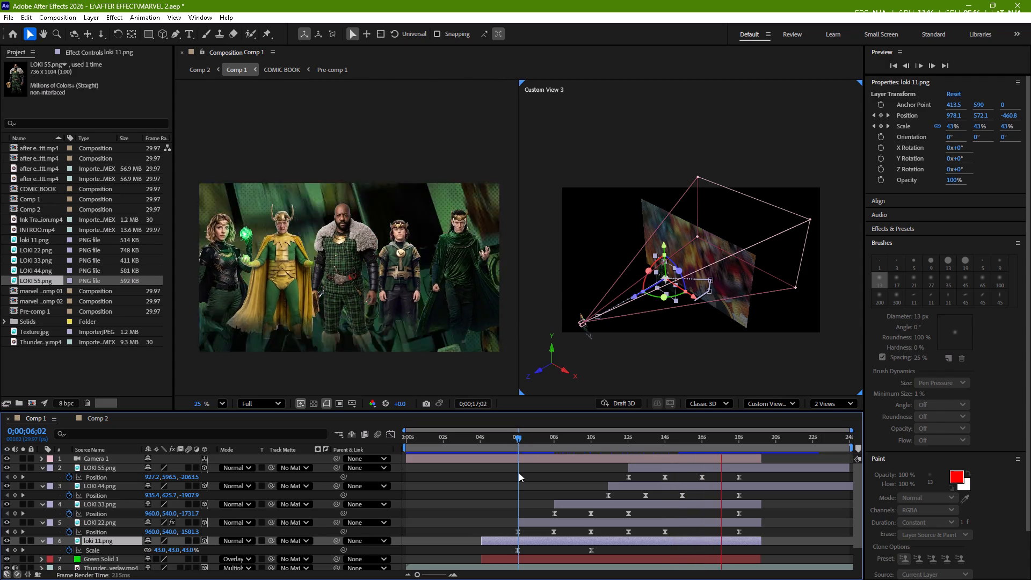
{"action": "key", "text": "space"}
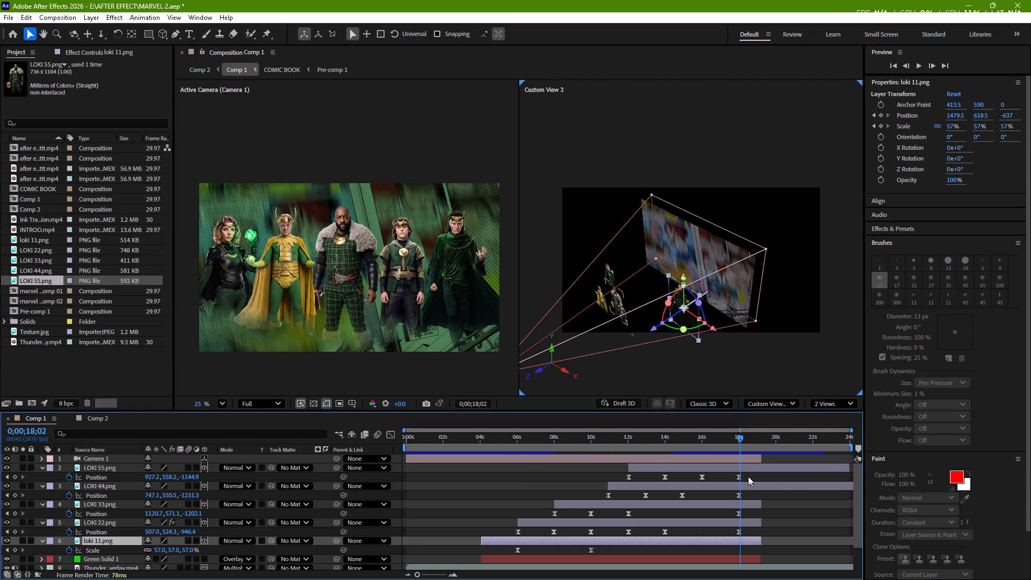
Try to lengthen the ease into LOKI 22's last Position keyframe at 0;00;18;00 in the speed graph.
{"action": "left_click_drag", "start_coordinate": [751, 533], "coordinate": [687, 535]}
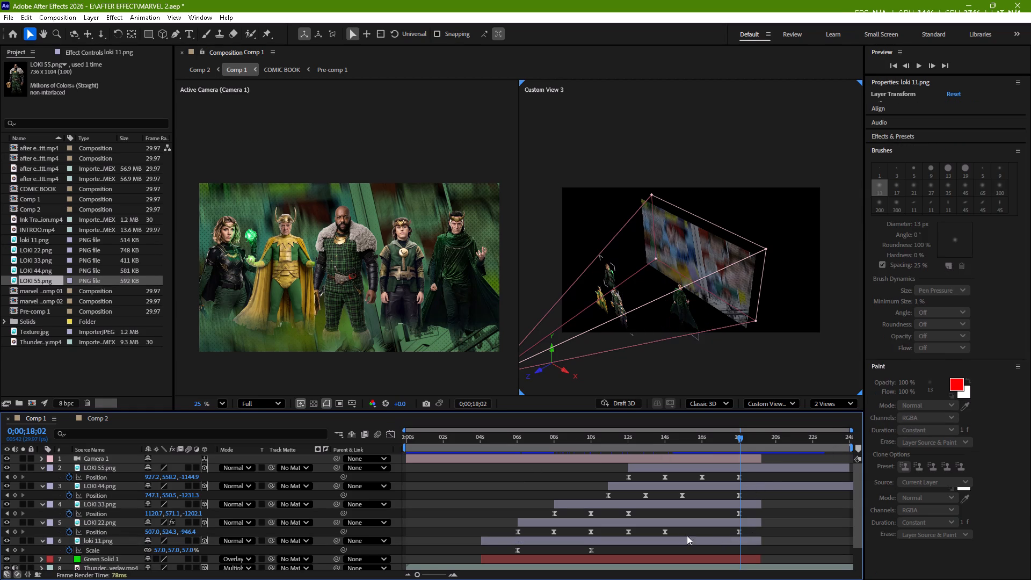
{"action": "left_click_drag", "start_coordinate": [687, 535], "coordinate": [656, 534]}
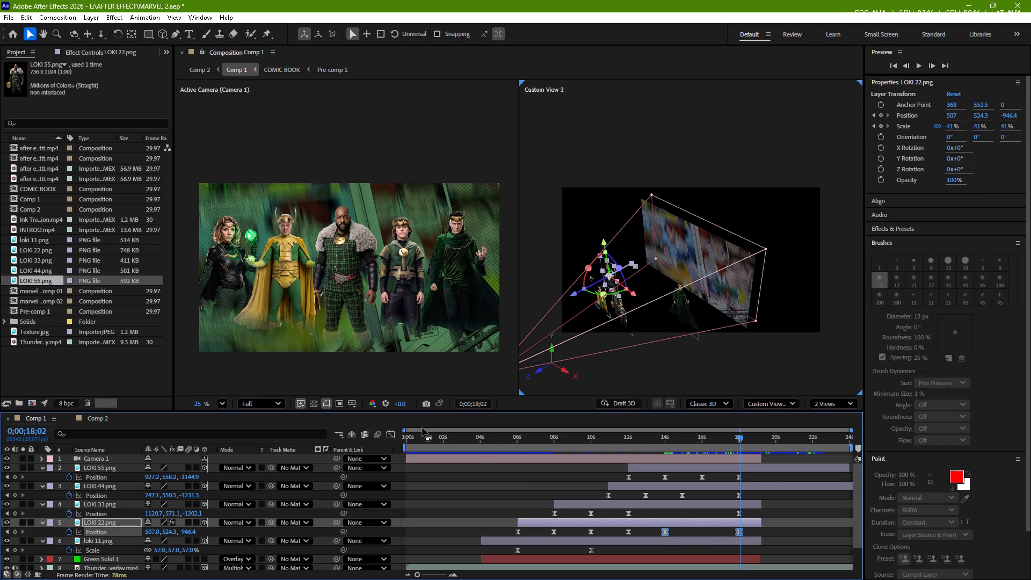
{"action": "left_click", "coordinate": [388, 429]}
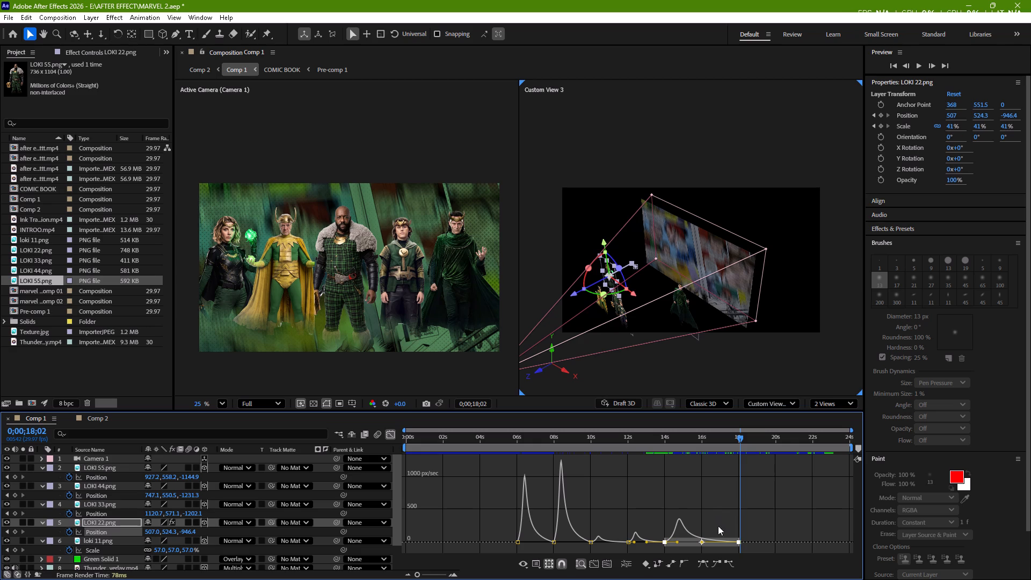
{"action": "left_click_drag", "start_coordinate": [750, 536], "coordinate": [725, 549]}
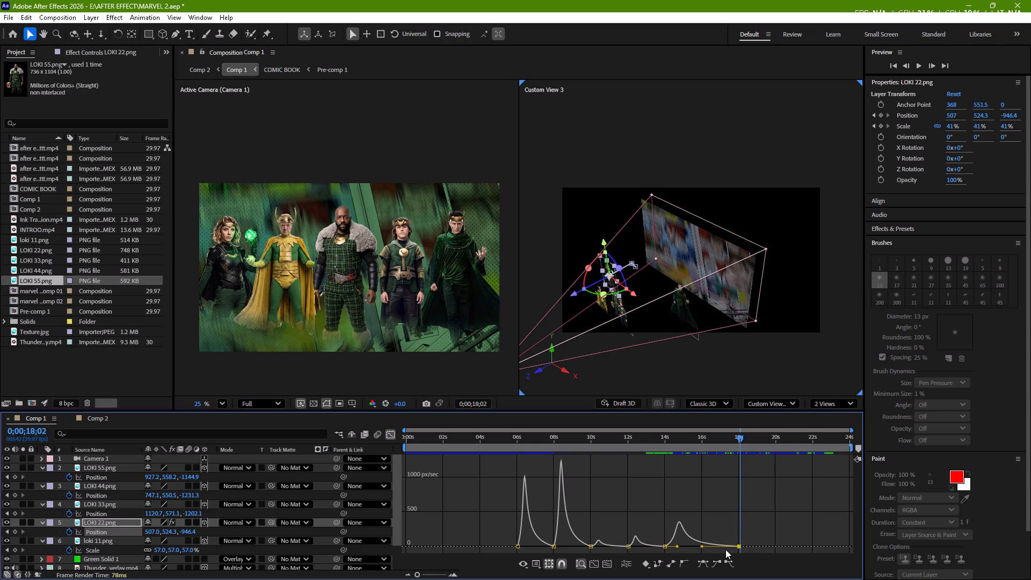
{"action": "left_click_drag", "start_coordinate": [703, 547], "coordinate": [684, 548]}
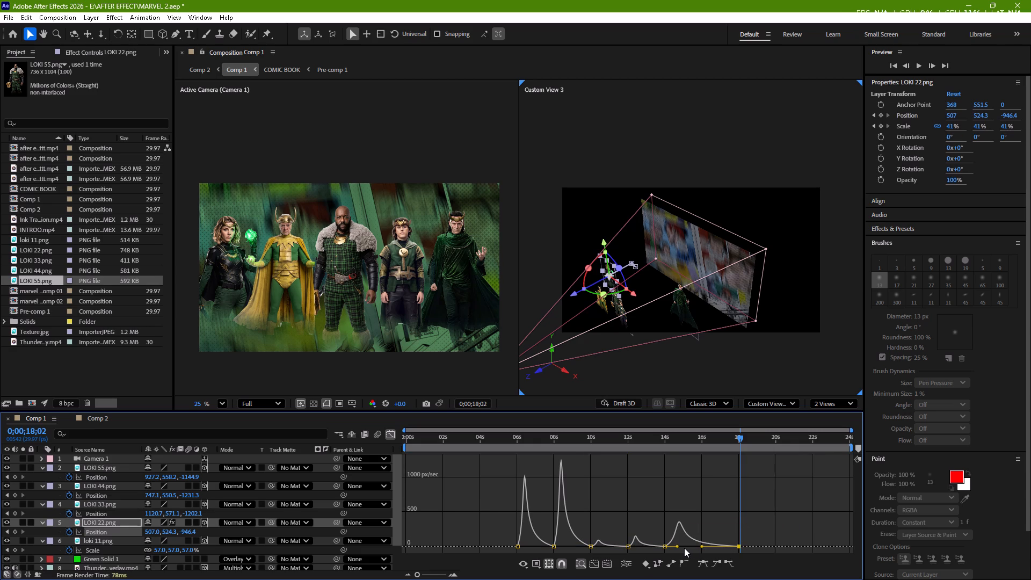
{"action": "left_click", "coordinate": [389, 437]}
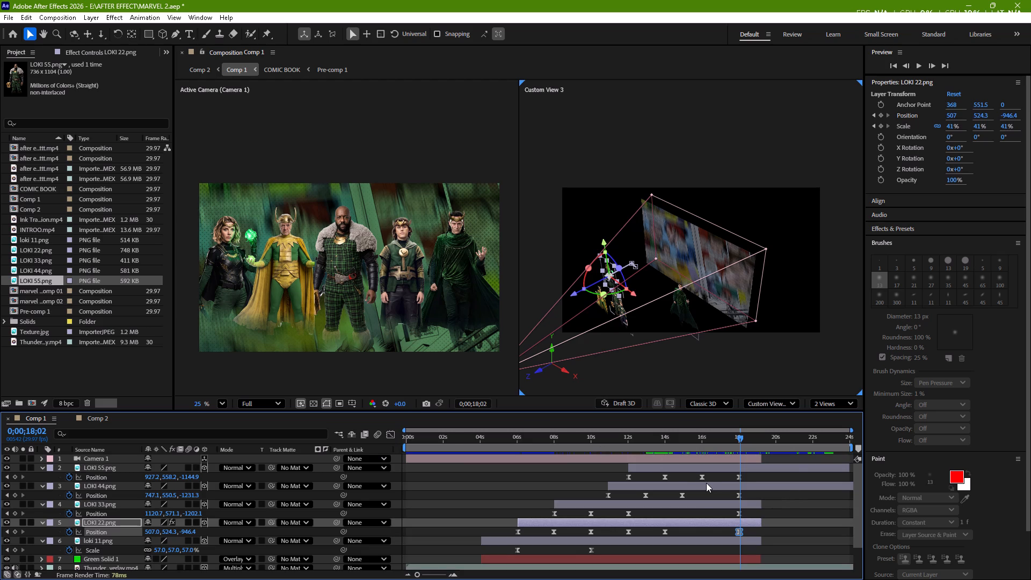
Preview the Comp 1 animation from 0;00;07;17 to about 0;00;10;07 to check LOKI 22's entrance.
{"action": "left_click_drag", "start_coordinate": [739, 438], "coordinate": [707, 443]}
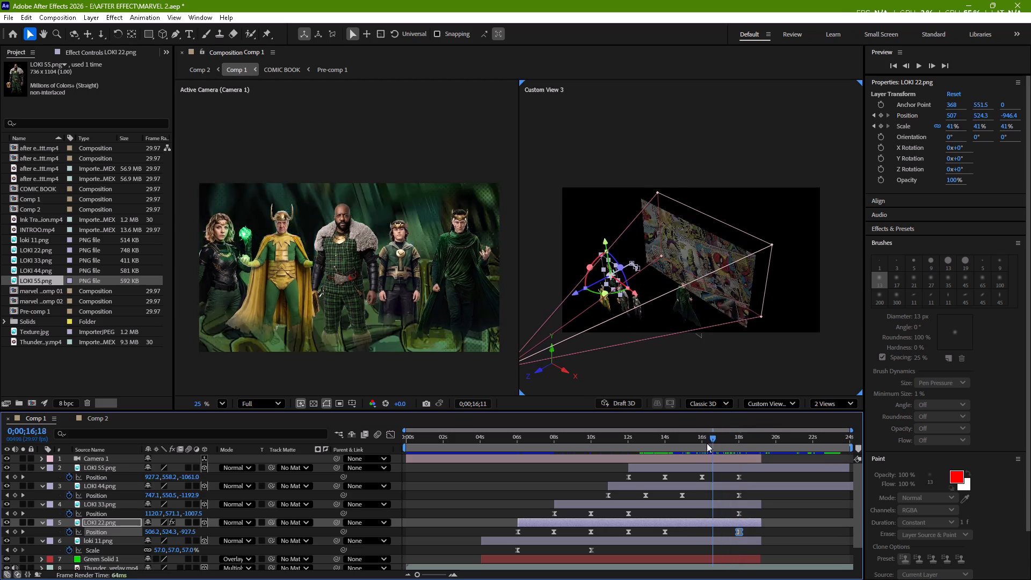
{"action": "left_click_drag", "start_coordinate": [707, 443], "coordinate": [637, 465]}
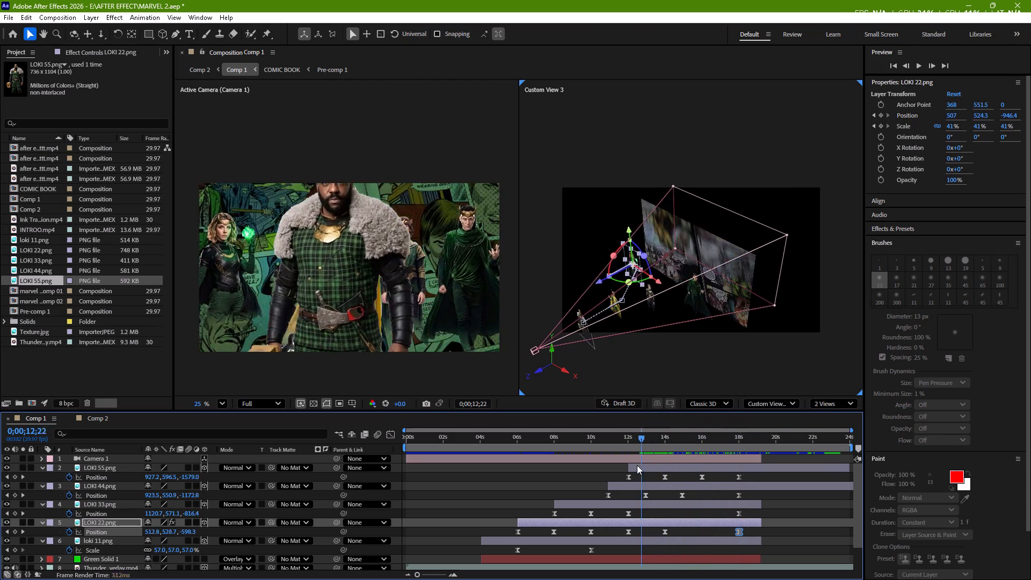
{"action": "left_click_drag", "start_coordinate": [637, 465], "coordinate": [545, 481]}
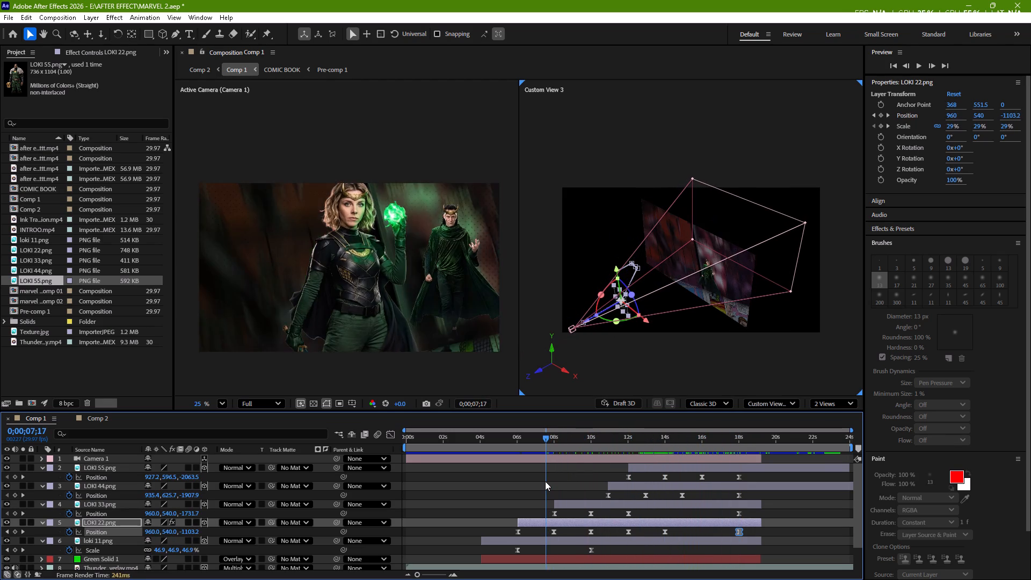
{"action": "key", "text": "space"}
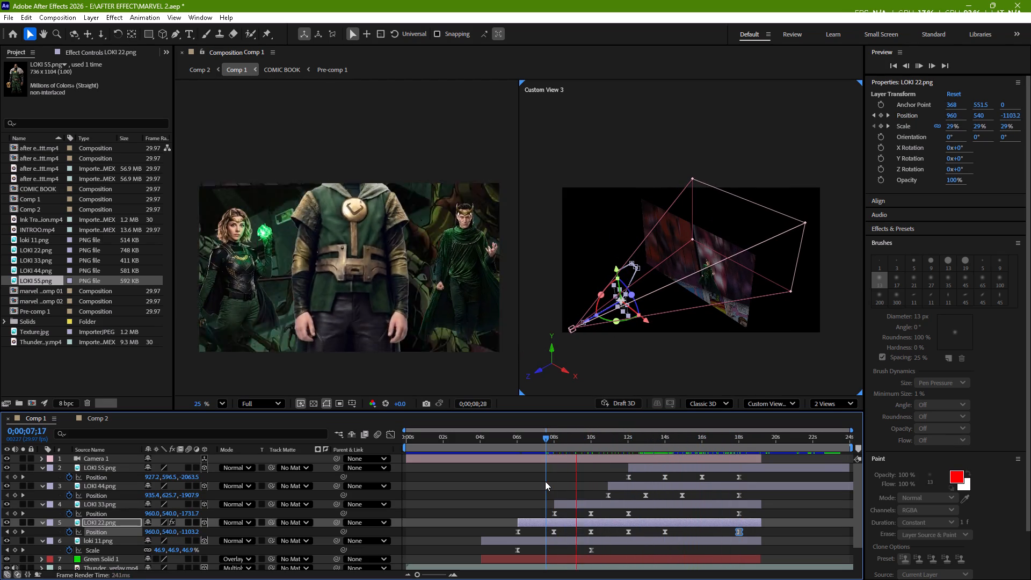
{"action": "key", "text": "space"}
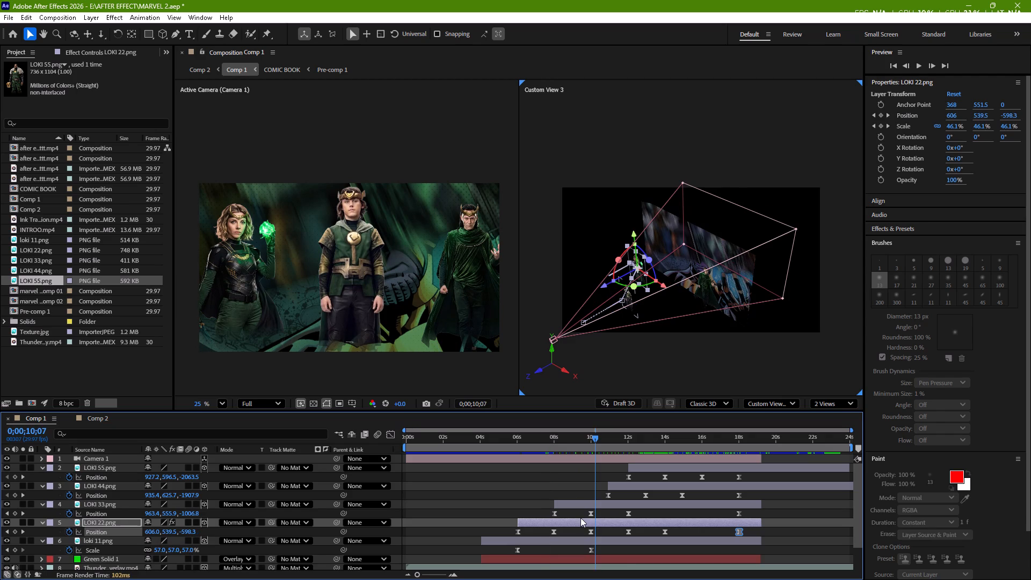
Reveal the Scale property of all layers in the Comp 1 timeline.
{"action": "left_click", "coordinate": [580, 518]}
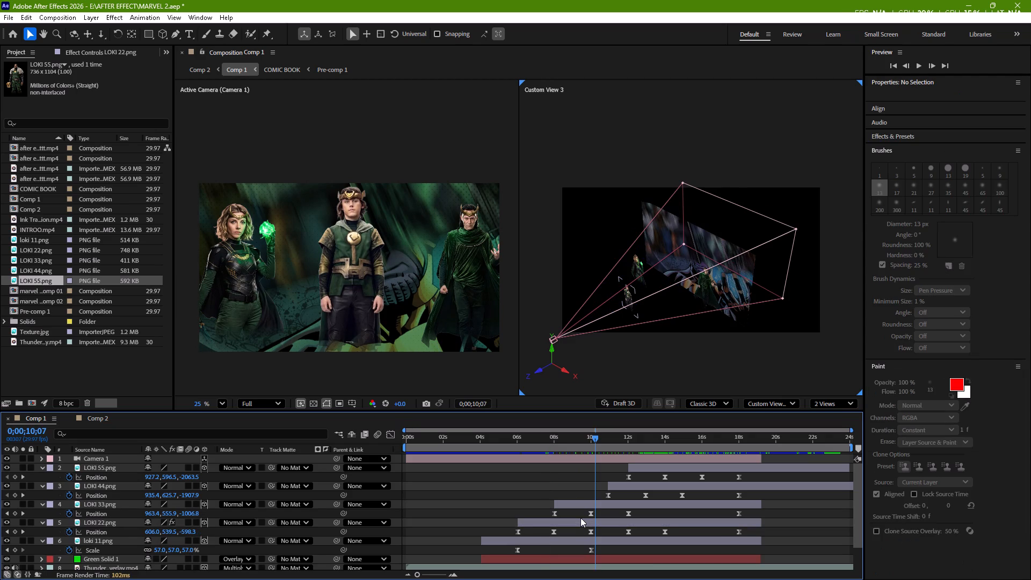
{"action": "key", "text": "s"}
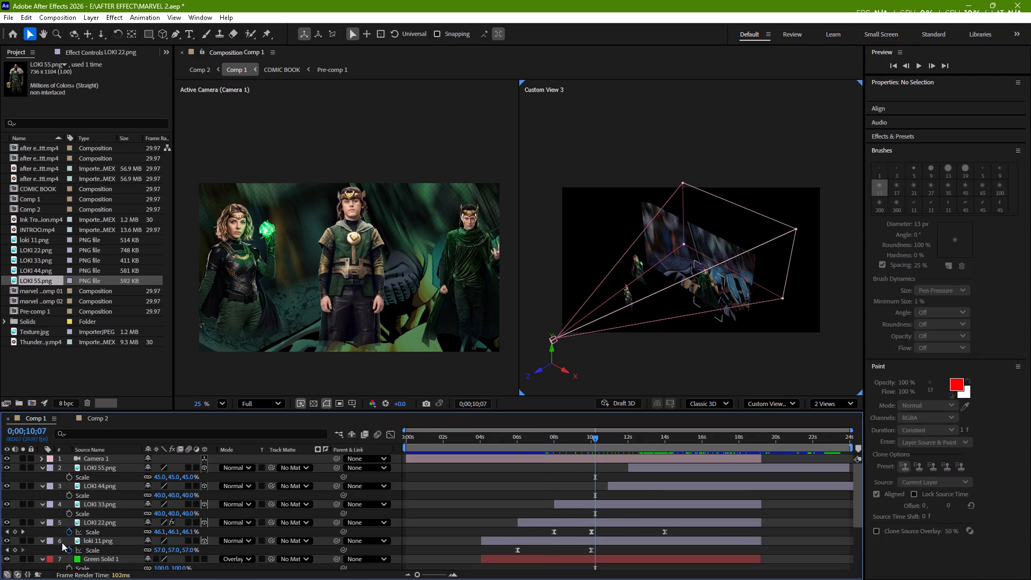
Set layer label colours: loki 11 Dark Green, LOKI 22 Fuchsia, LOKI 33 and LOKI 44 Yellow, LOKI 55 Red.
{"action": "left_click", "coordinate": [50, 540]}
{"action": "left_click", "coordinate": [74, 523]}
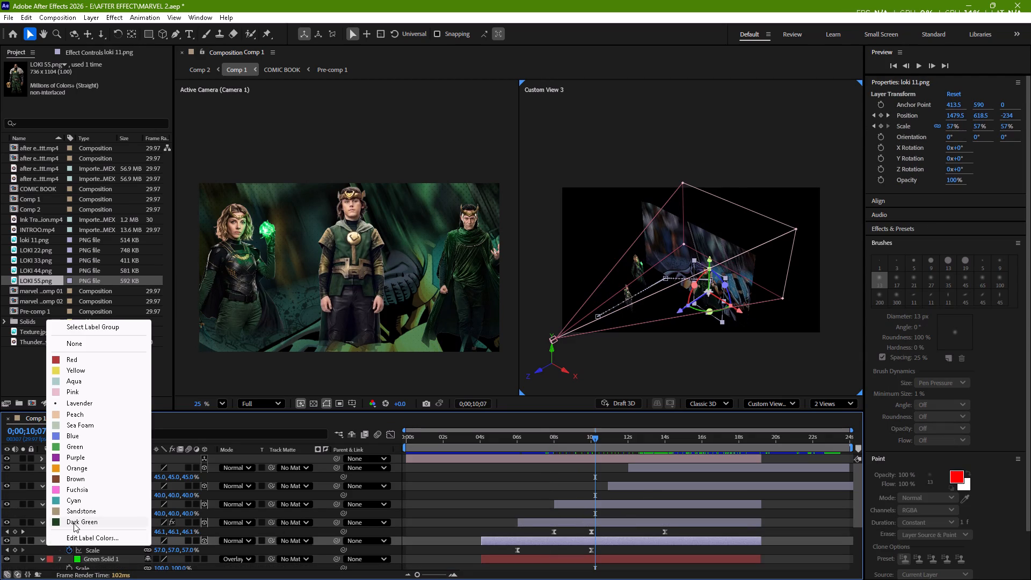
{"action": "left_click", "coordinate": [52, 520]}
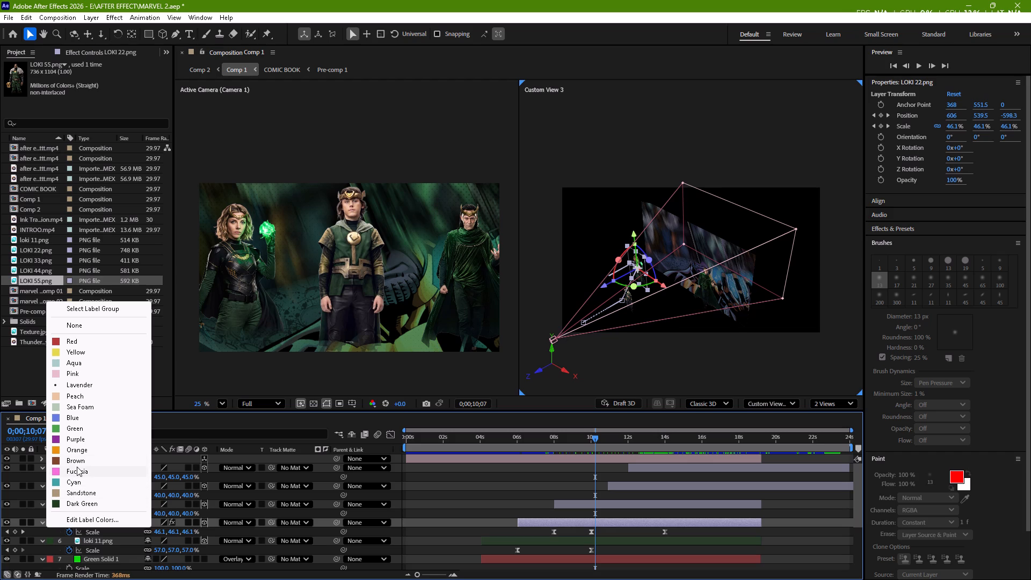
{"action": "left_click", "coordinate": [77, 470]}
{"action": "left_click", "coordinate": [52, 503]}
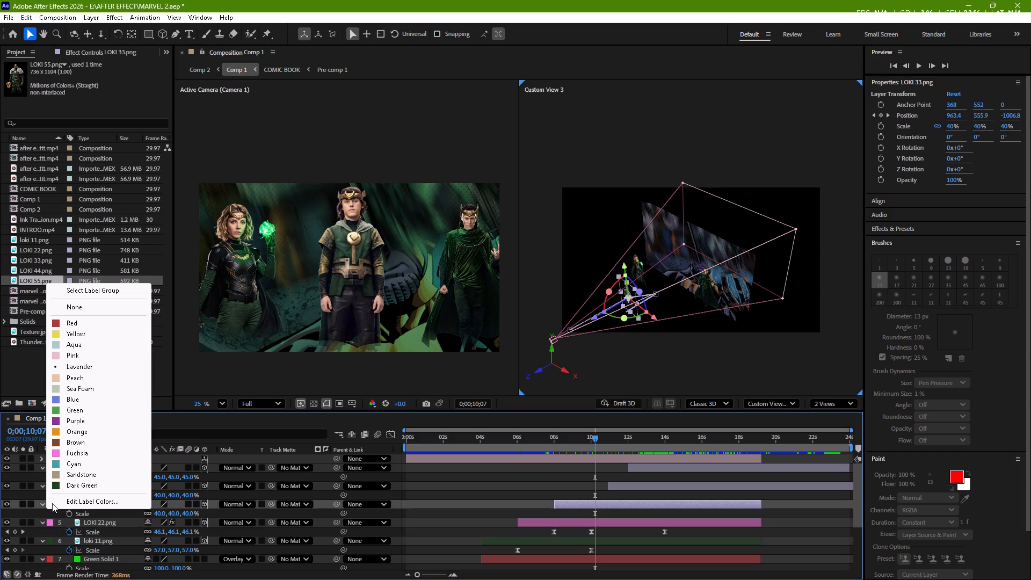
{"action": "left_click", "coordinate": [73, 333]}
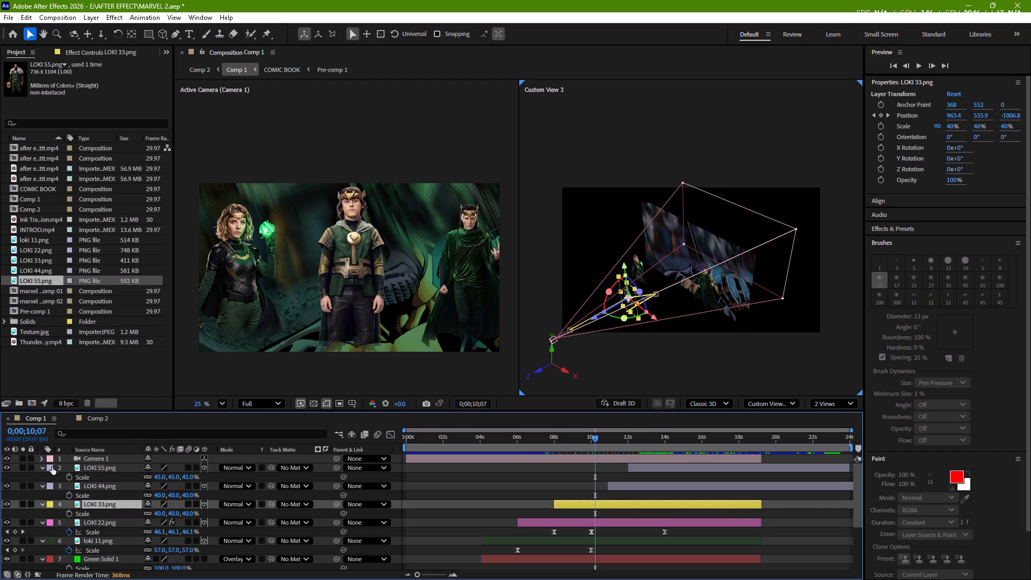
{"action": "left_click", "coordinate": [52, 485]}
{"action": "left_click", "coordinate": [69, 311]}
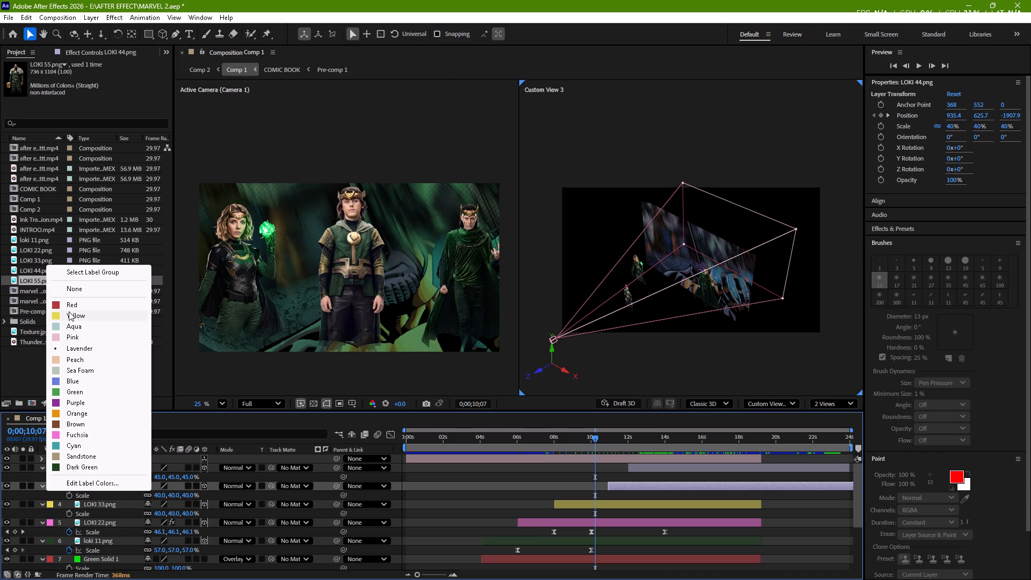
{"action": "left_click", "coordinate": [47, 467]}
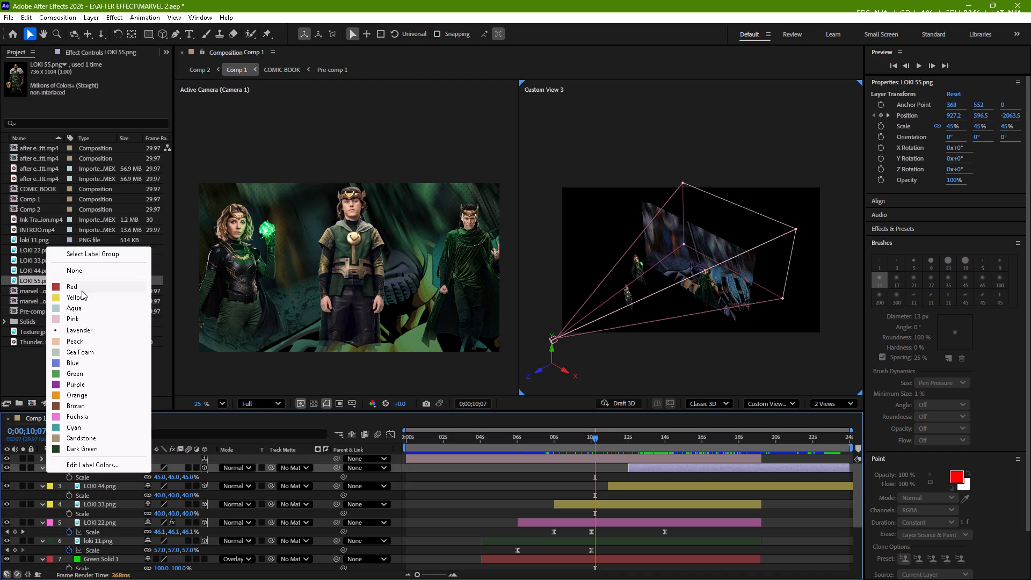
{"action": "left_click", "coordinate": [82, 289]}
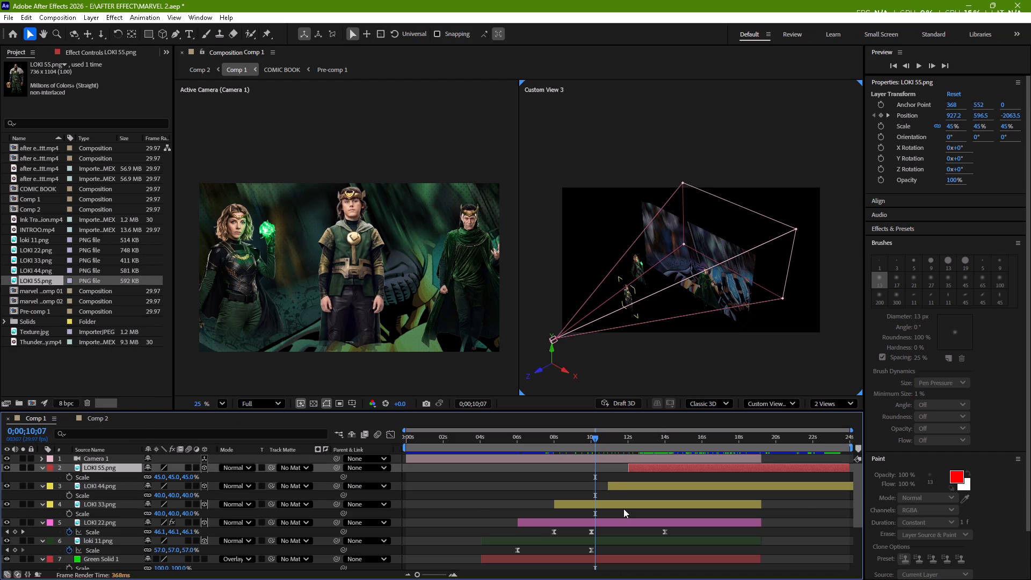
Preview the Comp 1 animation from 0;00;04;06 to about 0;00;20;10, past the final group move.
{"action": "left_click_drag", "start_coordinate": [595, 436], "coordinate": [535, 457]}
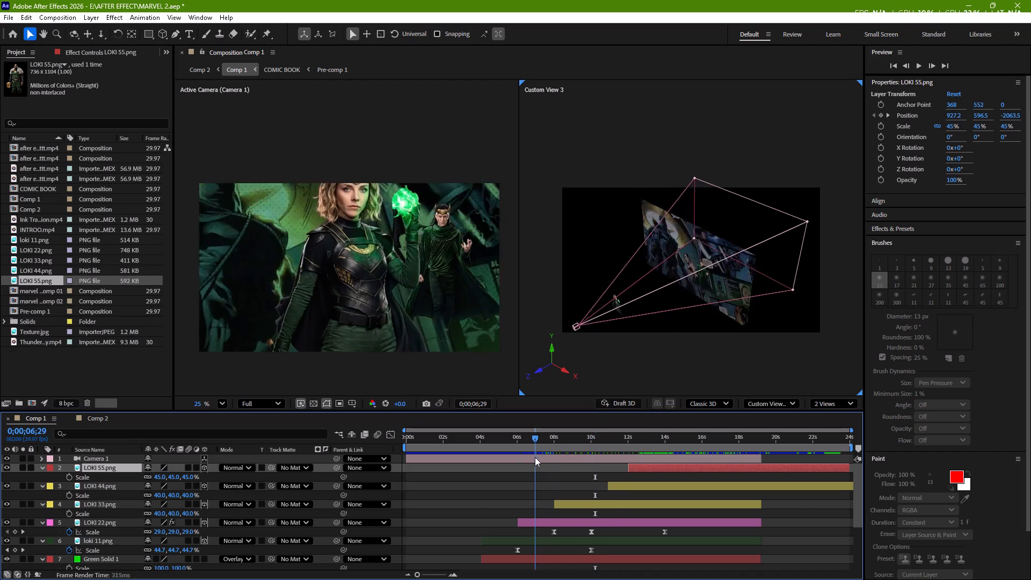
{"action": "left_click_drag", "start_coordinate": [535, 457], "coordinate": [483, 468]}
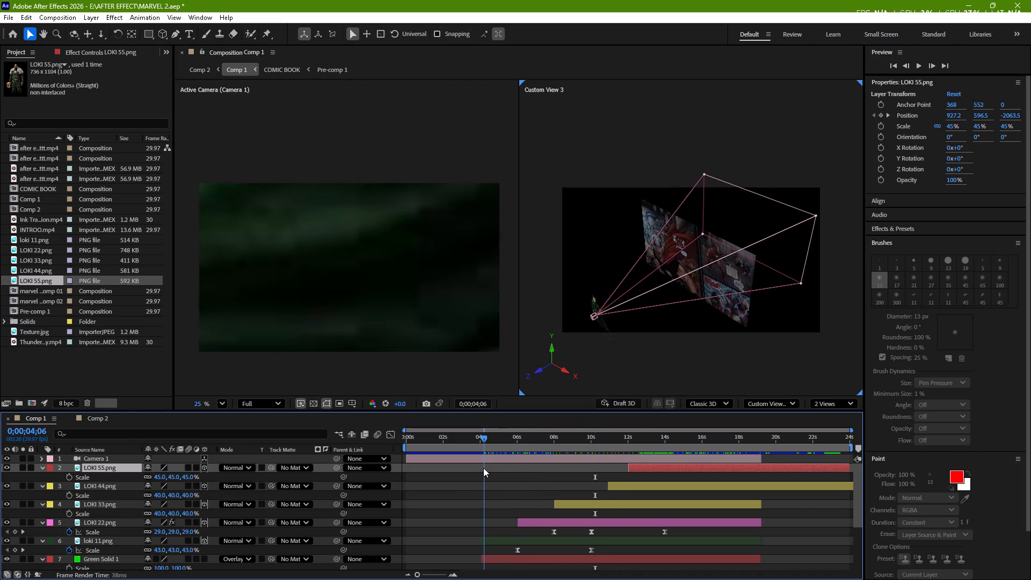
{"action": "left_click_drag", "start_coordinate": [483, 468], "coordinate": [483, 468]}
{"action": "key", "text": "space"}
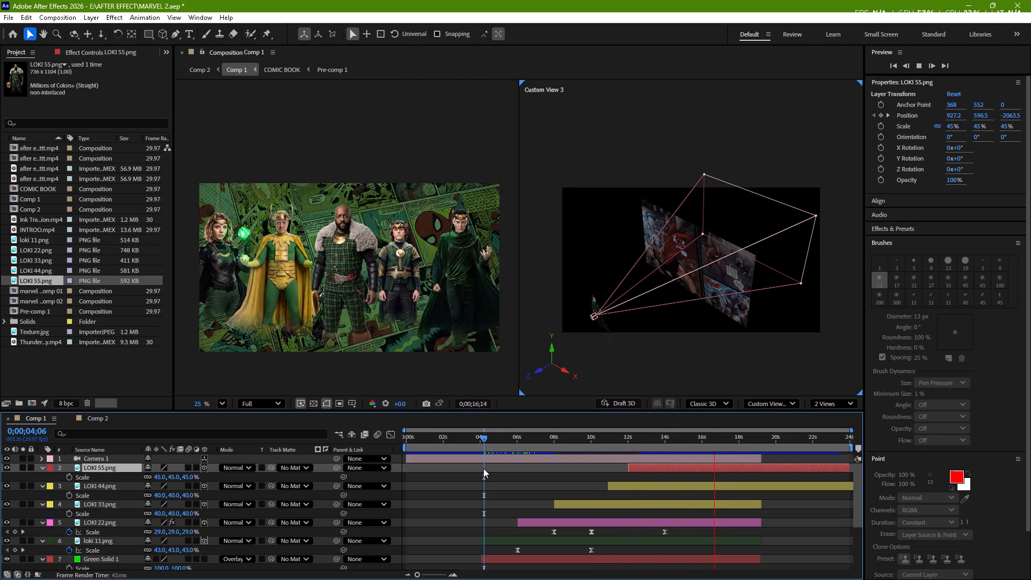
{"action": "key", "text": "space"}
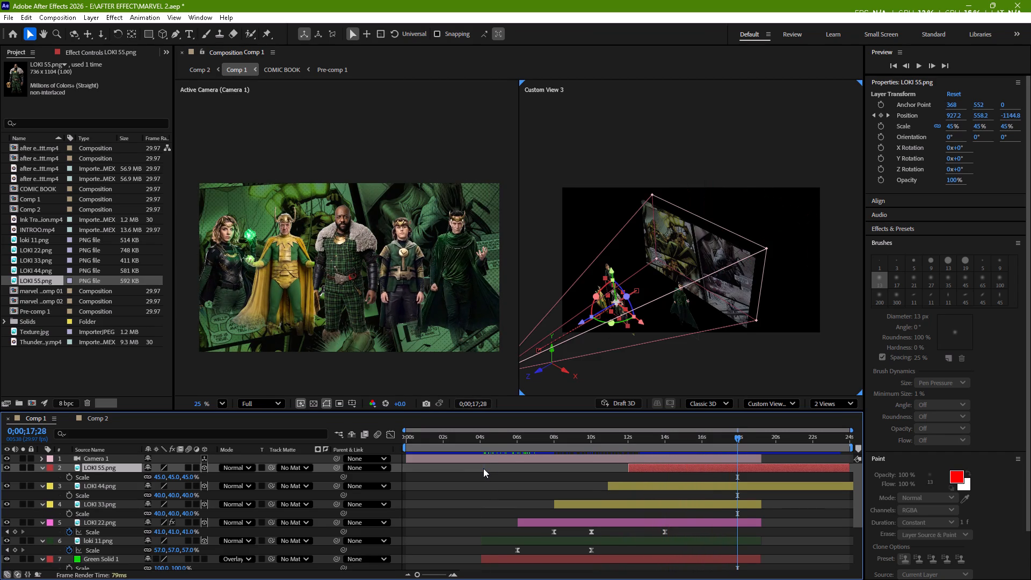
{"action": "key", "text": "space"}
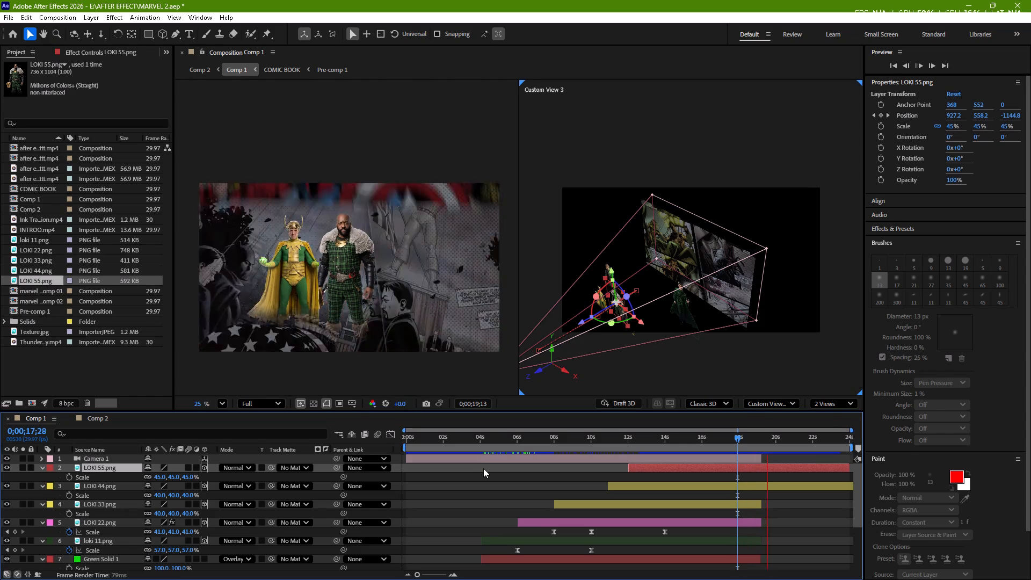
{"action": "key", "text": "space"}
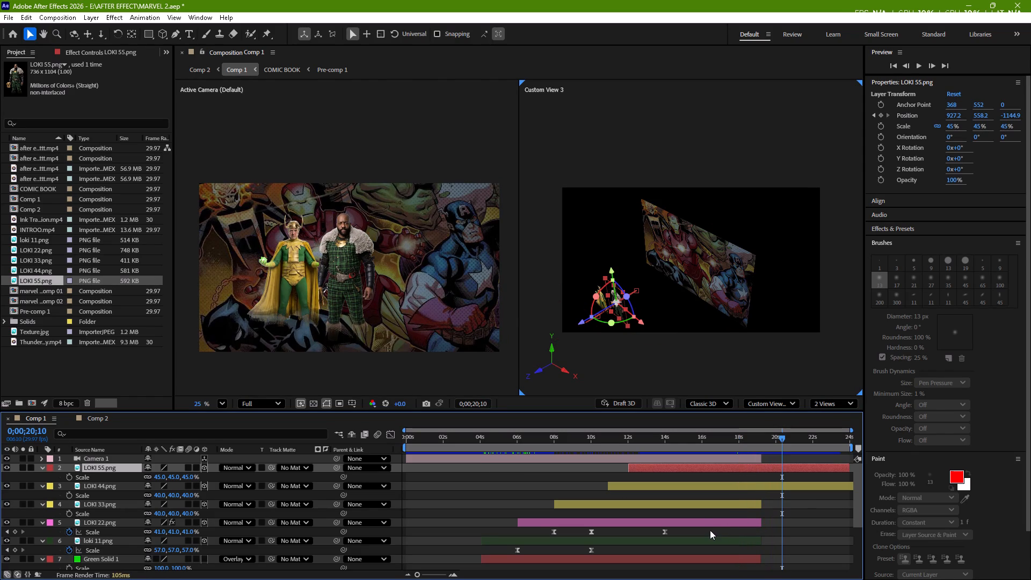
Scrub the Comp 1 animation between about 0;00;10;23 and 0;00;20;07 to review the character entrances and group move.
{"action": "left_click_drag", "start_coordinate": [780, 438], "coordinate": [767, 440]}
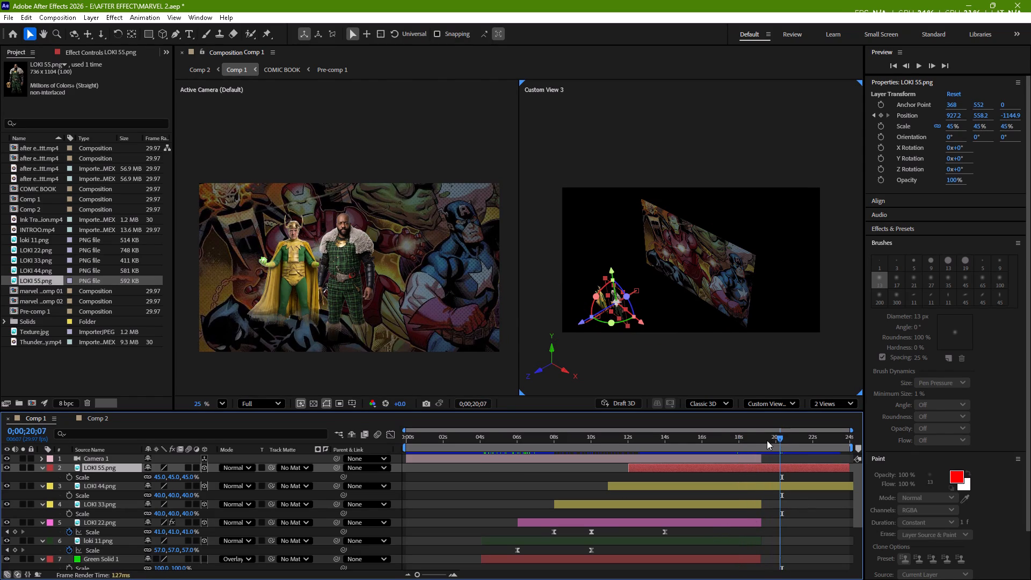
{"action": "left_click_drag", "start_coordinate": [767, 440], "coordinate": [601, 465]}
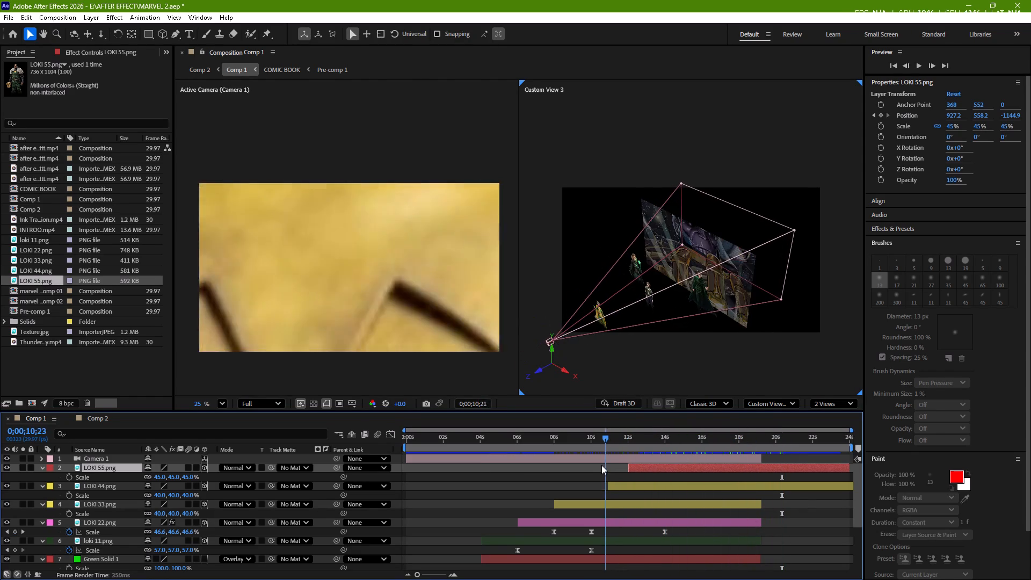
{"action": "left_click_drag", "start_coordinate": [601, 465], "coordinate": [635, 470]}
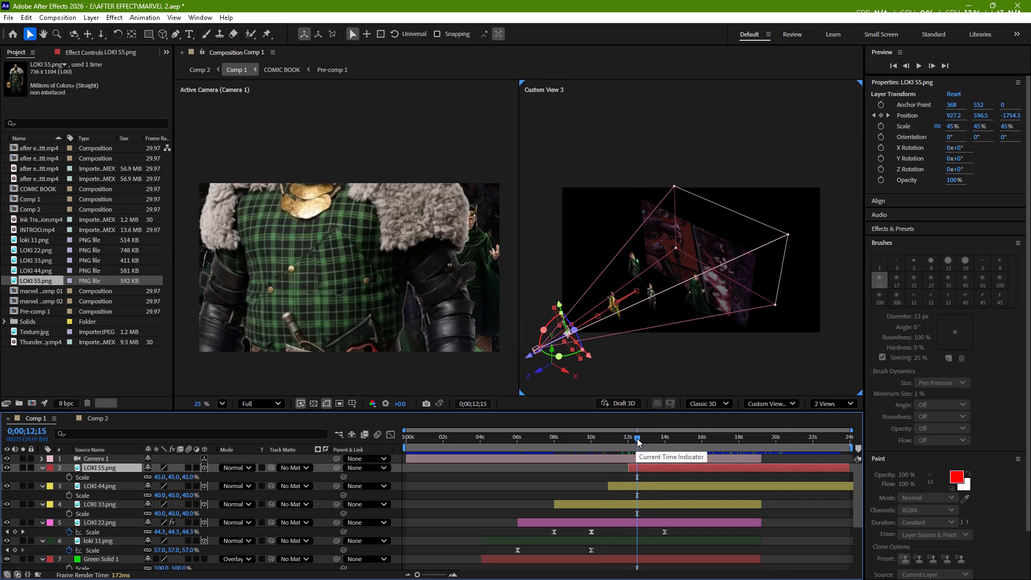
{"action": "left_click_drag", "start_coordinate": [637, 438], "coordinate": [654, 435]}
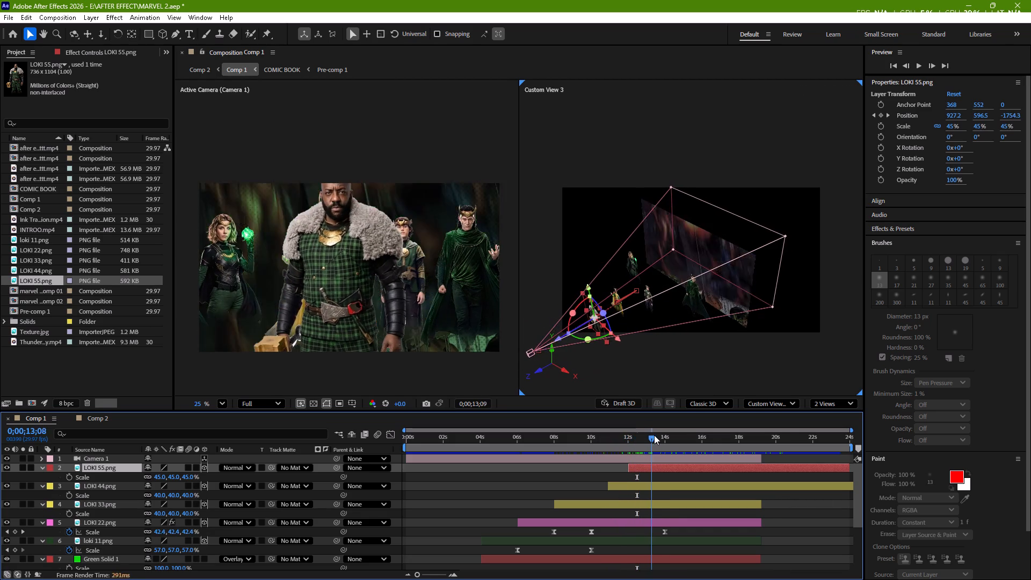
{"action": "left_click_drag", "start_coordinate": [654, 435], "coordinate": [667, 437]}
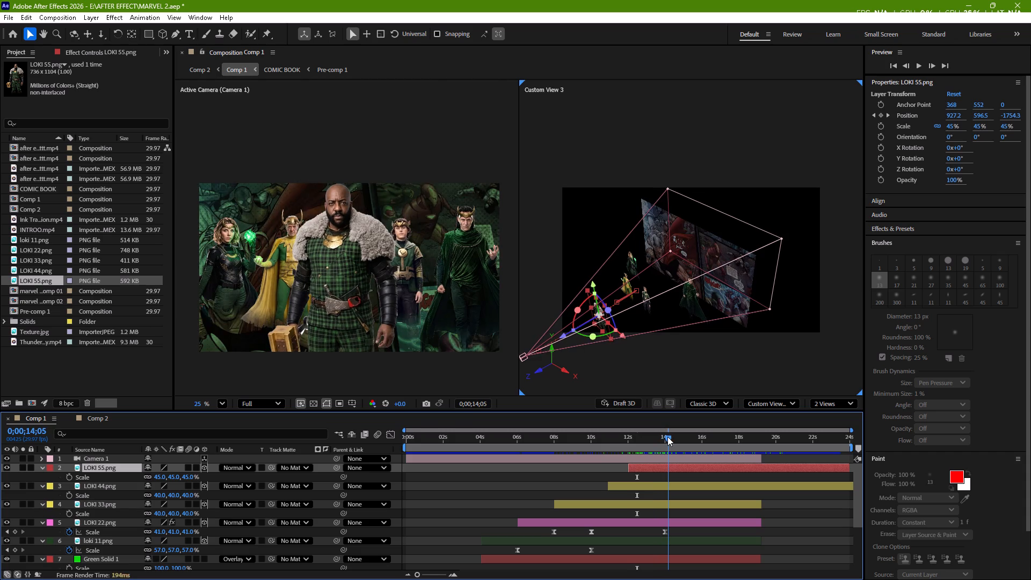
{"action": "left_click_drag", "start_coordinate": [667, 437], "coordinate": [692, 445]}
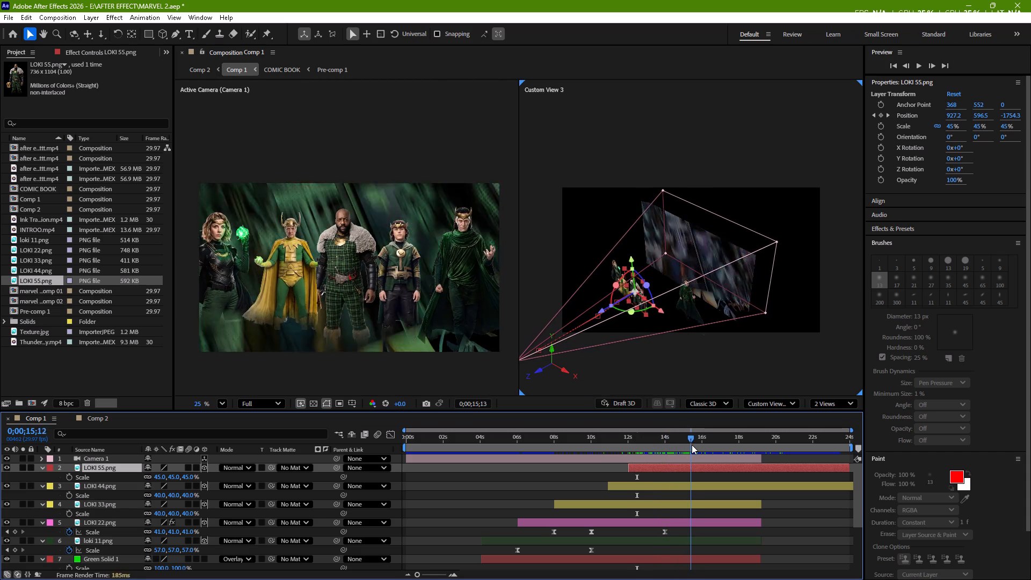
{"action": "left_click_drag", "start_coordinate": [692, 445], "coordinate": [726, 455]}
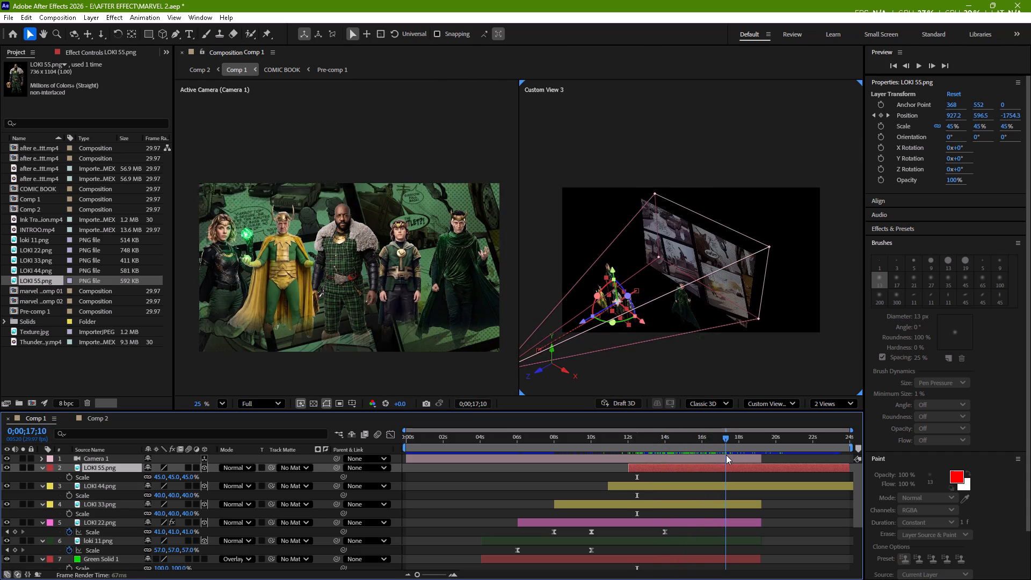
{"action": "left_click_drag", "start_coordinate": [726, 455], "coordinate": [731, 457]}
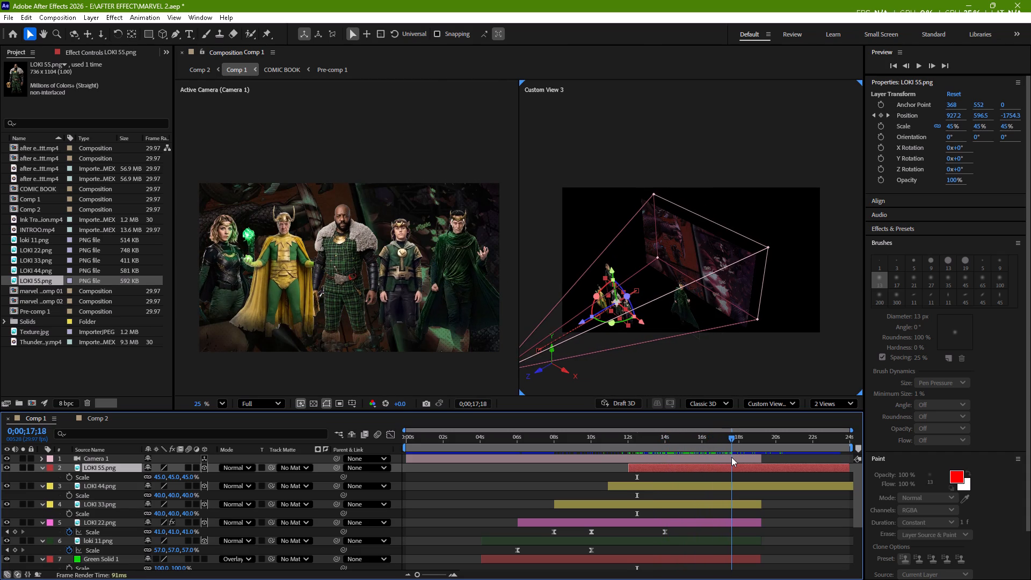
{"action": "left_click_drag", "start_coordinate": [731, 457], "coordinate": [710, 474]}
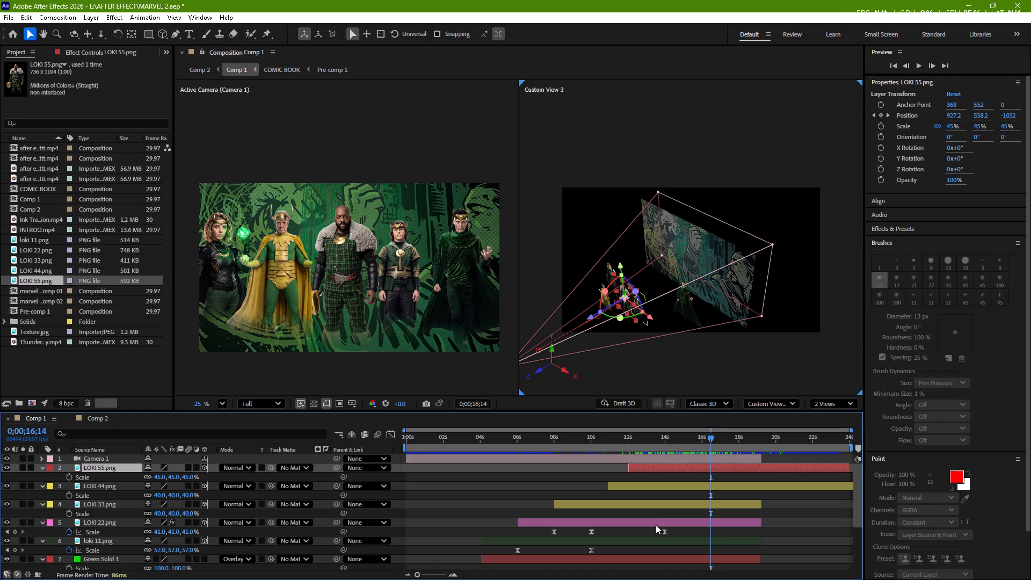
Reveal LOKI 22's Position keyframes and delete the one at about 14 seconds.
{"action": "left_click", "coordinate": [656, 525]}
{"action": "key", "text": "p"}
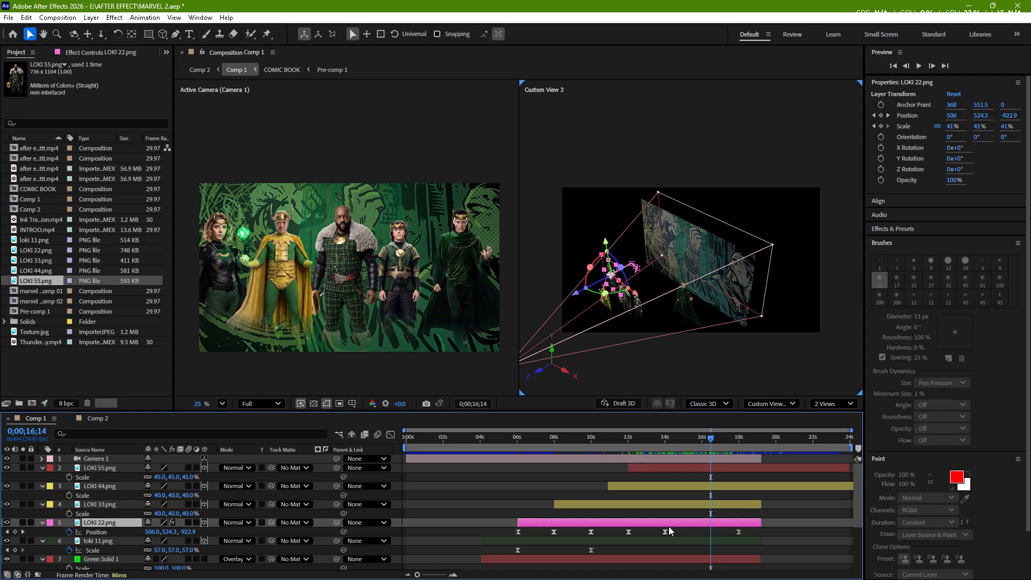
{"action": "left_click", "coordinate": [664, 531]}
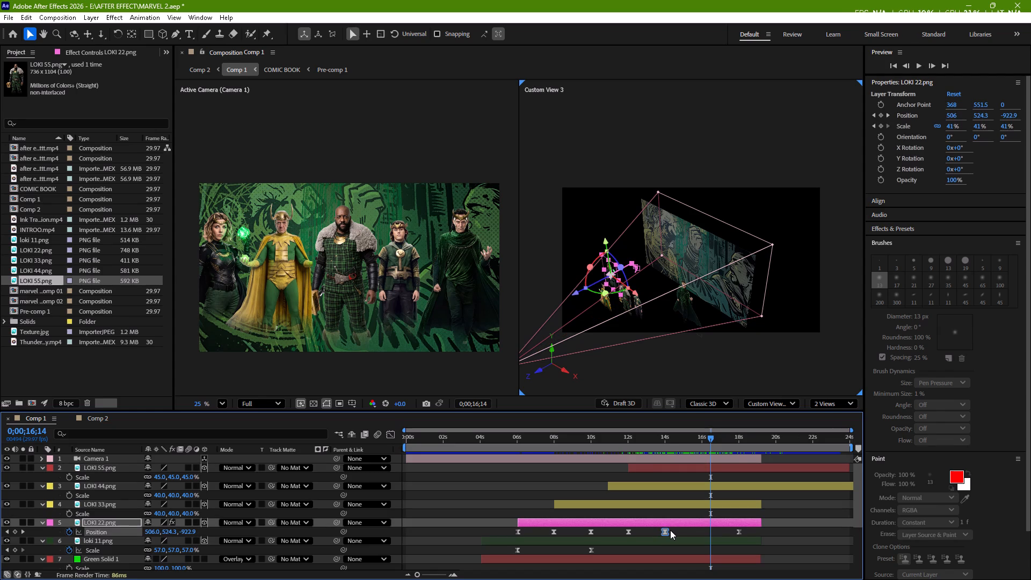
{"action": "key", "text": "Delete"}
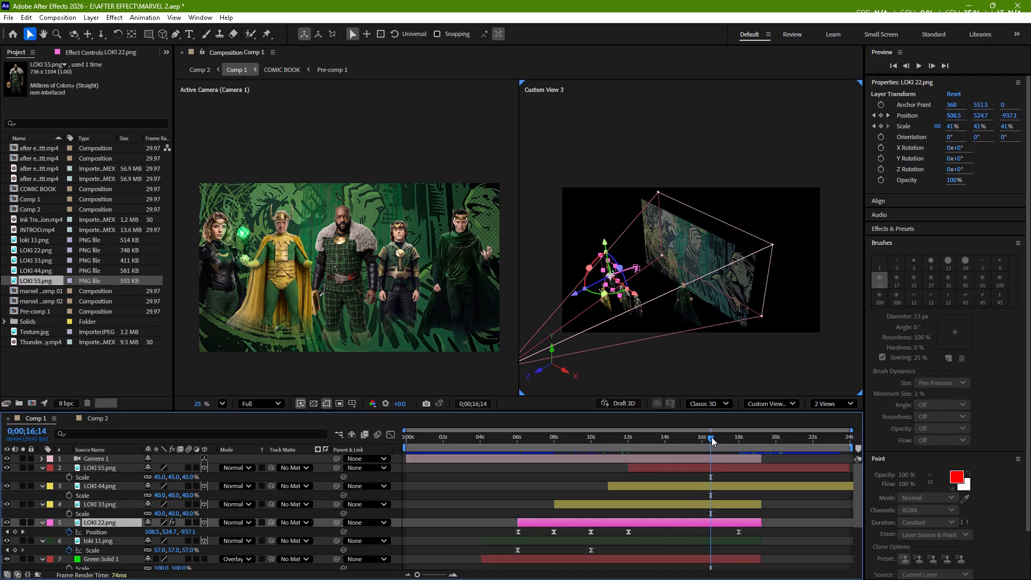
Review LOKI 22's revised movement by scrubbing and previewing Comp 1 from 0;00;09;20 to about 0;00;15;26.
{"action": "left_click_drag", "start_coordinate": [715, 438], "coordinate": [628, 463]}
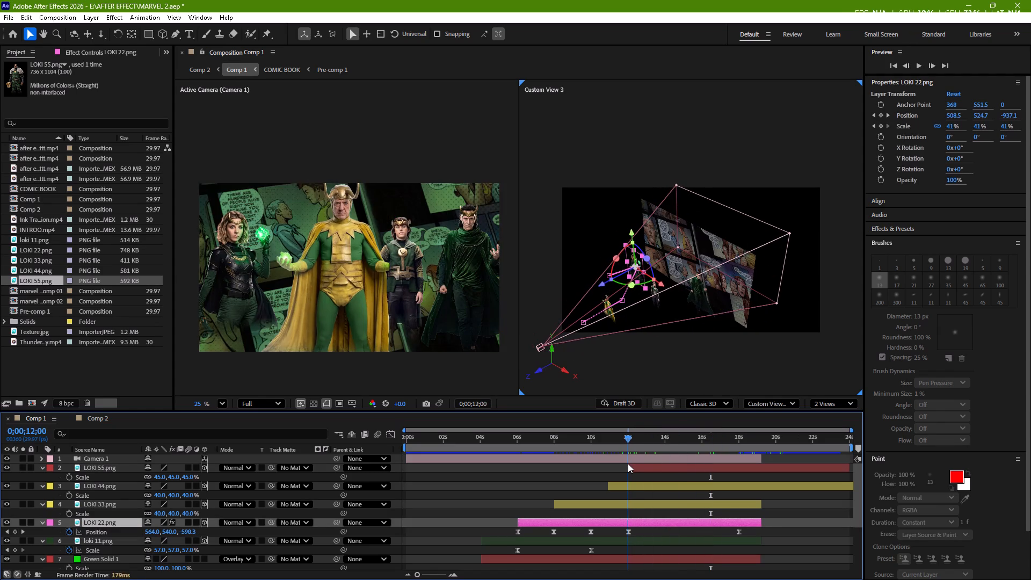
{"action": "left_click_drag", "start_coordinate": [628, 463], "coordinate": [672, 463]}
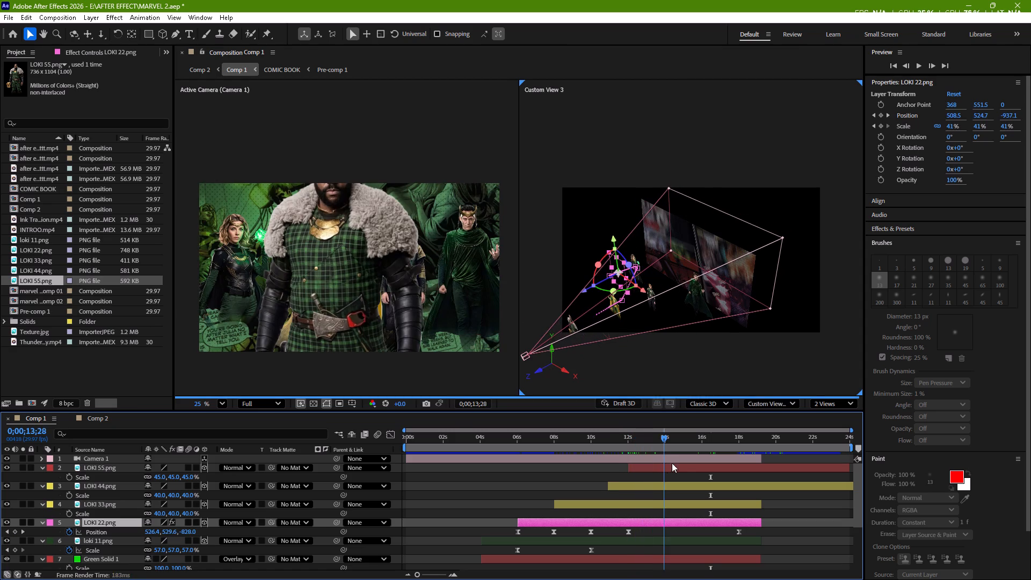
{"action": "left_click_drag", "start_coordinate": [672, 463], "coordinate": [585, 483]}
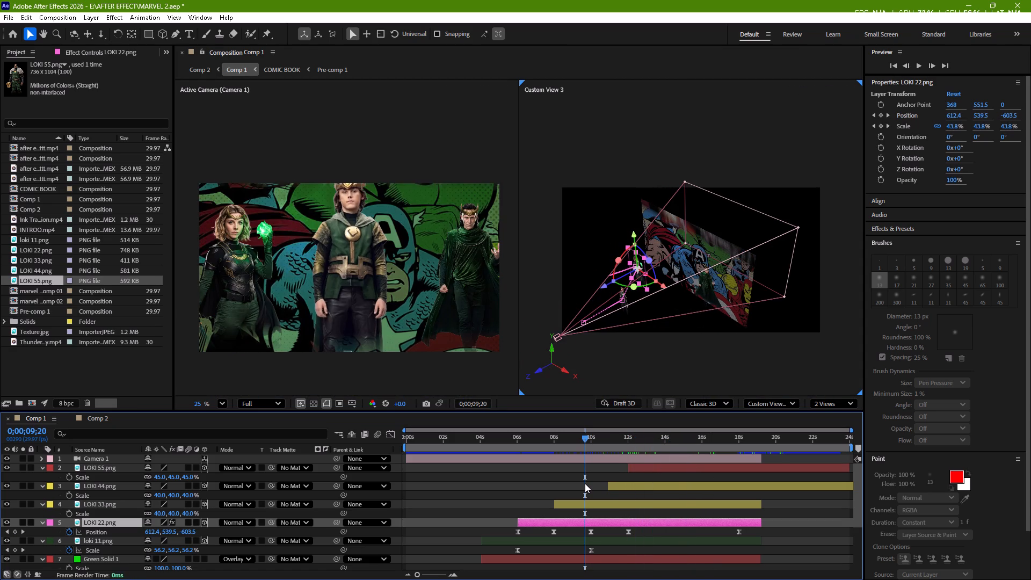
{"action": "key", "text": "space"}
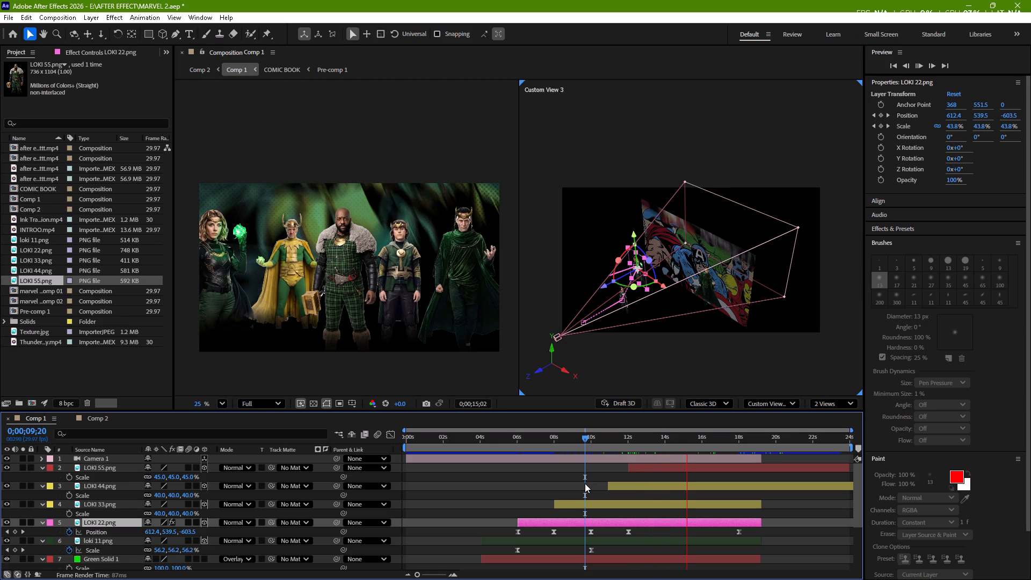
{"action": "key", "text": "space"}
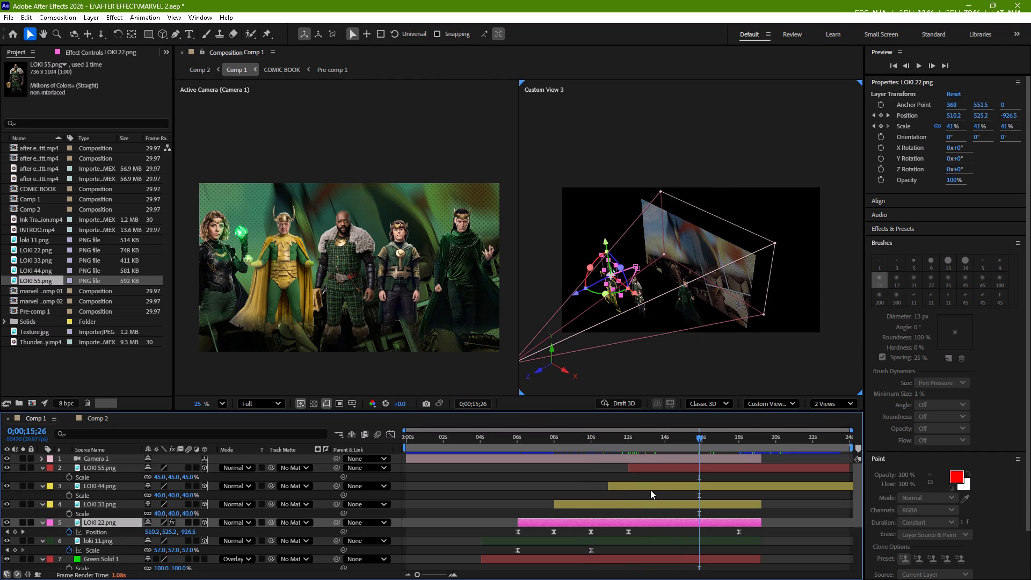
Change the LOKI 33 layer's label colour to Orange and dismiss the frame-caching notice.
{"action": "left_click", "coordinate": [660, 507]}
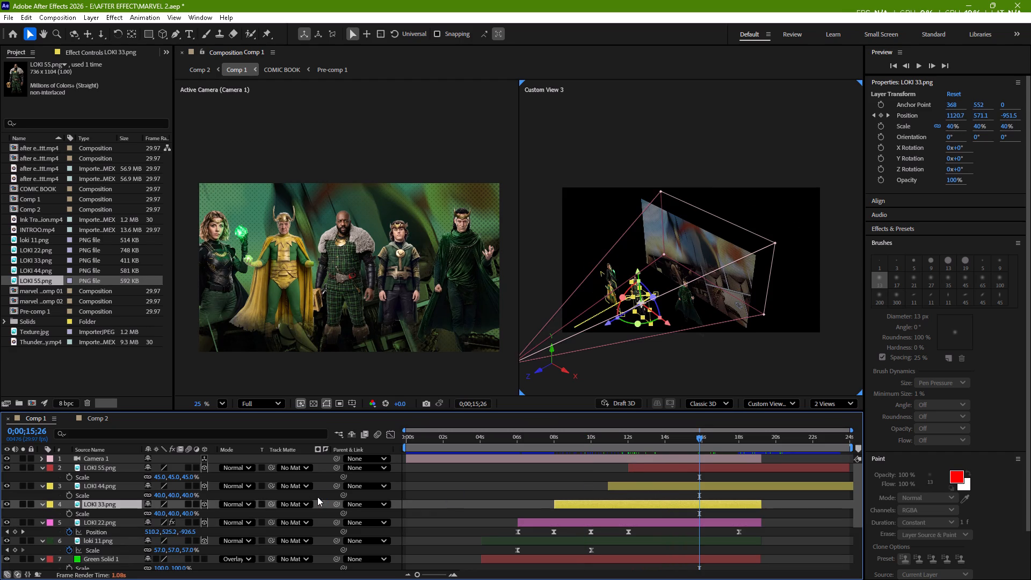
{"action": "left_click", "coordinate": [50, 484]}
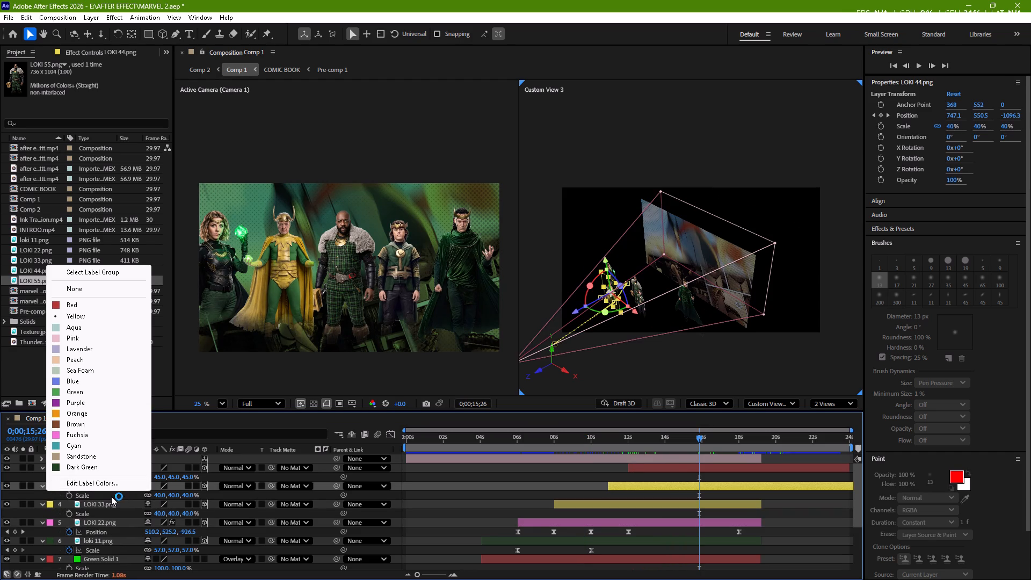
{"action": "left_click", "coordinate": [101, 503]}
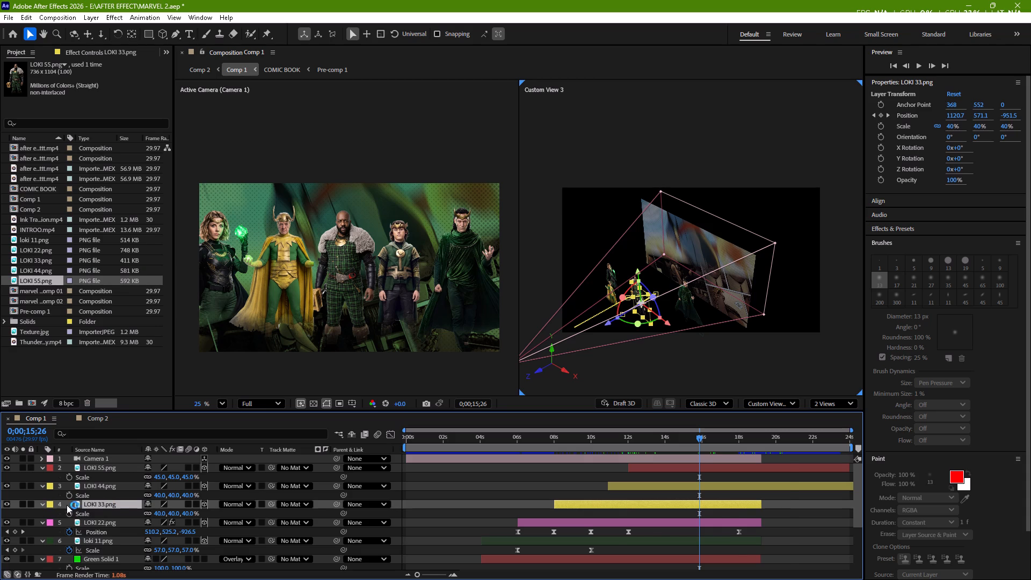
{"action": "right_click", "coordinate": [48, 504]}
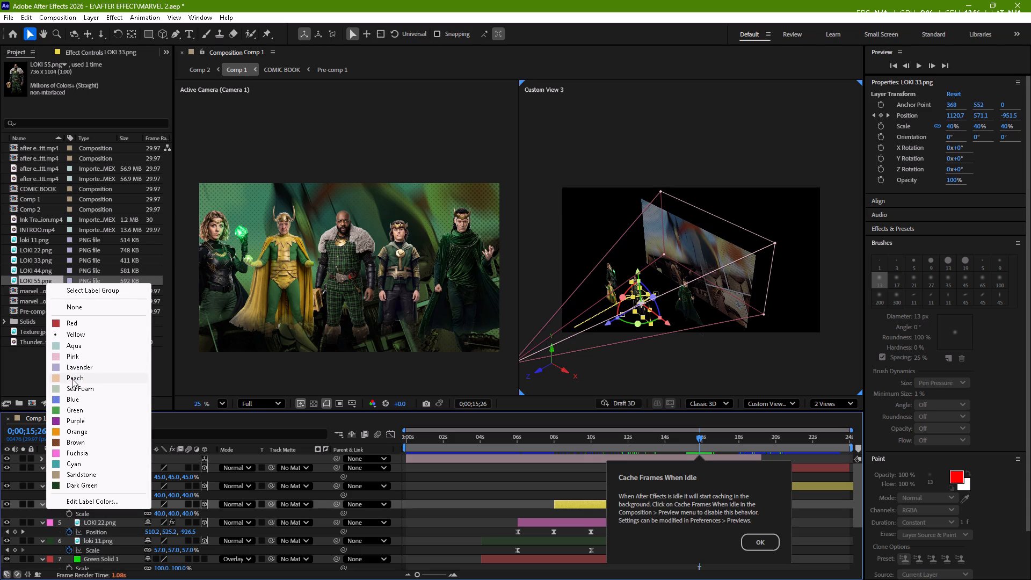
{"action": "left_click", "coordinate": [78, 432]}
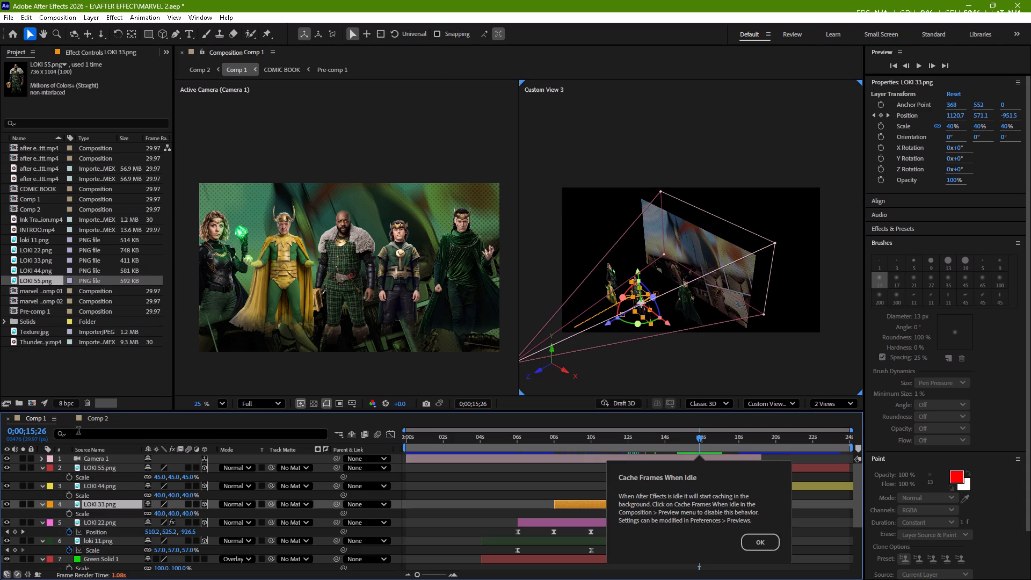
{"action": "left_click", "coordinate": [111, 485]}
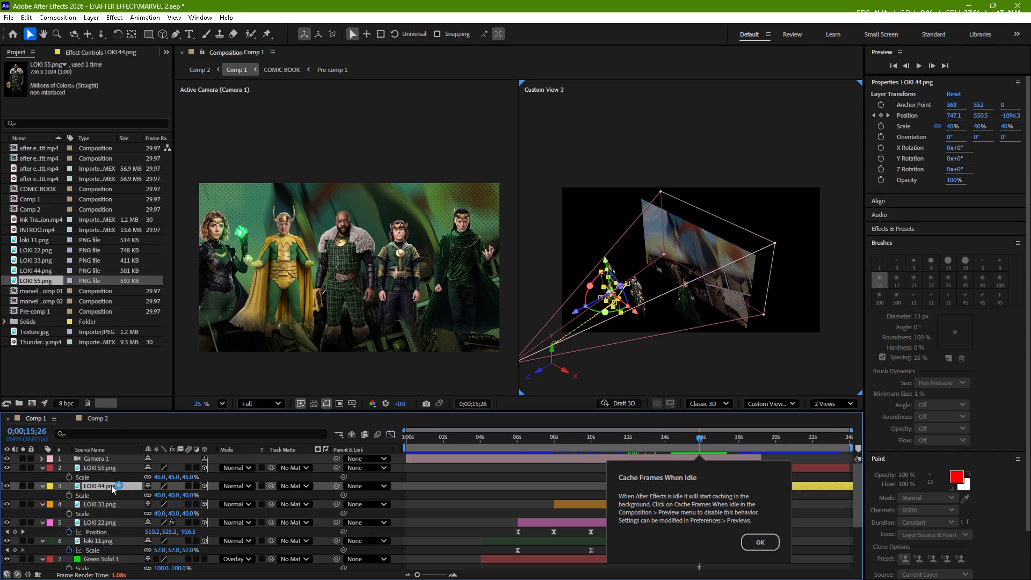
{"action": "left_click", "coordinate": [760, 539]}
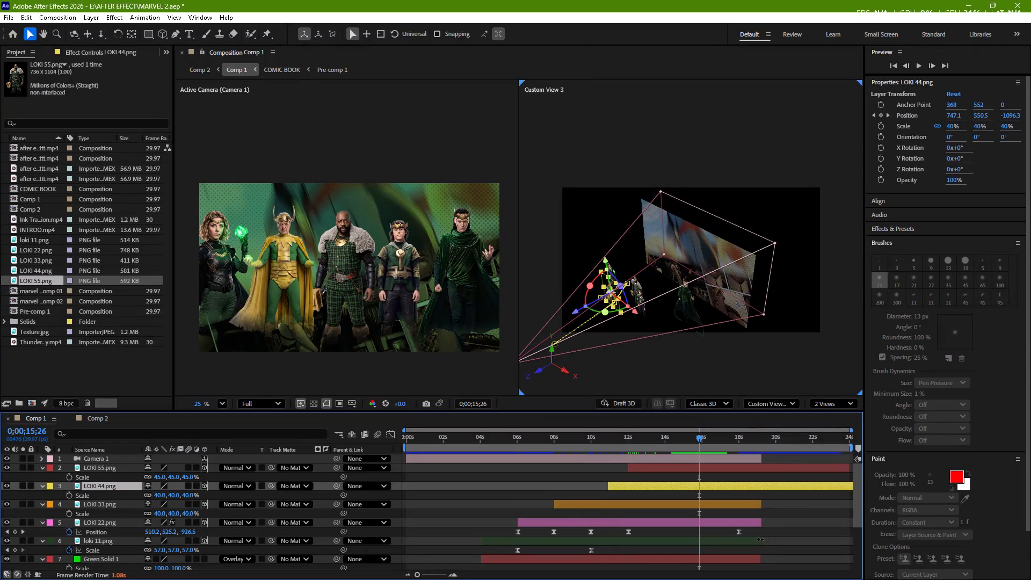
Save the project.
{"action": "key", "text": "ctrl+s"}
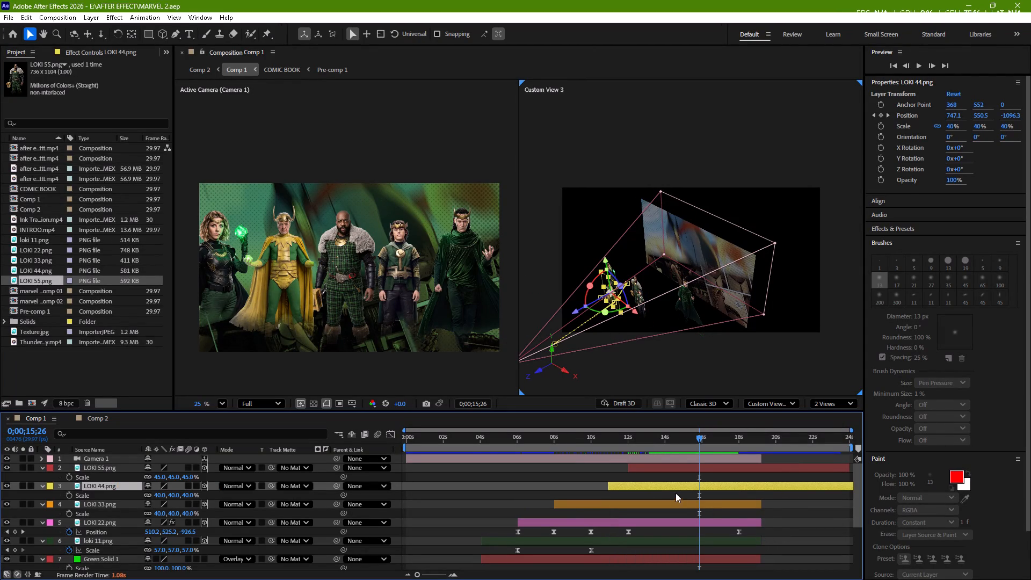
Reveal LOKI 44's Position keyframes and delete the one at about 15 seconds.
{"action": "key", "text": "p"}
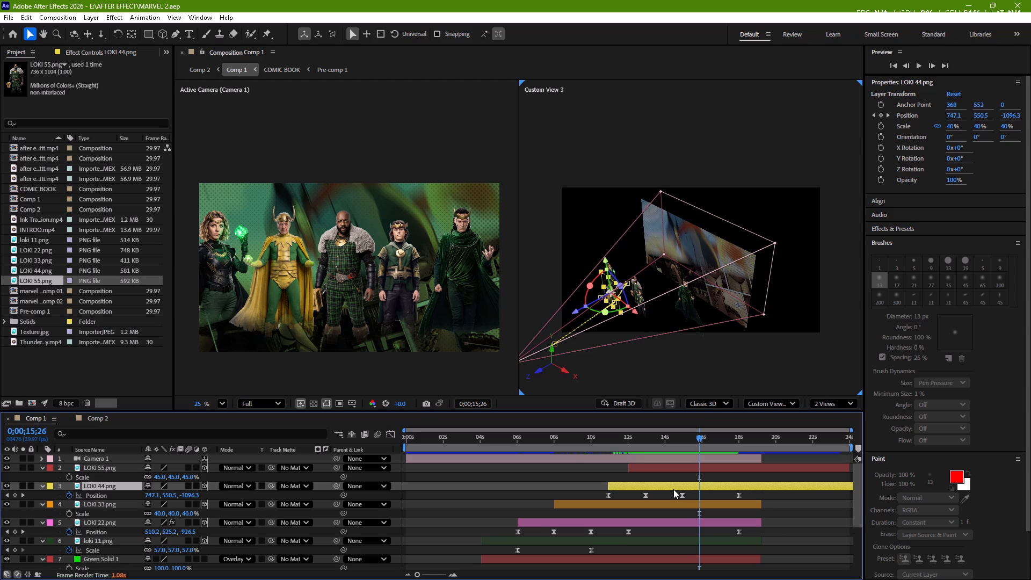
{"action": "left_click", "coordinate": [683, 496]}
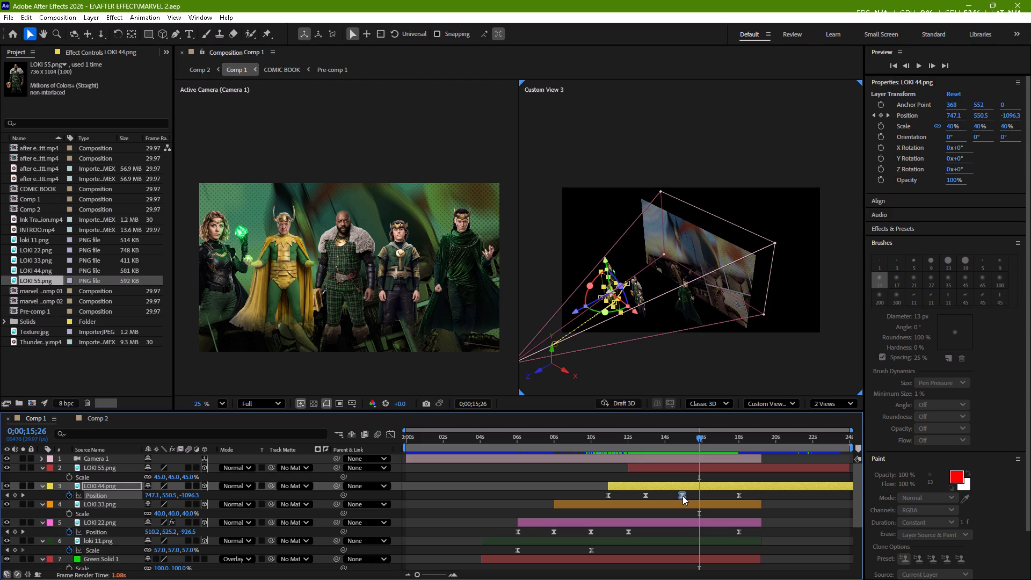
{"action": "key", "text": "Delete"}
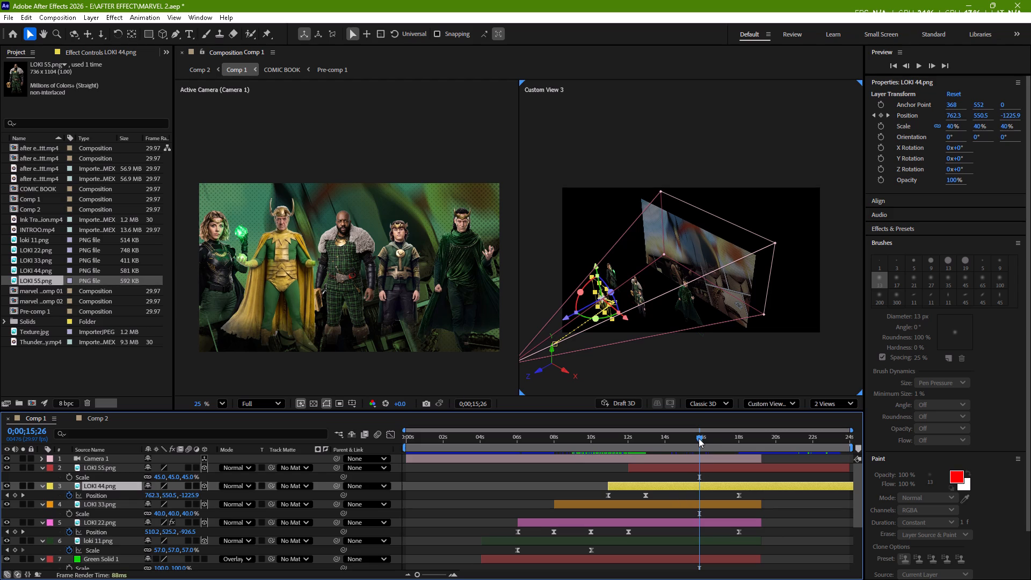
Preview Comp 1 from 0;00;14;08 to about 0;00;17;07 to check LOKI 44's revised movement.
{"action": "left_click_drag", "start_coordinate": [699, 438], "coordinate": [667, 446]}
{"action": "key", "text": "space"}
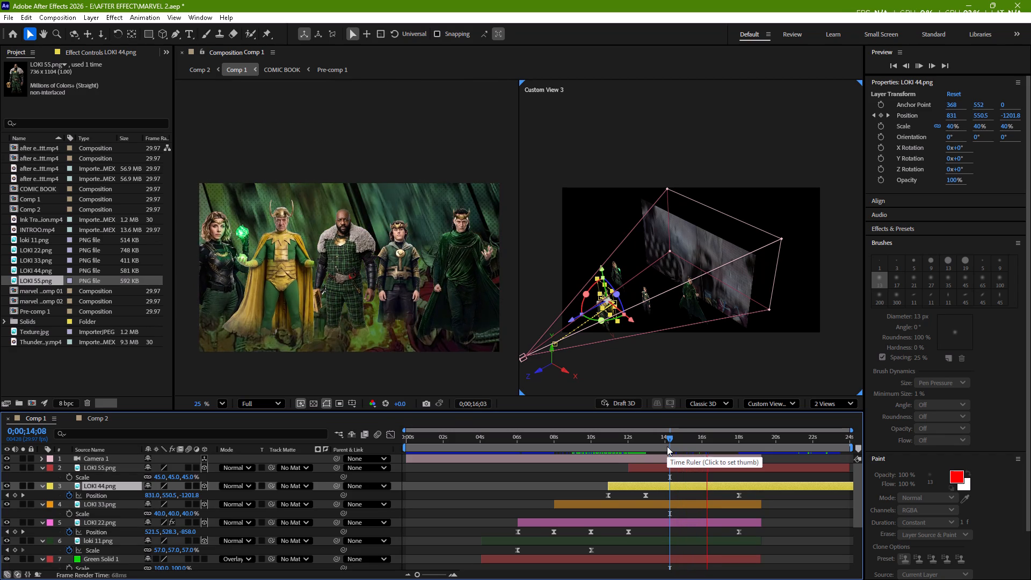
{"action": "key", "text": "space"}
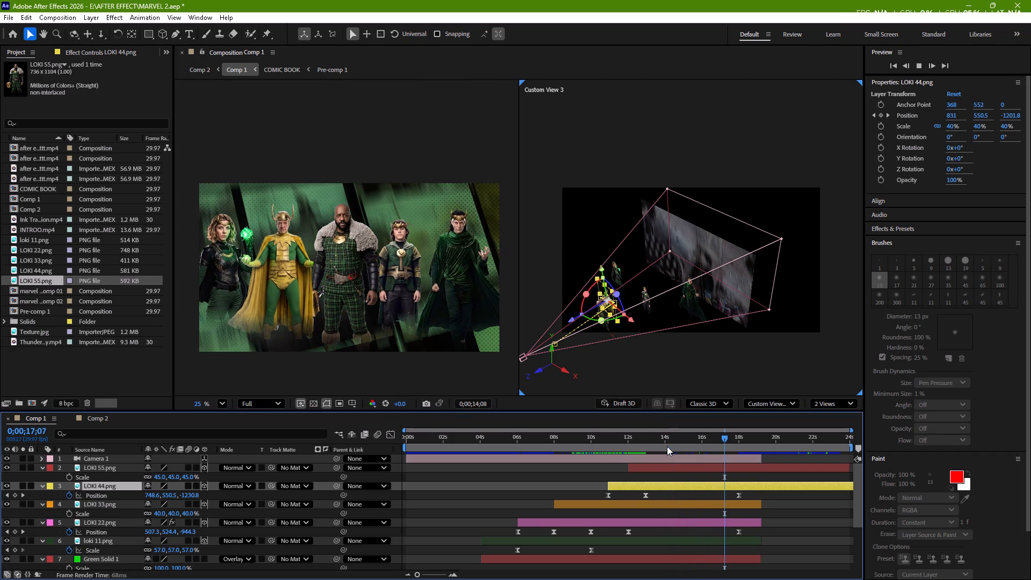
Reveal LOKI 55's Position keyframes and review the character entrances between about 0;00;11;07 and 0;00;17;07.
{"action": "left_click", "coordinate": [676, 466]}
{"action": "key", "text": "p"}
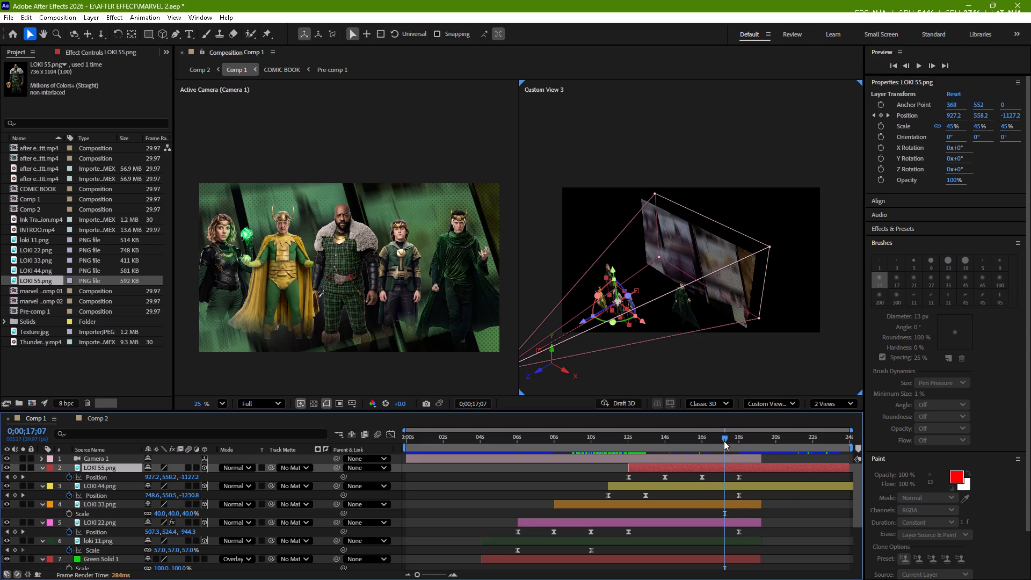
{"action": "left_click_drag", "start_coordinate": [724, 441], "coordinate": [648, 477]}
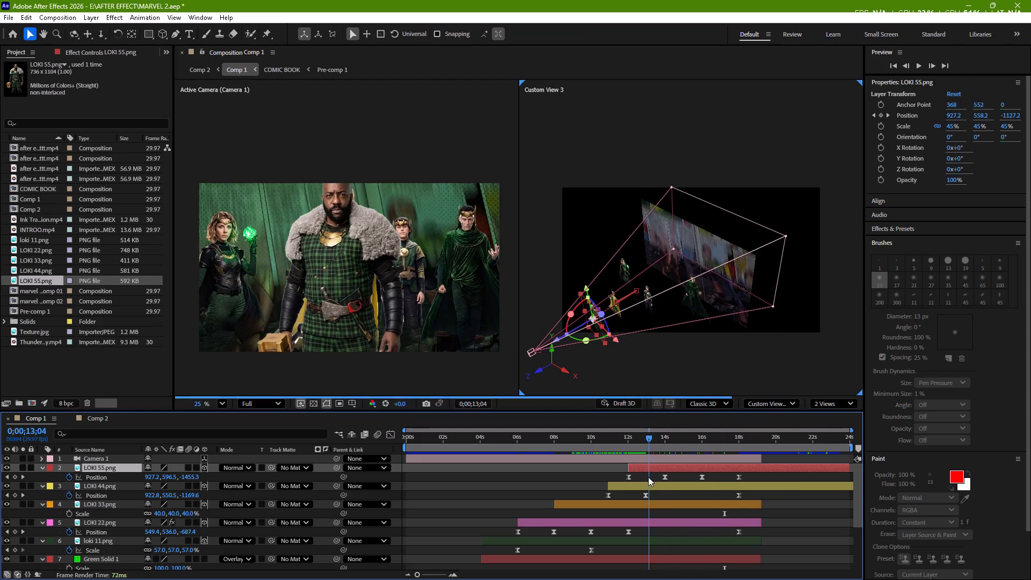
{"action": "scroll", "coordinate": [659, 485], "scroll_direction": "up", "scroll_amount": 1}
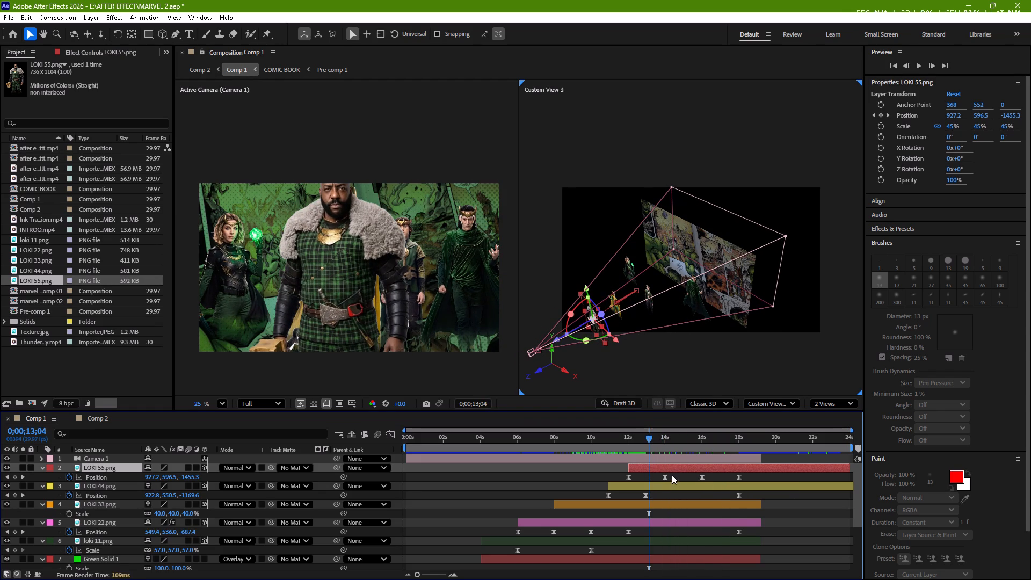
{"action": "left_click_drag", "start_coordinate": [642, 445], "coordinate": [616, 462]}
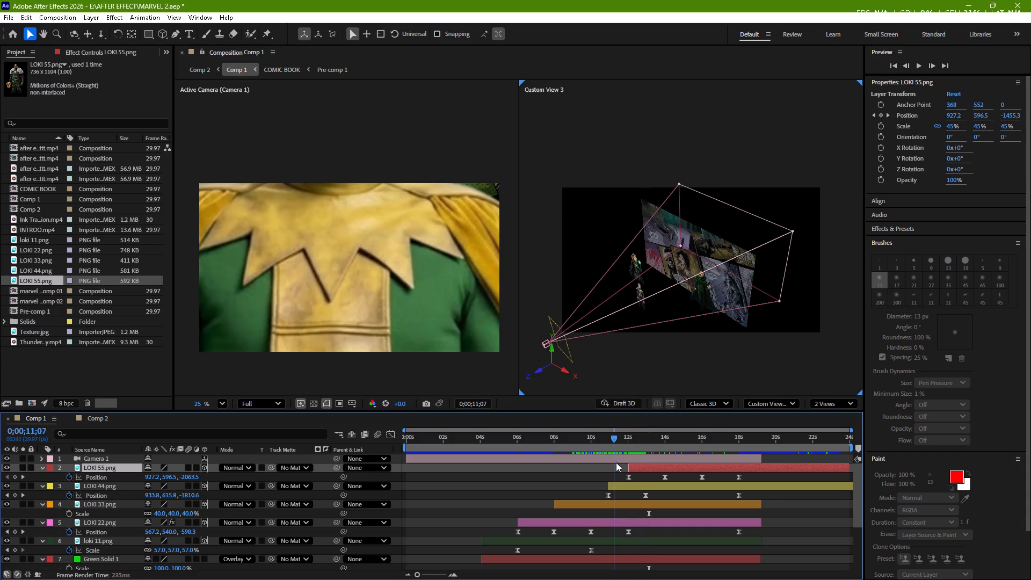
{"action": "left_click_drag", "start_coordinate": [616, 462], "coordinate": [638, 461]}
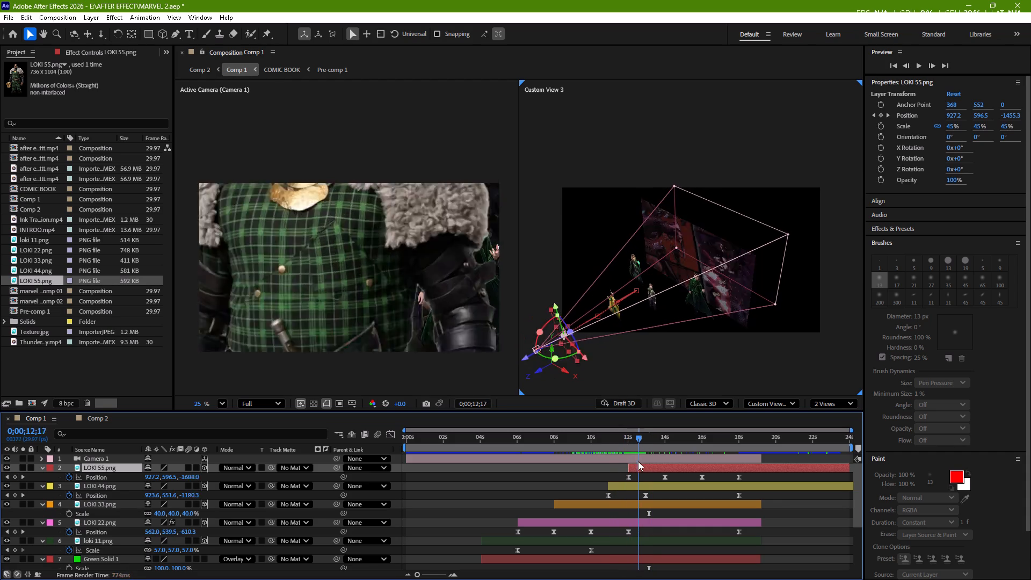
{"action": "left_click_drag", "start_coordinate": [638, 461], "coordinate": [615, 468]}
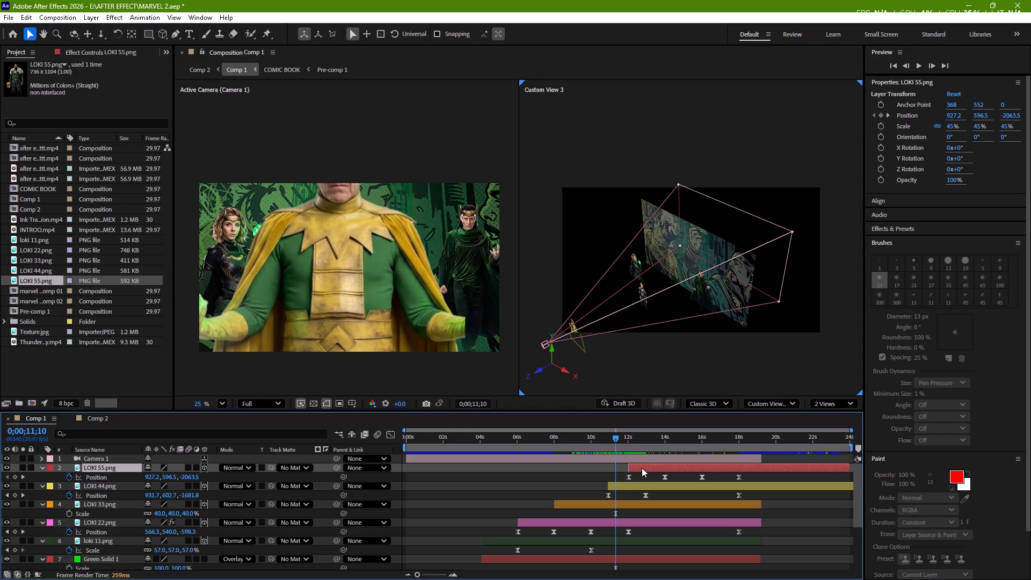
Shift the LOKI 44 layer with its keyframes earlier so that it starts at 0;00;10;01.
{"action": "left_click_drag", "start_coordinate": [629, 488], "coordinate": [623, 490]}
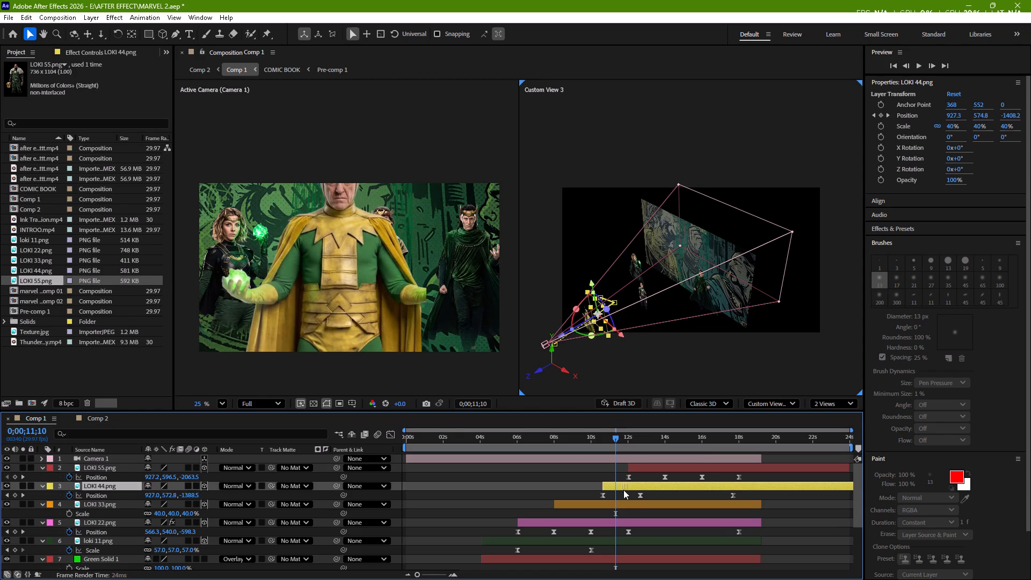
{"action": "left_click_drag", "start_coordinate": [623, 490], "coordinate": [614, 497]}
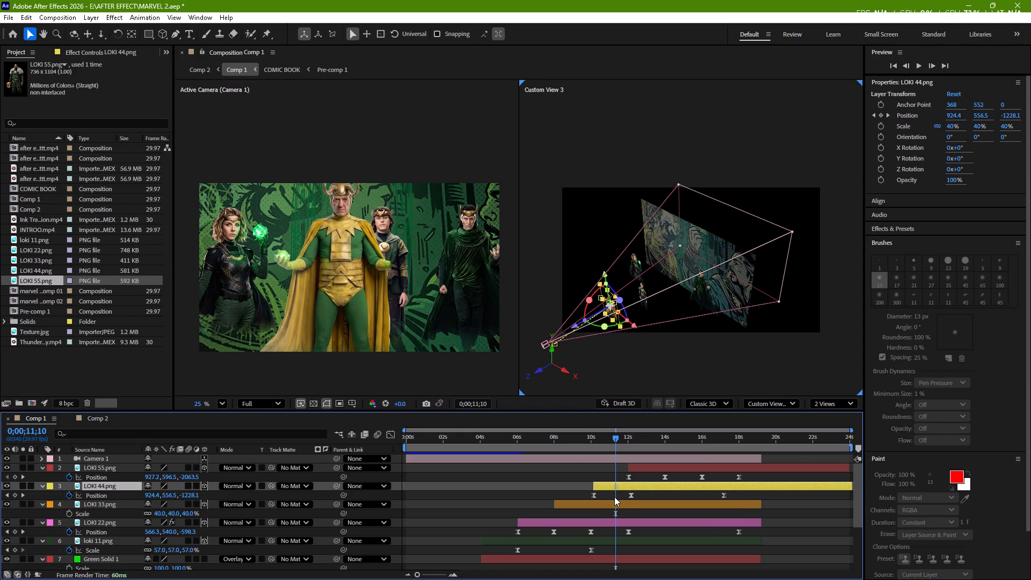
{"action": "left_click_drag", "start_coordinate": [614, 497], "coordinate": [614, 498]}
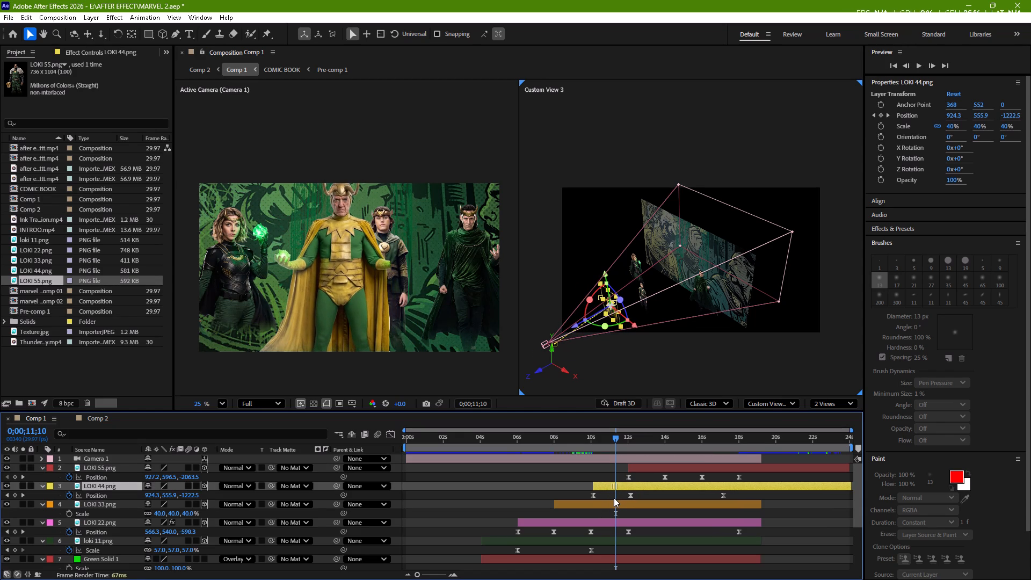
{"action": "left_click_drag", "start_coordinate": [615, 438], "coordinate": [601, 444]}
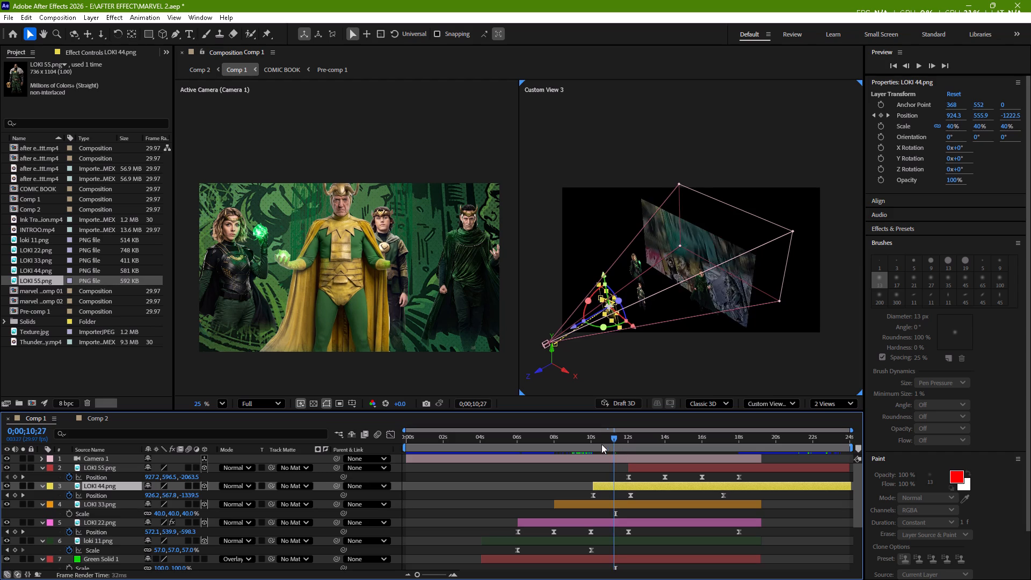
{"action": "left_click_drag", "start_coordinate": [601, 444], "coordinate": [592, 448]}
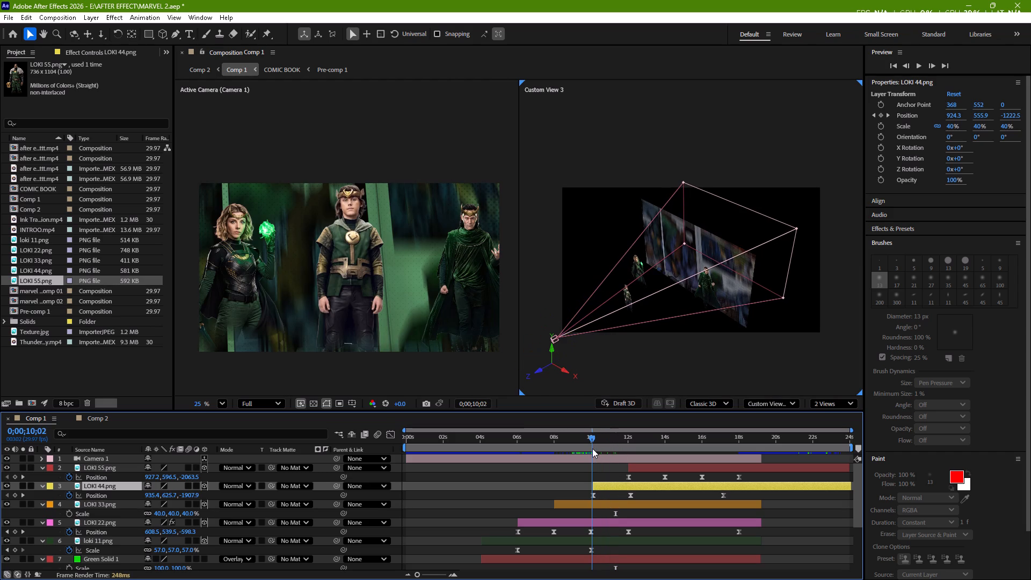
{"action": "left_click_drag", "start_coordinate": [592, 448], "coordinate": [591, 451]}
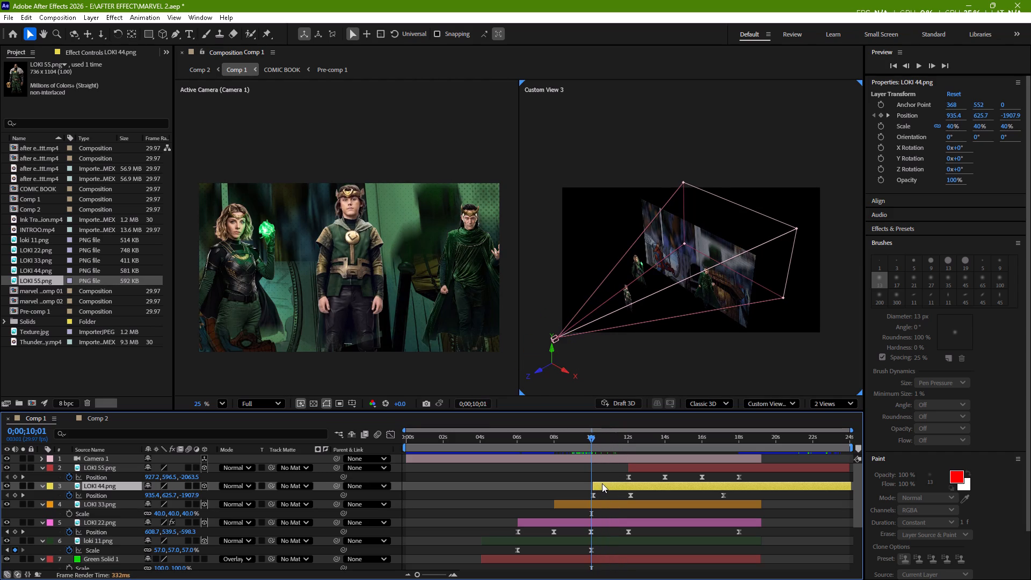
{"action": "left_click", "coordinate": [602, 484]}
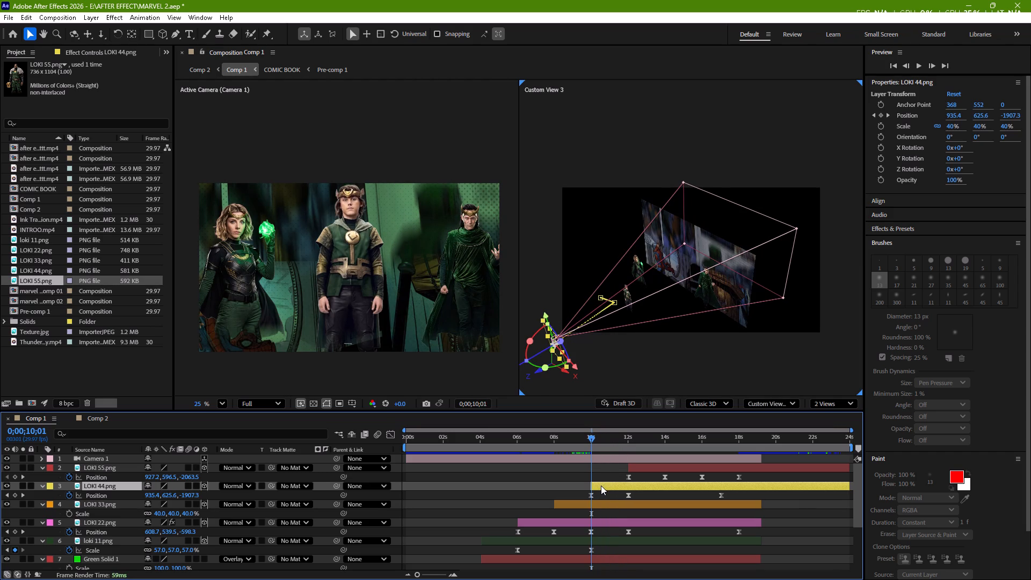
Preview Comp 1 from 0;00;10;01 to check LOKI 44's earlier entrance.
{"action": "key", "text": "space"}
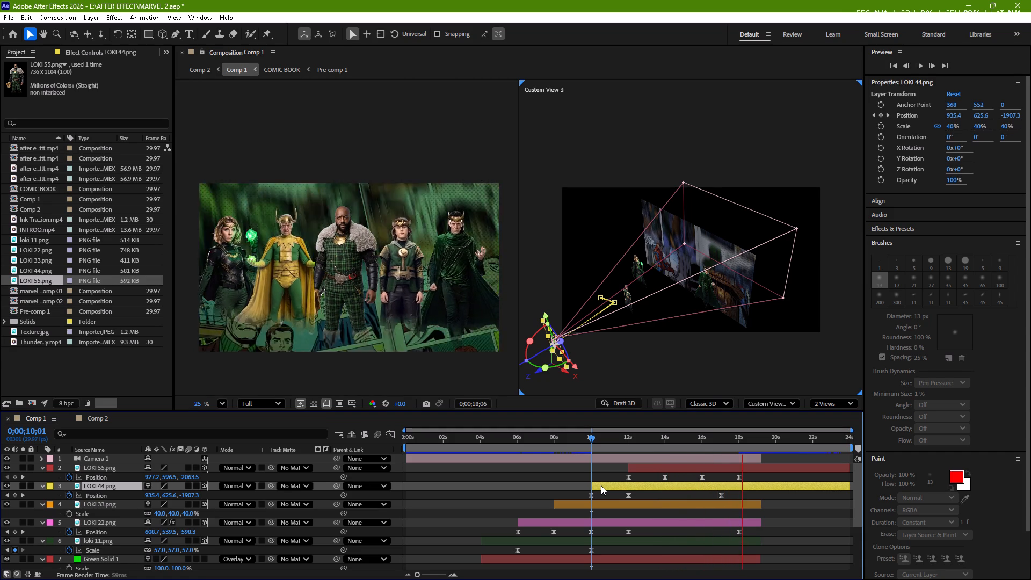
{"action": "key", "text": "space"}
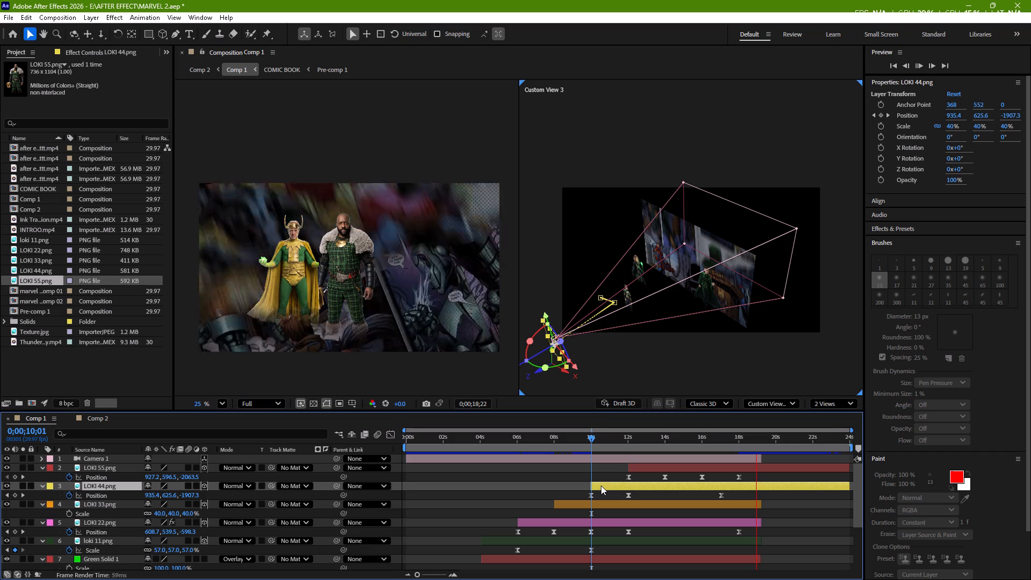
{"action": "key", "text": "space"}
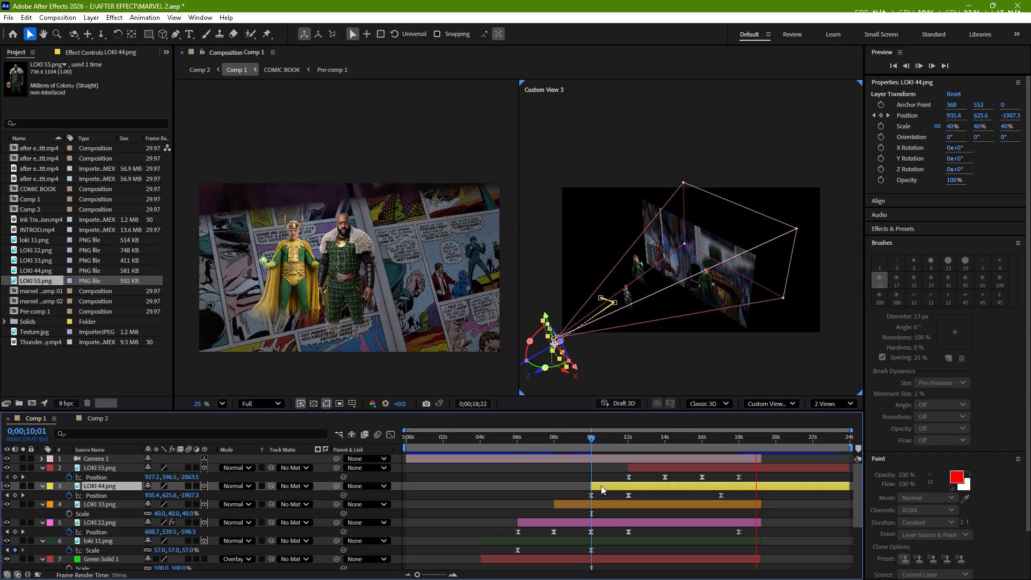
{"action": "key", "text": "space"}
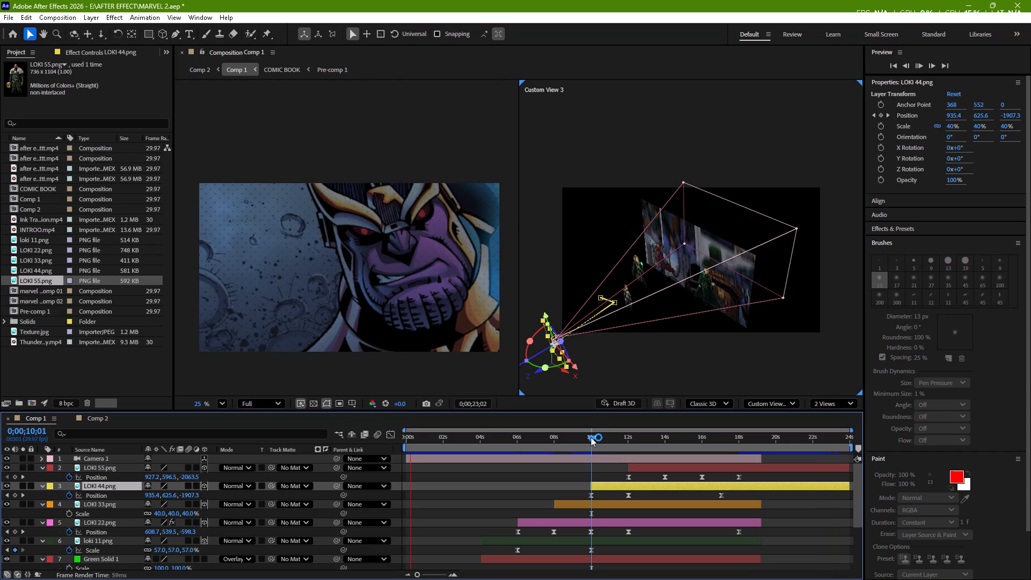
{"action": "left_click_drag", "start_coordinate": [591, 437], "coordinate": [591, 437]}
Examine how LOKI 44 and LOKI 55 move between about 0;00;12;03 and 0;00;17;23.
{"action": "left_click_drag", "start_coordinate": [591, 437], "coordinate": [630, 442]}
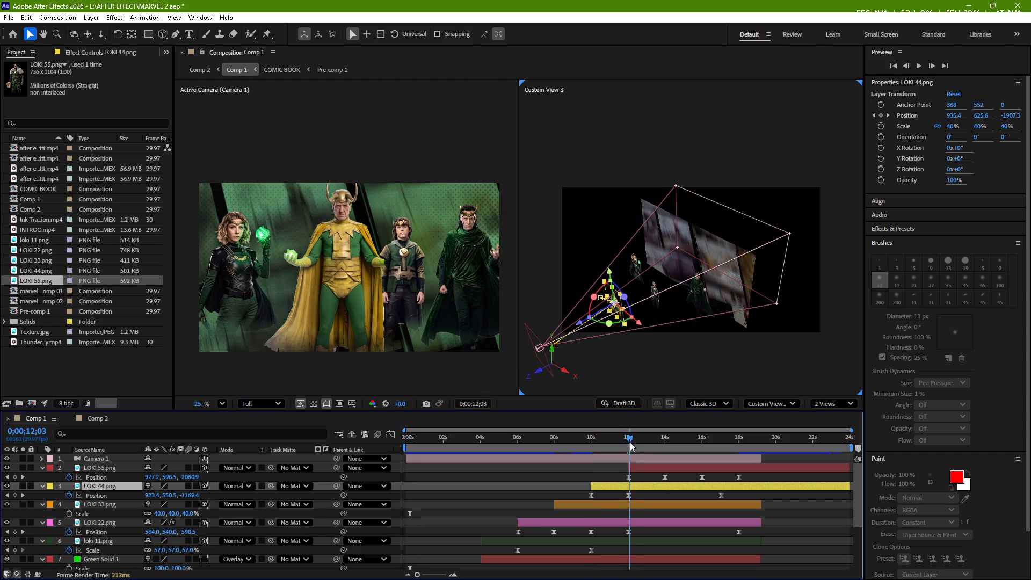
{"action": "left_click_drag", "start_coordinate": [630, 442], "coordinate": [664, 446]}
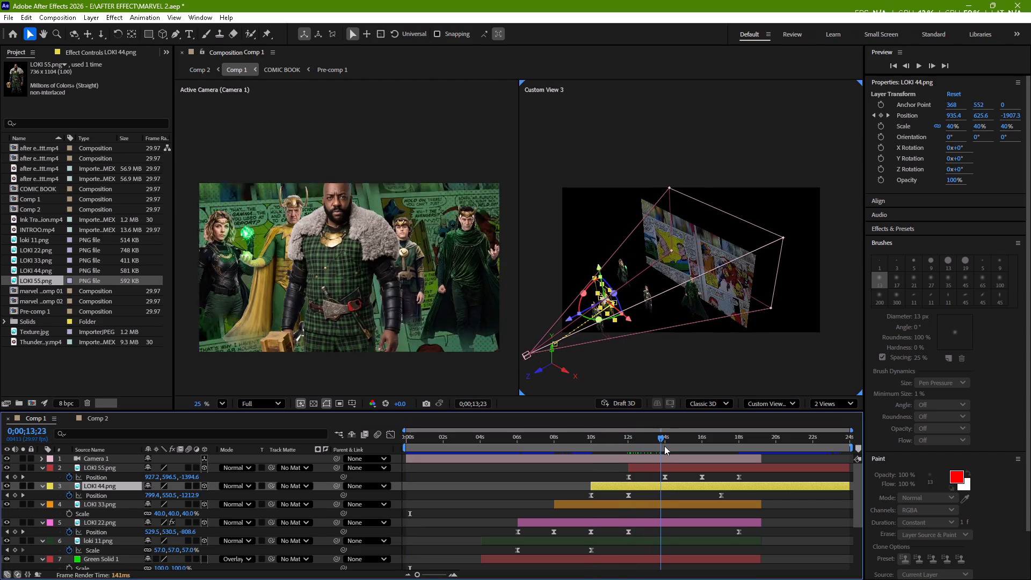
{"action": "left_click_drag", "start_coordinate": [664, 446], "coordinate": [665, 446]}
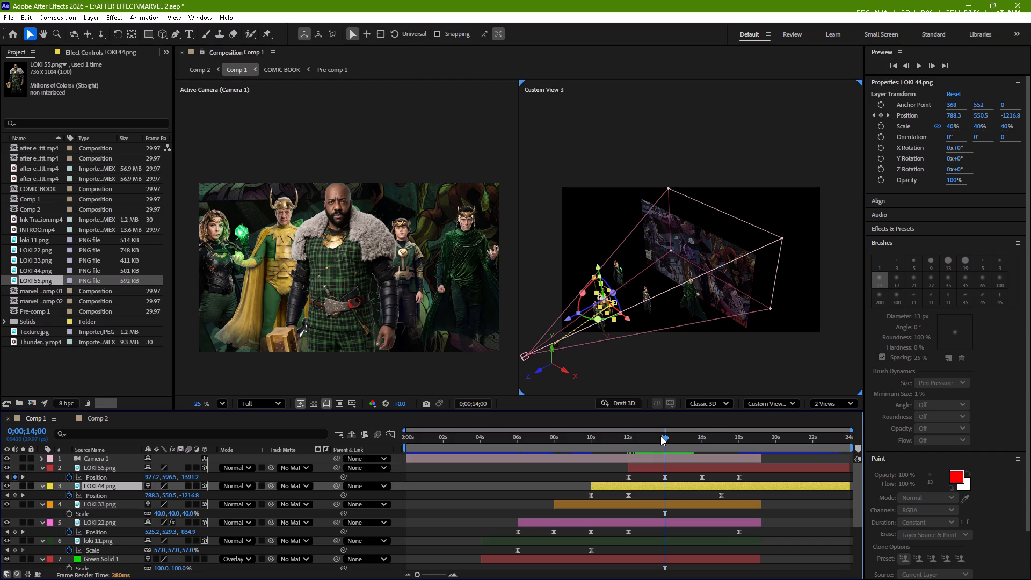
{"action": "left_click", "coordinate": [660, 436]}
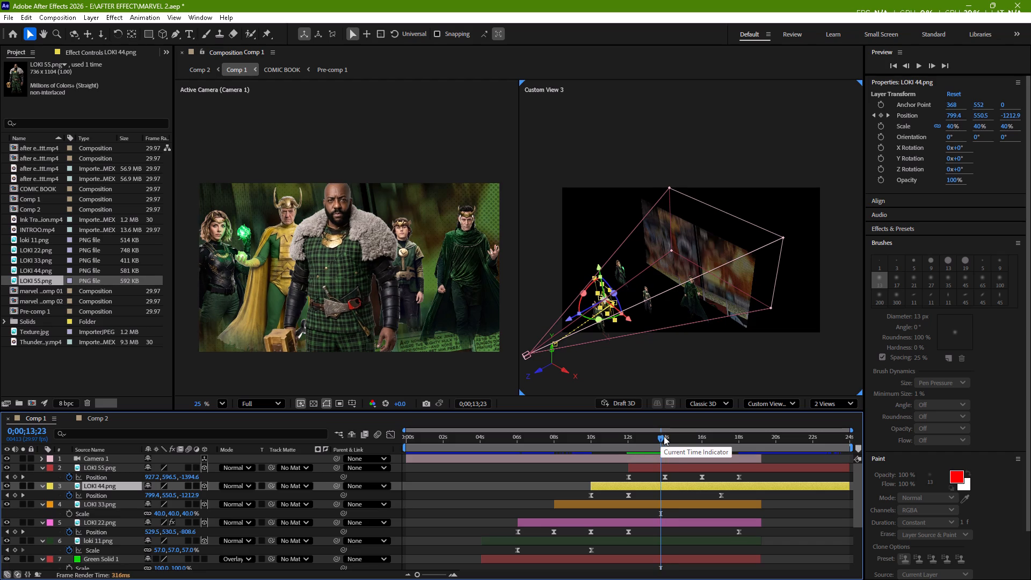
{"action": "left_click_drag", "start_coordinate": [661, 439], "coordinate": [674, 439]}
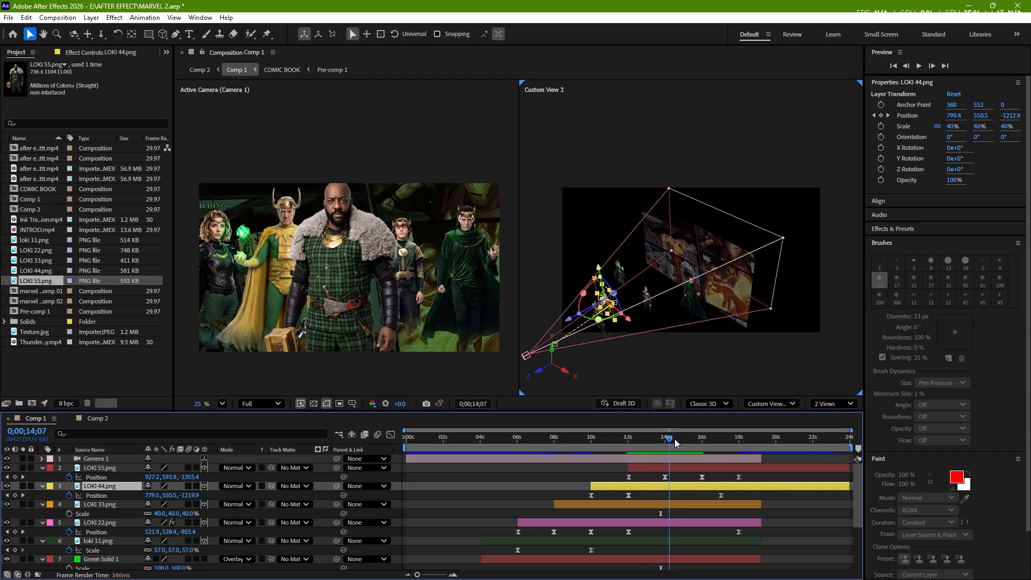
{"action": "left_click_drag", "start_coordinate": [674, 439], "coordinate": [724, 441]}
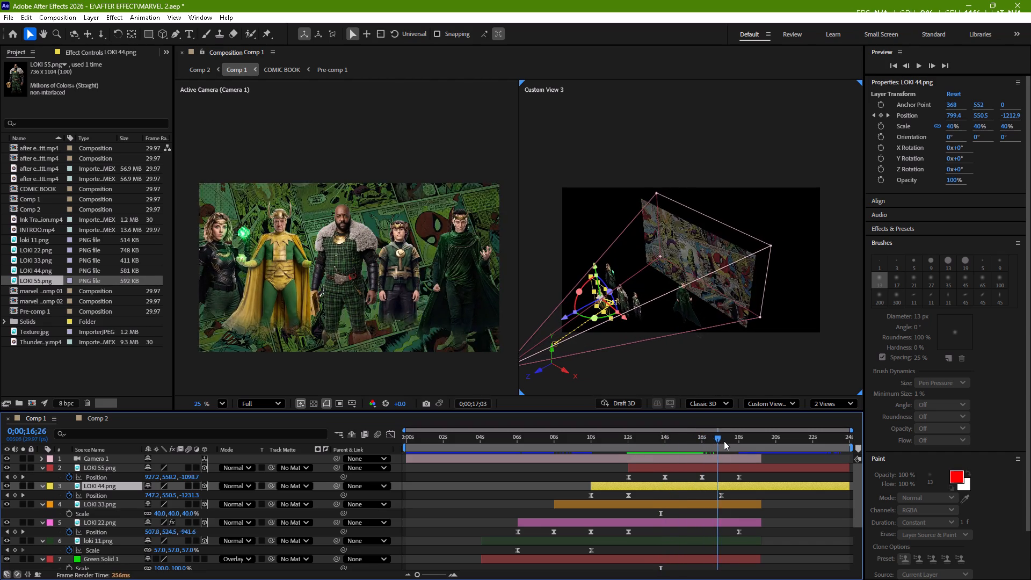
{"action": "left_click_drag", "start_coordinate": [724, 441], "coordinate": [729, 439]}
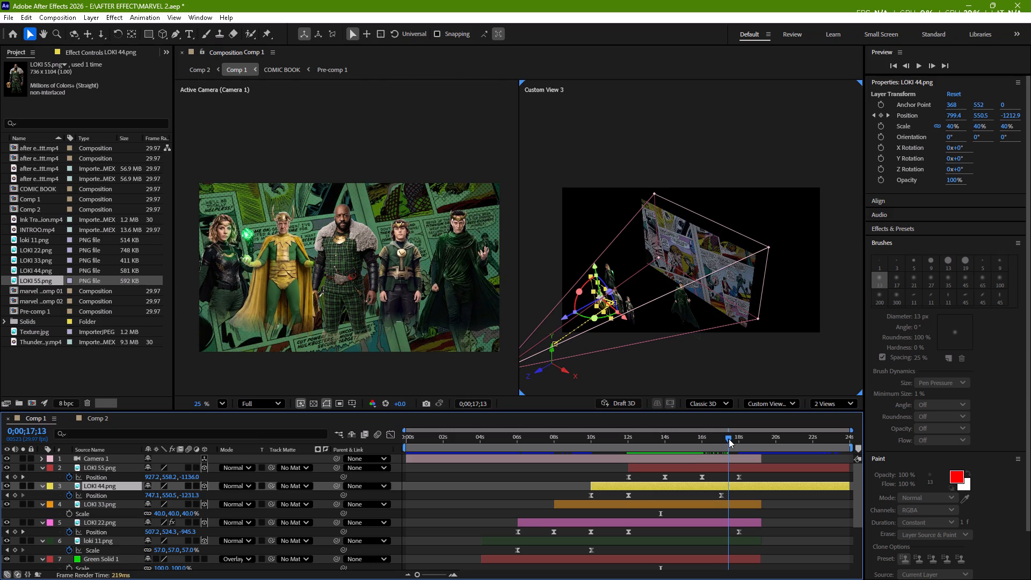
{"action": "left_click_drag", "start_coordinate": [729, 439], "coordinate": [705, 444]}
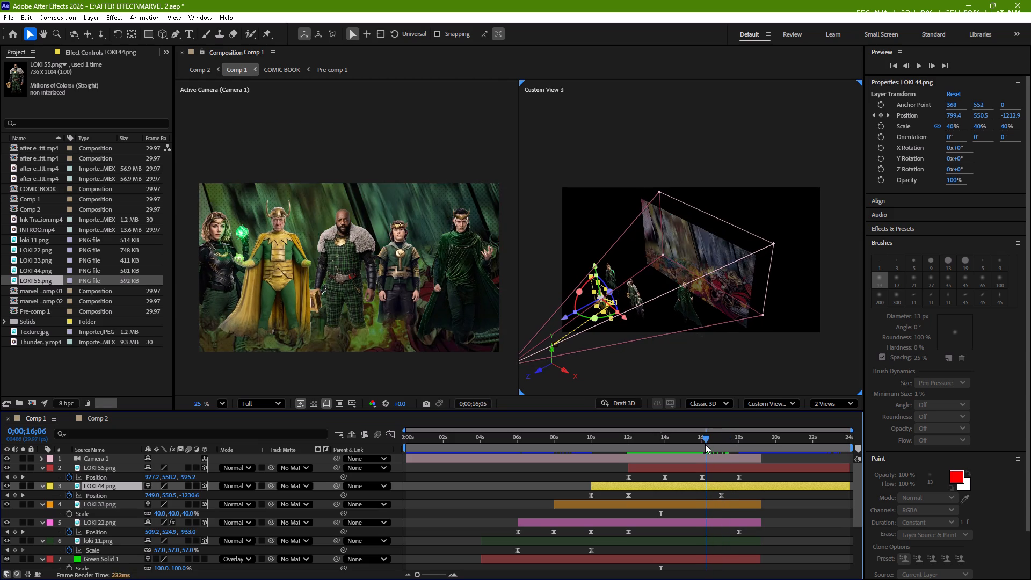
{"action": "left_click_drag", "start_coordinate": [705, 444], "coordinate": [735, 442]}
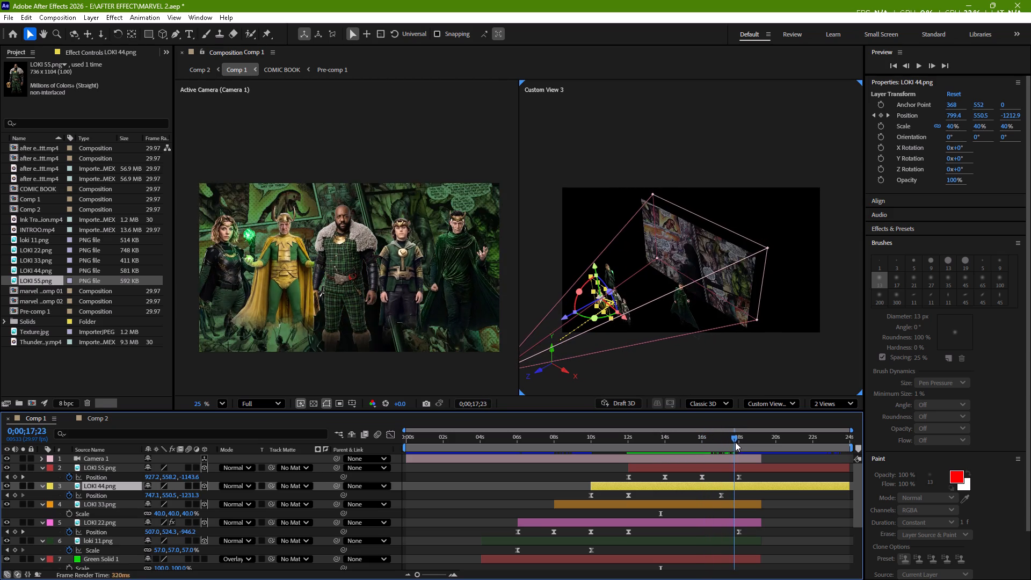
{"action": "left_click_drag", "start_coordinate": [735, 442], "coordinate": [693, 450]}
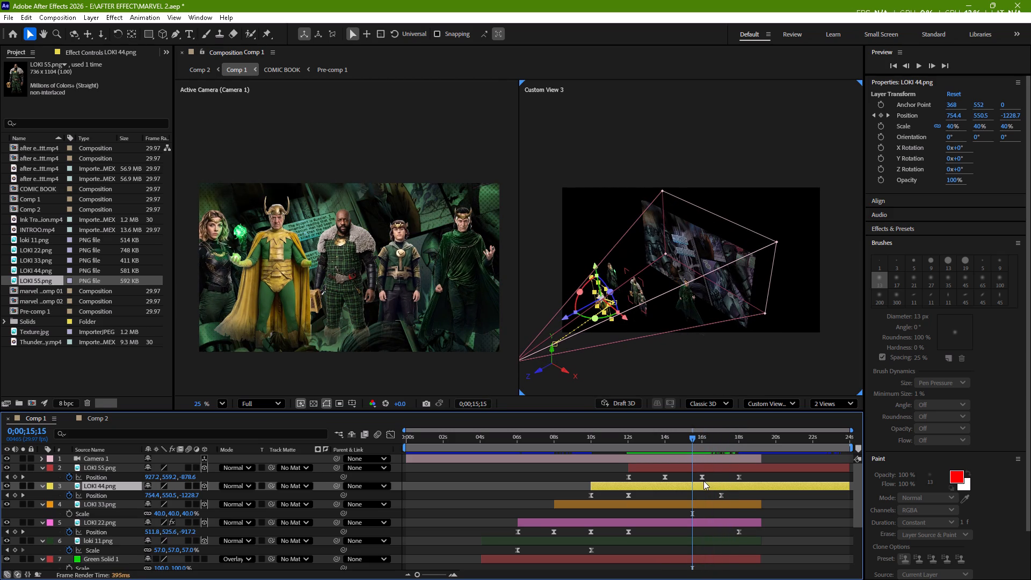
Delete LOKI 55's Position keyframe at 0;00;16;00.
{"action": "left_click", "coordinate": [702, 476]}
{"action": "key", "text": "Delete"}
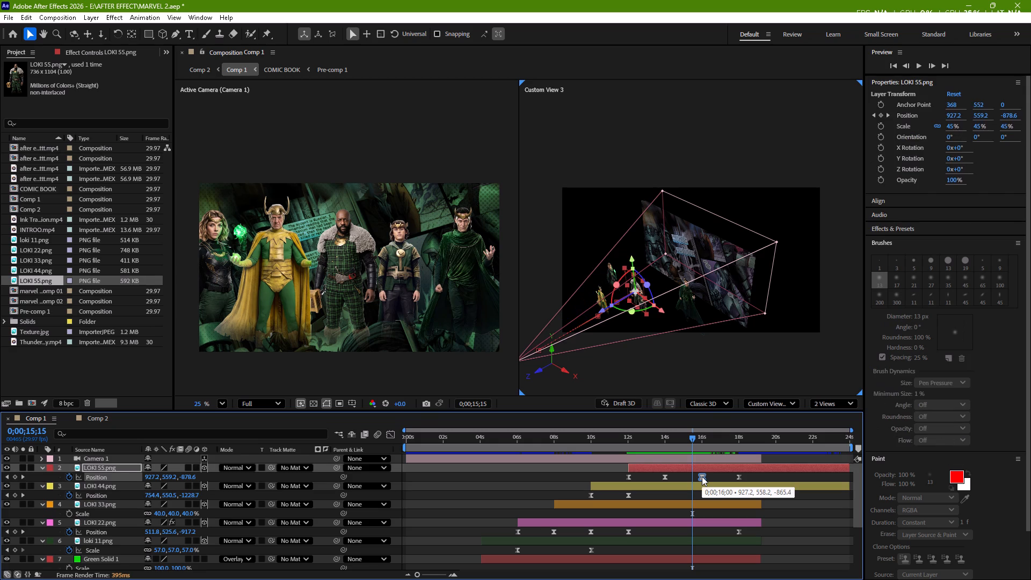
Preview Comp 1 from 0;00;15;15 to check LOKI 55's revised movement.
{"action": "key", "text": "space"}
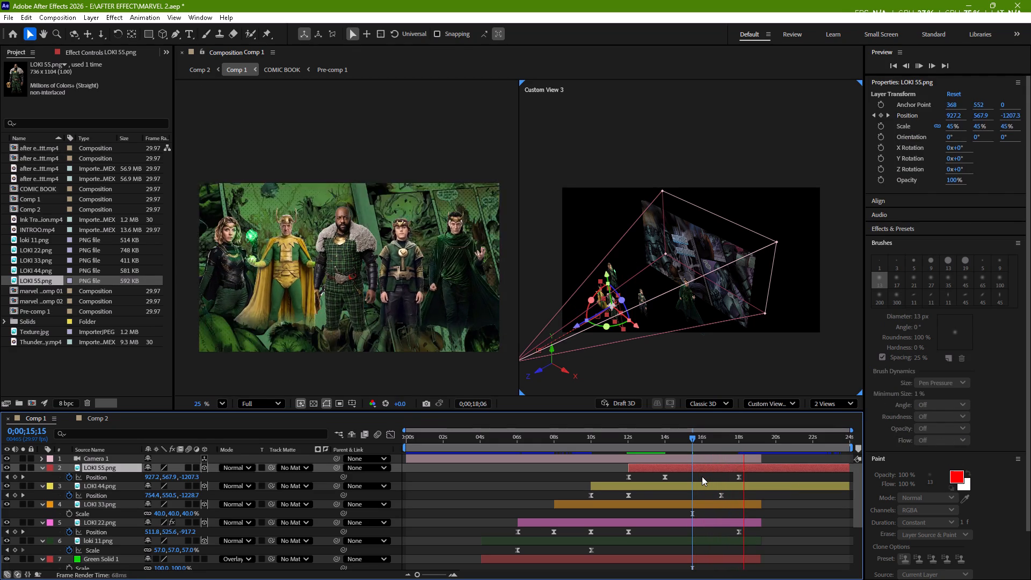
{"action": "key", "text": "space"}
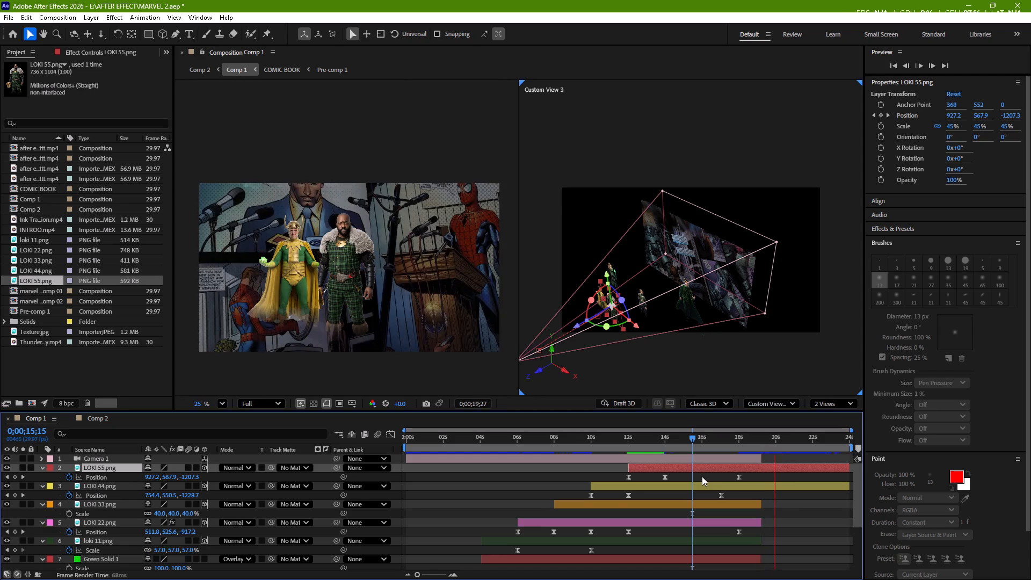
{"action": "key", "text": "space"}
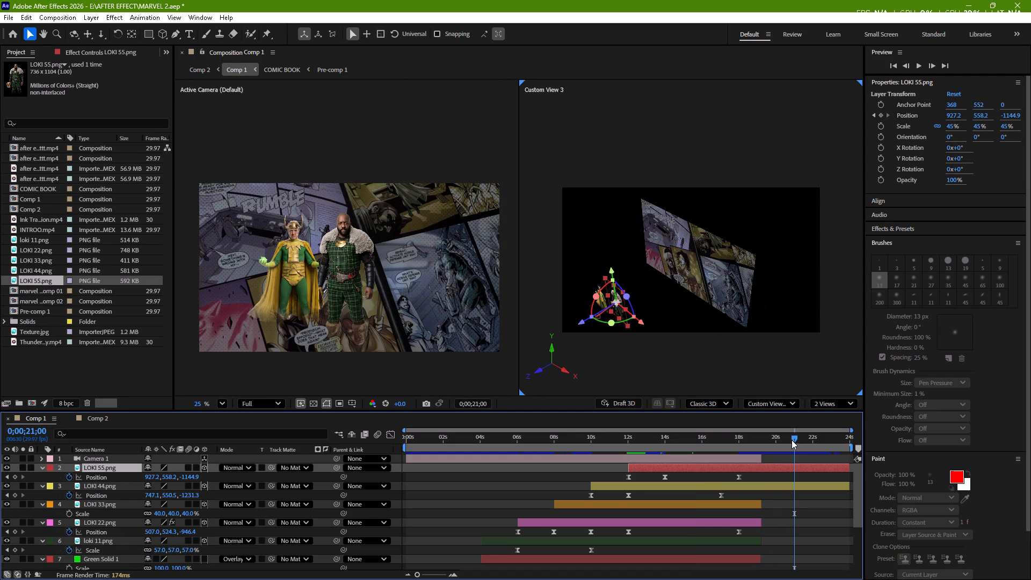
Trim the end of the LOKI 55 layer to 0;00;19;06.
{"action": "left_click_drag", "start_coordinate": [794, 438], "coordinate": [761, 453]}
{"action": "scroll", "coordinate": [785, 489], "scroll_direction": "up", "scroll_amount": 4}
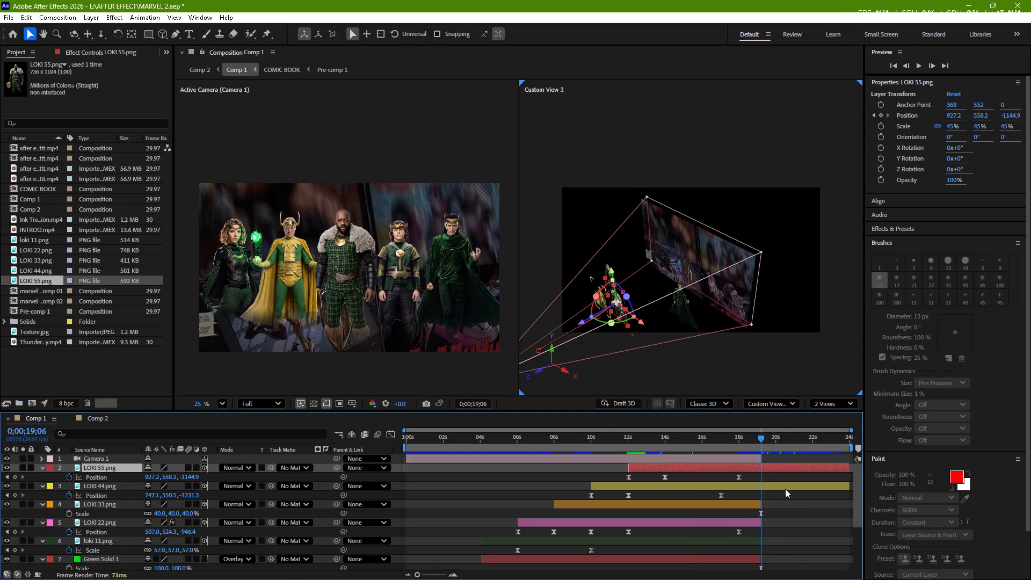
{"action": "scroll", "coordinate": [785, 489], "scroll_direction": "up", "scroll_amount": 6}
{"action": "left_click_drag", "start_coordinate": [847, 467], "coordinate": [779, 477]}
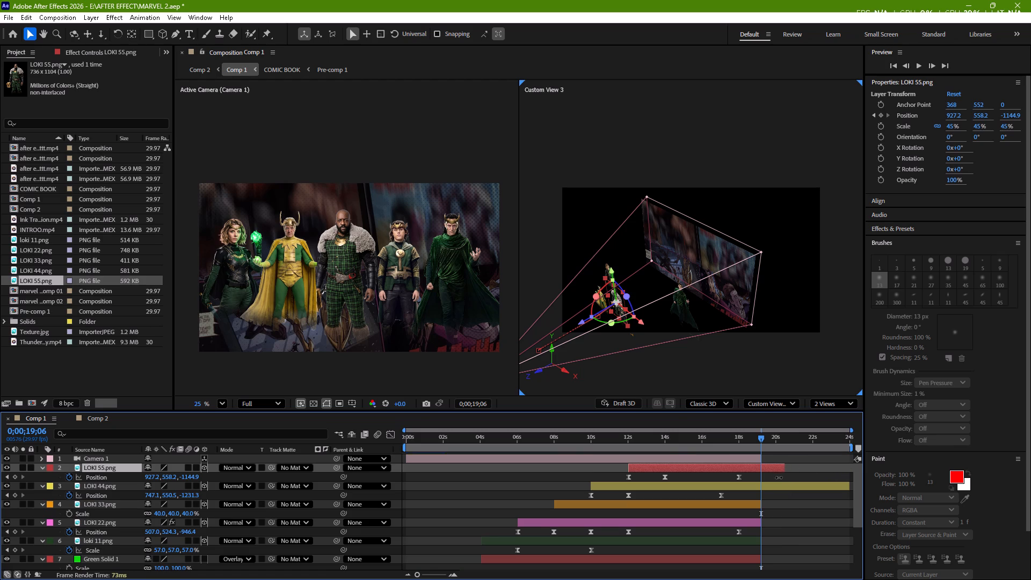
{"action": "left_click_drag", "start_coordinate": [779, 477], "coordinate": [759, 480]}
Trim the end of the LOKI 44 layer to 0;00;19;06.
{"action": "left_click", "coordinate": [768, 487]}
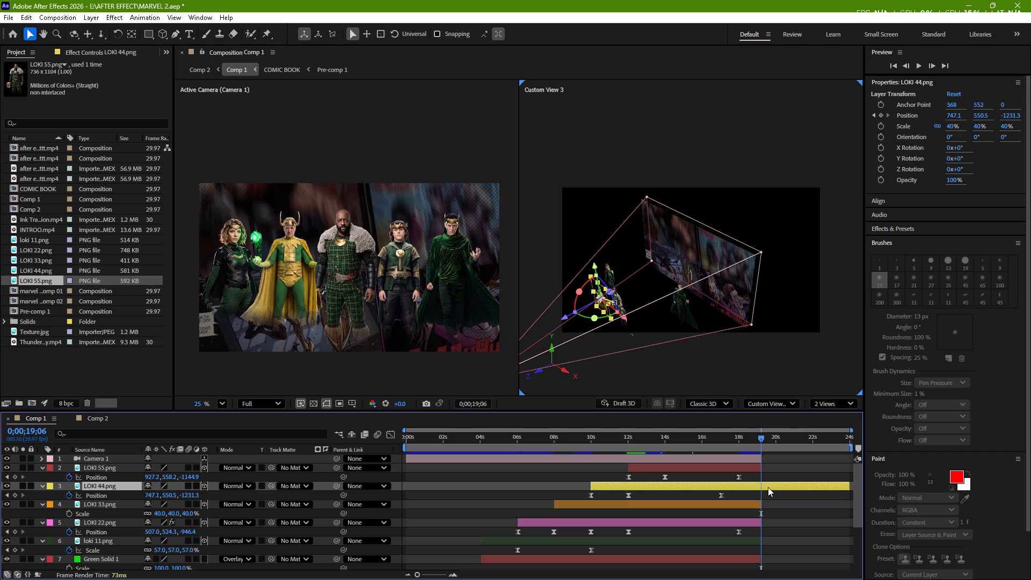
{"action": "left_click_drag", "start_coordinate": [847, 487], "coordinate": [769, 503]}
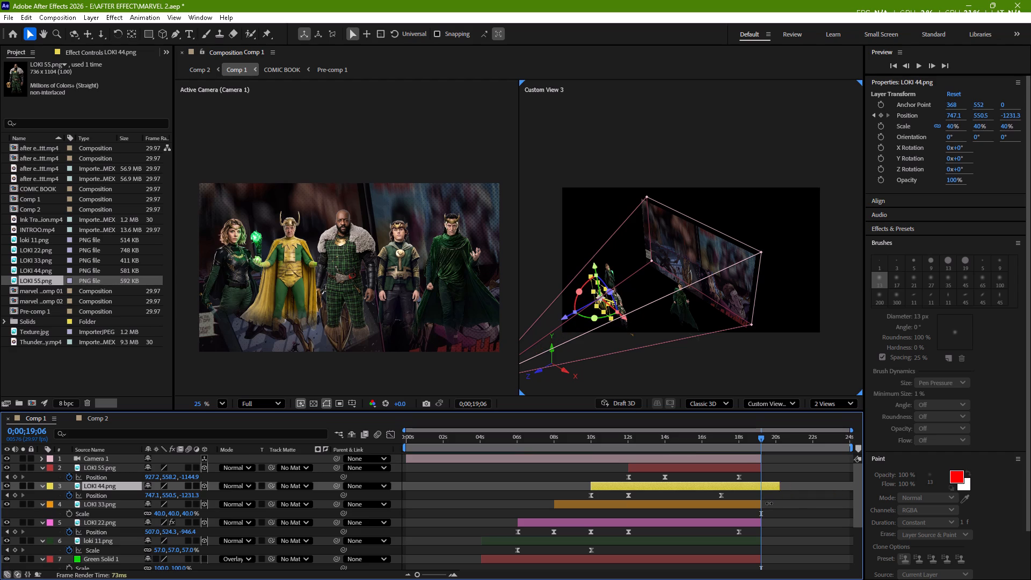
{"action": "left_click_drag", "start_coordinate": [769, 503], "coordinate": [759, 504]}
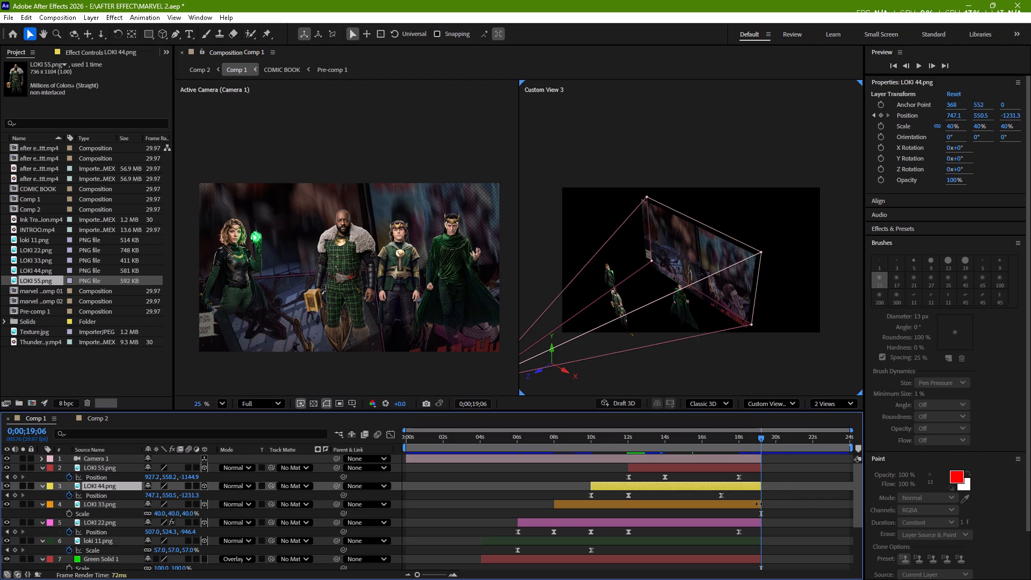
{"action": "left_click_drag", "start_coordinate": [759, 504], "coordinate": [759, 504]}
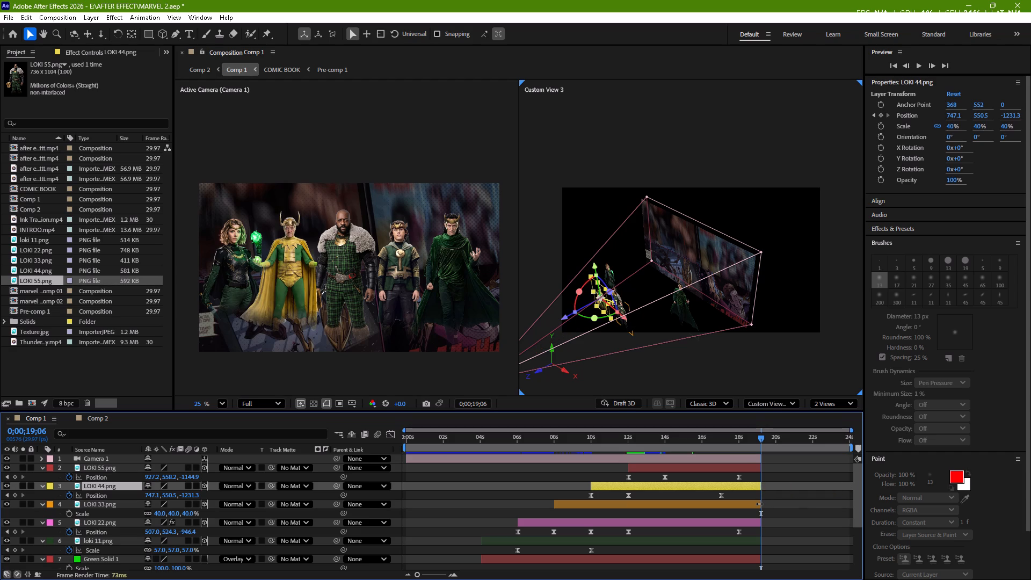
{"action": "left_click", "coordinate": [795, 519]}
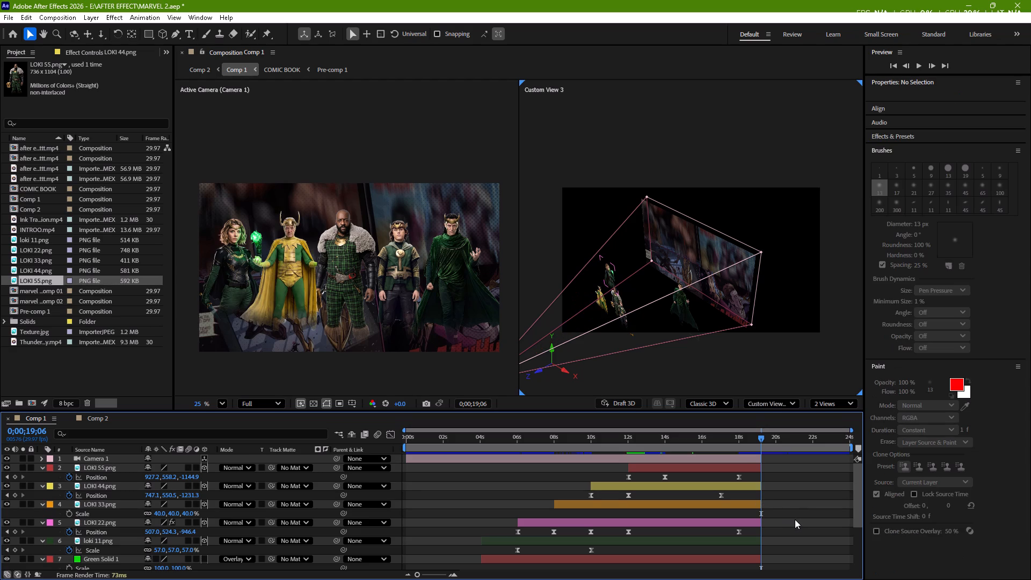
Save the project.
{"action": "key", "text": "ctrl+s"}
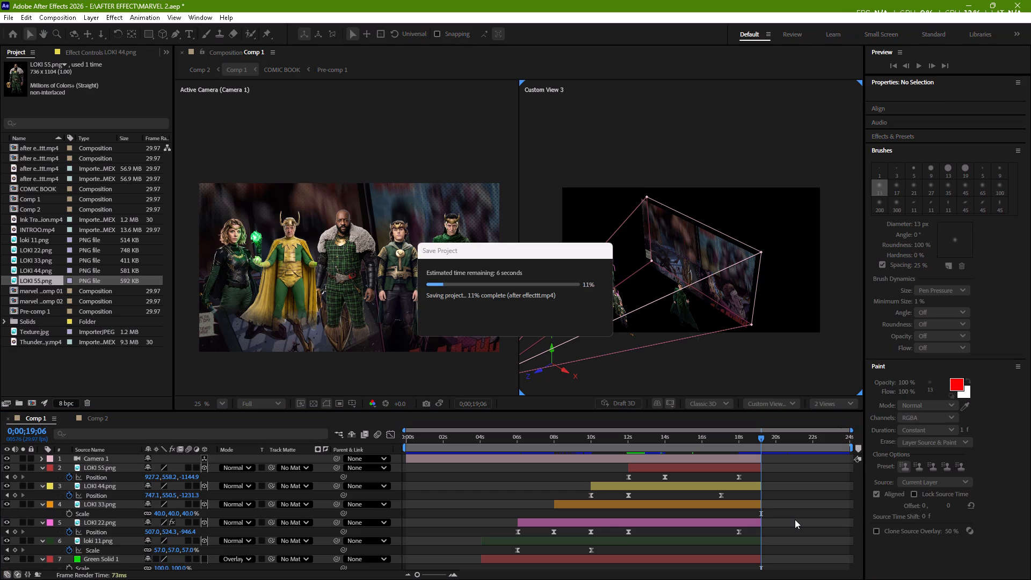
Preview Comp 1 from 0;00;19;06 to check the section after the characters' layers end.
{"action": "key", "text": "space"}
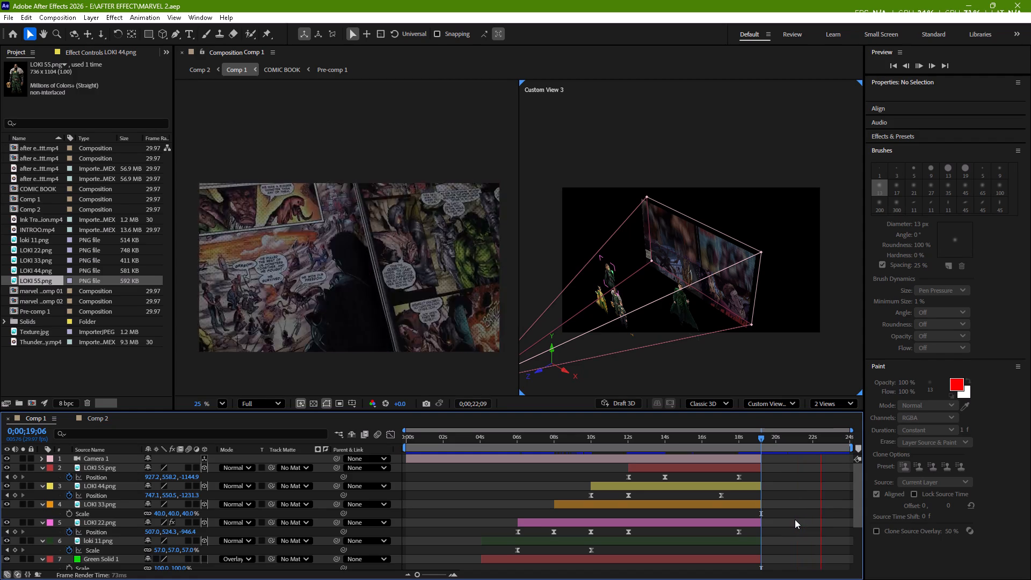
{"action": "key", "text": "space"}
Extend the Green Solid 1 layer at both ends to span all of Comp 1, starting at 0;00;00;00.
{"action": "scroll", "coordinate": [801, 503], "scroll_direction": "down", "scroll_amount": 1}
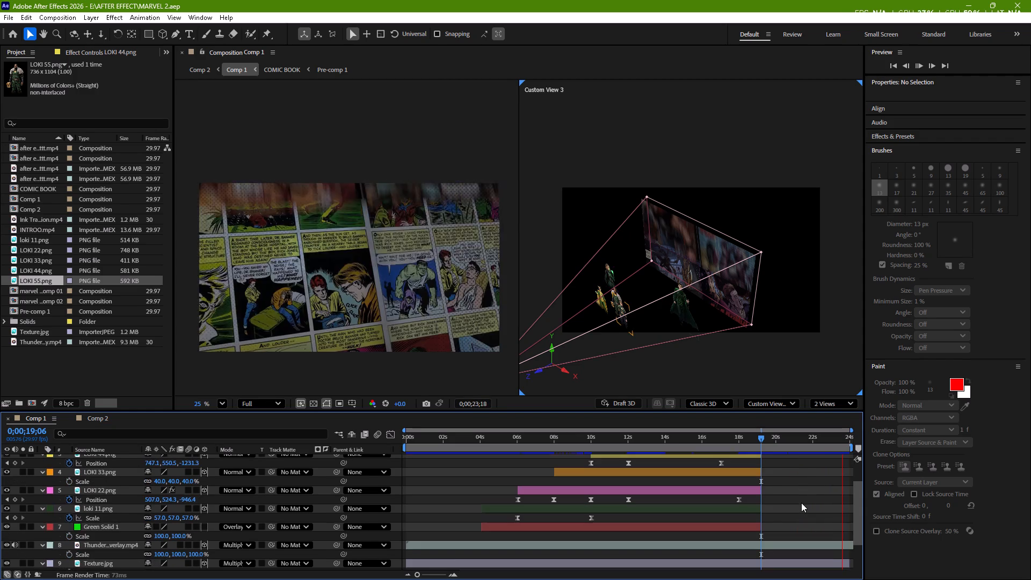
{"action": "scroll", "coordinate": [801, 503], "scroll_direction": "down", "scroll_amount": 2}
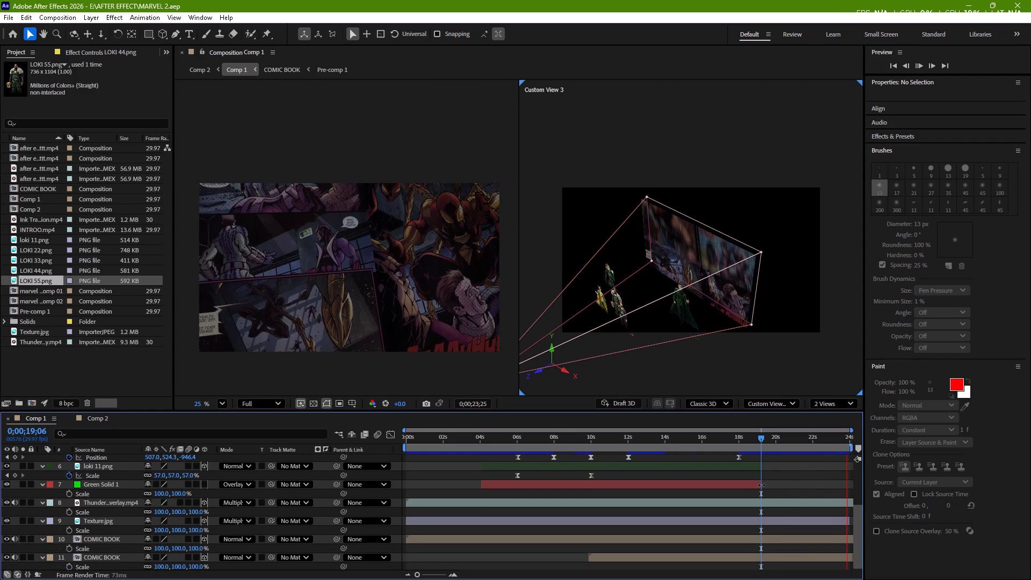
{"action": "left_click_drag", "start_coordinate": [761, 485], "coordinate": [850, 485]}
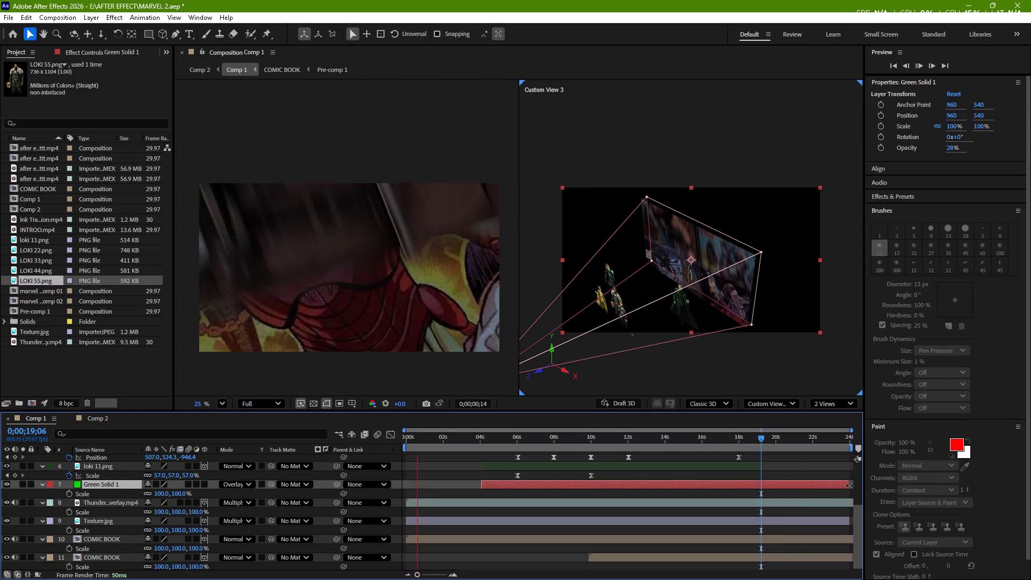
{"action": "left_click_drag", "start_coordinate": [850, 485], "coordinate": [852, 486]}
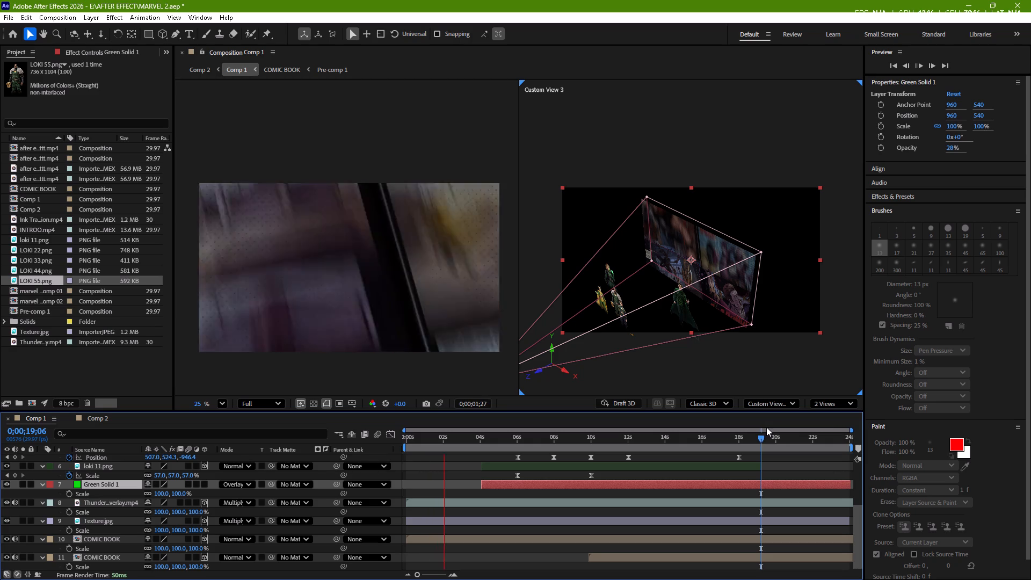
{"action": "left_click_drag", "start_coordinate": [761, 435], "coordinate": [784, 437]}
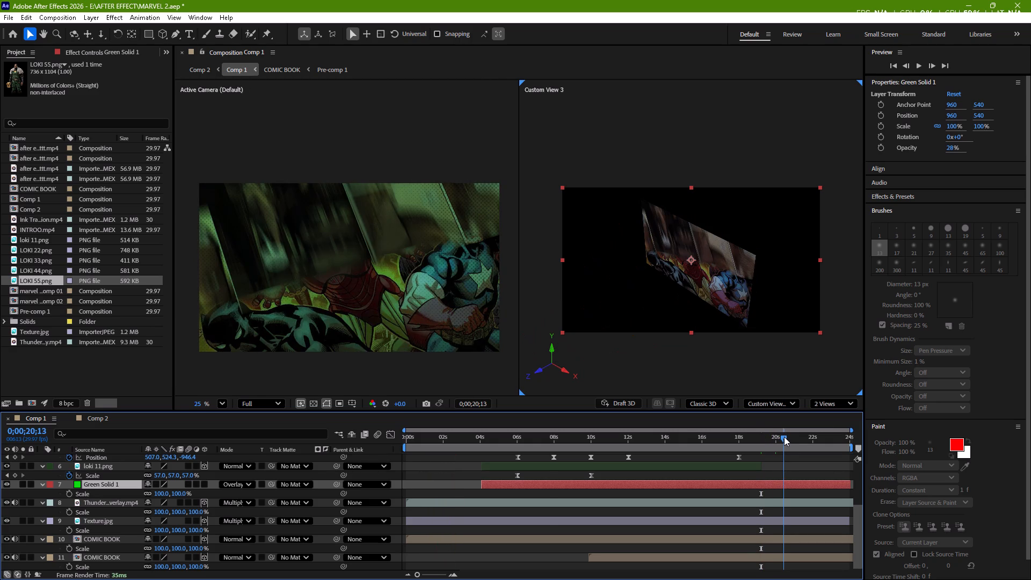
{"action": "left_click_drag", "start_coordinate": [784, 437], "coordinate": [423, 474]}
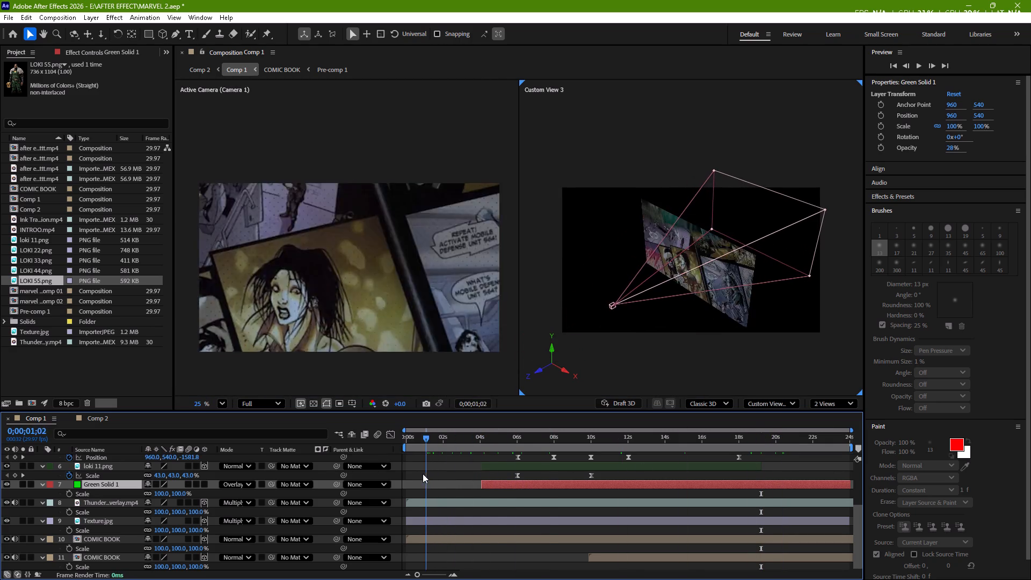
{"action": "left_click_drag", "start_coordinate": [423, 474], "coordinate": [395, 471]}
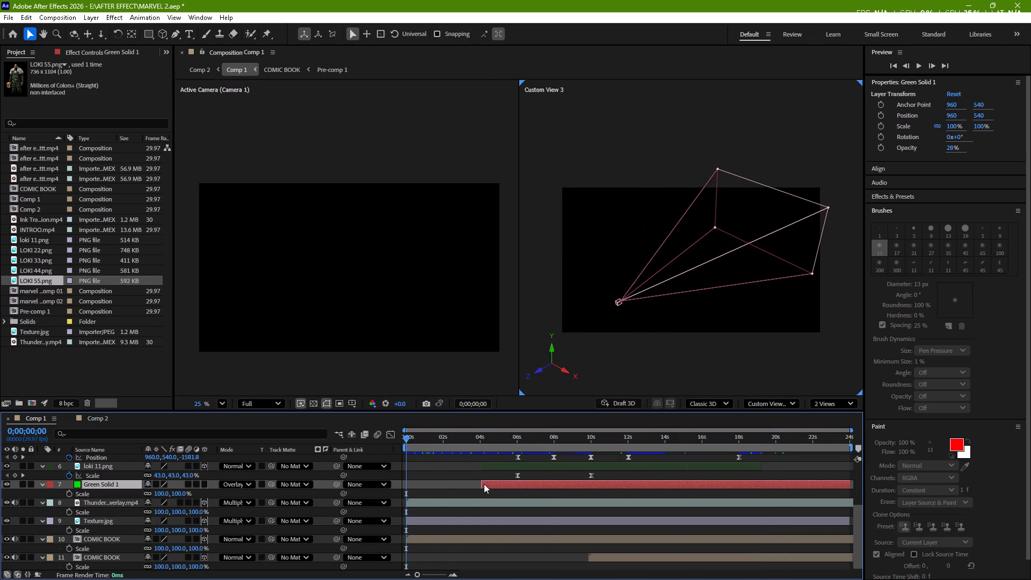
{"action": "left_click_drag", "start_coordinate": [479, 485], "coordinate": [388, 490]}
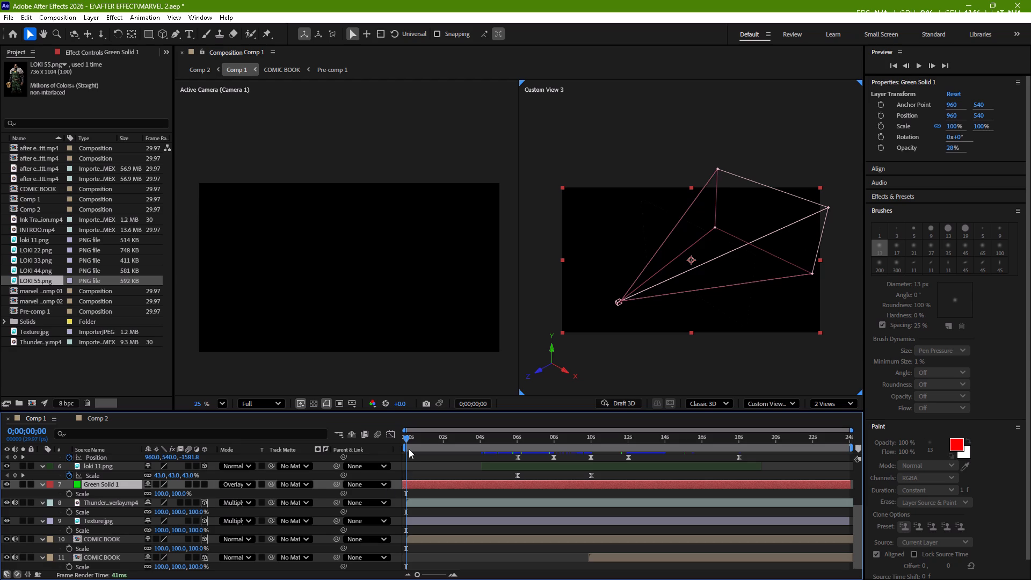
Preview Comp 1 from 0;00;00;00 to check the green tint and the characters' entrances.
{"action": "key", "text": "space"}
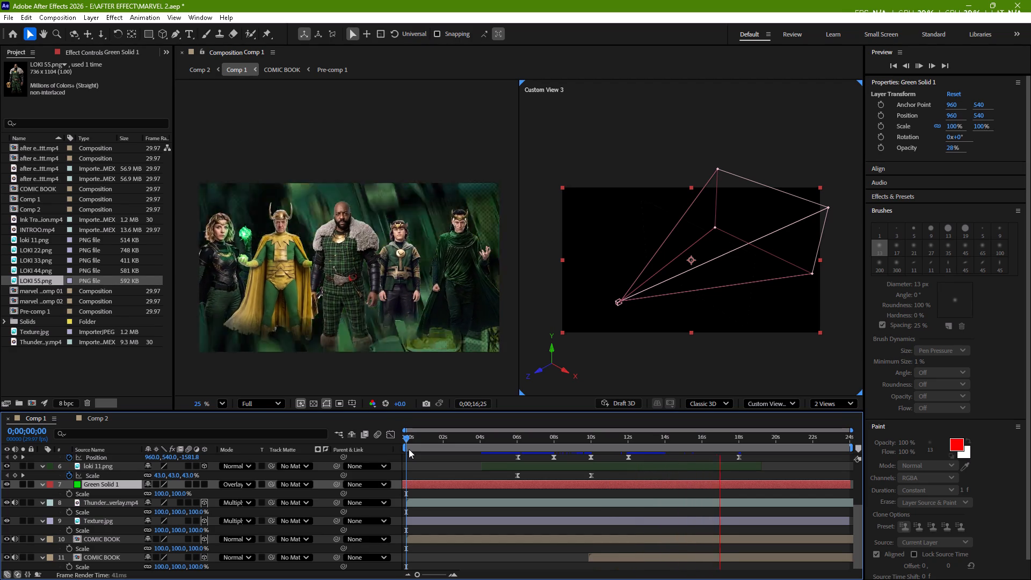
{"action": "key", "text": "space"}
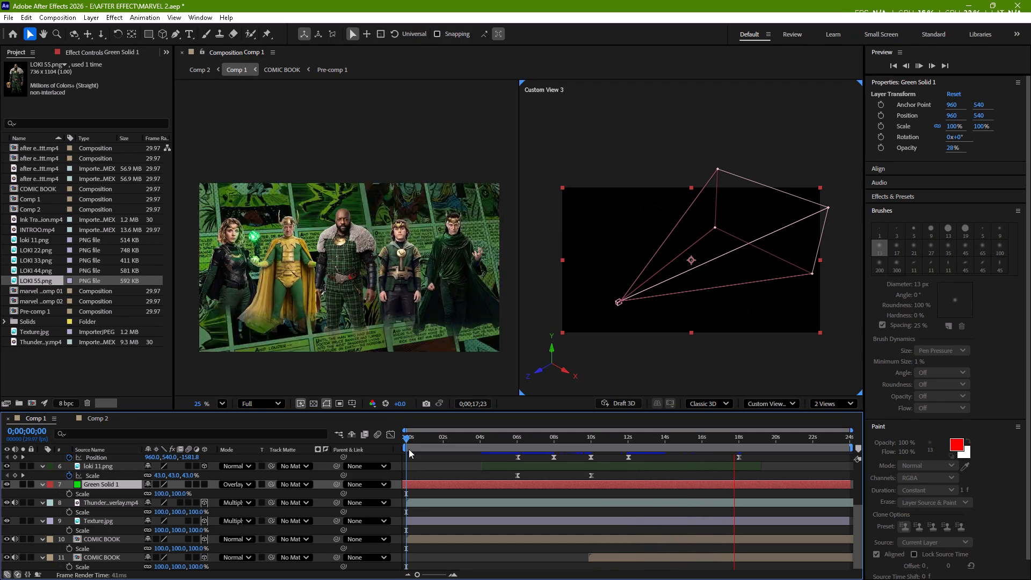
{"action": "key", "text": "space"}
{"action": "key", "text": "space"}
{"action": "key", "text": "space"}
{"action": "key", "text": "space"}
{"action": "key", "text": "space"}
{"action": "key", "text": "space"}
{"action": "key", "text": "space"}
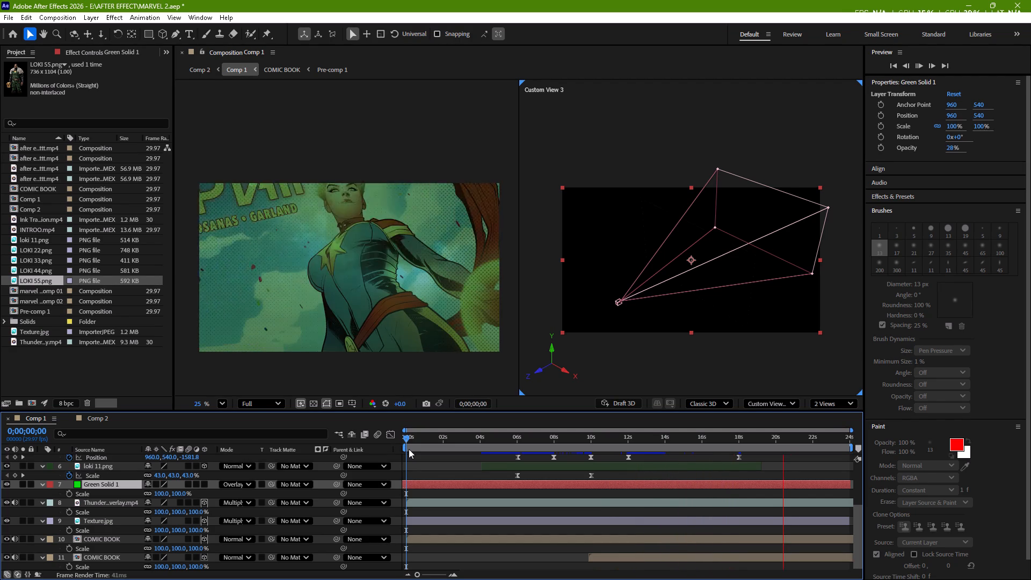
{"action": "key", "text": "space"}
{"action": "key", "text": "space"}
{"action": "key", "text": "space"}
{"action": "key", "text": "space"}
{"action": "key", "text": "space"}
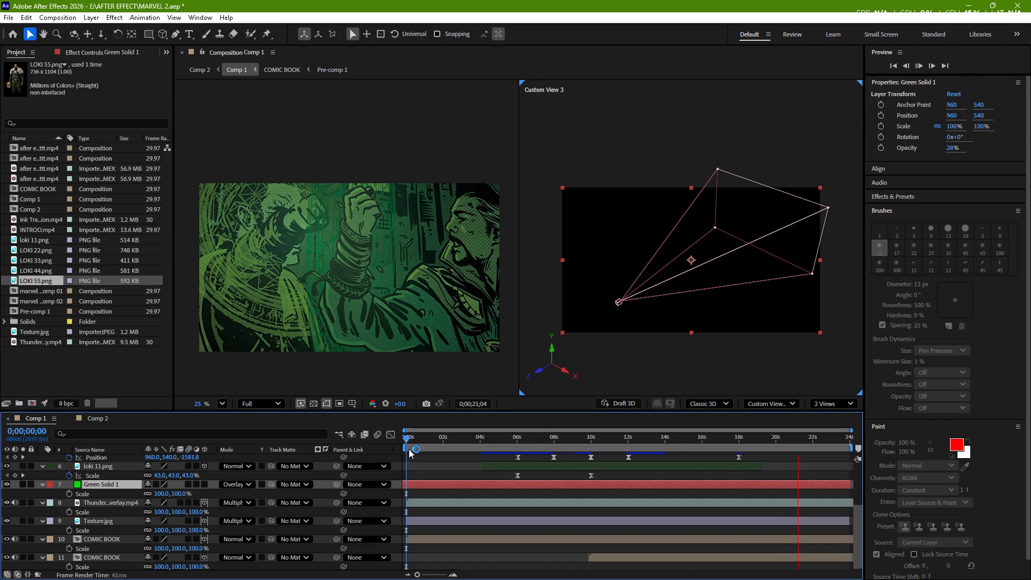
Save the project with the extended green layer.
{"action": "key", "text": "ctrl+s"}
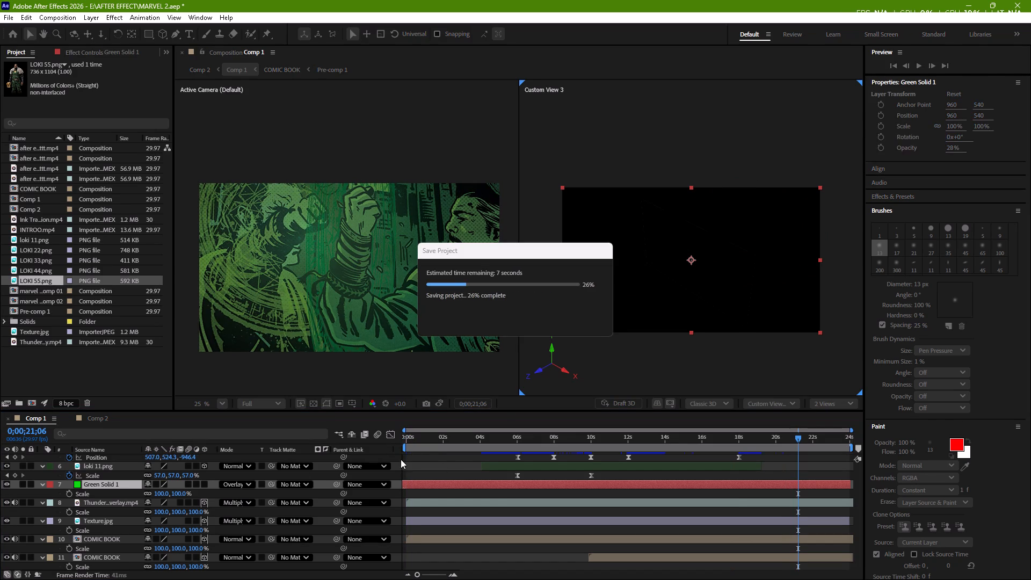
{"action": "left_click", "coordinate": [501, 416]}
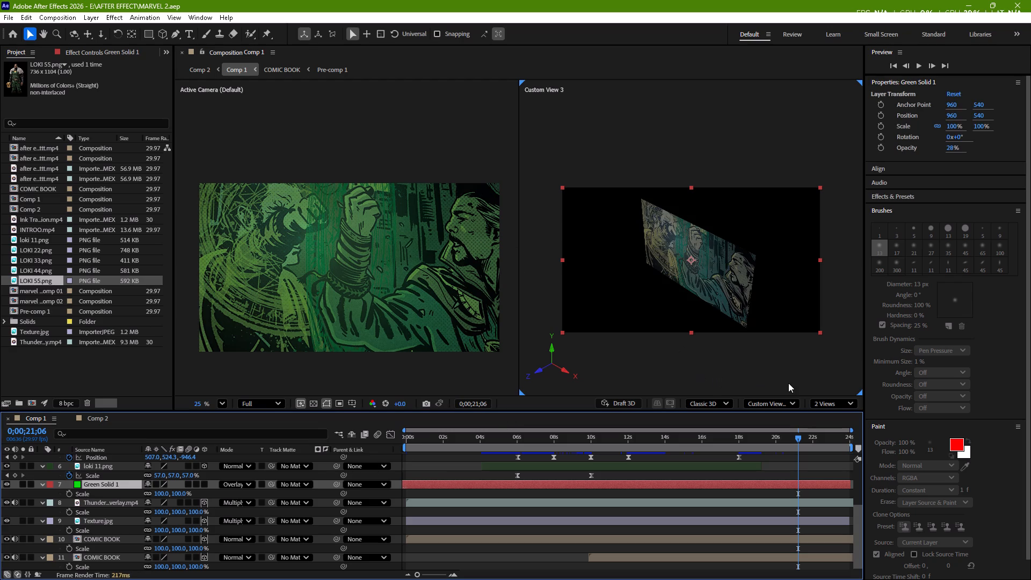
Switch the composition viewer to a single Active Camera view and enlarge it to 37.5%.
{"action": "left_click", "coordinate": [830, 405]}
{"action": "left_click", "coordinate": [840, 419]}
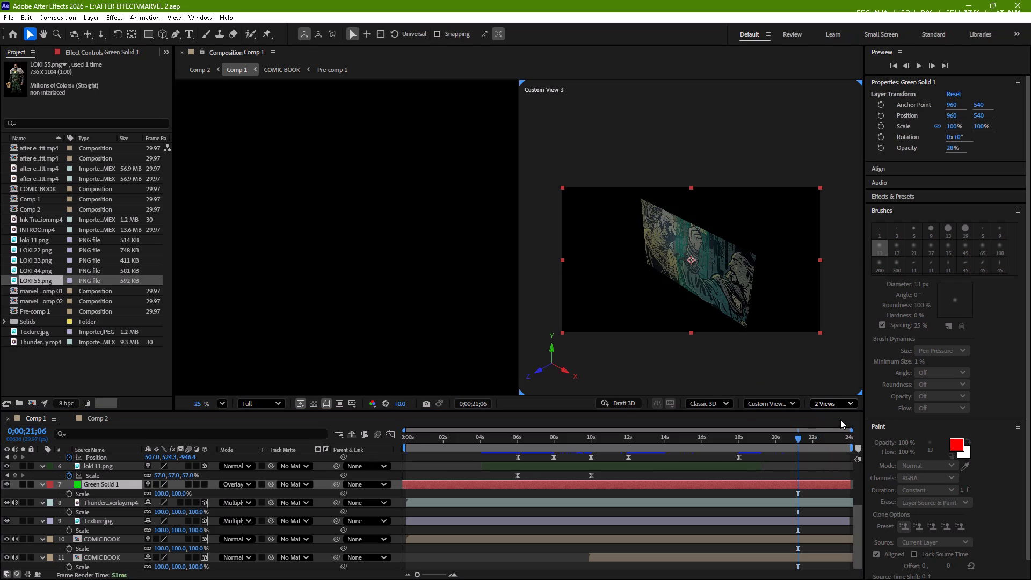
{"action": "scroll", "coordinate": [542, 274], "scroll_direction": "up", "scroll_amount": 3, "text": "ctrl"}
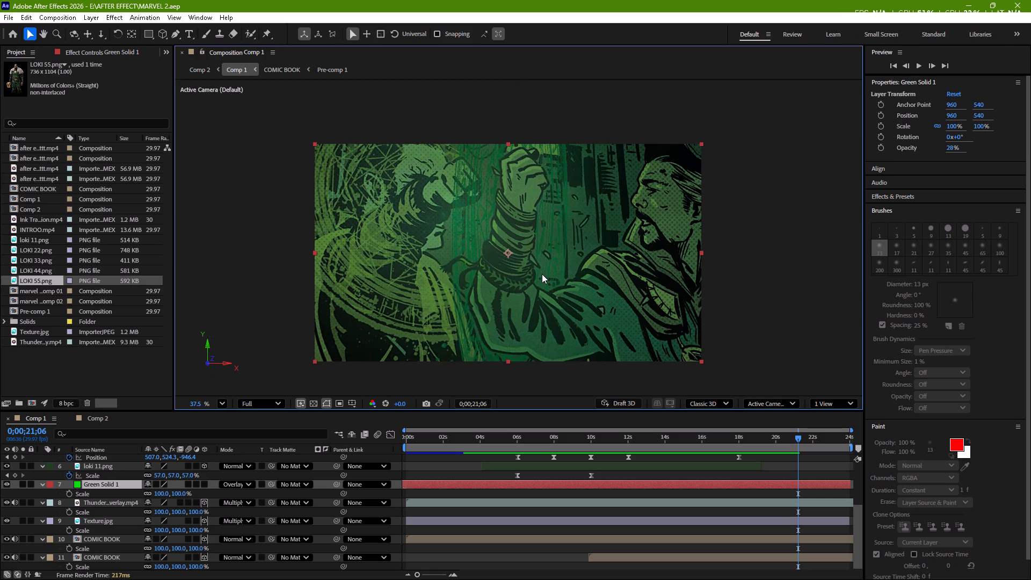
Preview the full Comp 1 animation from 0;00;00;00 in the single view.
{"action": "left_click_drag", "start_coordinate": [798, 440], "coordinate": [251, 424]}
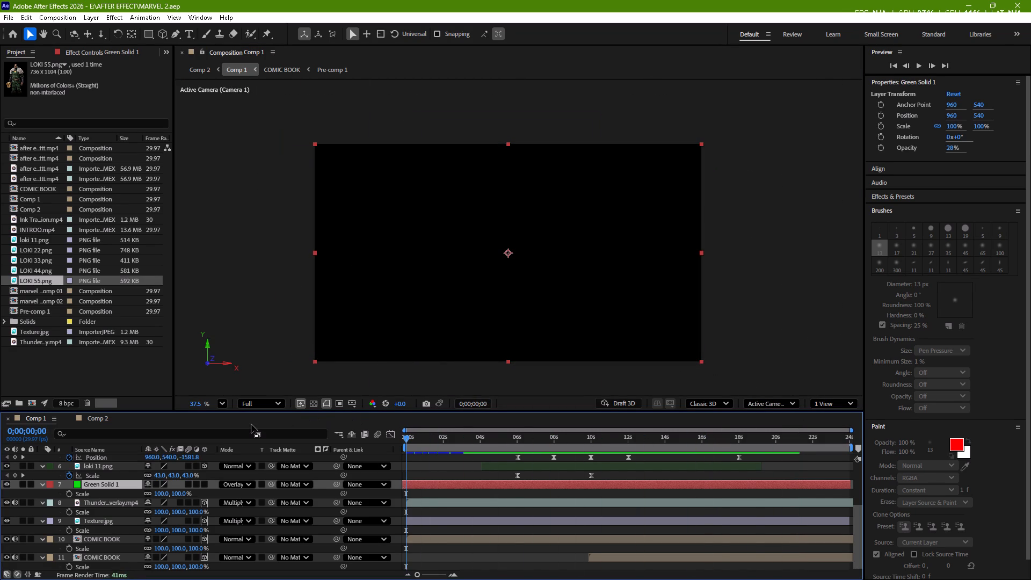
{"action": "key", "text": "space"}
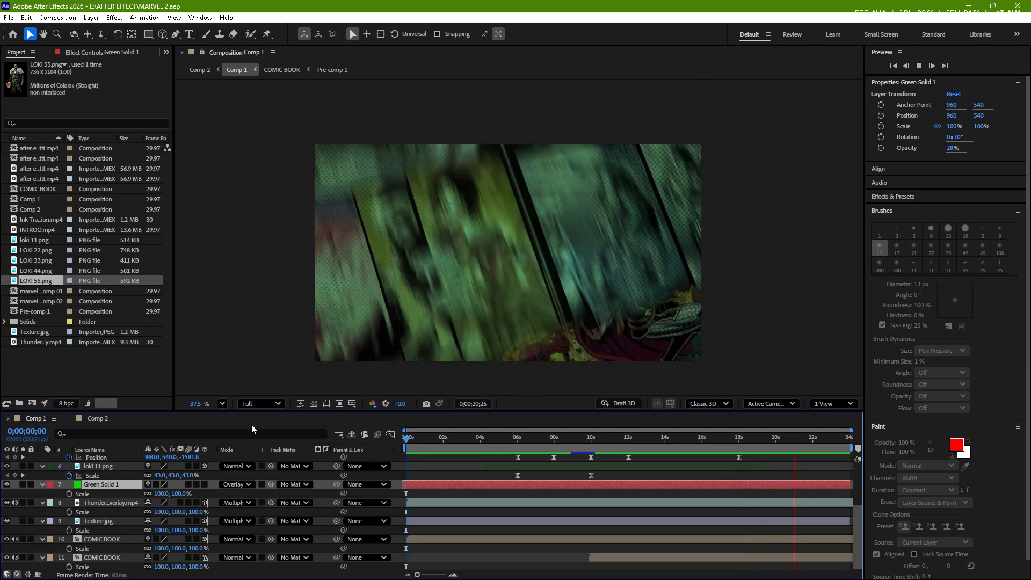
{"action": "key", "text": "space"}
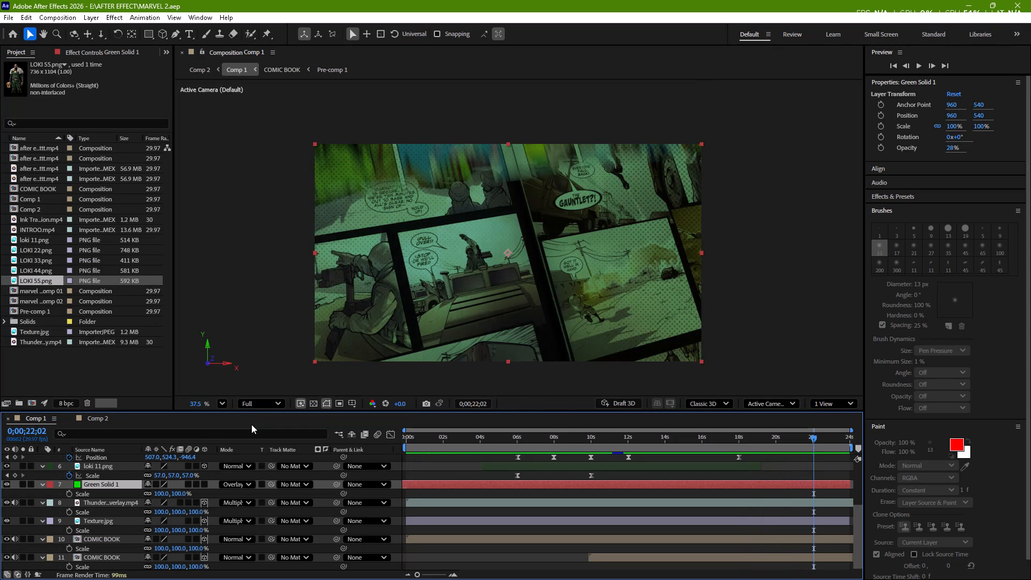
Examine Comp 2 at several times to check the updated Comp 1 animation with the MARVEL text.
{"action": "left_click", "coordinate": [110, 421]}
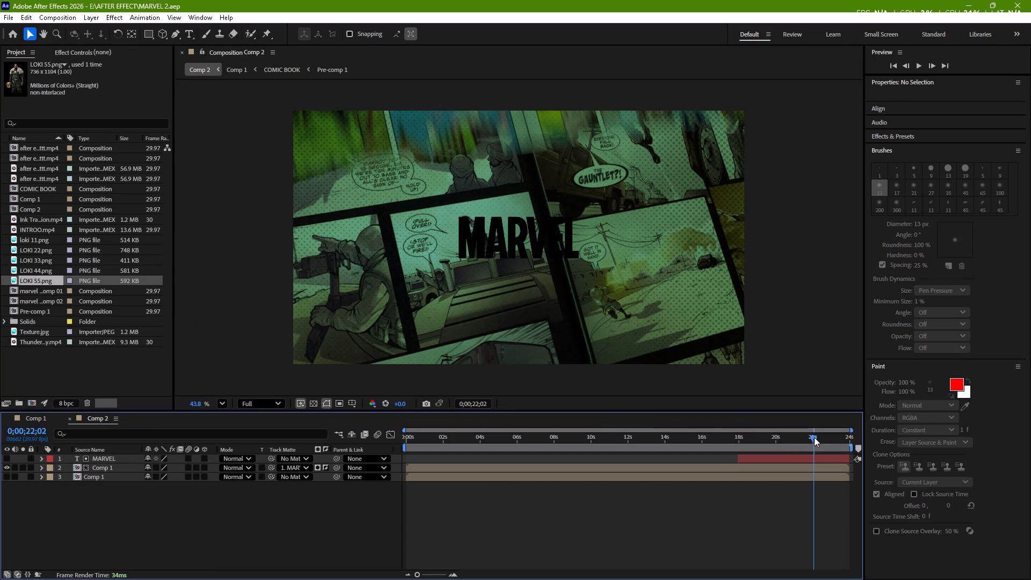
{"action": "left_click_drag", "start_coordinate": [814, 437], "coordinate": [758, 449]}
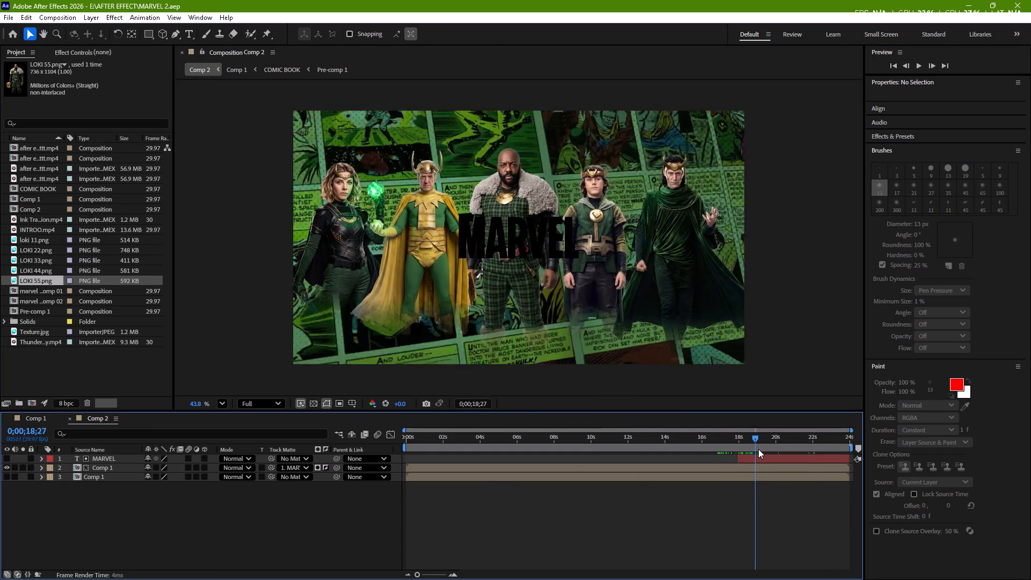
{"action": "left_click_drag", "start_coordinate": [758, 449], "coordinate": [508, 473]}
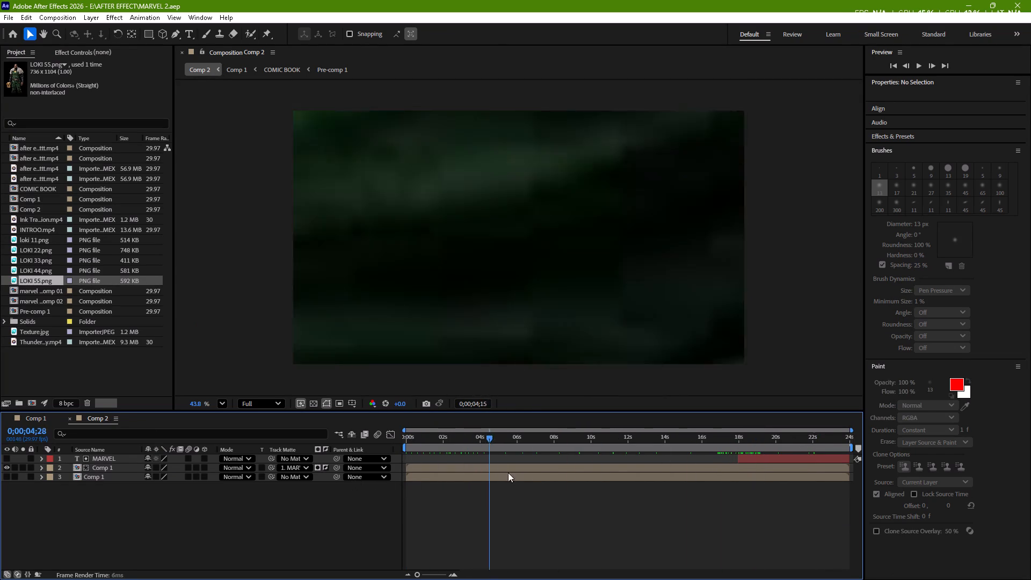
{"action": "left_click_drag", "start_coordinate": [508, 473], "coordinate": [692, 474]}
Return to Comp 1, set the current time to 0;00;00;02 near the start, and save the project.
{"action": "left_click", "coordinate": [45, 415]}
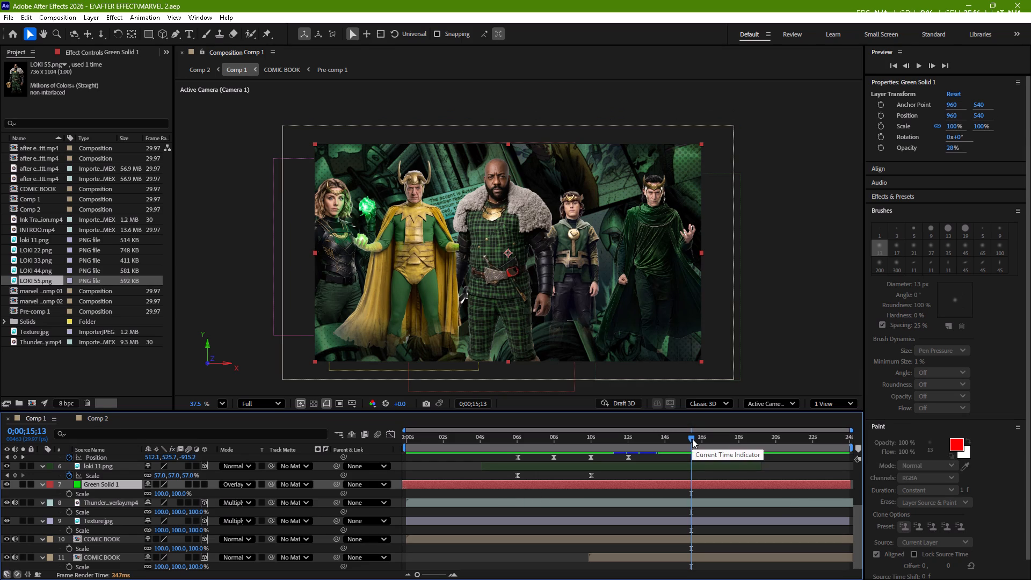
{"action": "scroll", "coordinate": [731, 473], "scroll_direction": "up", "scroll_amount": 6}
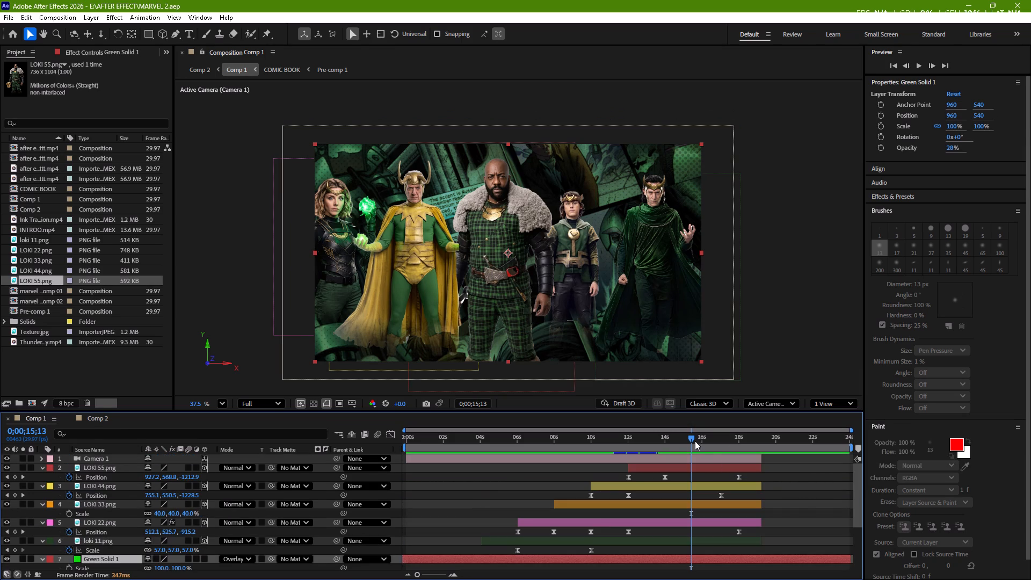
{"action": "left_click", "coordinate": [688, 437]}
{"action": "left_click_drag", "start_coordinate": [688, 437], "coordinate": [404, 439]}
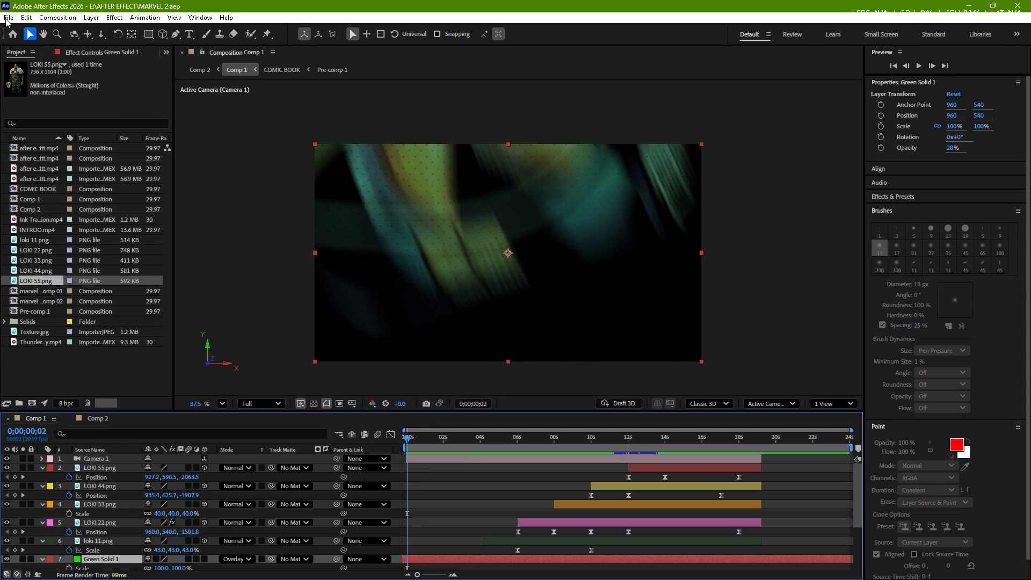
{"action": "key", "text": "ctrl+s"}
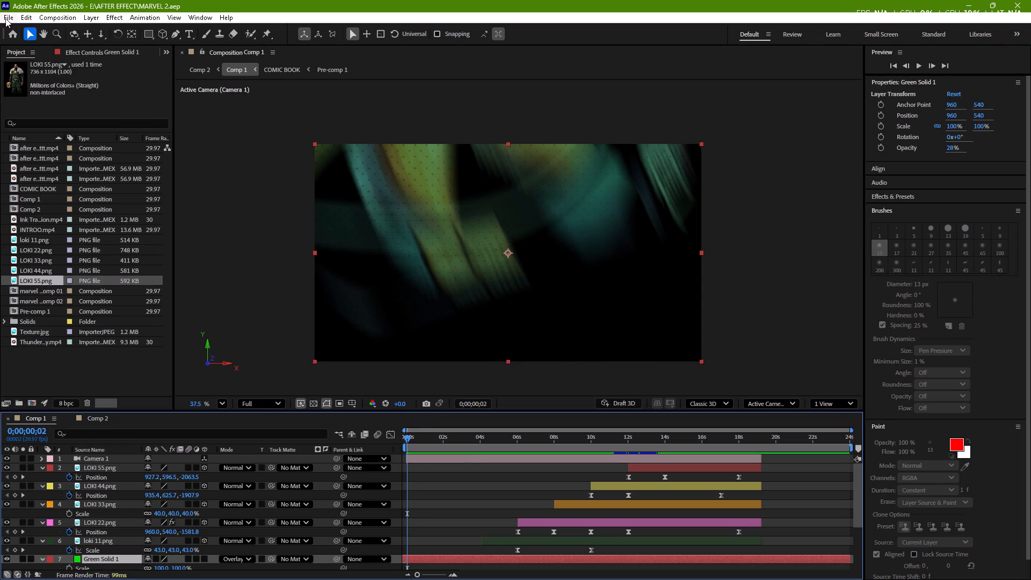
Send Comp 1 to the Adobe Media Encoder queue and minimize the After Effects window.
{"action": "left_click", "coordinate": [5, 18]}
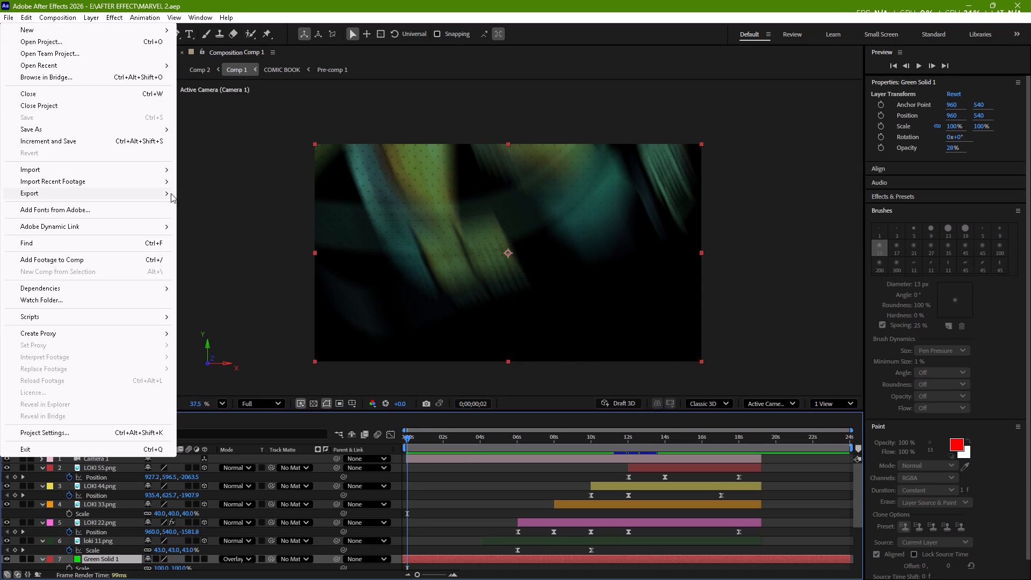
{"action": "left_click", "coordinate": [243, 195]}
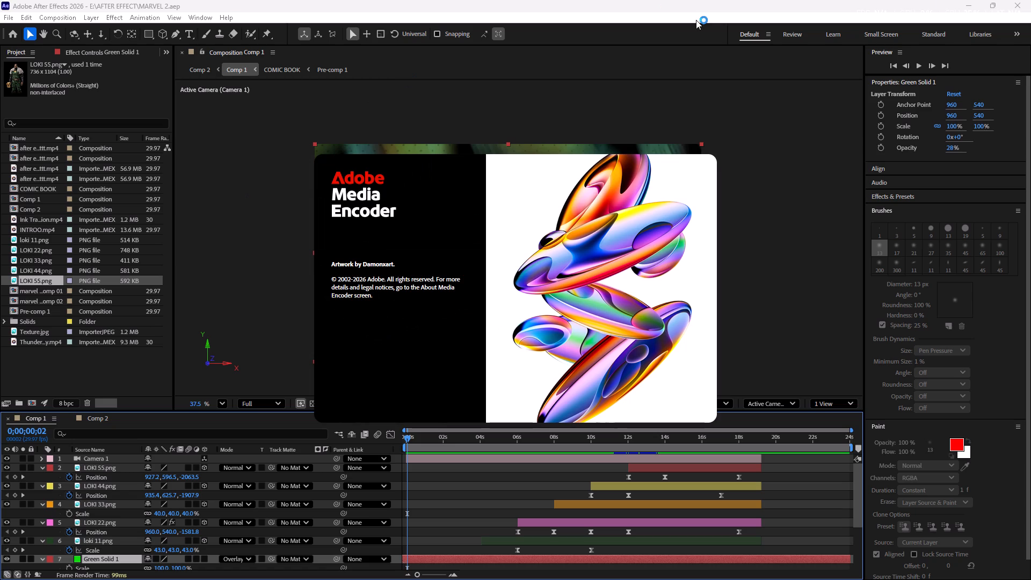
{"action": "left_click", "coordinate": [971, 10]}
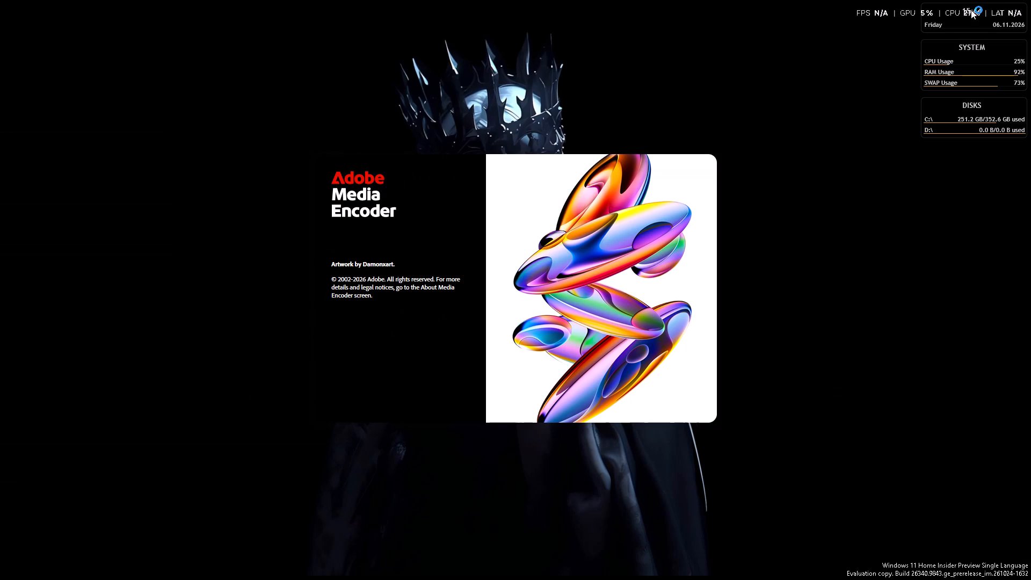
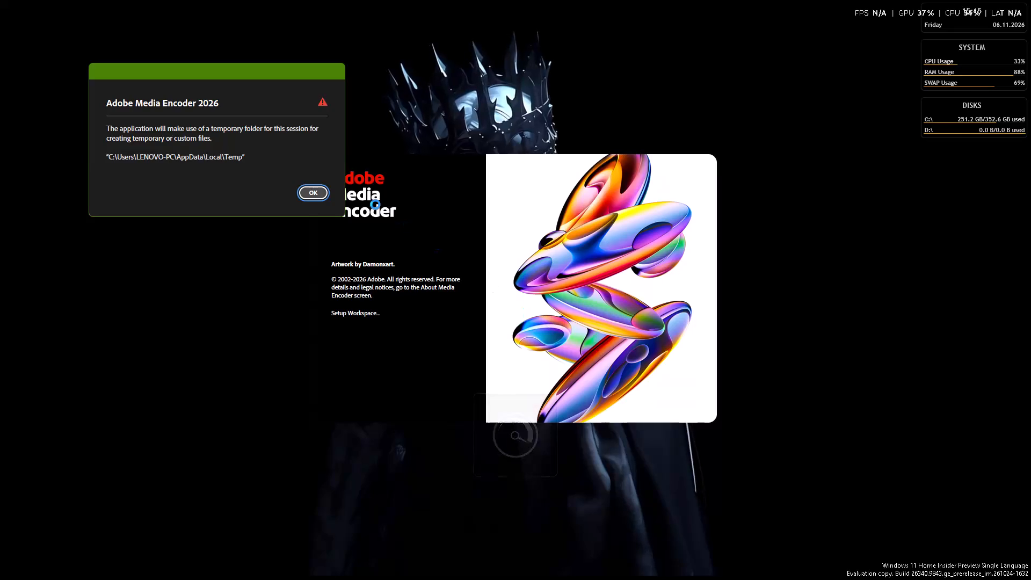
Dismiss the notice about the temporary folder used for this session.
{"action": "left_click", "coordinate": [311, 192]}
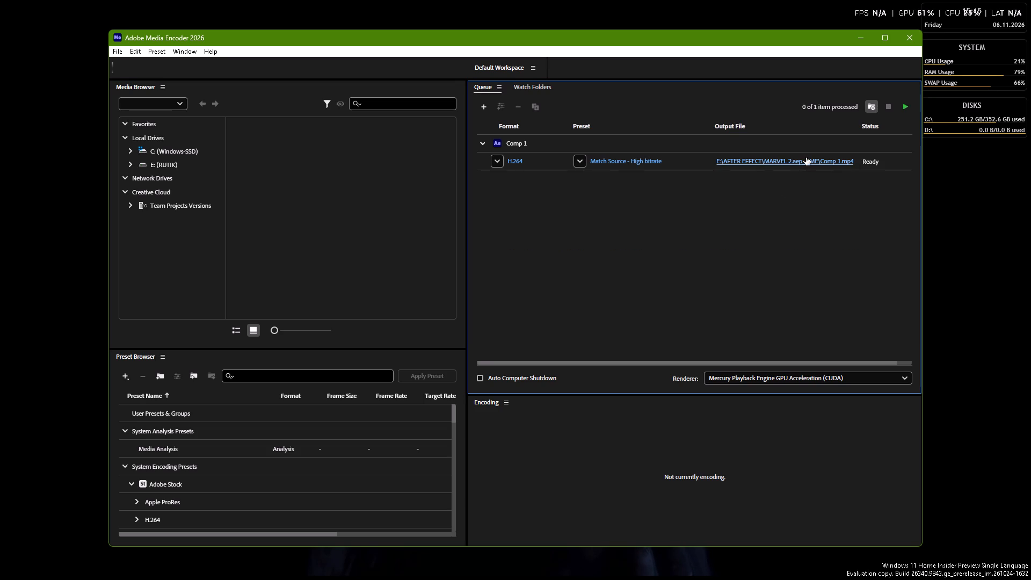
Open the output file location of the queued Comp 1 and browse to the VIDEO EXPORT folder on drive E:.
{"action": "left_click", "coordinate": [806, 157]}
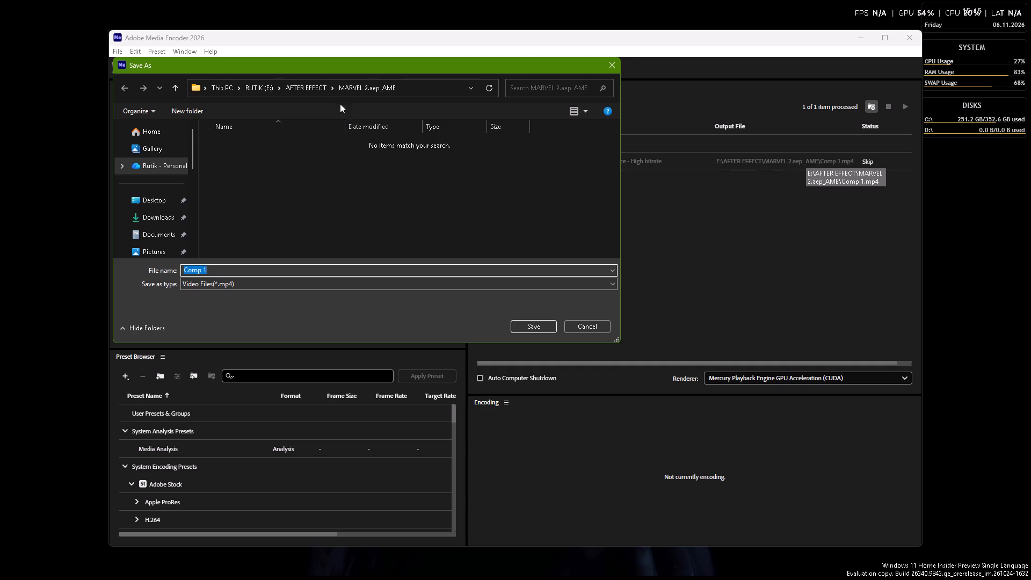
{"action": "left_click", "coordinate": [309, 90]}
{"action": "scroll", "coordinate": [323, 178], "scroll_direction": "down", "scroll_amount": 6}
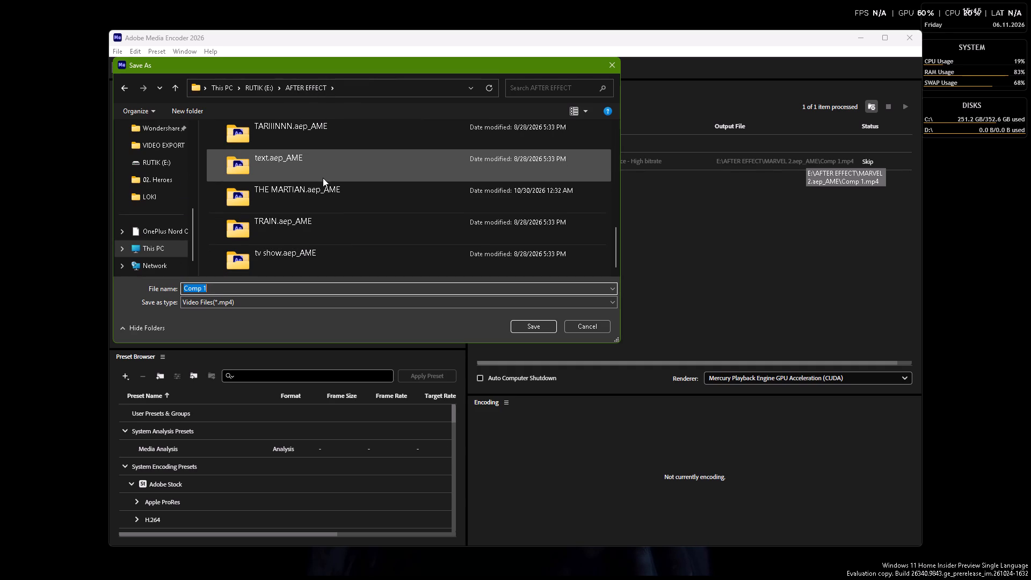
{"action": "scroll", "coordinate": [323, 178], "scroll_direction": "down", "scroll_amount": 5}
{"action": "scroll", "coordinate": [332, 178], "scroll_direction": "up", "scroll_amount": 7}
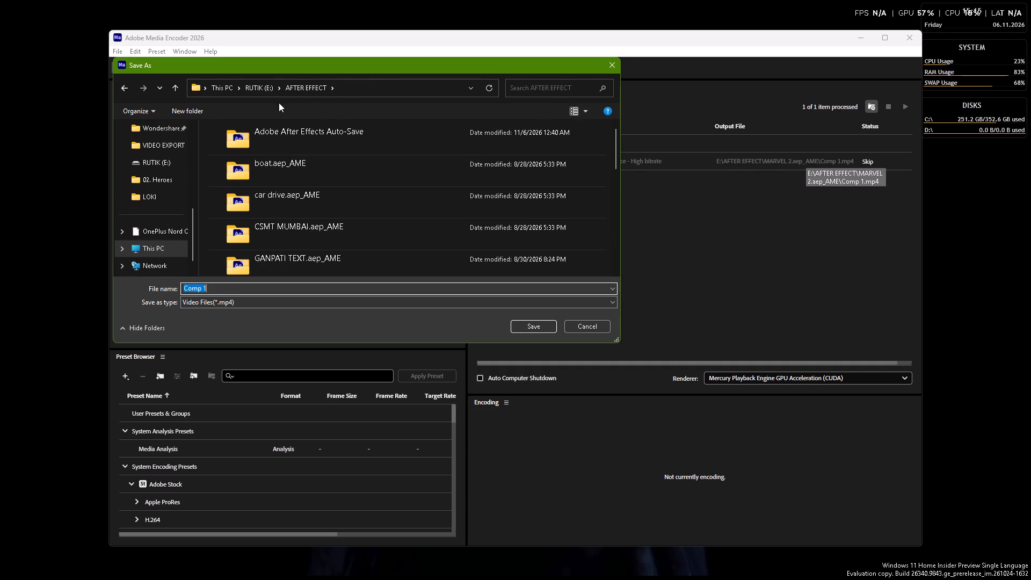
{"action": "left_click", "coordinate": [263, 91]}
{"action": "triple_click", "coordinate": [580, 213]}
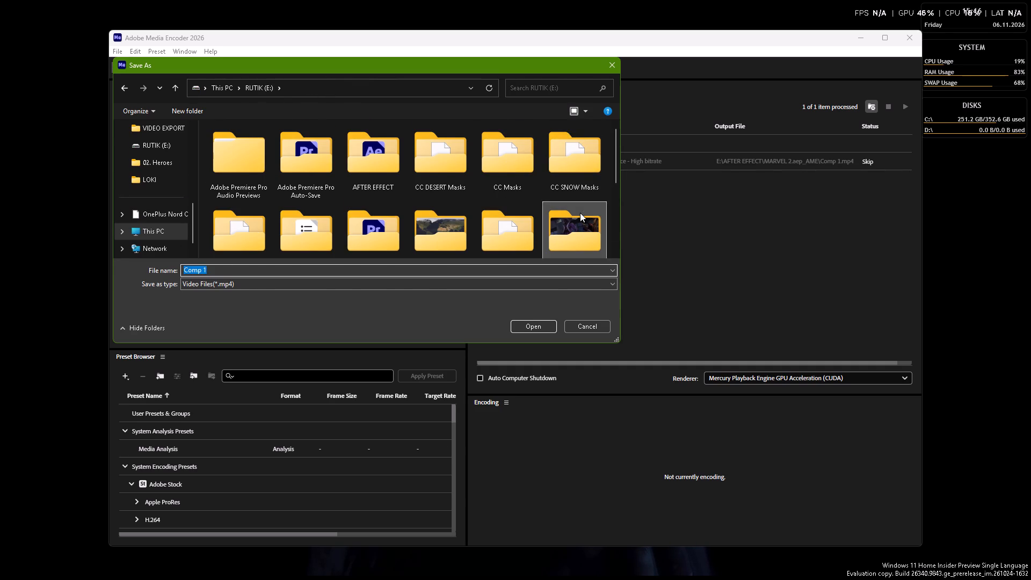
Name the output file LOKI INTRO and save it as the export destination in the VIDEO EXPORT folder.
{"action": "left_click", "coordinate": [475, 289]}
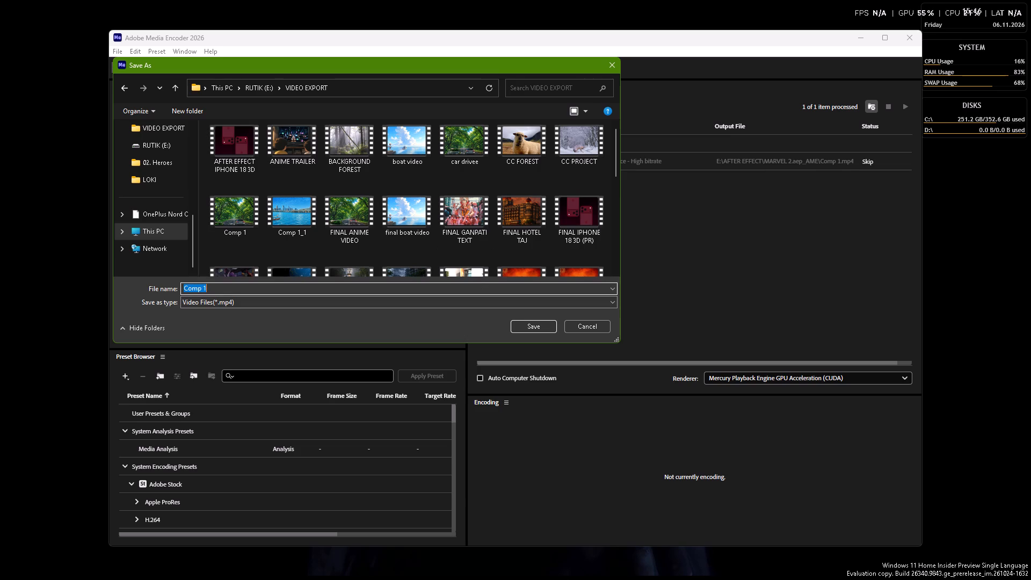
{"action": "type", "text": "LOKI IMTRO"}
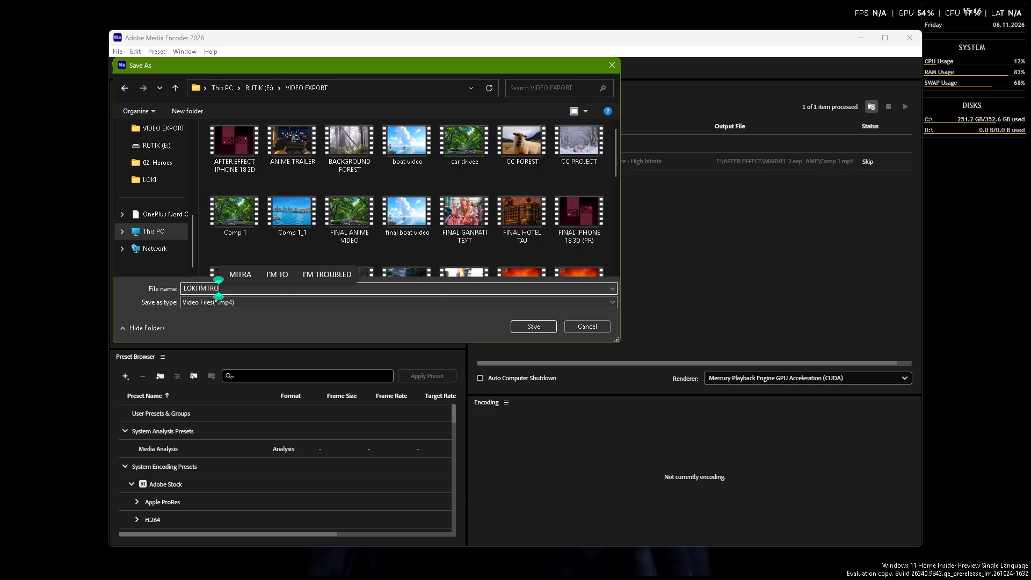
{"action": "key", "text": "BackSpace"}
{"action": "key", "text": "BackSpace"}
{"action": "key", "text": "BackSpace"}
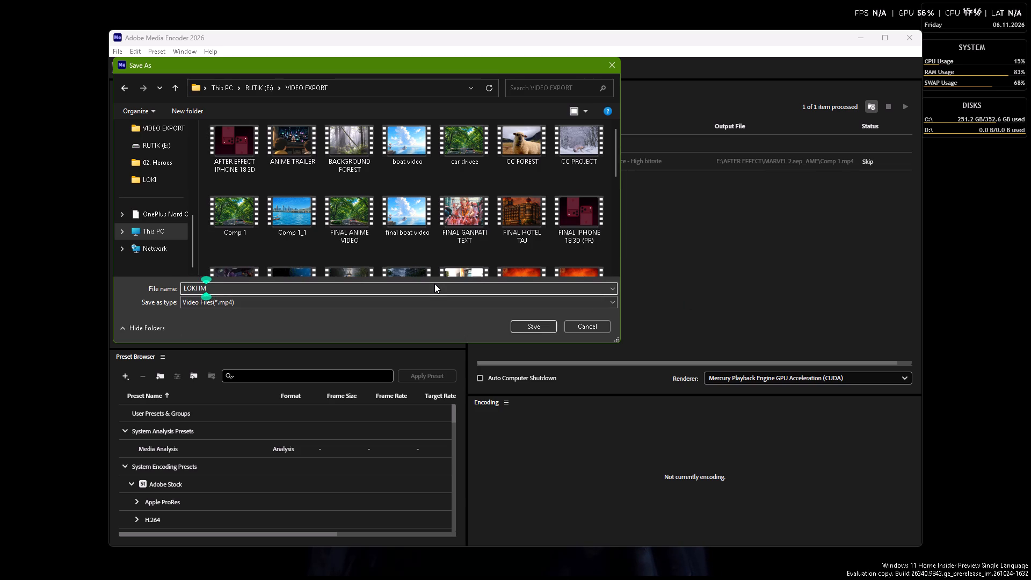
{"action": "key", "text": "BackSpace"}
{"action": "type", "text": "NTRO"}
{"action": "left_click", "coordinate": [553, 328]}
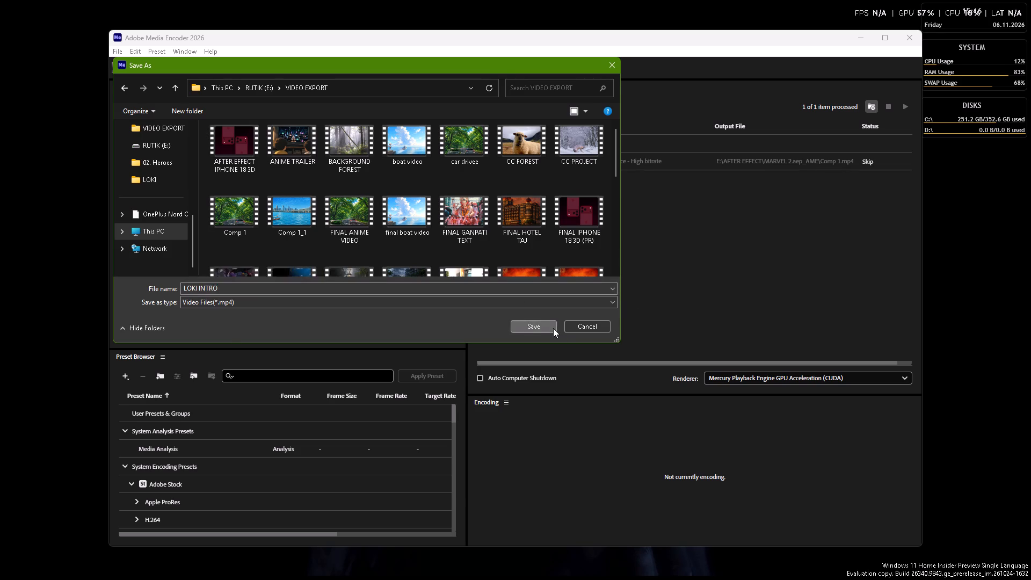
Start encoding the queue with the H.264 Comp 1 output.
{"action": "left_click", "coordinate": [903, 110]}
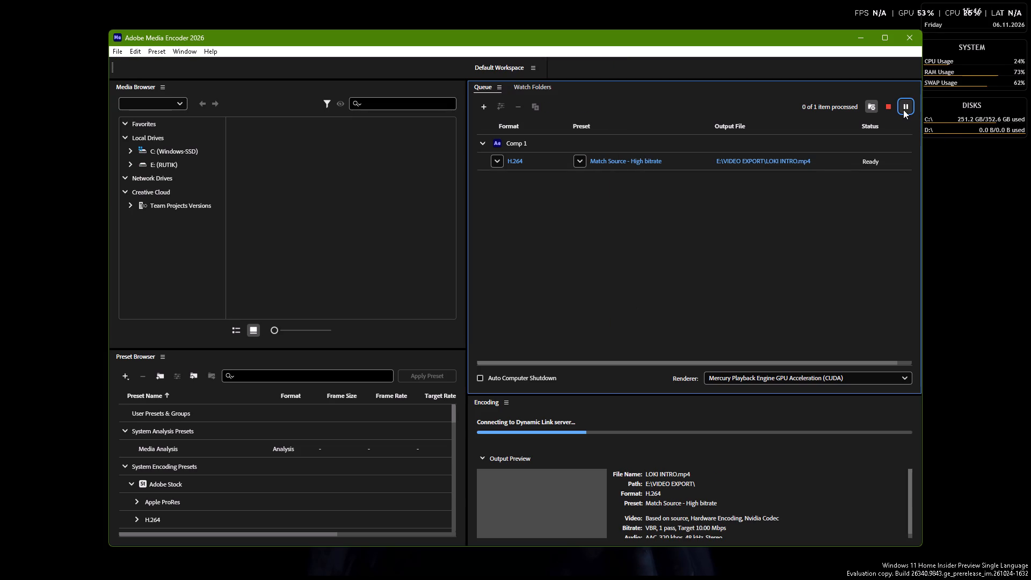
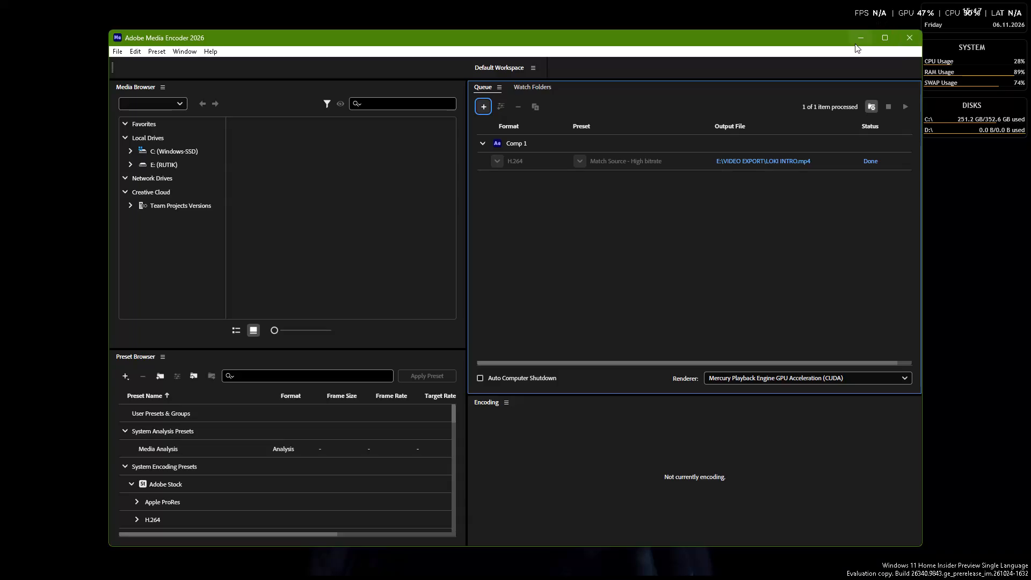
Minimize Media Encoder and switch to the MARVEL 2 project in After Effects.
{"action": "left_click", "coordinate": [861, 36]}
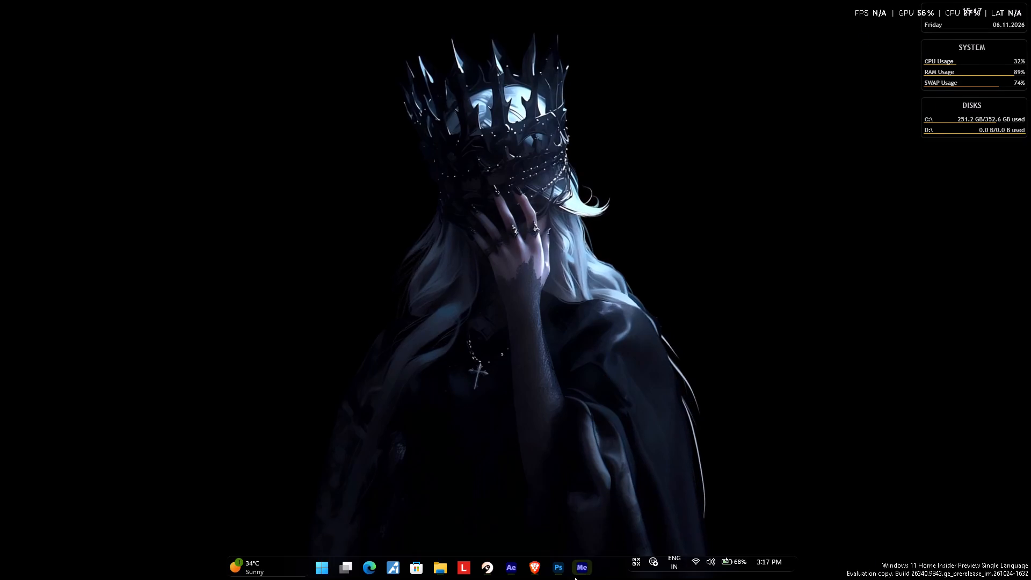
{"action": "left_click", "coordinate": [515, 577]}
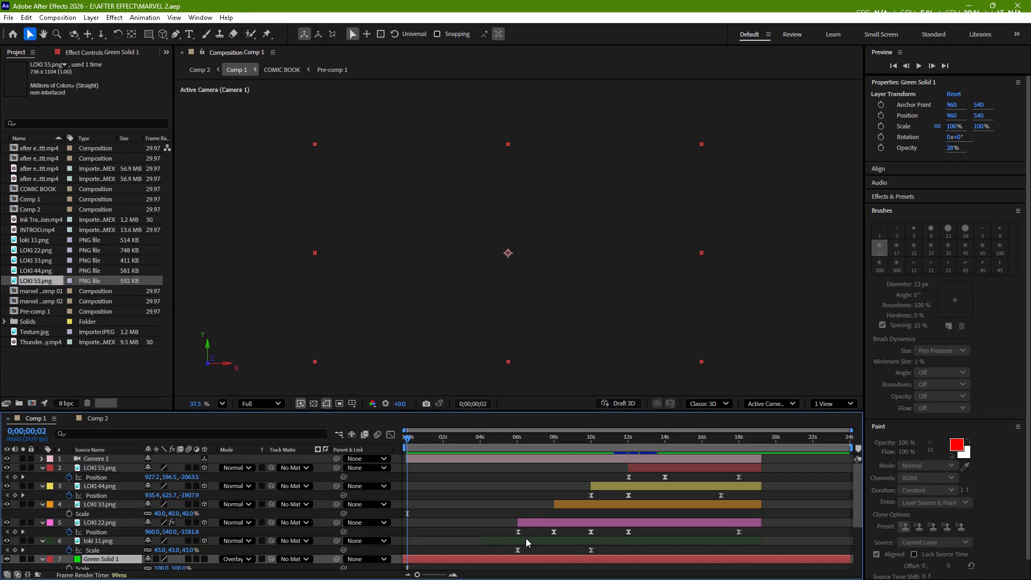
Collapse the revealed position and scale properties of the layers in the Comp 1 timeline.
{"action": "left_click", "coordinate": [526, 538]}
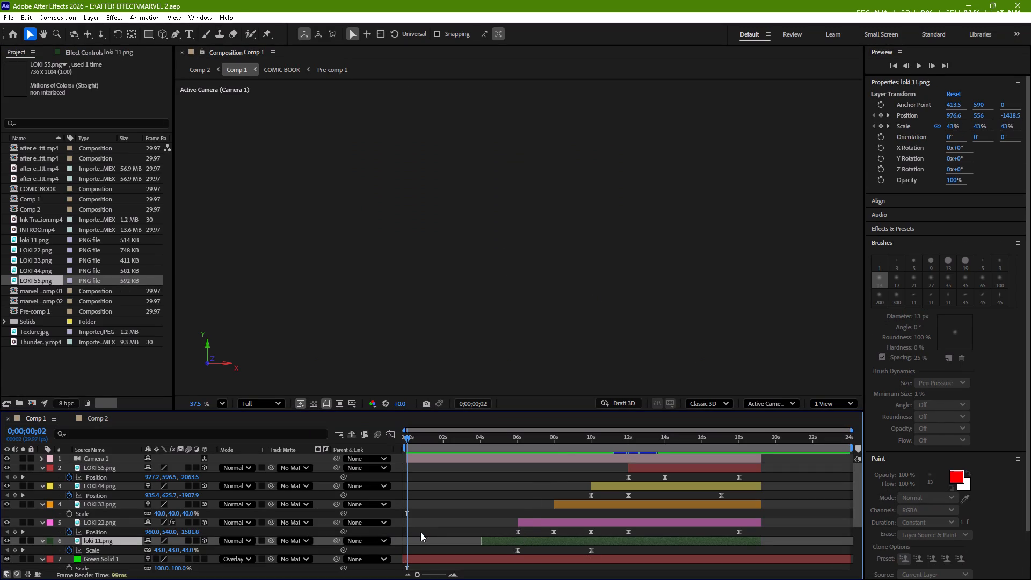
{"action": "left_click", "coordinate": [420, 532]}
{"action": "type", "text": "TT"}
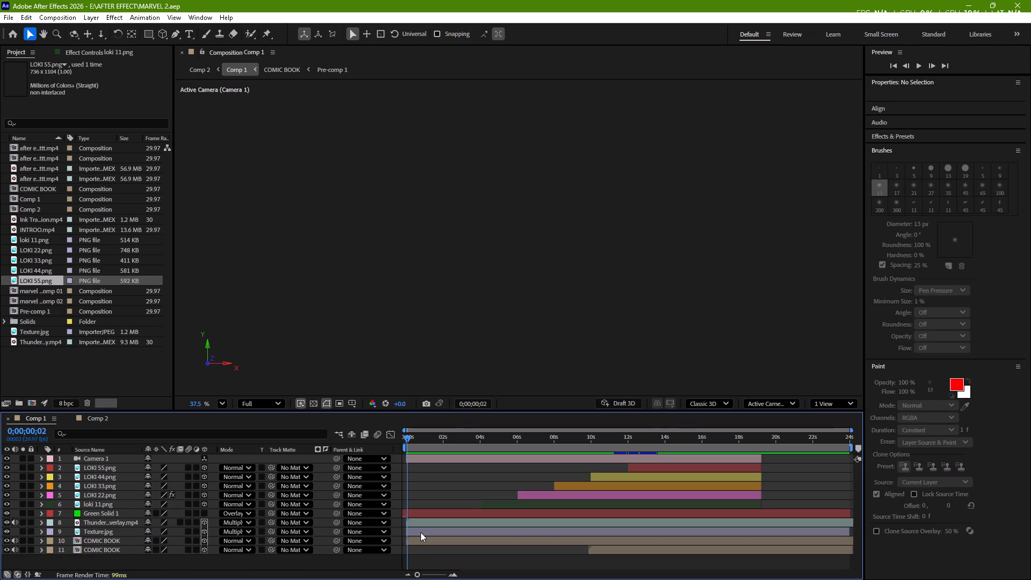
Duplicate the loki 11.png layer in Comp 1 with the current time at 0;00;05;28.
{"action": "left_click", "coordinate": [498, 503]}
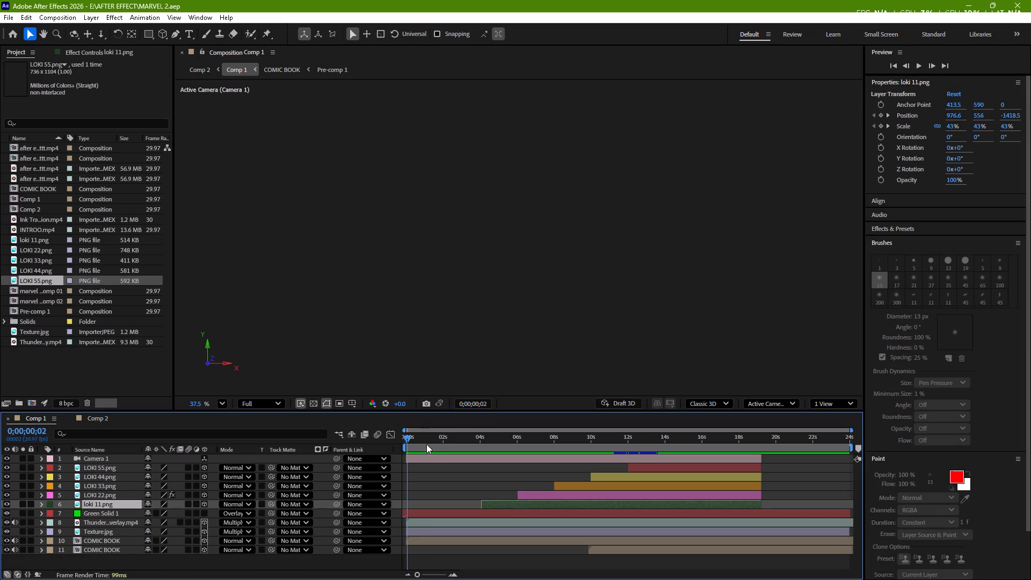
{"action": "left_click_drag", "start_coordinate": [406, 437], "coordinate": [472, 451]}
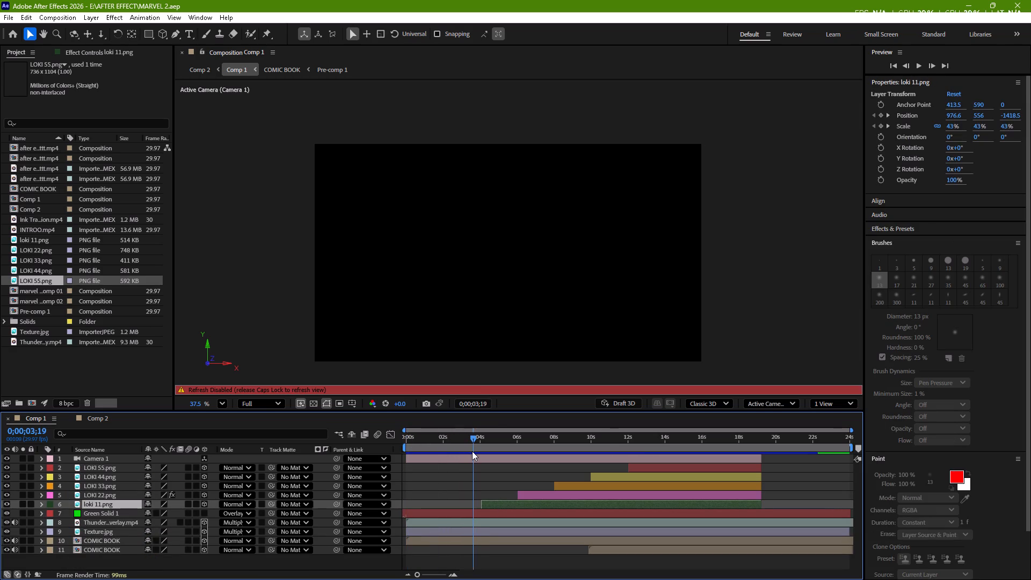
{"action": "left_click_drag", "start_coordinate": [475, 439], "coordinate": [475, 439]}
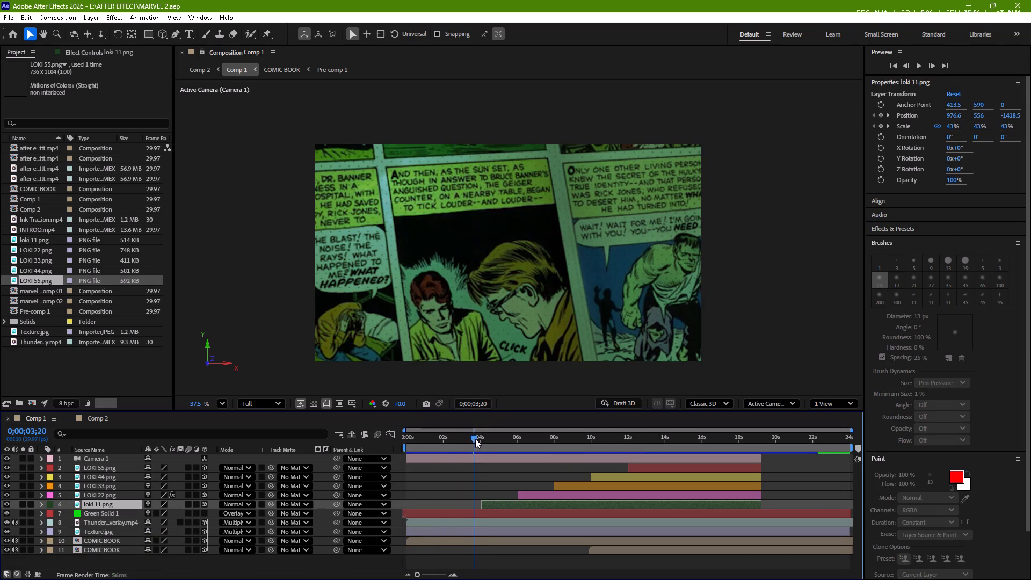
{"action": "left_click_drag", "start_coordinate": [475, 439], "coordinate": [505, 443]}
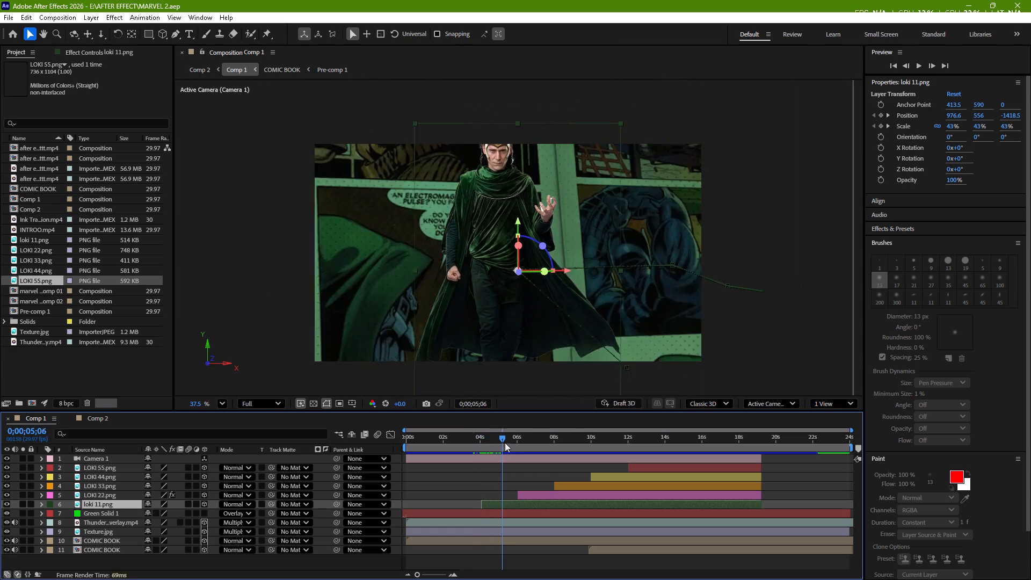
{"action": "left_click_drag", "start_coordinate": [505, 443], "coordinate": [517, 446]}
{"action": "left_click", "coordinate": [512, 503]}
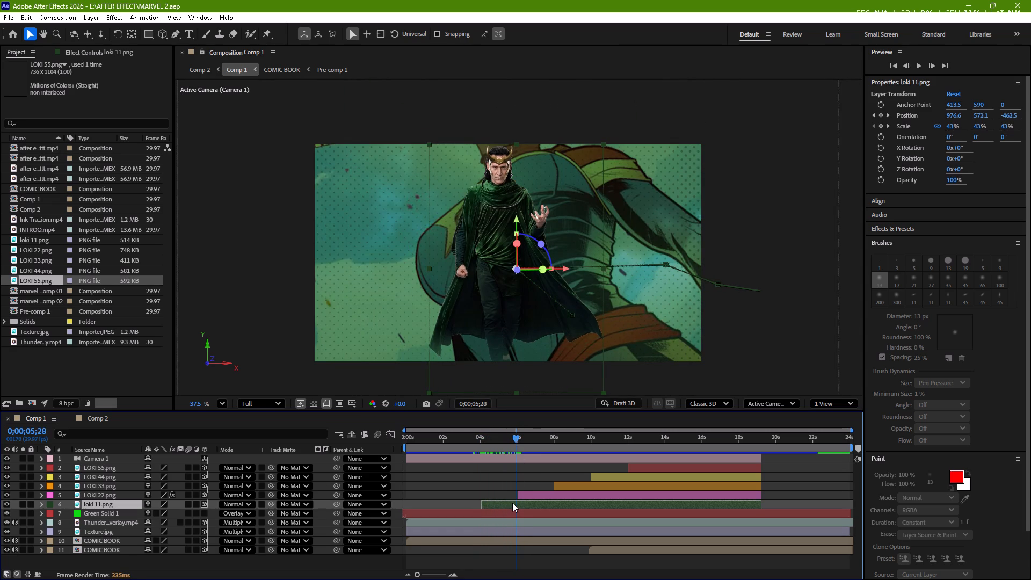
{"action": "key", "text": "ctrl+c"}
{"action": "key", "text": "ctrl+v"}
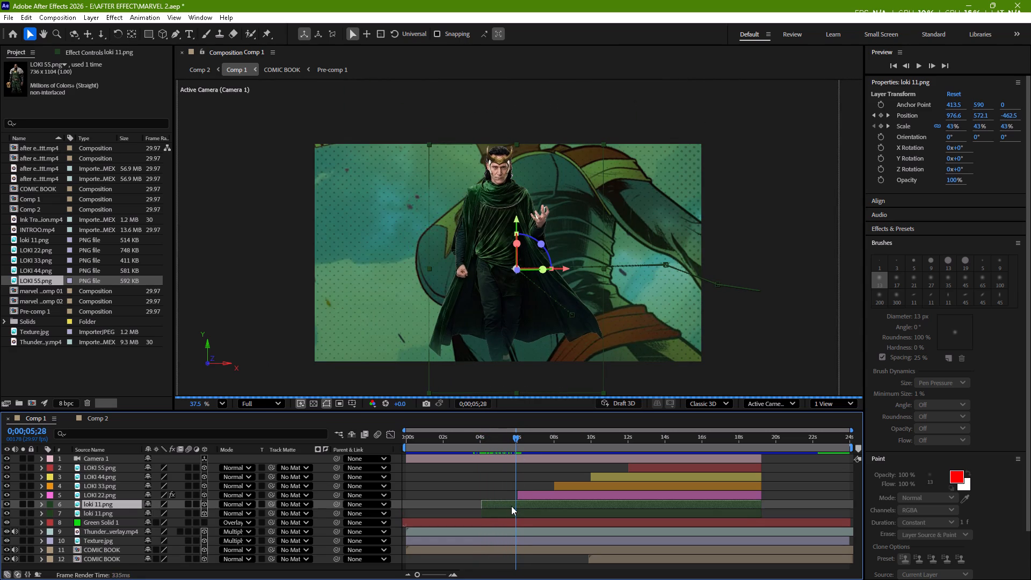
Select the lower loki 11.png copy and search the effects and presets for glow.
{"action": "left_click", "coordinate": [509, 514]}
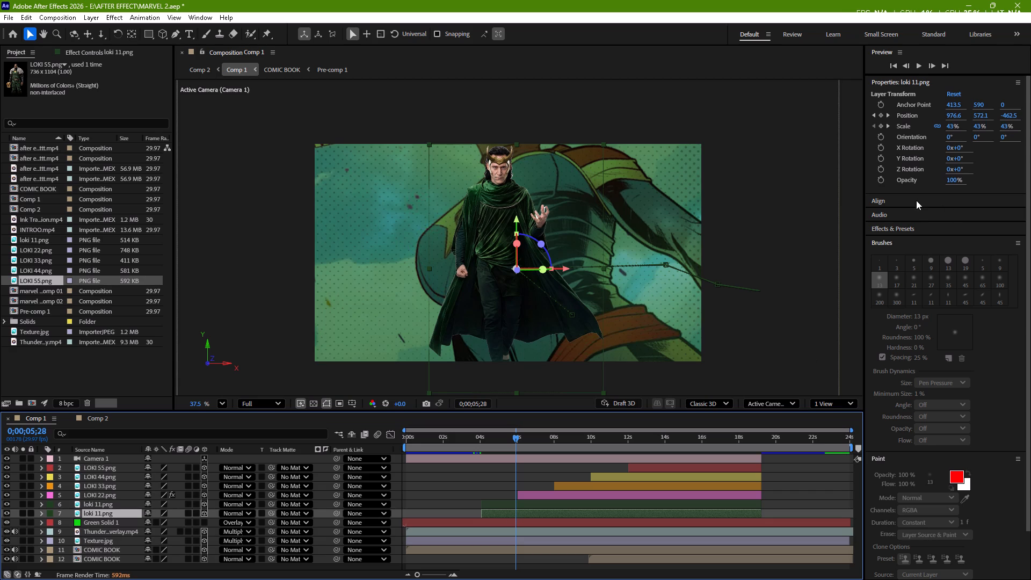
{"action": "scroll", "coordinate": [915, 209], "scroll_direction": "down", "scroll_amount": 1}
{"action": "left_click", "coordinate": [907, 175]}
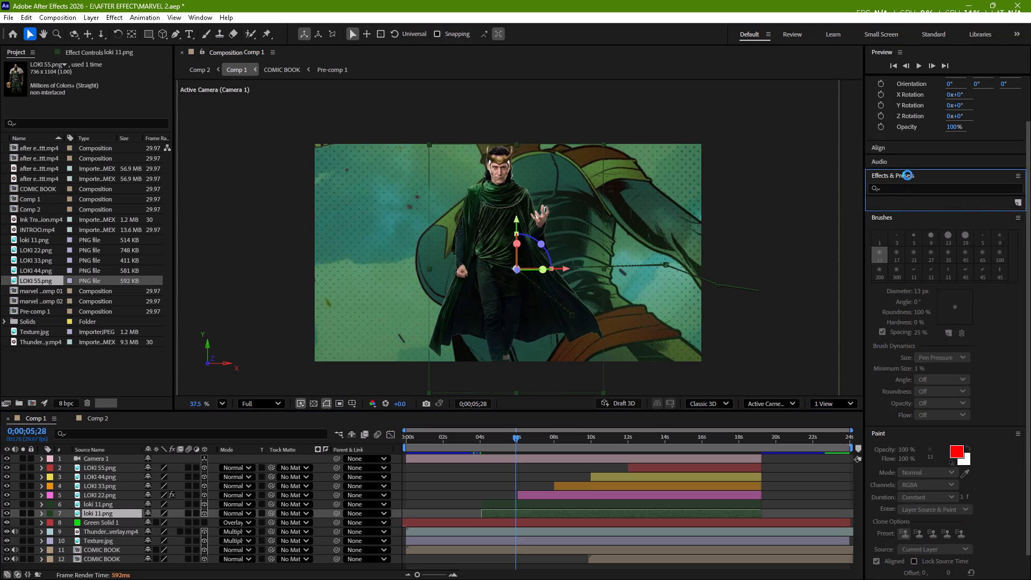
{"action": "left_click", "coordinate": [904, 187]}
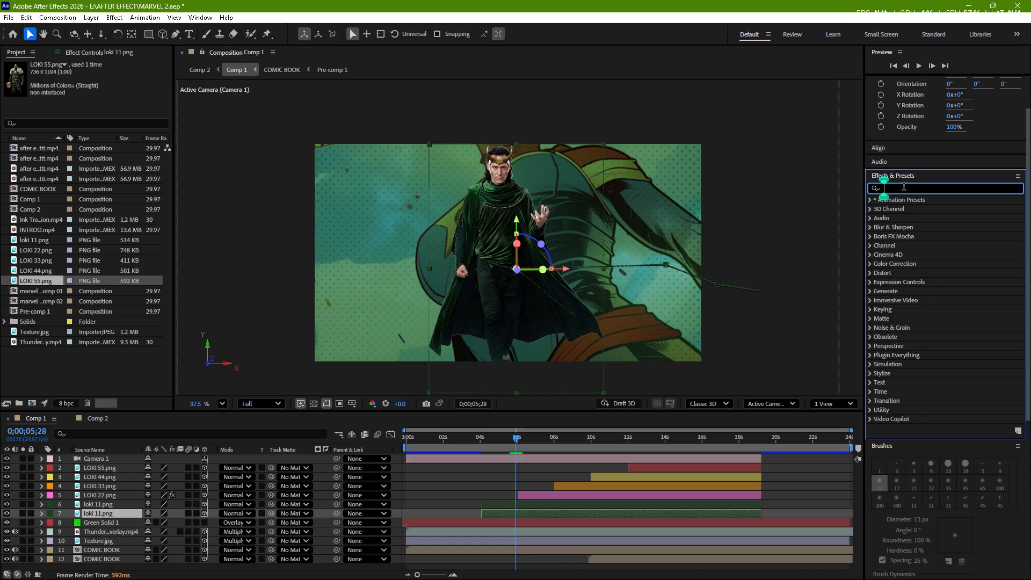
{"action": "type", "text": "glow"}
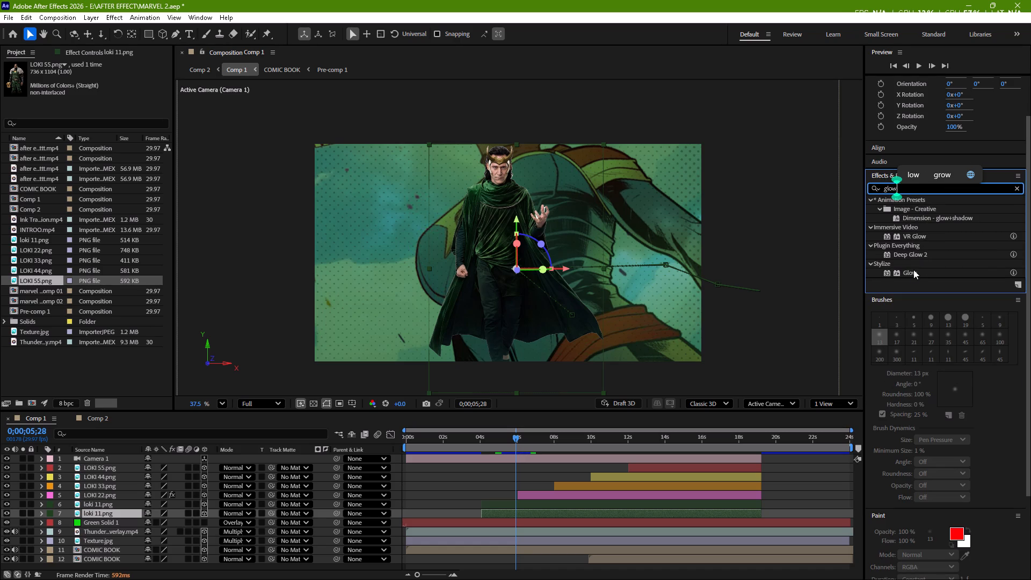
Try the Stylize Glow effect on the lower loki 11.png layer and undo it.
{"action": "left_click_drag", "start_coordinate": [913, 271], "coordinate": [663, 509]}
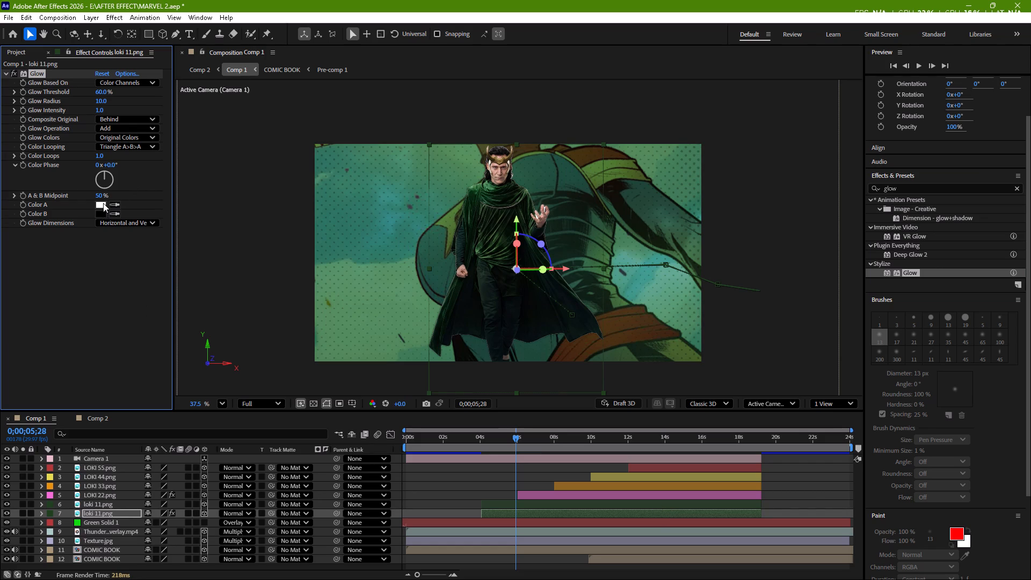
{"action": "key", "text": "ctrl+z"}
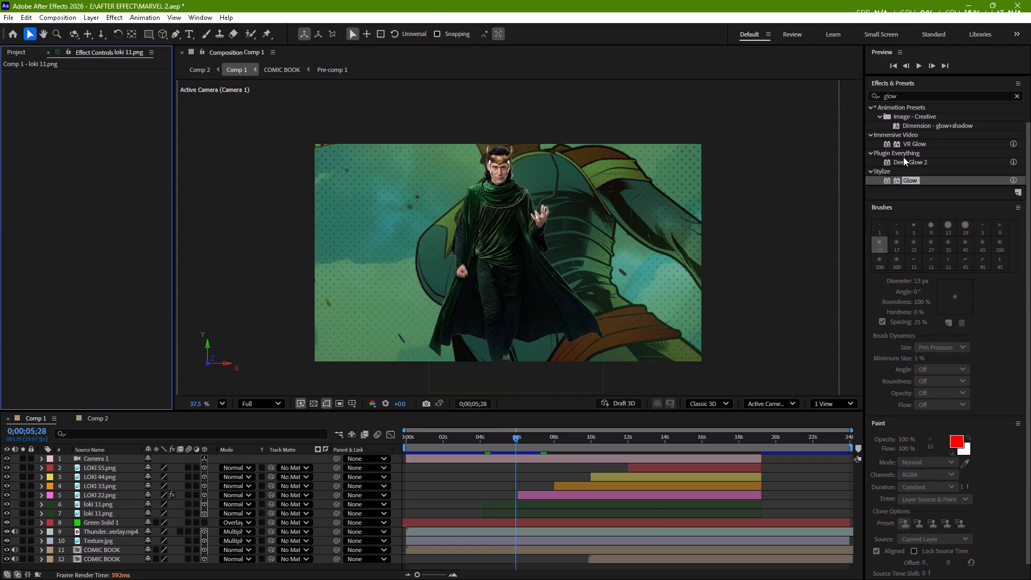
Apply the Deep Glow 2 effect to the lower loki 11.png layer and preview it in playback.
{"action": "left_click_drag", "start_coordinate": [909, 160], "coordinate": [670, 512]}
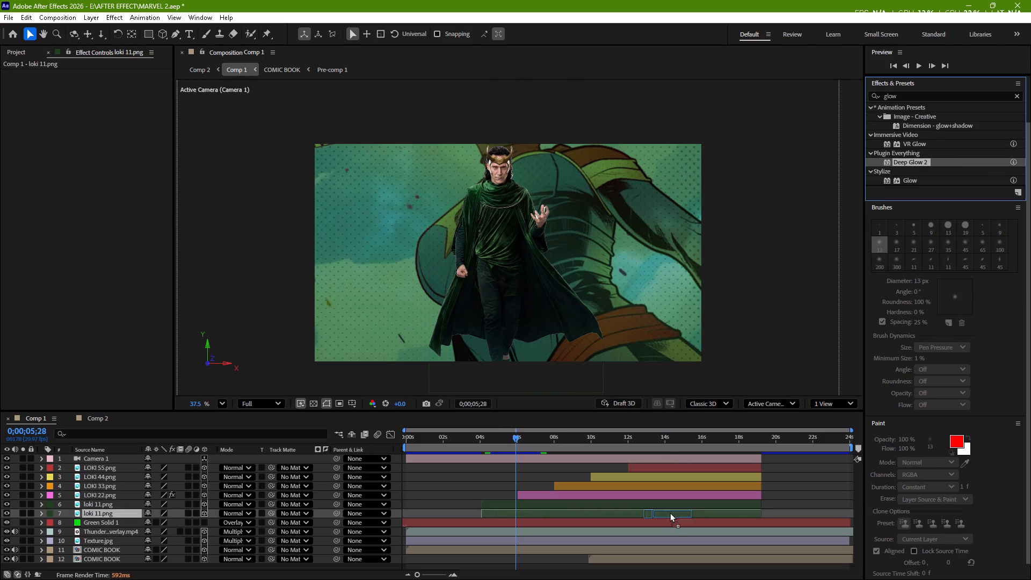
{"action": "left_click_drag", "start_coordinate": [670, 512], "coordinate": [674, 512]}
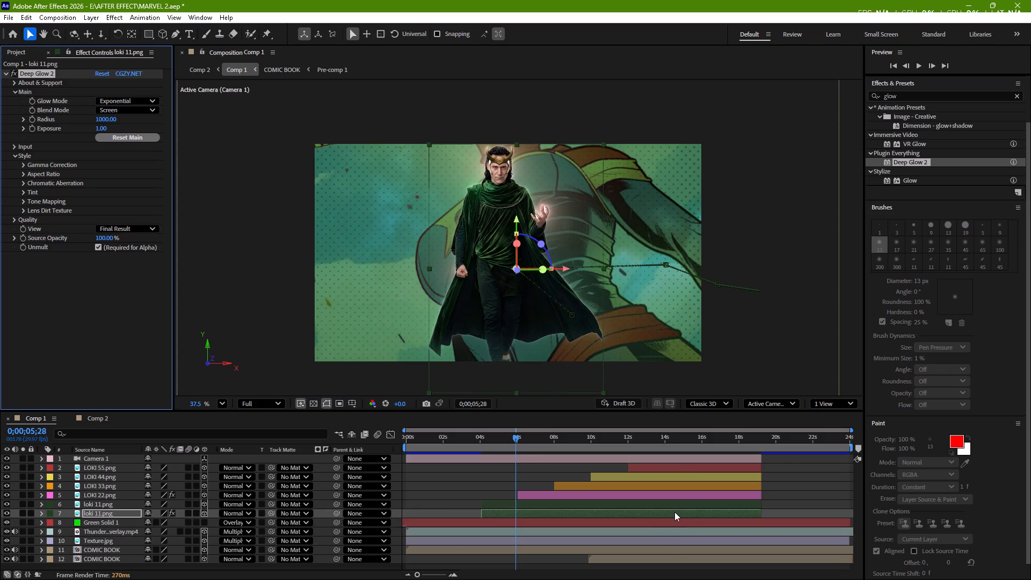
{"action": "key", "text": "space"}
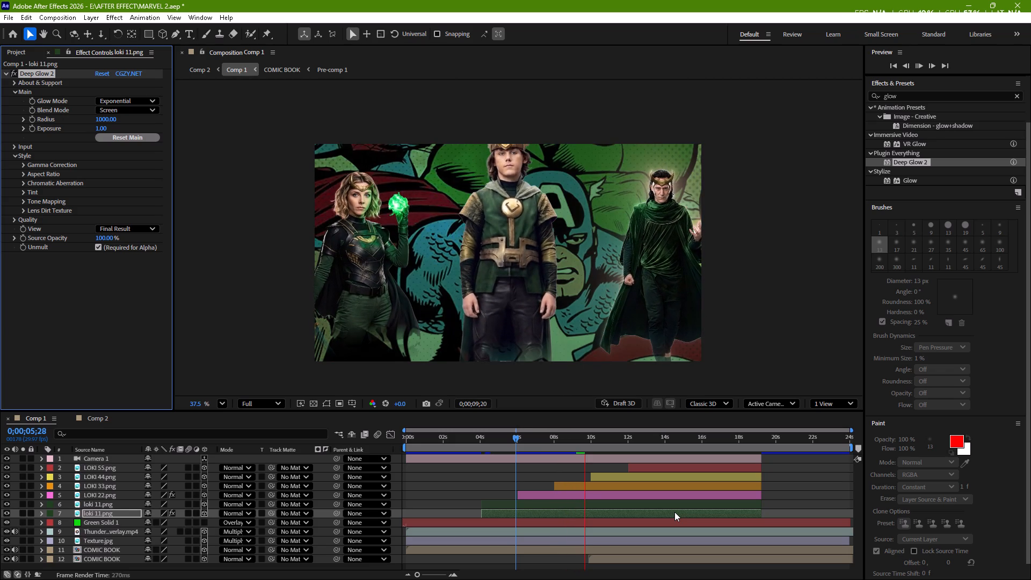
{"action": "key", "text": "space"}
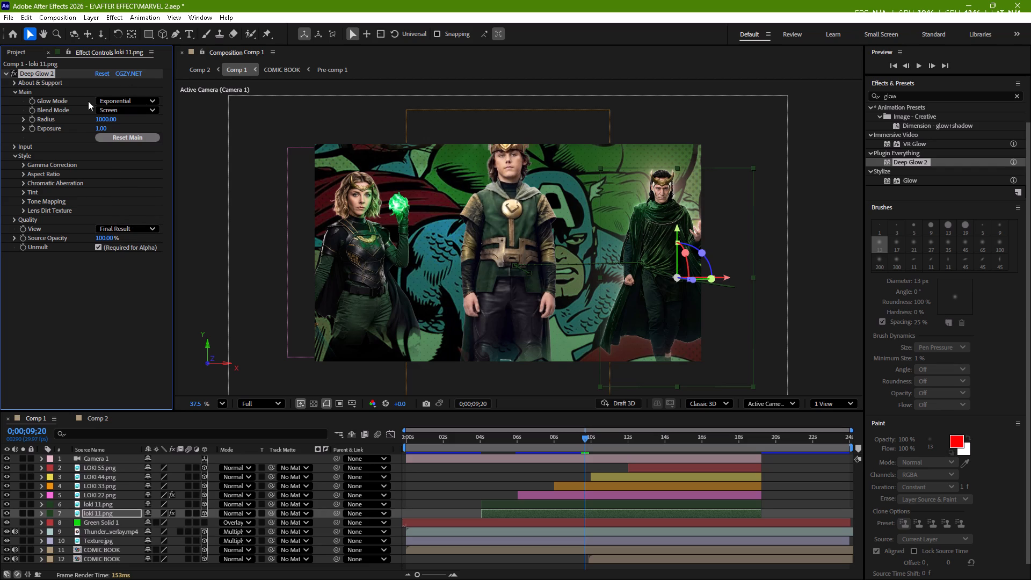
Set the Deep Glow 2 blend mode to Add.
{"action": "left_click", "coordinate": [101, 111]}
{"action": "left_click", "coordinate": [121, 135]}
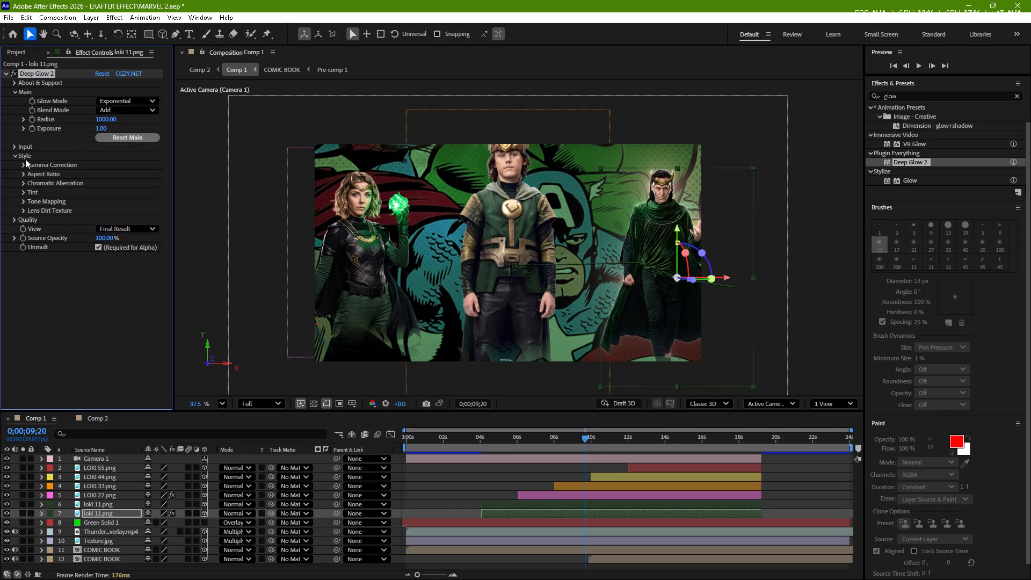
Set the Deep Glow 2 tint mode to Monocolor in its style settings.
{"action": "left_click", "coordinate": [16, 148]}
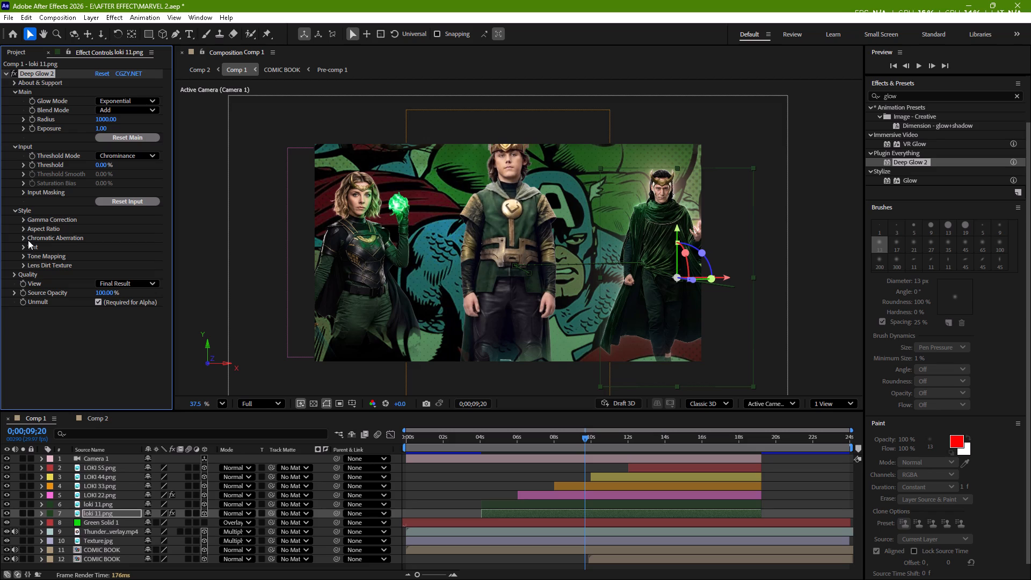
{"action": "left_click", "coordinate": [23, 247]}
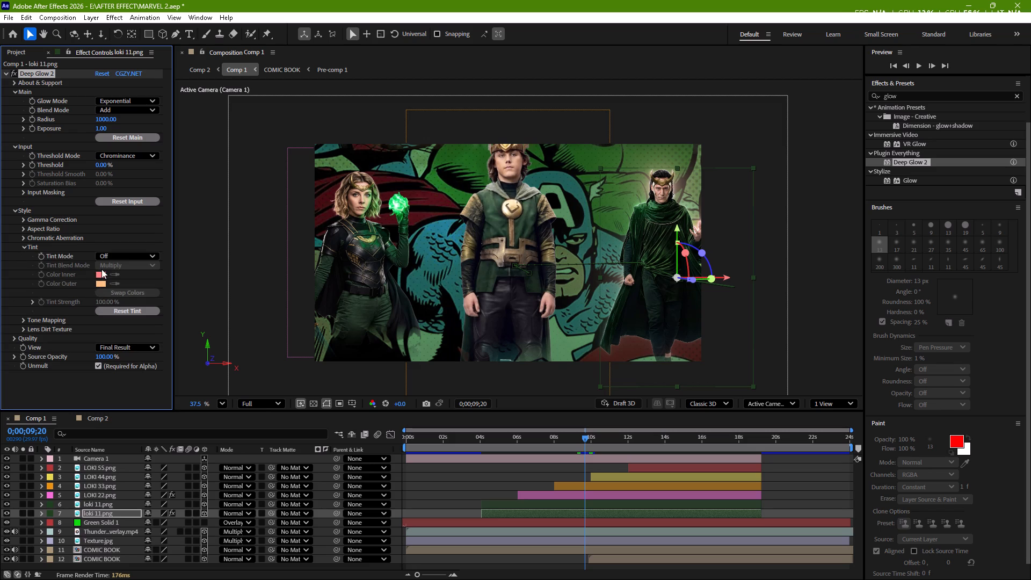
{"action": "left_click", "coordinate": [101, 272]}
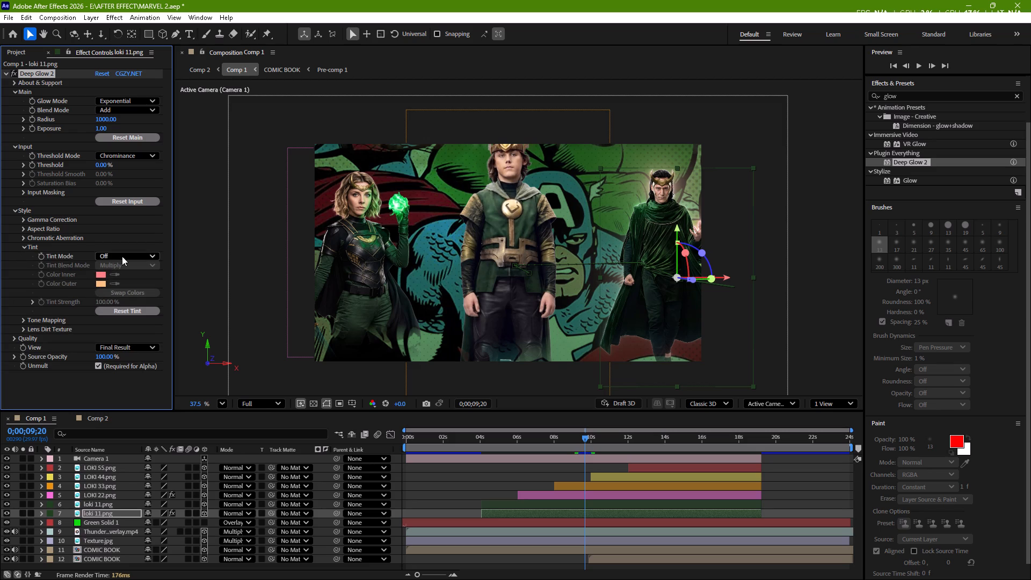
{"action": "left_click", "coordinate": [122, 256]}
{"action": "left_click", "coordinate": [130, 283]}
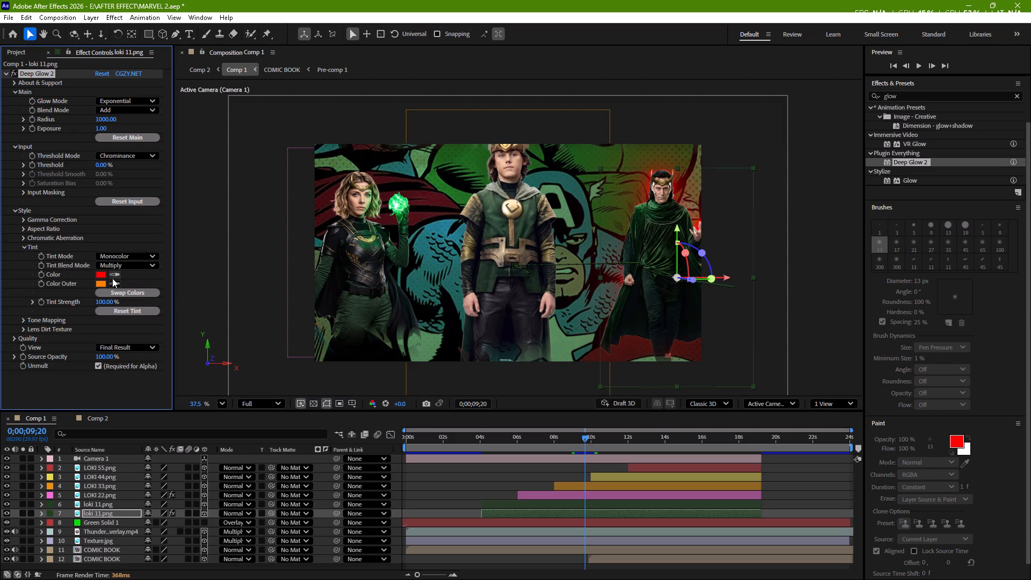
Change the Deep Glow 2 tint color to bright green, hex 00FF0C.
{"action": "left_click", "coordinate": [102, 274]}
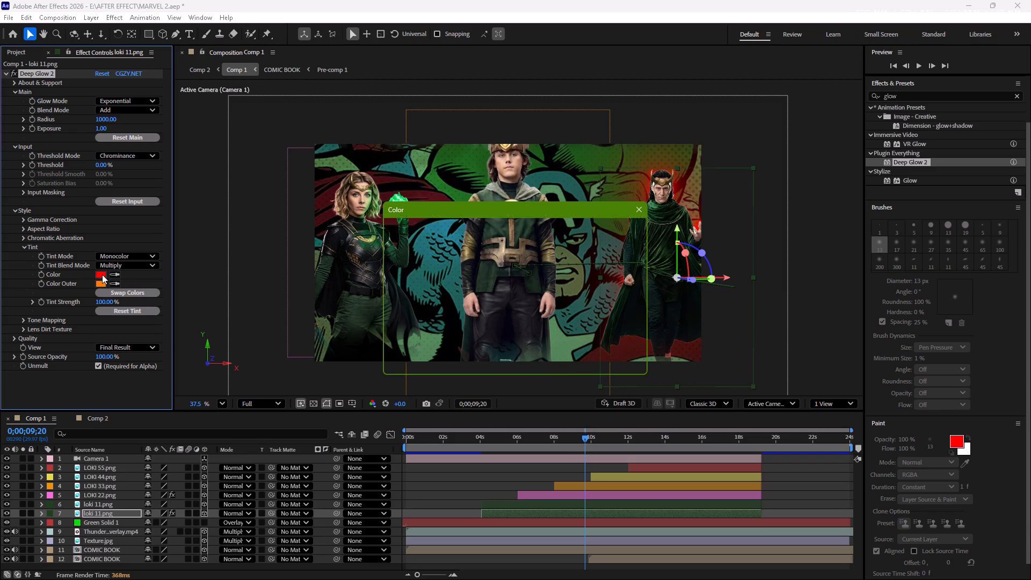
{"action": "left_click", "coordinate": [544, 318]}
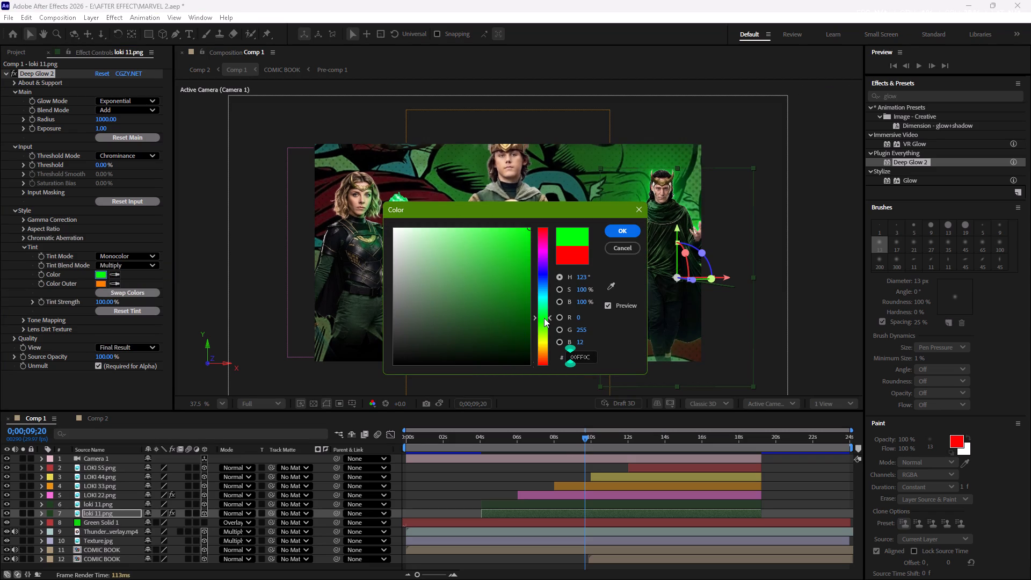
{"action": "left_click_drag", "start_coordinate": [517, 245], "coordinate": [536, 204]}
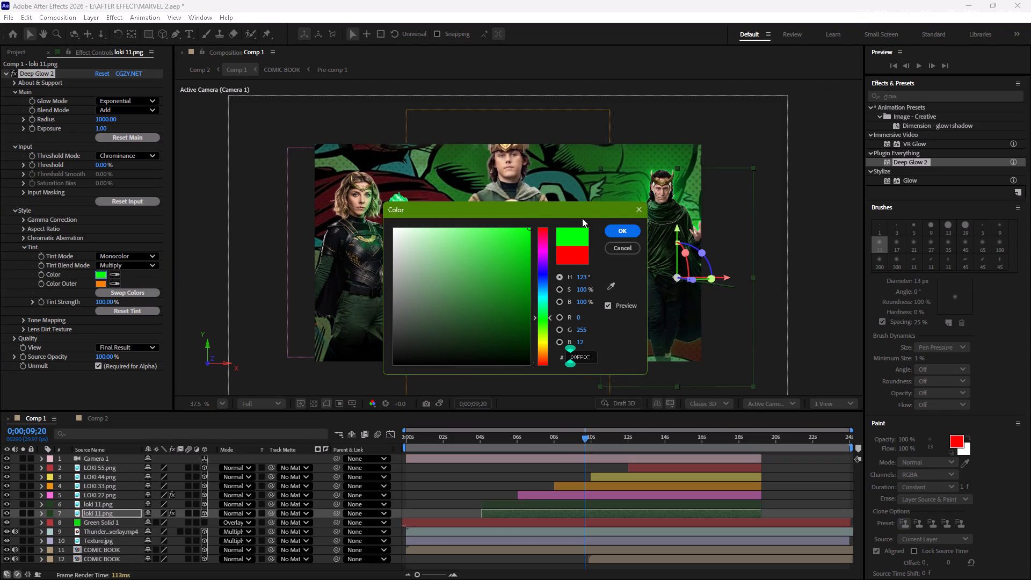
{"action": "left_click", "coordinate": [630, 229]}
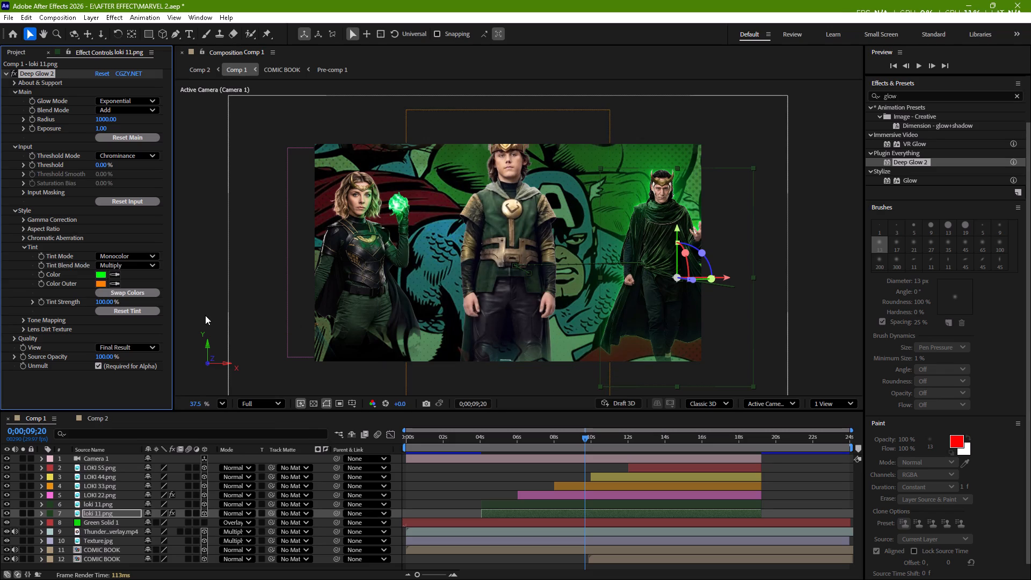
Play back Comp 1 from 0;00;04;06 to review the green glow around the loki 11.png figure.
{"action": "left_click_drag", "start_coordinate": [585, 439], "coordinate": [491, 452]}
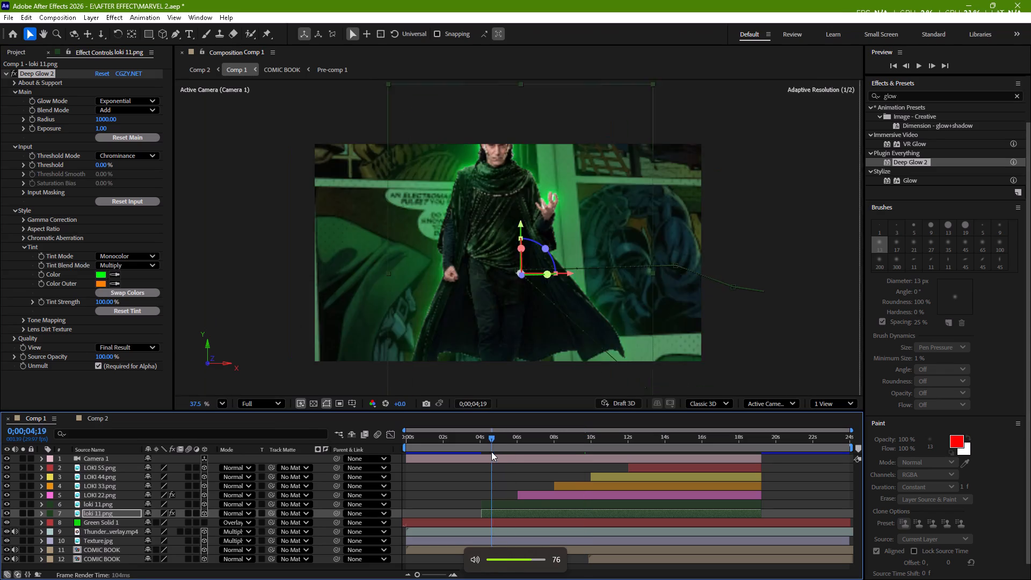
{"action": "left_click_drag", "start_coordinate": [491, 452], "coordinate": [484, 453]}
{"action": "key", "text": "space"}
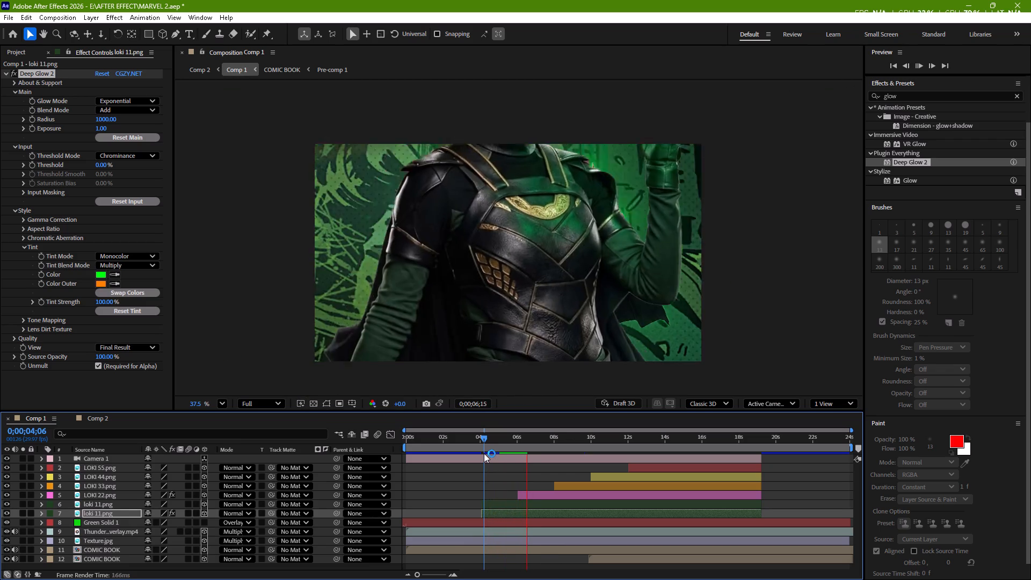
{"action": "key", "text": "space"}
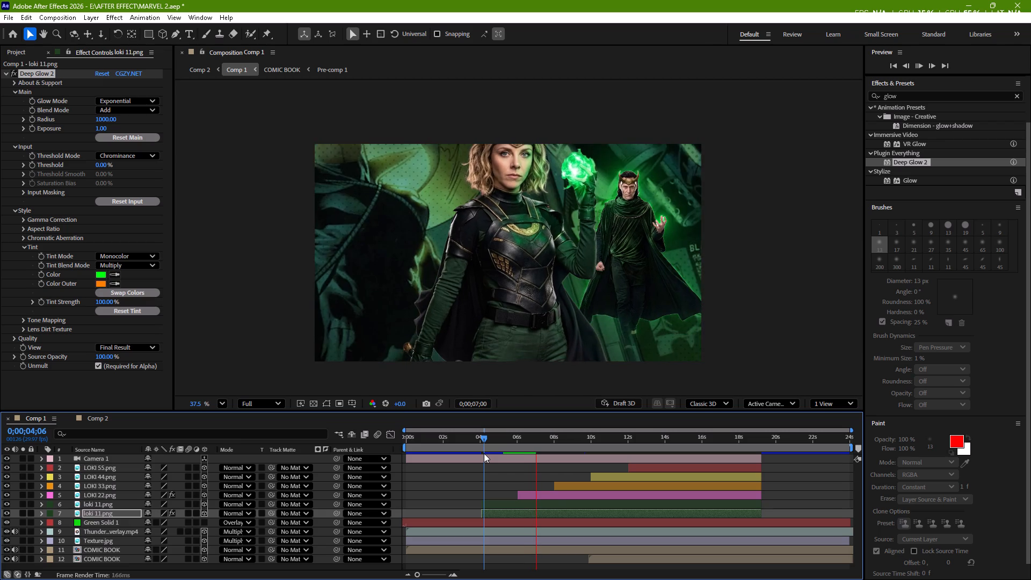
{"action": "key", "text": "space"}
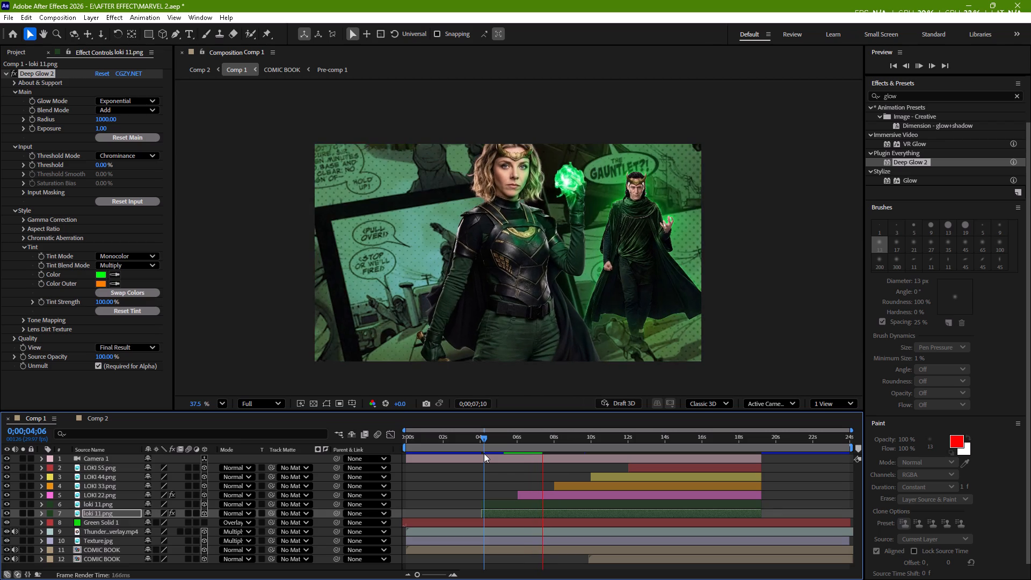
{"action": "key", "text": "space"}
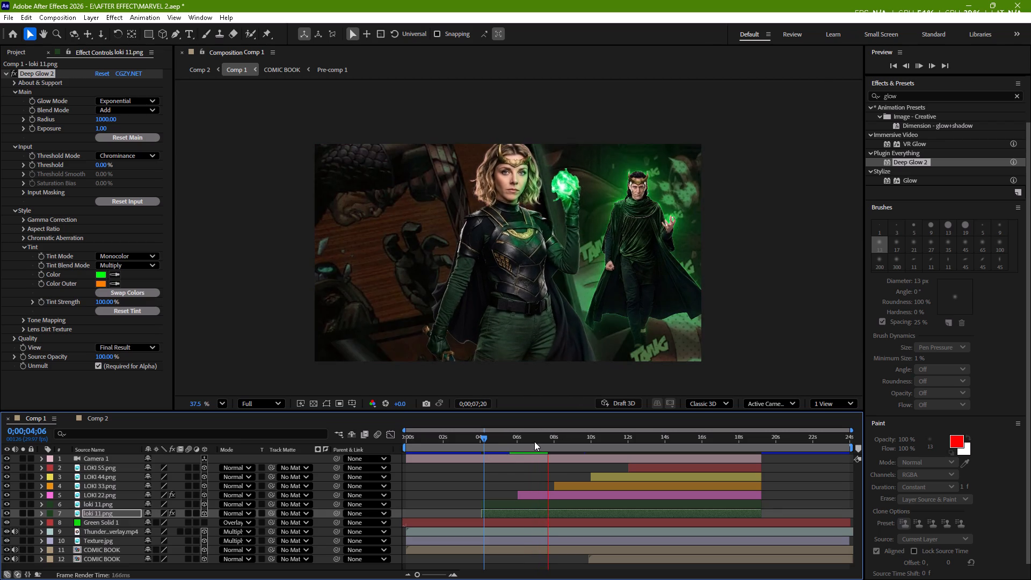
Duplicate the LOKI 22.png and LOKI 33.png layers in Comp 1.
{"action": "left_click_drag", "start_coordinate": [534, 441], "coordinate": [529, 442]}
{"action": "left_click", "coordinate": [549, 495]}
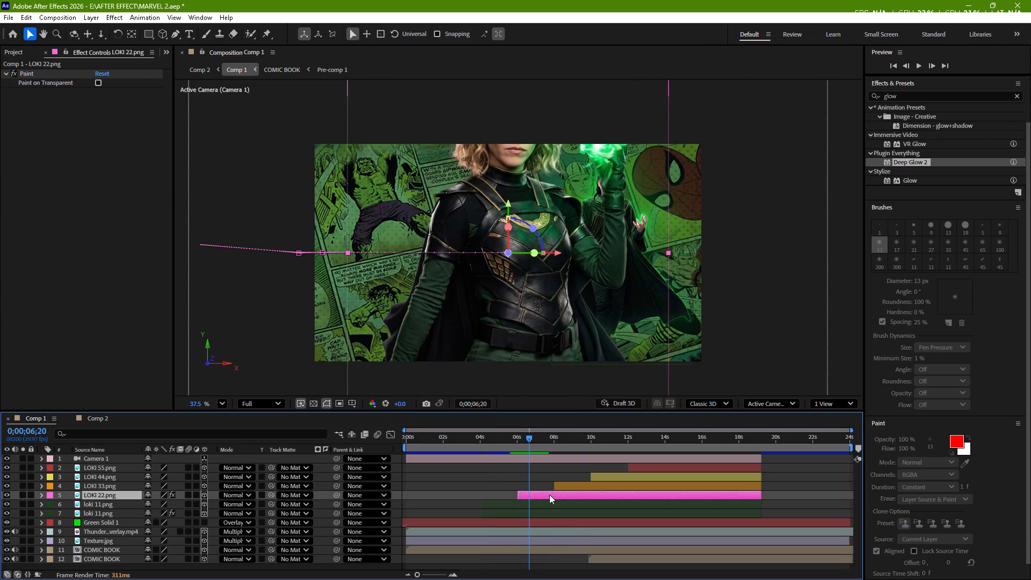
{"action": "key", "text": "ctrl+c"}
{"action": "key", "text": "ctrl+v"}
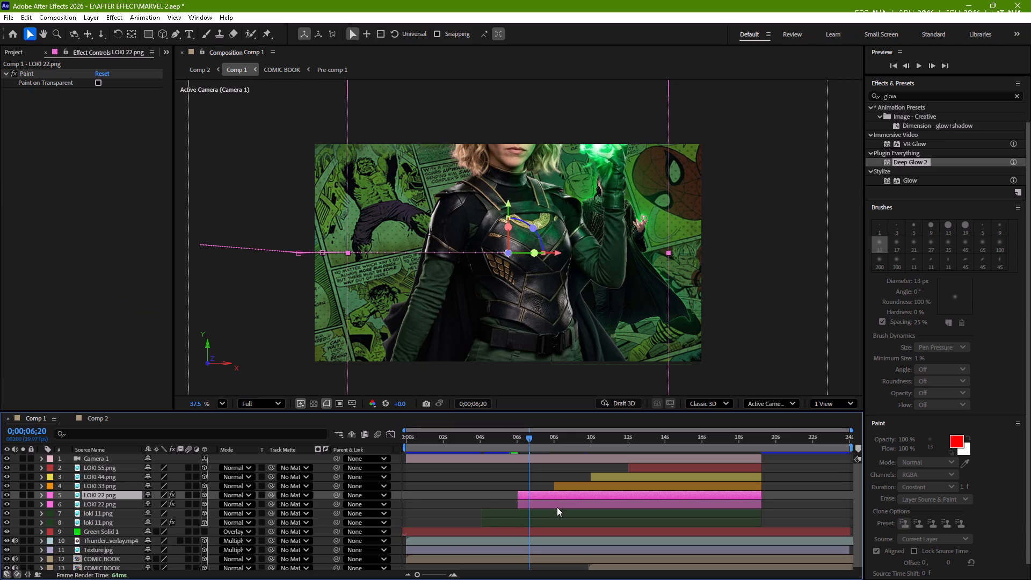
{"action": "left_click", "coordinate": [567, 504]}
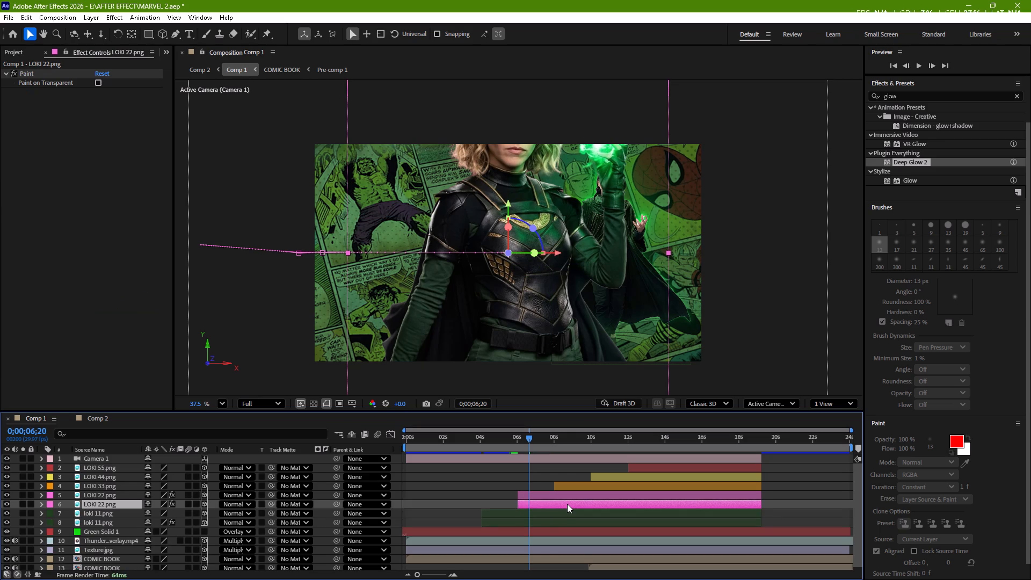
{"action": "left_click", "coordinate": [596, 482]}
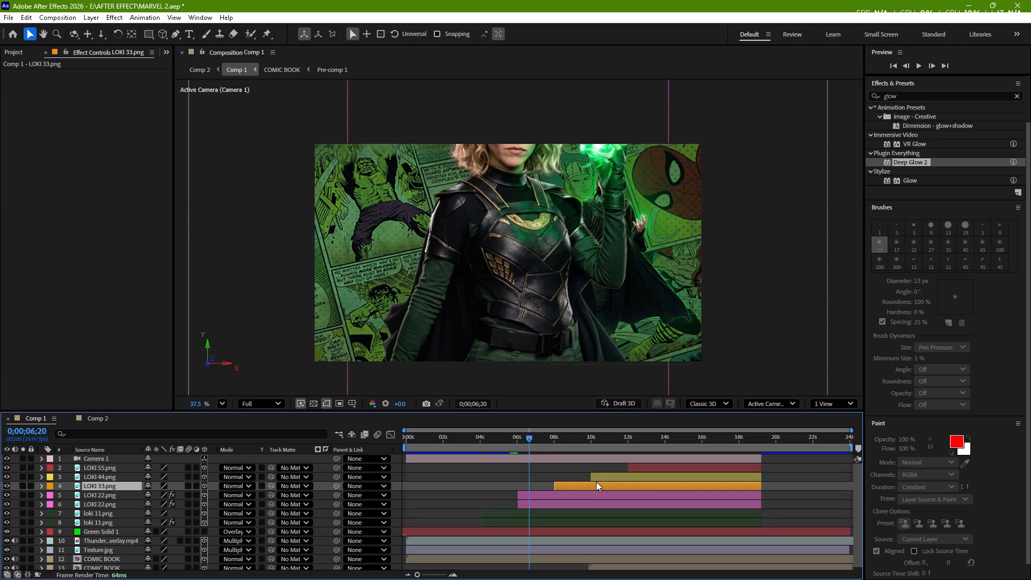
{"action": "key", "text": "ctrl+c"}
{"action": "key", "text": "ctrl+v"}
Duplicate the LOKI 44.png and LOKI 55.png layers in Comp 1.
{"action": "left_click", "coordinate": [608, 475]}
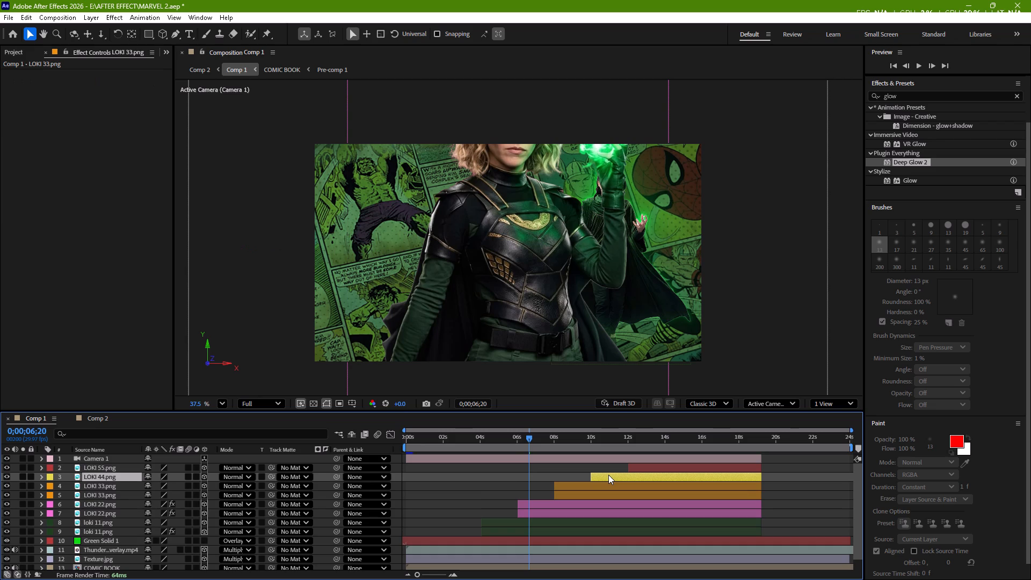
{"action": "key", "text": "ctrl+c"}
{"action": "key", "text": "ctrl+v"}
{"action": "scroll", "coordinate": [625, 477], "scroll_direction": "up", "scroll_amount": 1}
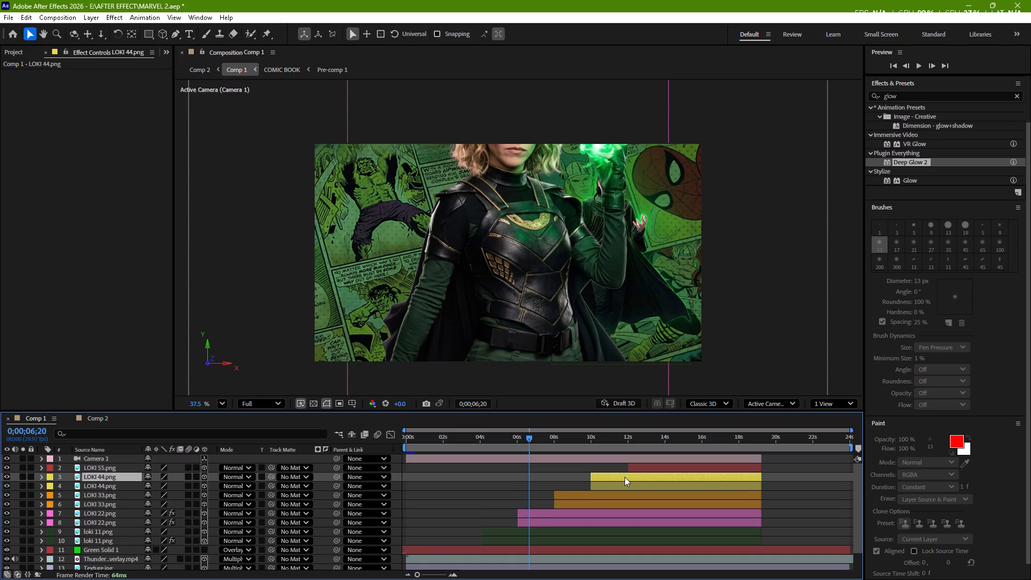
{"action": "scroll", "coordinate": [625, 477], "scroll_direction": "up", "scroll_amount": 1}
{"action": "left_click", "coordinate": [647, 468]}
{"action": "key", "text": "ctrl+c"}
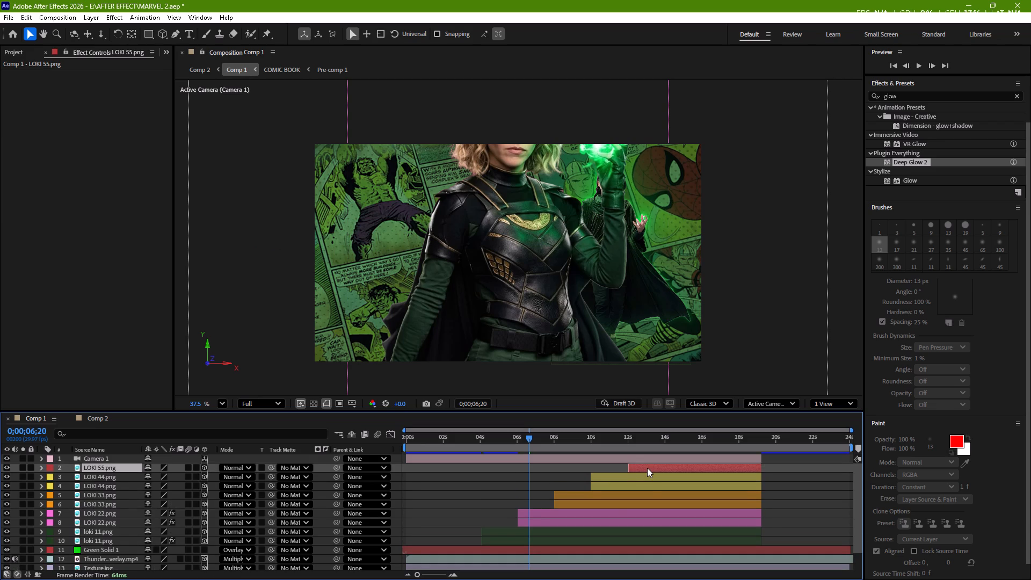
{"action": "key", "text": "ctrl+v"}
Copy the Deep Glow 2 effect from the lower loki 11.png layer onto the lower copies of LOKI 33.png, LOKI 44.png and LOKI 55.png.
{"action": "left_click", "coordinate": [645, 511]}
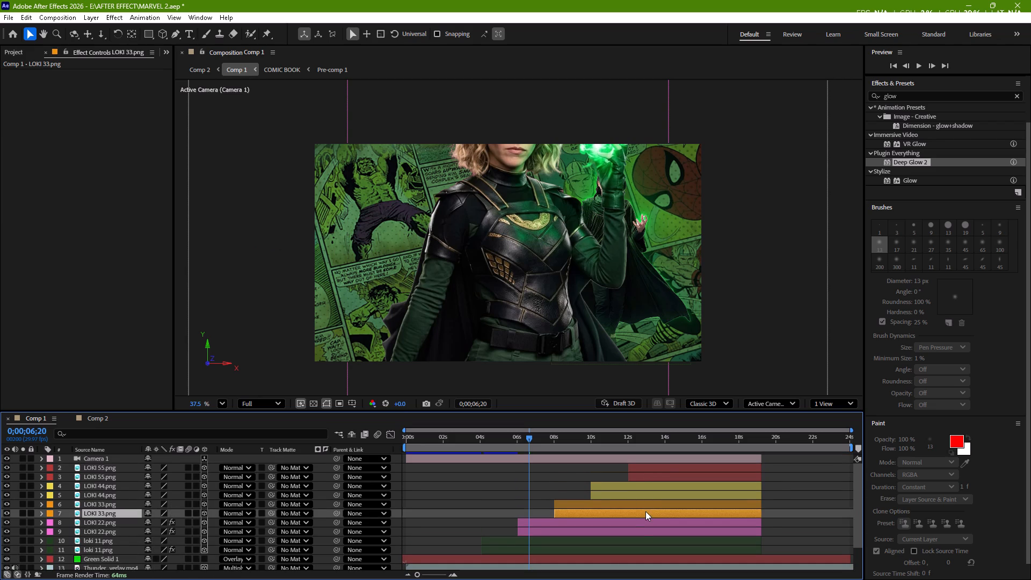
{"action": "left_click", "coordinate": [628, 533]}
{"action": "left_click", "coordinate": [627, 549]}
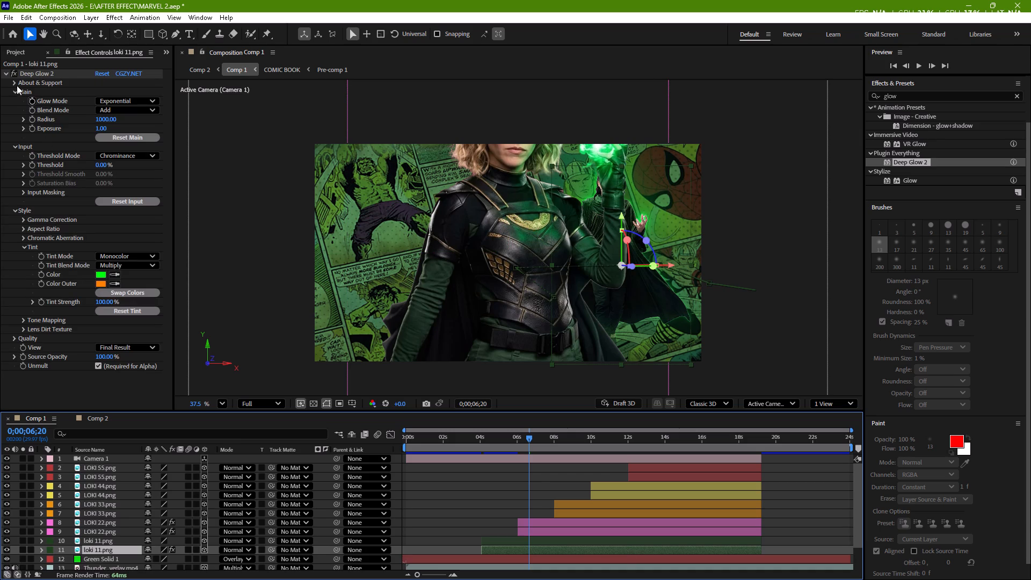
{"action": "left_click", "coordinate": [5, 73]}
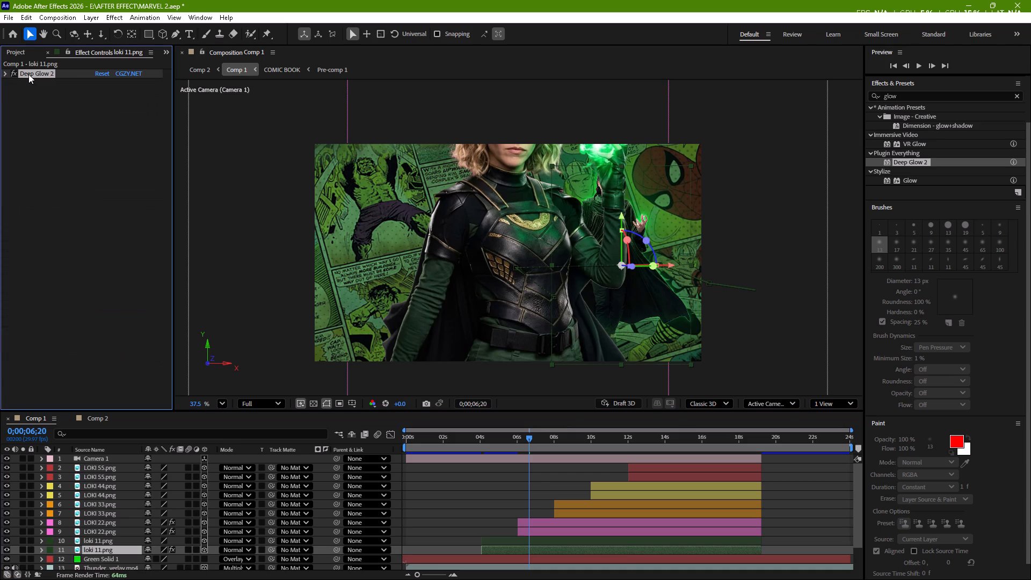
{"action": "left_click", "coordinate": [28, 74]}
{"action": "key", "text": "ctrl+c"}
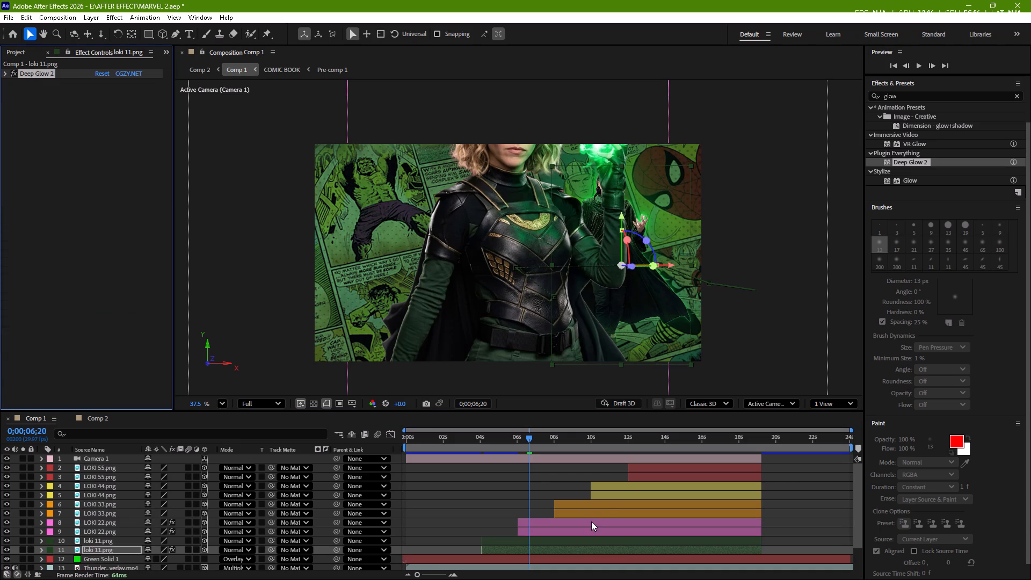
{"action": "left_click", "coordinate": [607, 511]}
{"action": "key", "text": "ctrl+v"}
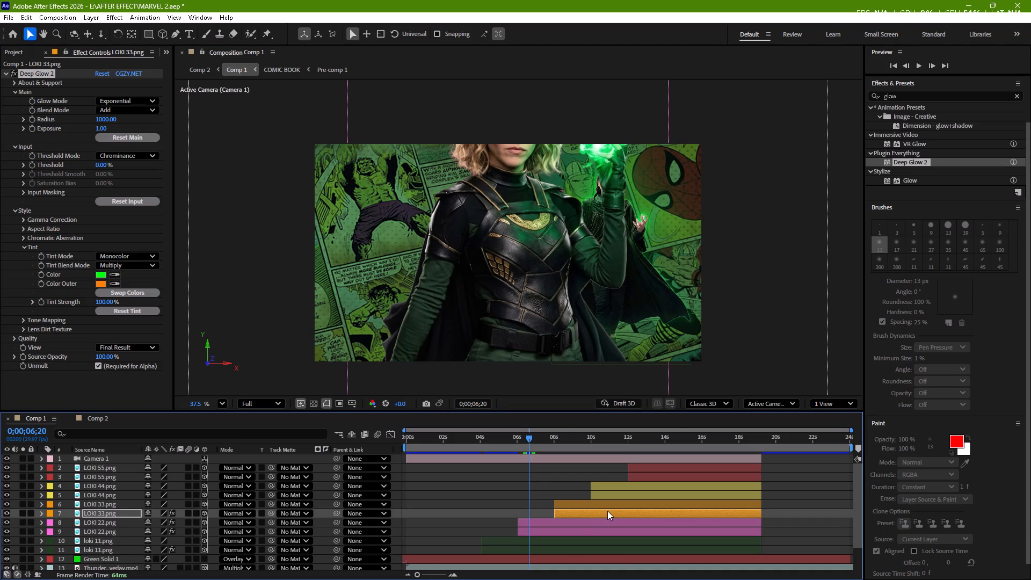
{"action": "left_click", "coordinate": [623, 496]}
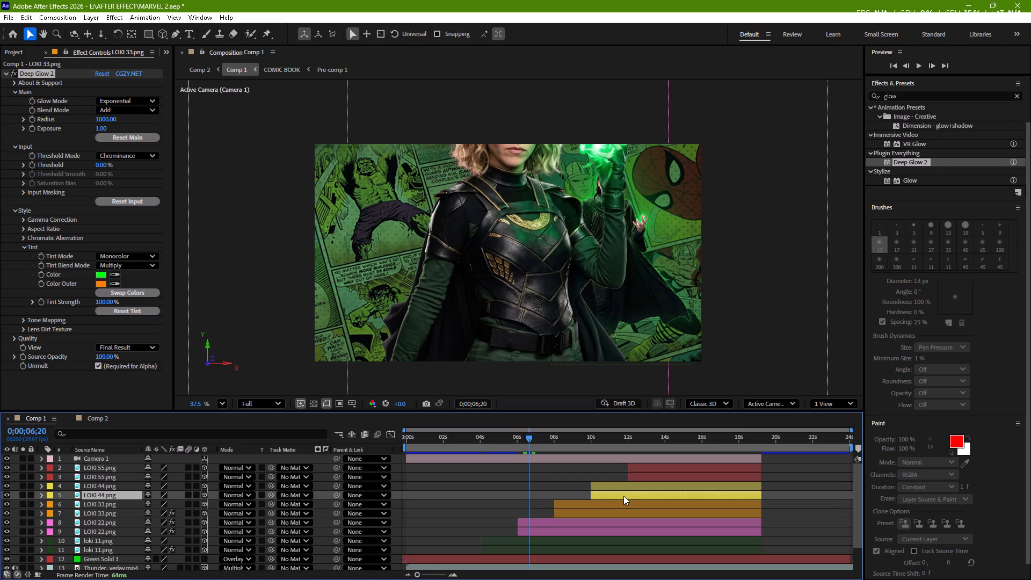
{"action": "key", "text": "ctrl+v"}
{"action": "left_click", "coordinate": [641, 477]}
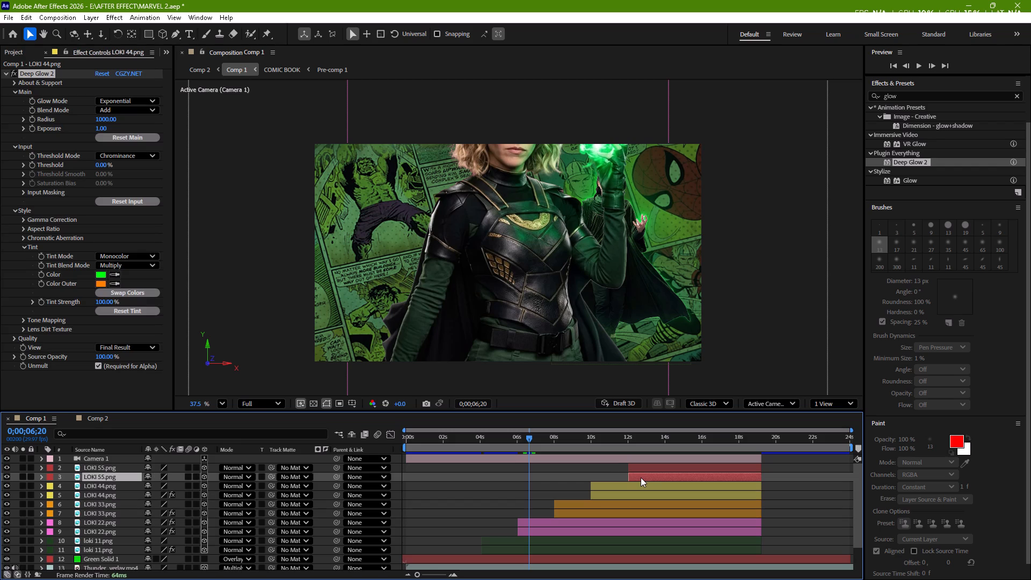
{"action": "key", "text": "ctrl+v"}
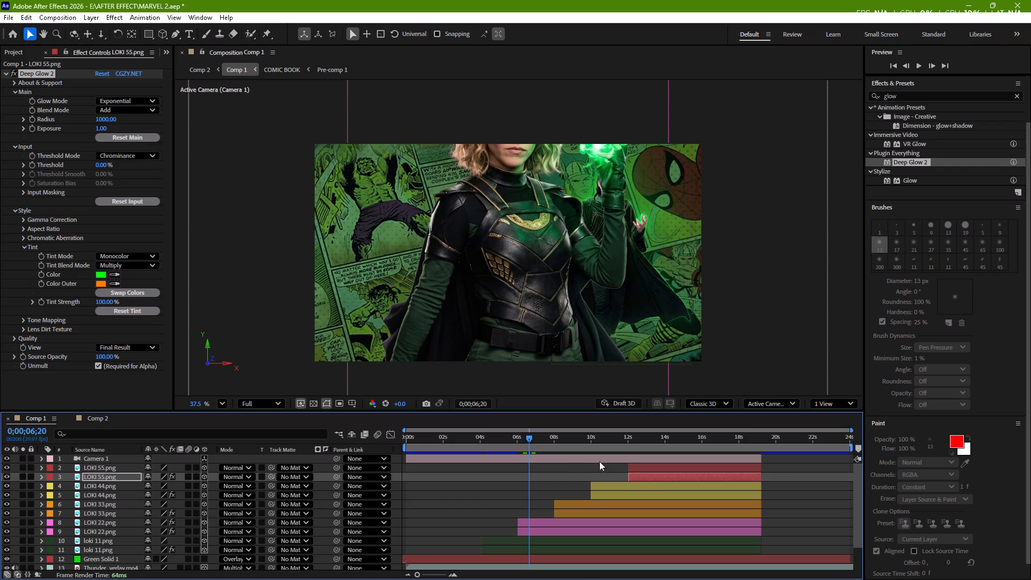
Scrub through Comp 1 and play it back from 0;00;08;13 to check the green glow on each character.
{"action": "left_click_drag", "start_coordinate": [528, 438], "coordinate": [679, 469]}
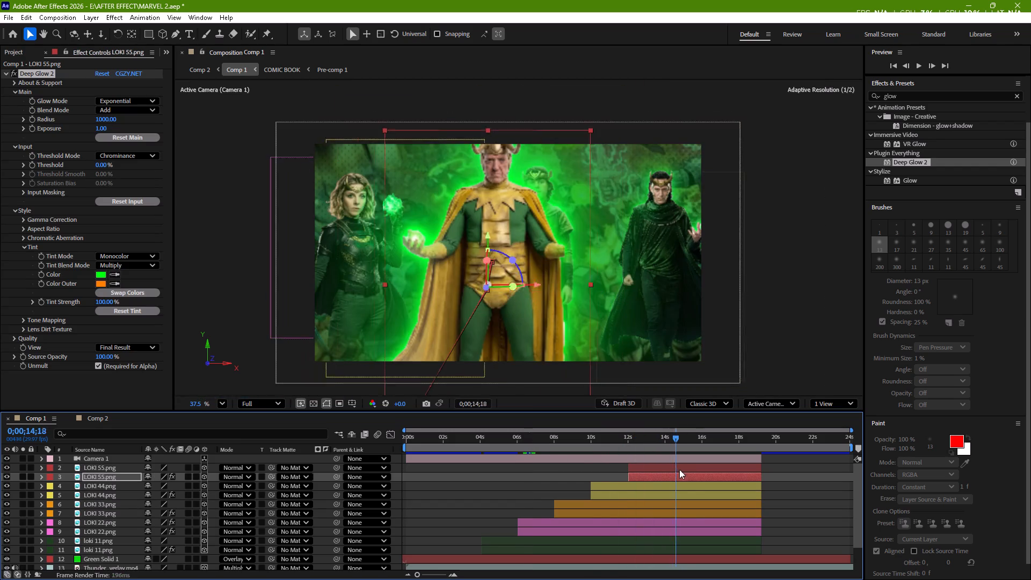
{"action": "left_click_drag", "start_coordinate": [679, 469], "coordinate": [702, 476]}
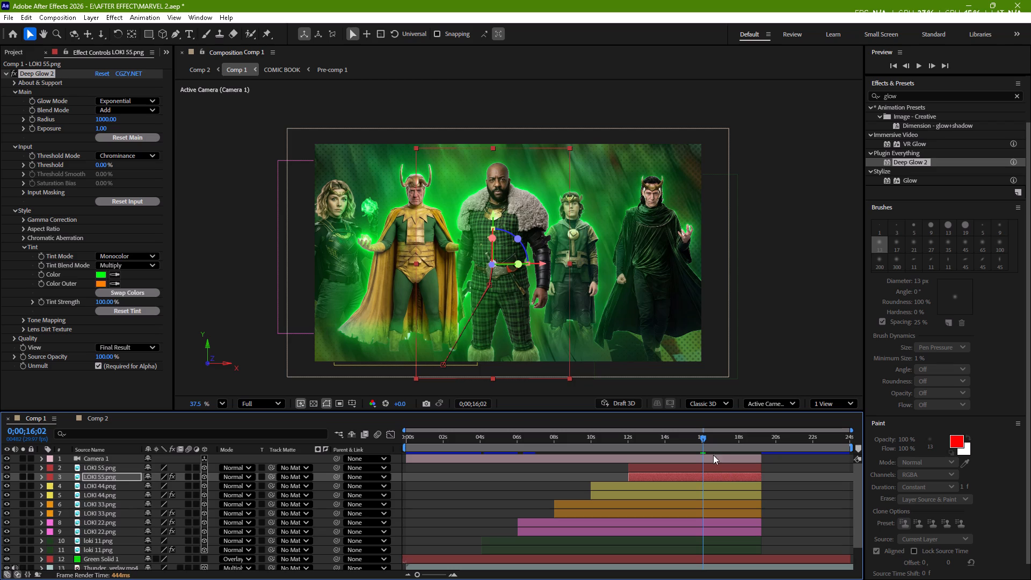
{"action": "left_click_drag", "start_coordinate": [702, 437], "coordinate": [623, 446]}
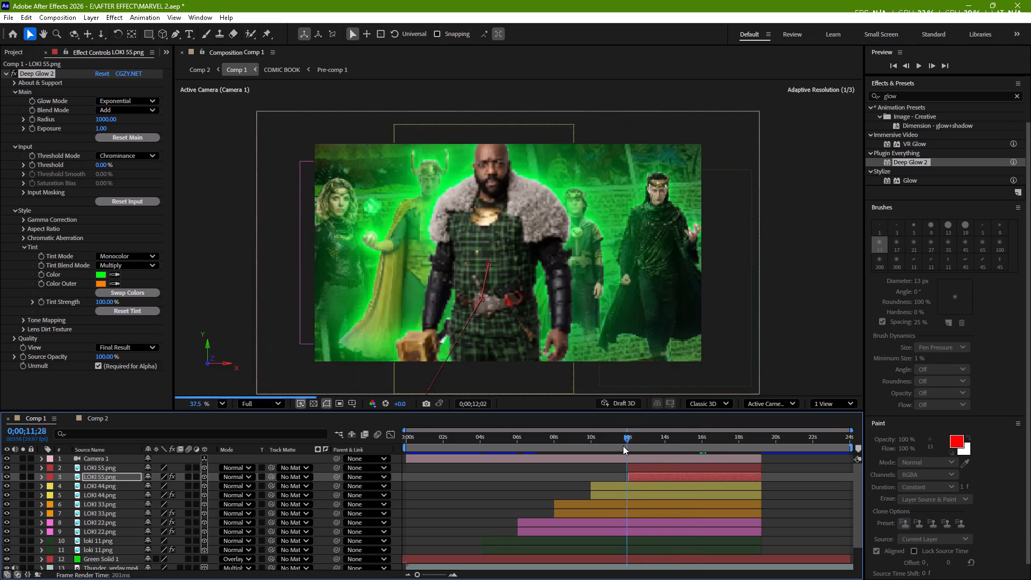
{"action": "left_click_drag", "start_coordinate": [623, 446], "coordinate": [561, 447]}
{"action": "key", "text": "space"}
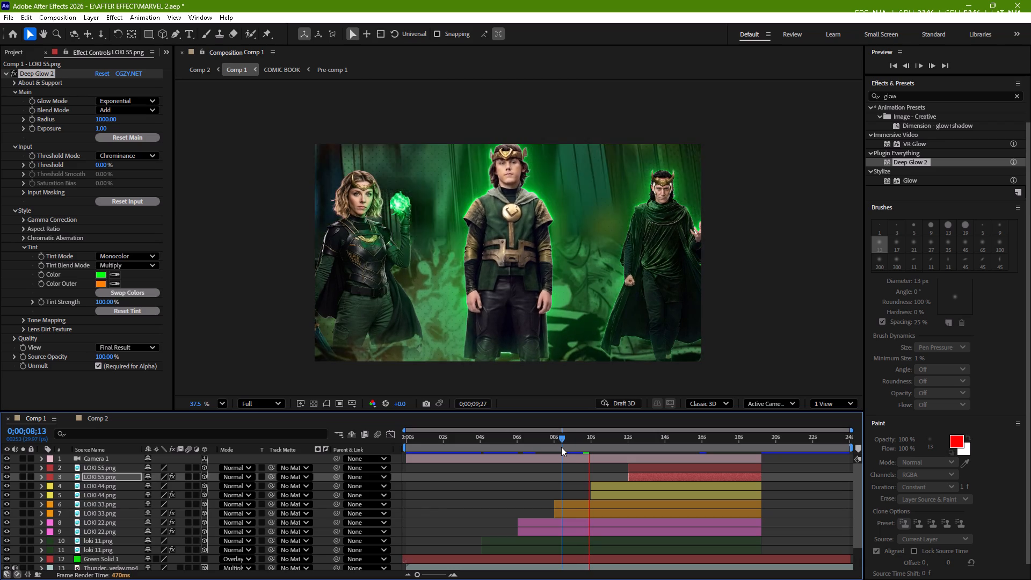
{"action": "key", "text": "space"}
Paste the copied Deep Glow 2 effect onto the lower LOKI 22.png layer.
{"action": "left_click", "coordinate": [571, 531]}
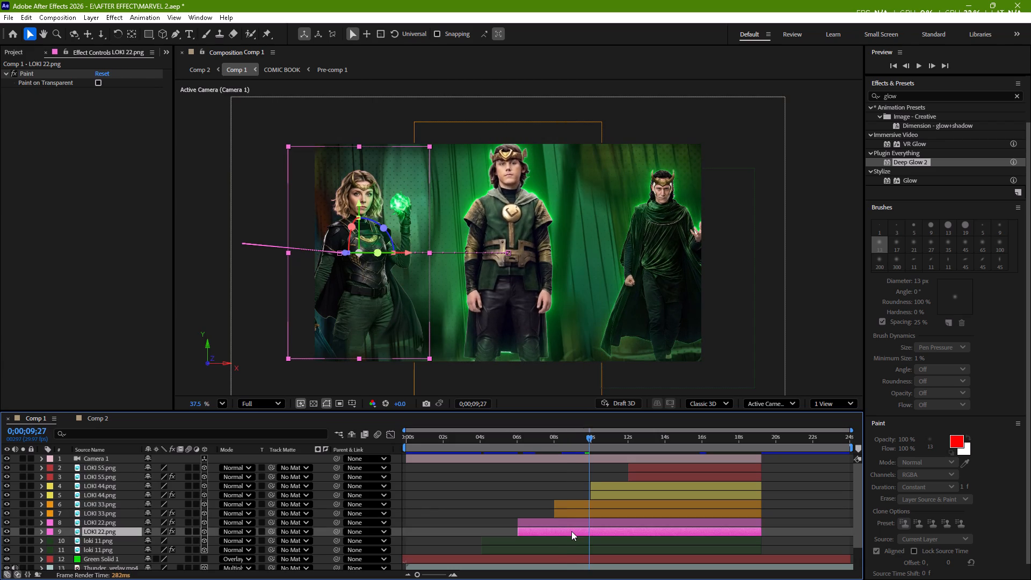
{"action": "key", "text": "ctrl+v"}
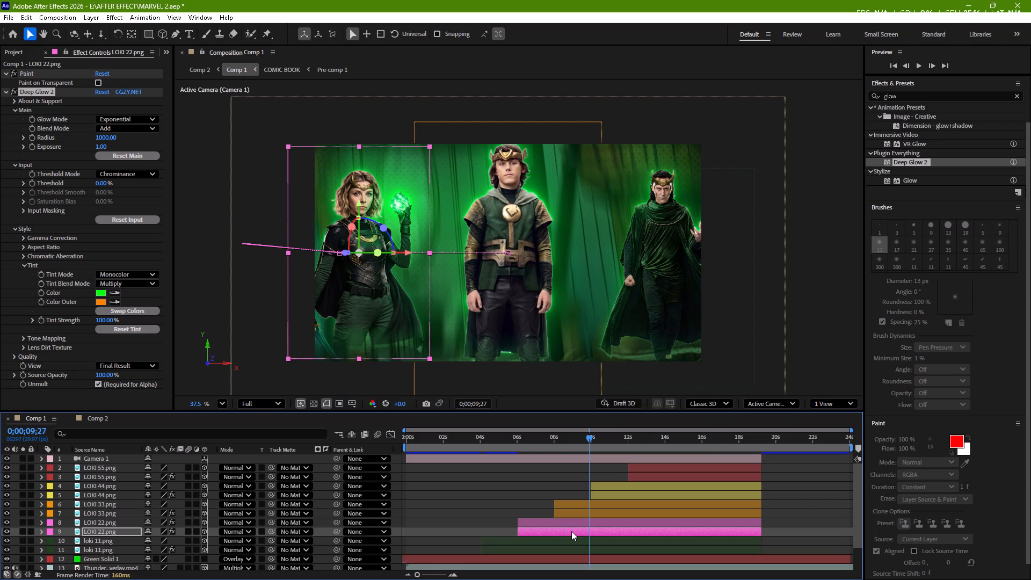
Scrub Comp 1 forward to 0;00;18;10 to examine the glow around all five characters.
{"action": "key", "text": "space"}
{"action": "left_click_drag", "start_coordinate": [589, 438], "coordinate": [624, 444]}
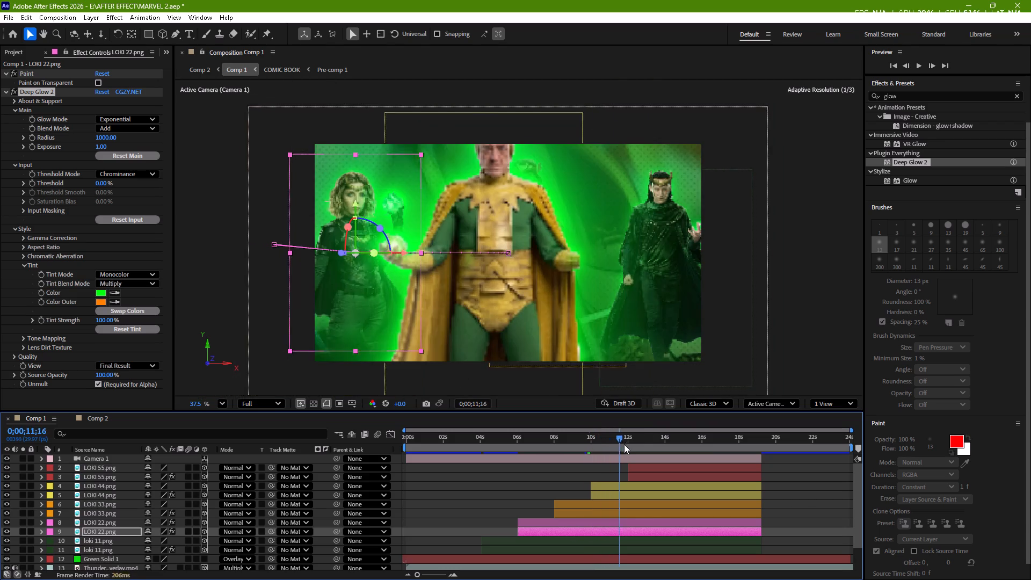
{"action": "left_click_drag", "start_coordinate": [624, 444], "coordinate": [670, 451]}
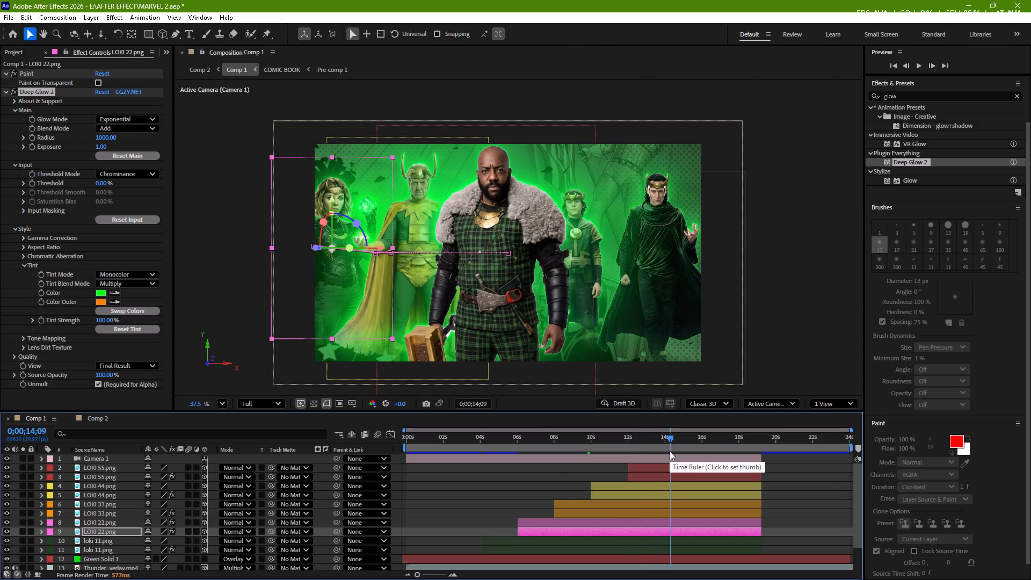
{"action": "left_click_drag", "start_coordinate": [670, 436], "coordinate": [688, 439]}
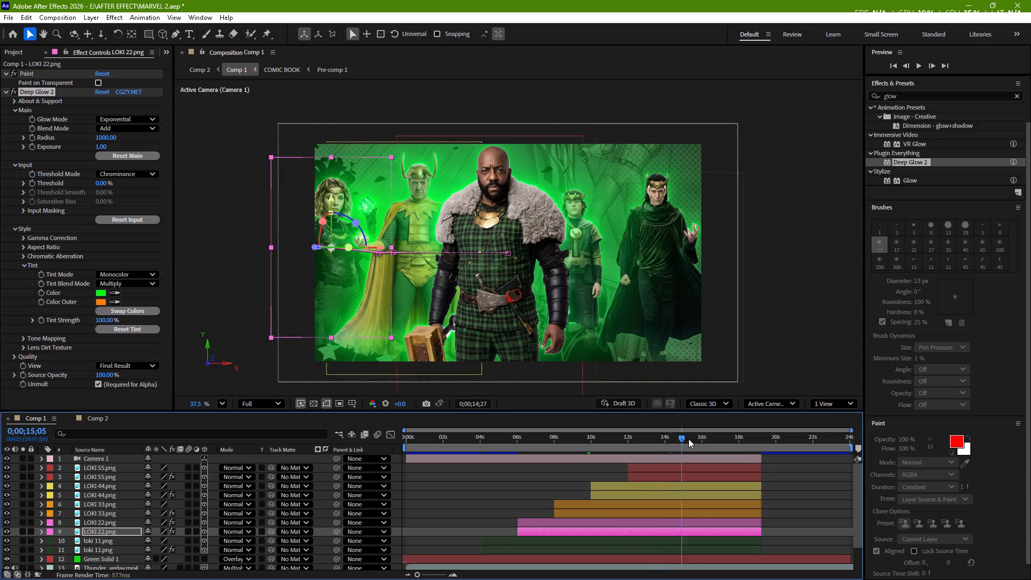
{"action": "left_click_drag", "start_coordinate": [688, 439], "coordinate": [743, 441]}
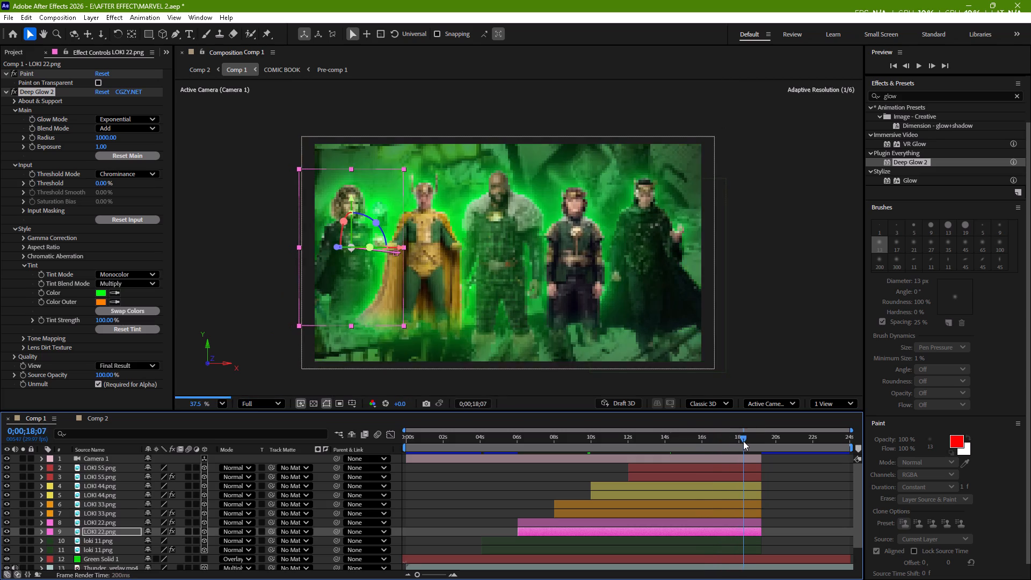
{"action": "left_click_drag", "start_coordinate": [743, 441], "coordinate": [745, 444]}
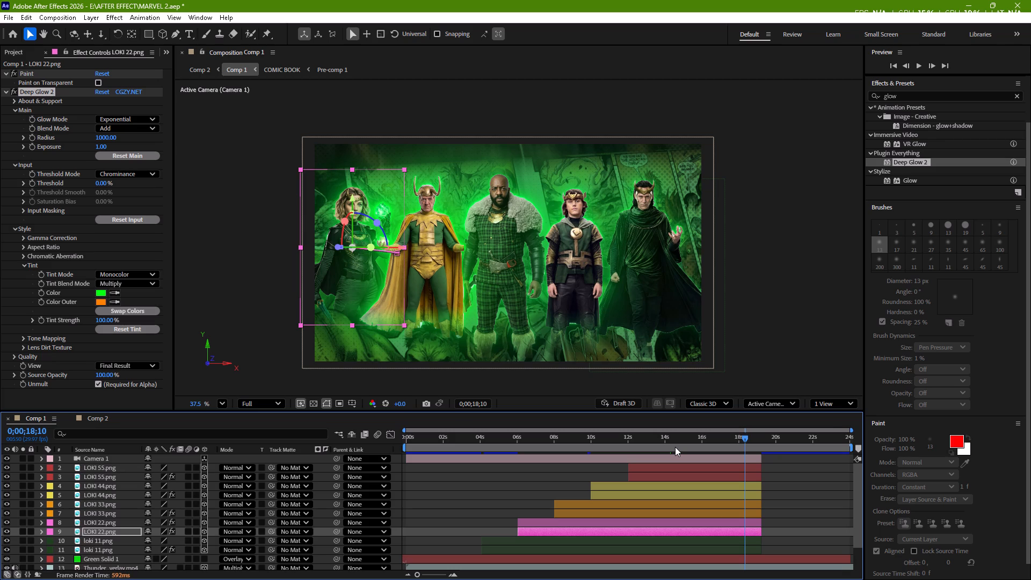
Set the Deep Glow 2 radius to 50 on the lower LOKI 44.png layer.
{"action": "left_click", "coordinate": [631, 492]}
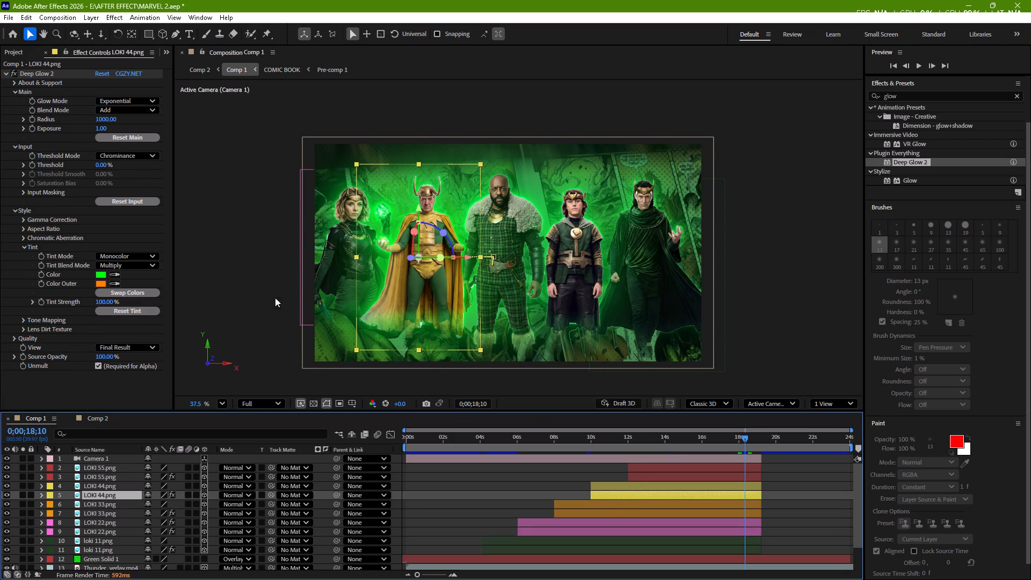
{"action": "left_click_drag", "start_coordinate": [99, 118], "coordinate": [48, 118]}
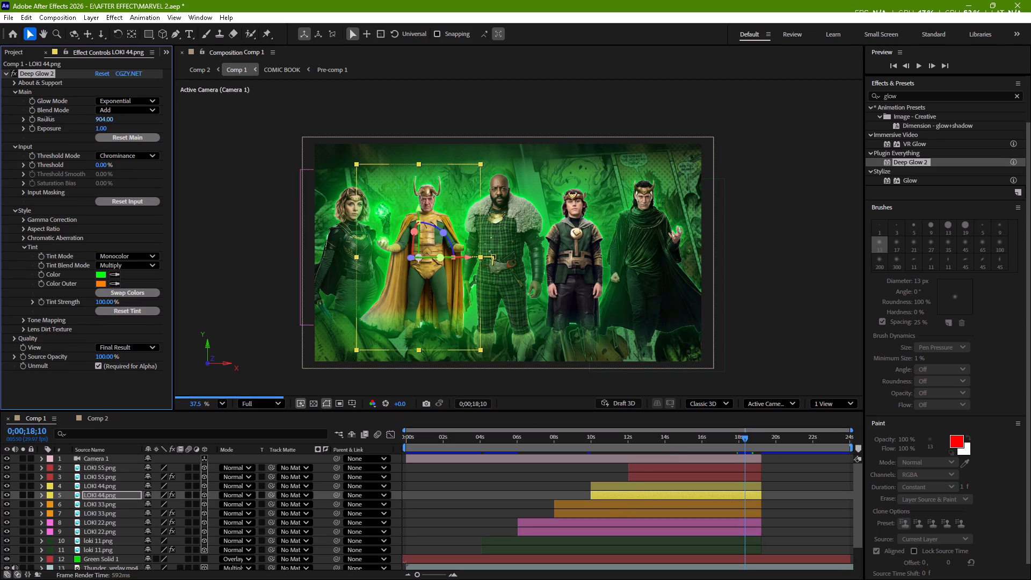
{"action": "left_click_drag", "start_coordinate": [48, 118], "coordinate": [47, 118]}
{"action": "left_click_drag", "start_coordinate": [99, 118], "coordinate": [0, 137]}
{"action": "left_click_drag", "start_coordinate": [98, 119], "coordinate": [0, 139]}
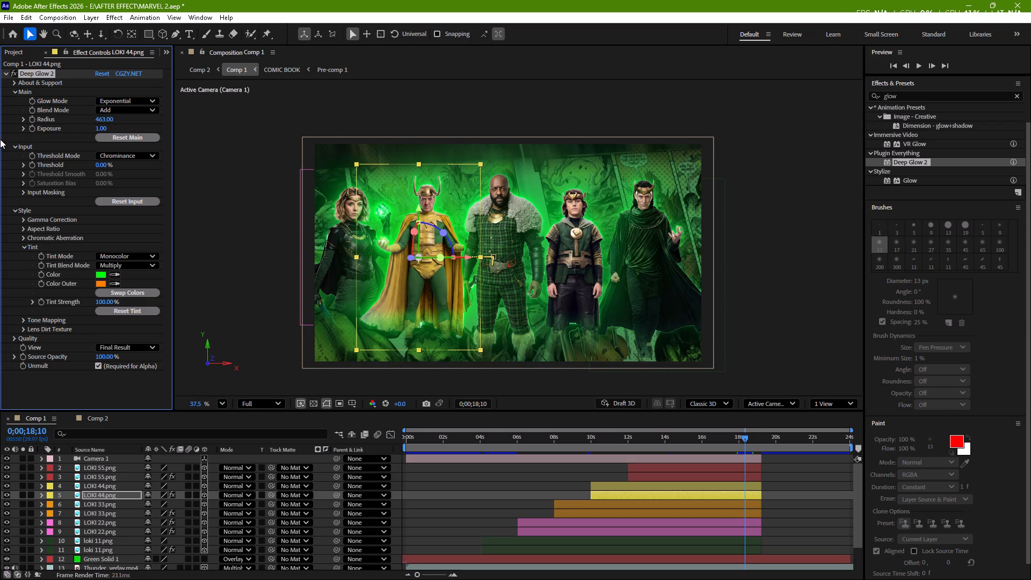
{"action": "left_click", "coordinate": [98, 121]}
{"action": "type", "text": "50"}
{"action": "key", "text": "Return"}
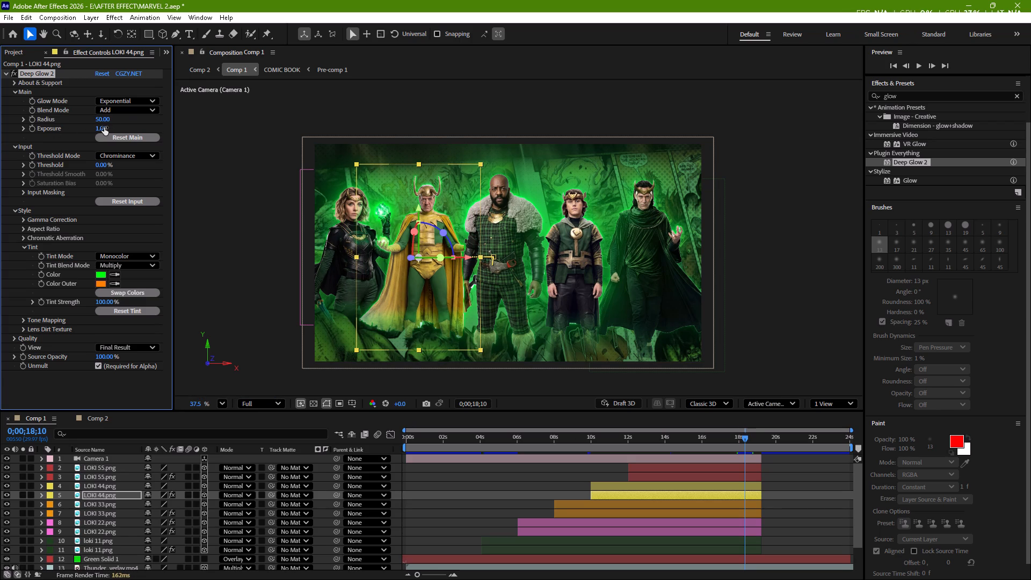
Lower the Deep Glow 2 exposure on the lower LOKI 44.png layer to 0.65.
{"action": "left_click_drag", "start_coordinate": [104, 127], "coordinate": [66, 137]}
{"action": "left_click_drag", "start_coordinate": [103, 126], "coordinate": [47, 133]}
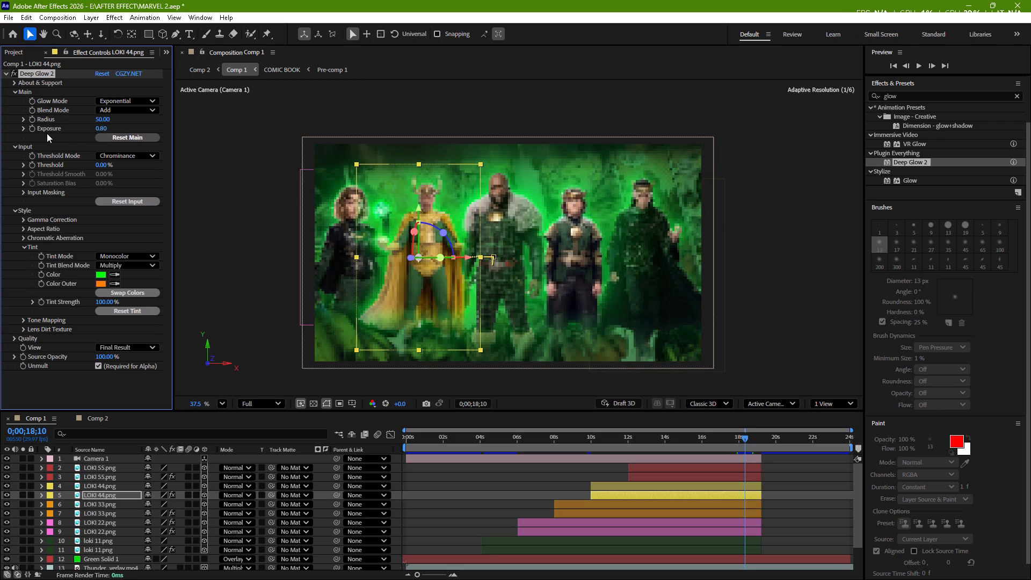
{"action": "left_click_drag", "start_coordinate": [103, 129], "coordinate": [33, 141]}
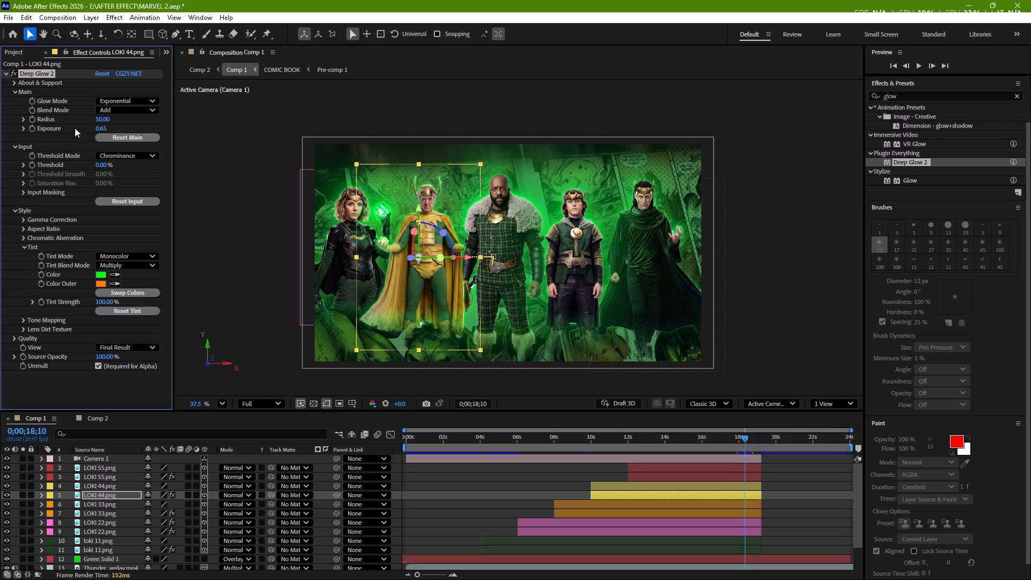
Lower the Deep Glow 2 exposure on the lower LOKI 44.png layer to 0.50.
{"action": "left_click_drag", "start_coordinate": [98, 129], "coordinate": [27, 134]}
Set the Deep Glow 2 radius to 500 and exposure to 0.41 on the lower LOKI 22.png layer.
{"action": "left_click", "coordinate": [564, 531]}
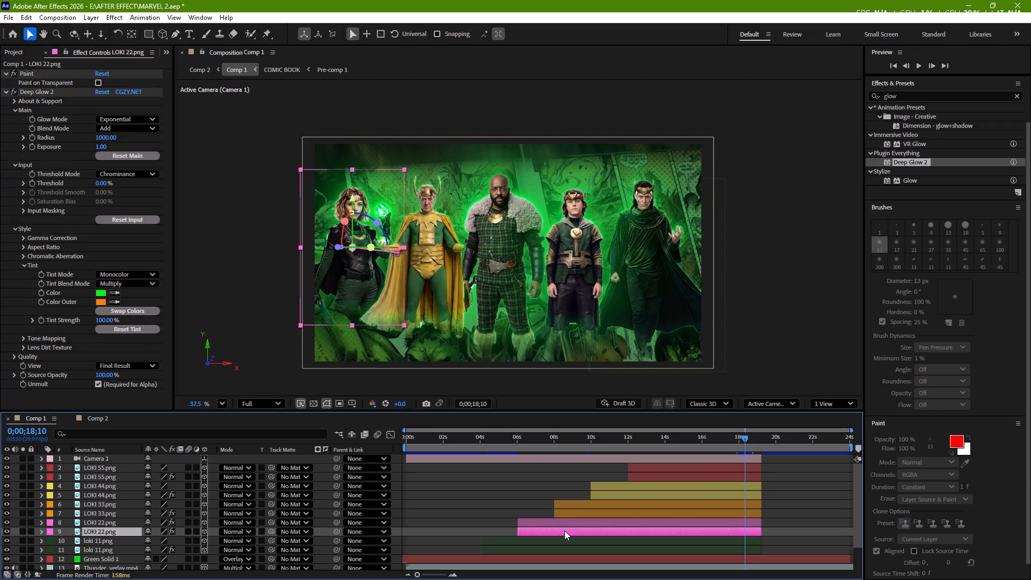
{"action": "left_click", "coordinate": [106, 136]}
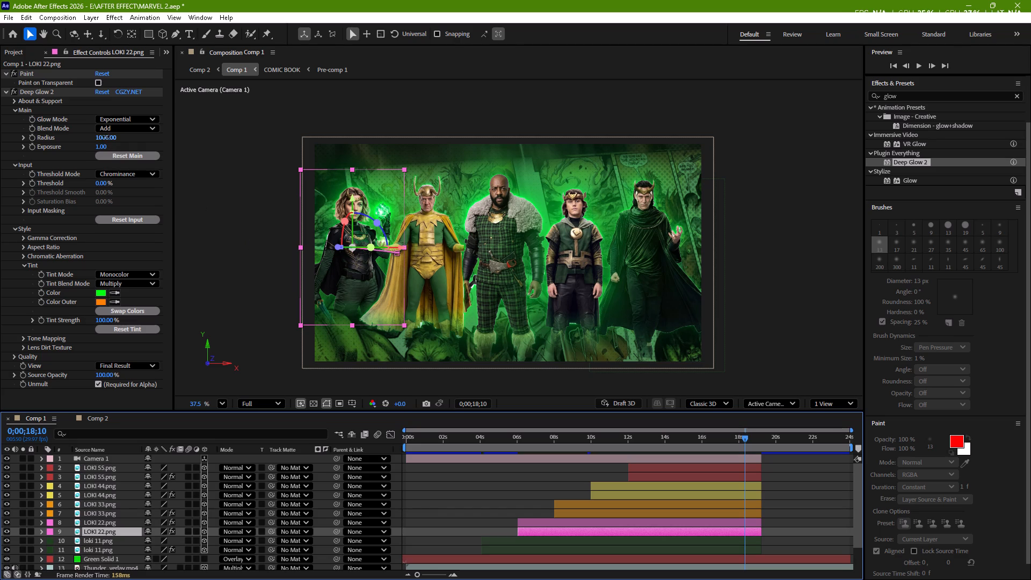
{"action": "type", "text": "500"}
{"action": "key", "text": "Return"}
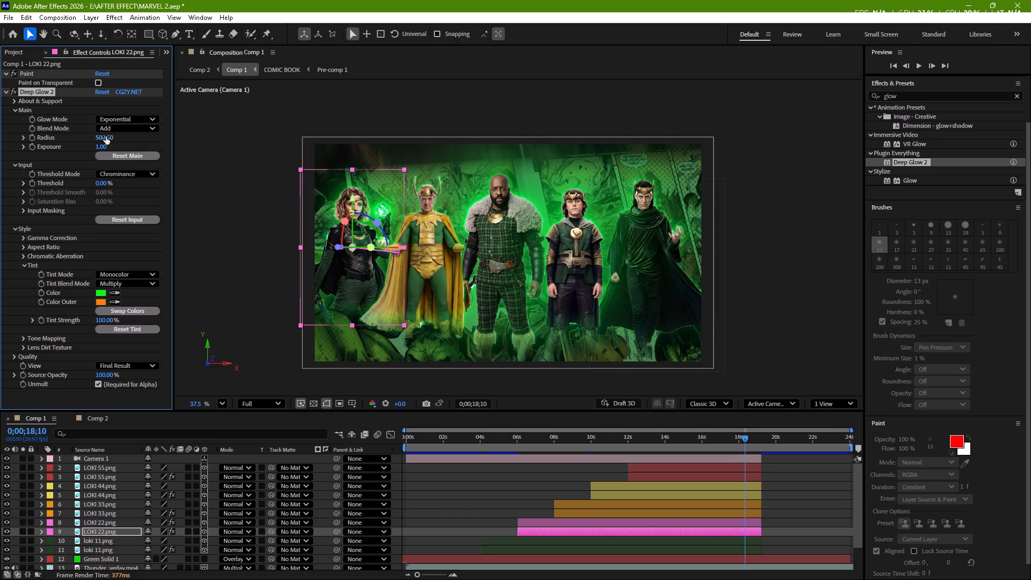
{"action": "left_click_drag", "start_coordinate": [102, 147], "coordinate": [26, 155]}
{"action": "left_click_drag", "start_coordinate": [104, 147], "coordinate": [0, 174]}
{"action": "left_click_drag", "start_coordinate": [104, 146], "coordinate": [16, 164]}
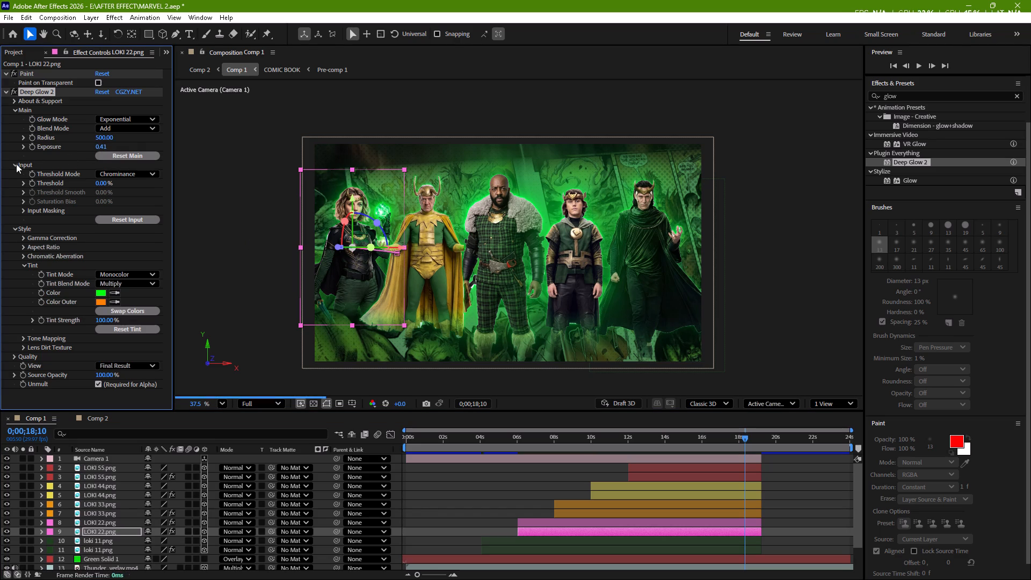
Set the Deep Glow 2 radius to 500 and exposure to 0.35 on the lower LOKI 33.png layer.
{"action": "left_click", "coordinate": [629, 492]}
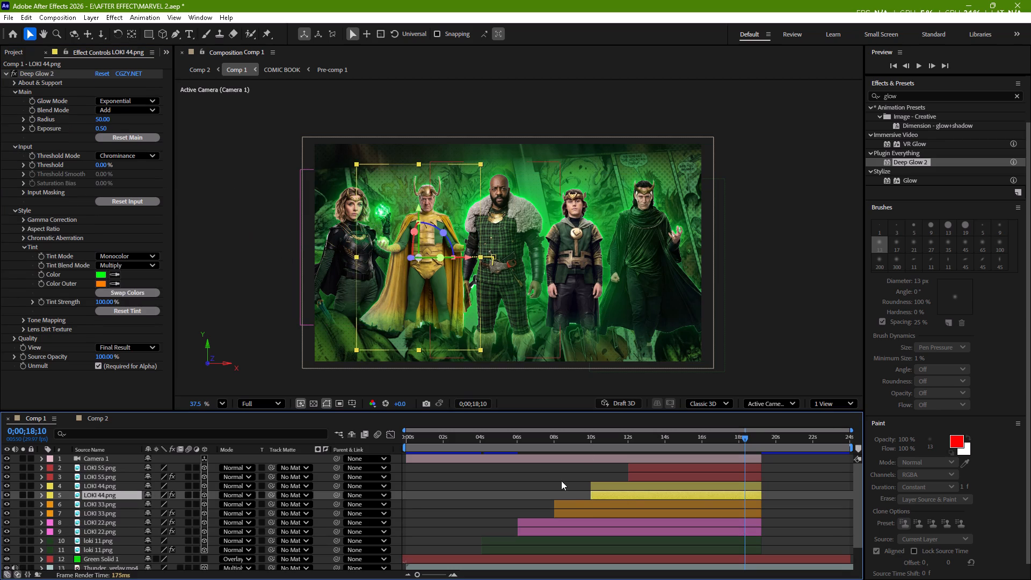
{"action": "left_click", "coordinate": [589, 511]}
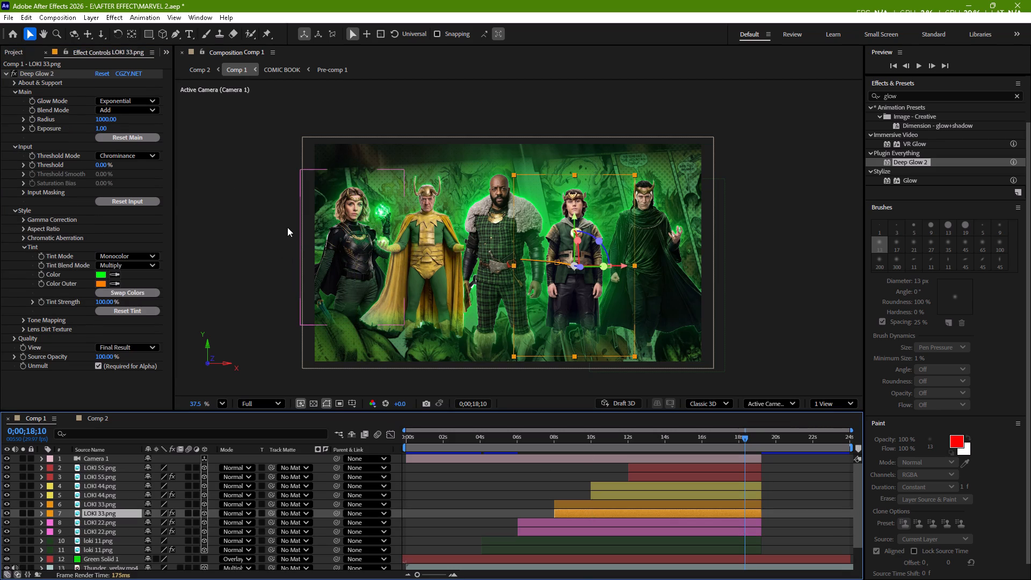
{"action": "left_click", "coordinate": [101, 122]}
{"action": "type", "text": "500"}
{"action": "key", "text": "Return"}
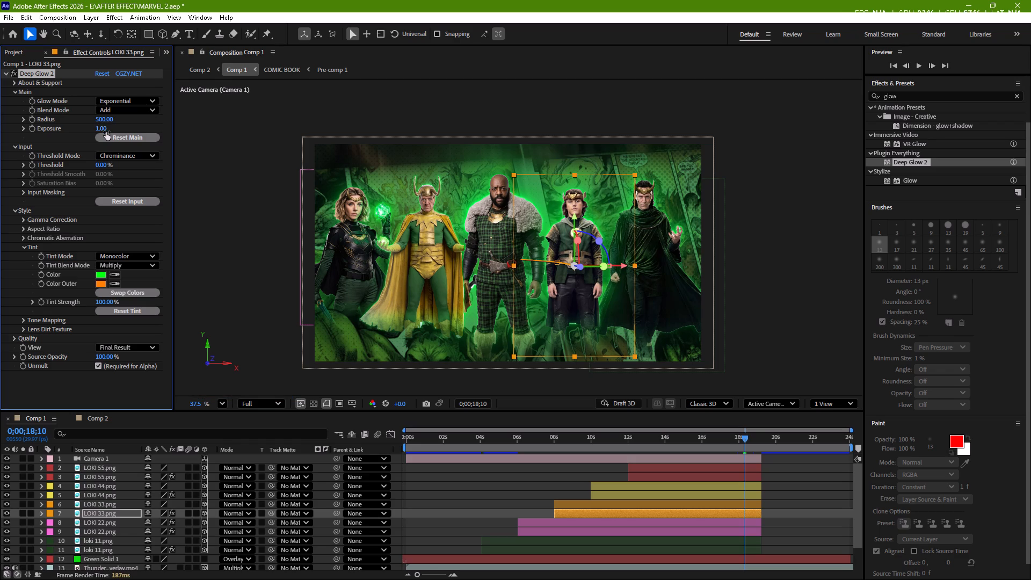
{"action": "left_click_drag", "start_coordinate": [106, 132], "coordinate": [14, 137]}
{"action": "left_click_drag", "start_coordinate": [102, 129], "coordinate": [0, 148]}
{"action": "left_click_drag", "start_coordinate": [105, 126], "coordinate": [0, 129]}
{"action": "left_click_drag", "start_coordinate": [101, 130], "coordinate": [76, 132]}
Reduce the Deep Glow 2 radius on the lower LOKI 33.png layer to 205.
{"action": "left_click_drag", "start_coordinate": [103, 118], "coordinate": [0, 132]}
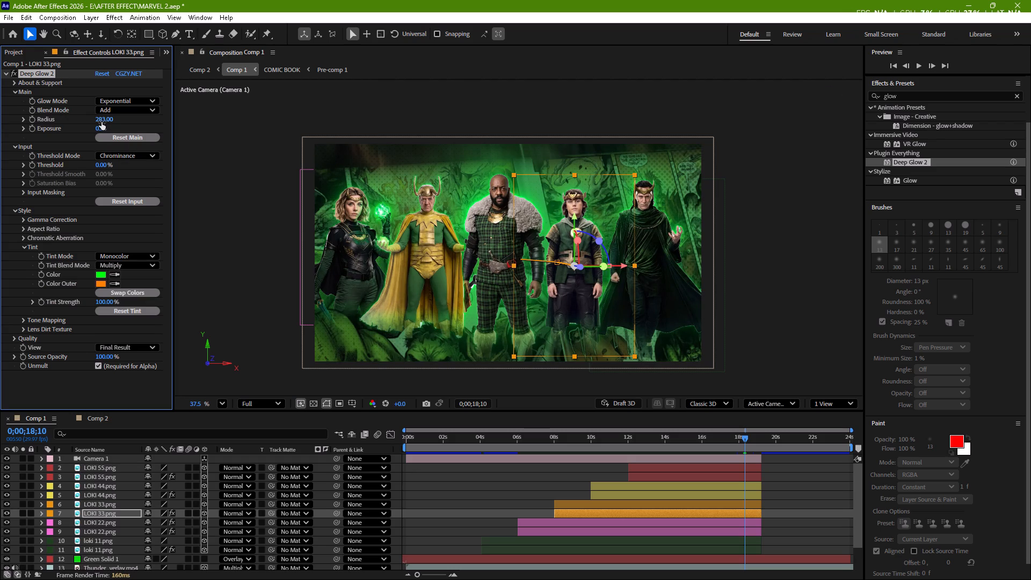
{"action": "left_click_drag", "start_coordinate": [101, 121], "coordinate": [65, 127]}
Set the Deep Glow 2 radius to 300 and exposure to 0.34 on the lower LOKI 55.png layer, and deselect it.
{"action": "left_click", "coordinate": [659, 476]}
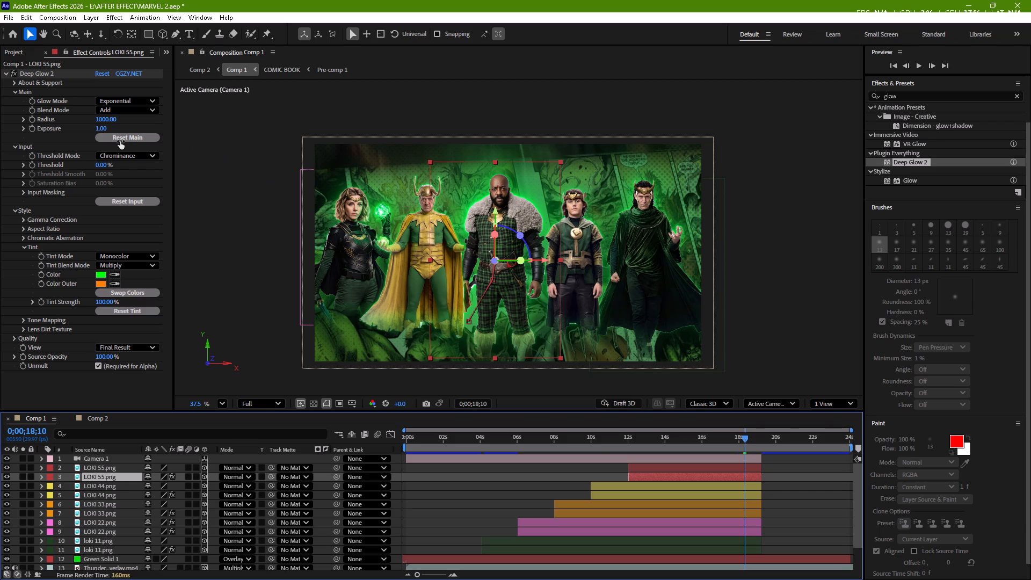
{"action": "left_click", "coordinate": [98, 120]}
{"action": "type", "text": "300"}
{"action": "key", "text": "Return"}
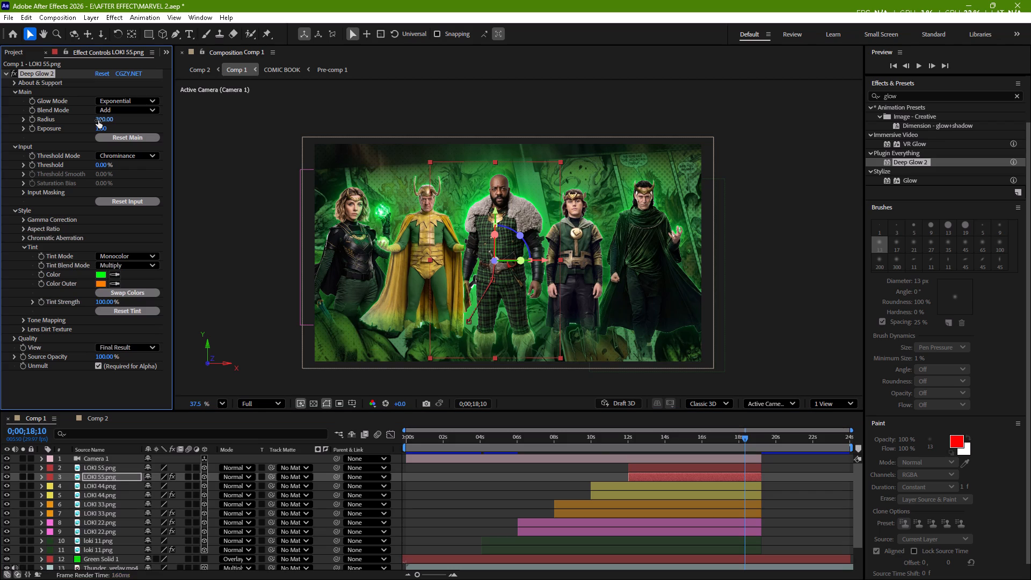
{"action": "left_click_drag", "start_coordinate": [102, 126], "coordinate": [36, 127]}
{"action": "left_click_drag", "start_coordinate": [104, 126], "coordinate": [0, 133]}
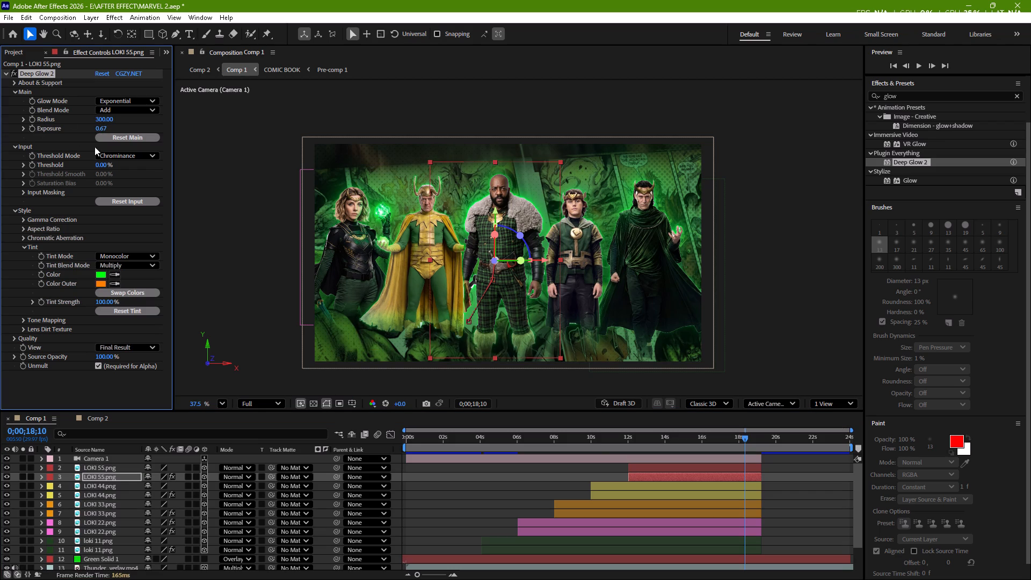
{"action": "left_click_drag", "start_coordinate": [100, 127], "coordinate": [0, 142]}
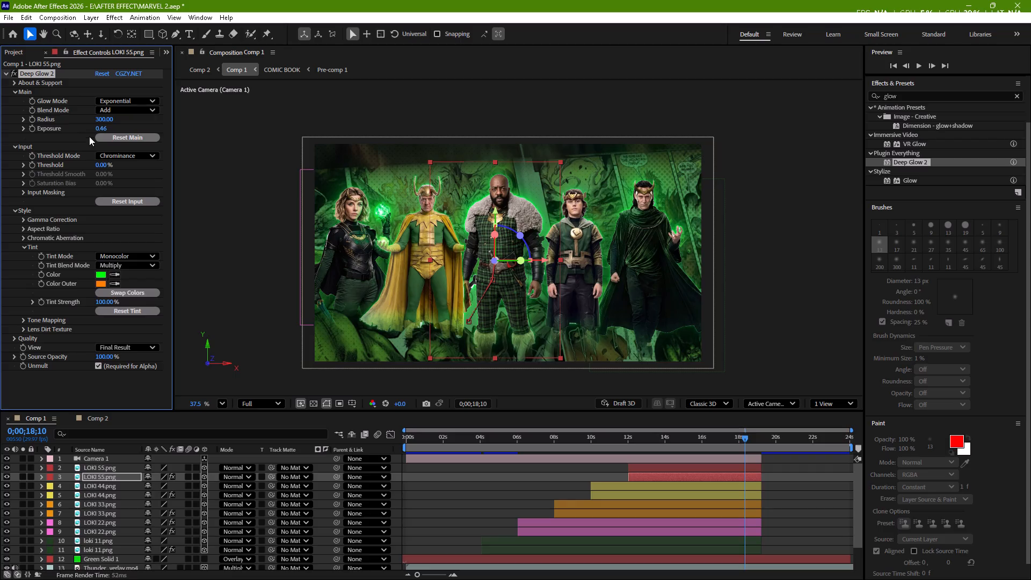
{"action": "left_click_drag", "start_coordinate": [104, 128], "coordinate": [47, 135]}
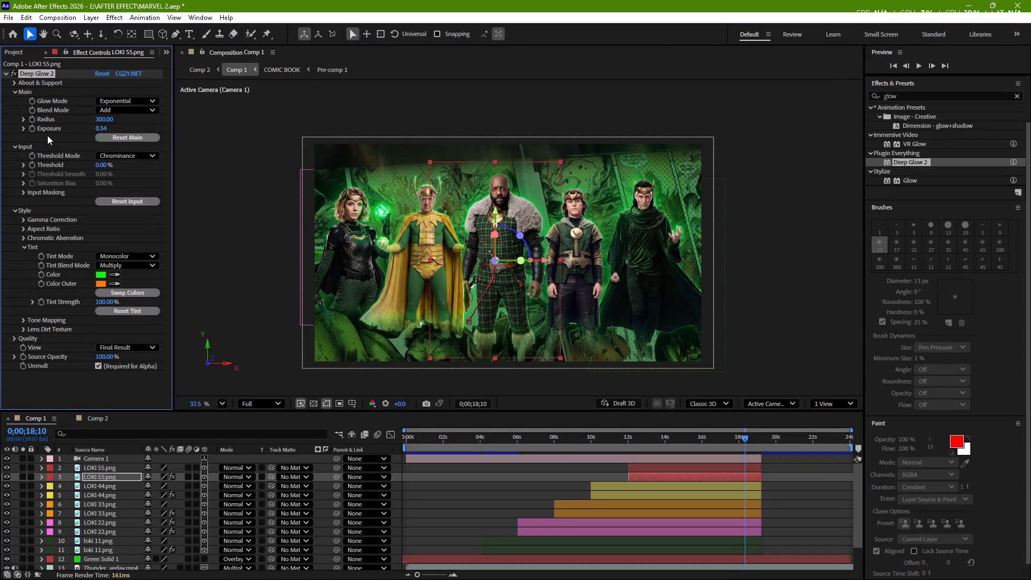
{"action": "left_click", "coordinate": [764, 364]}
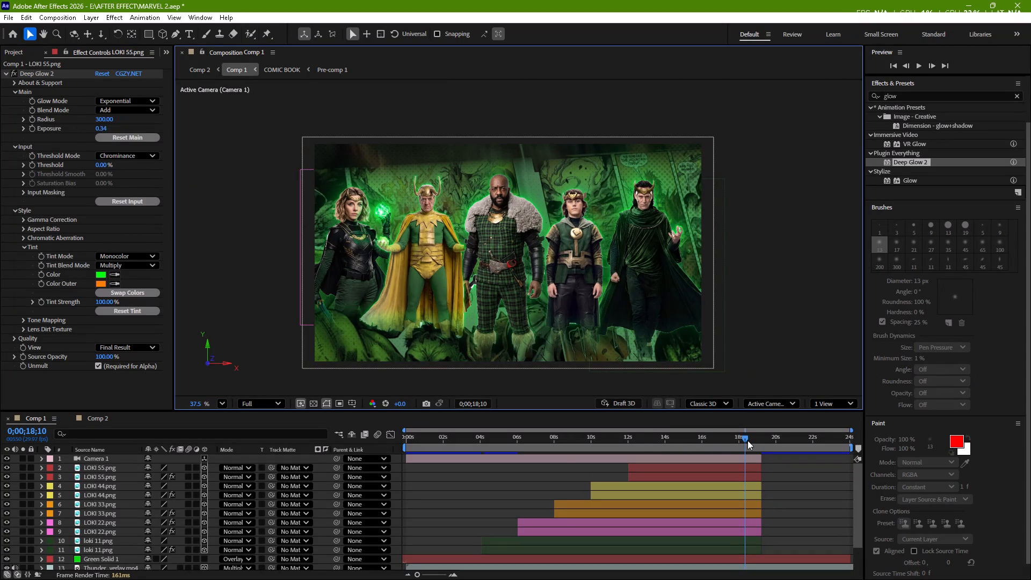
Scrub through Comp 1 to examine the balanced glows, and preview the sequence from 0;00;04;02.
{"action": "left_click_drag", "start_coordinate": [747, 440], "coordinate": [756, 440]}
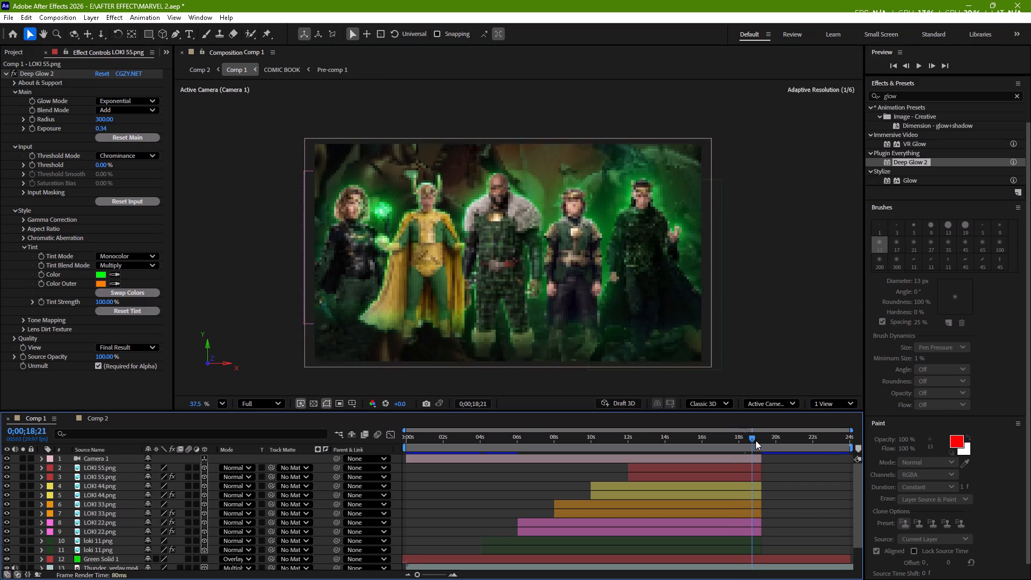
{"action": "left_click_drag", "start_coordinate": [756, 440], "coordinate": [769, 440]}
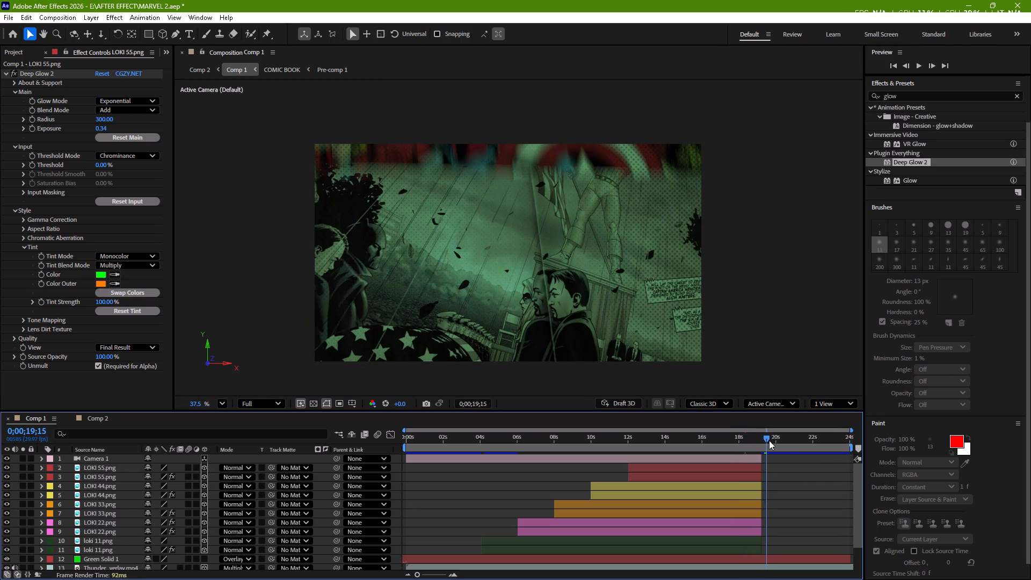
{"action": "left_click_drag", "start_coordinate": [769, 440], "coordinate": [554, 474]}
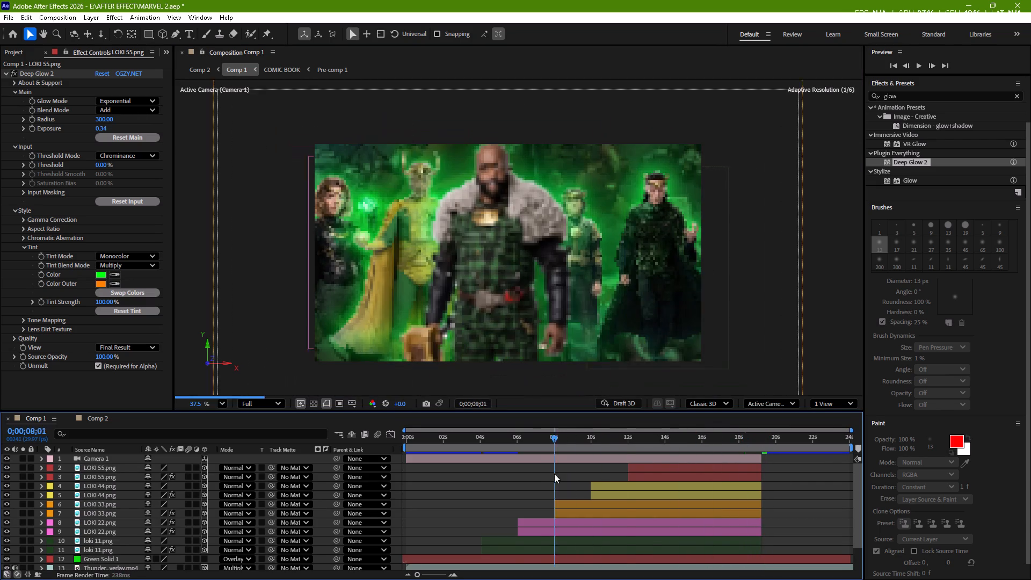
{"action": "left_click_drag", "start_coordinate": [554, 474], "coordinate": [484, 472]}
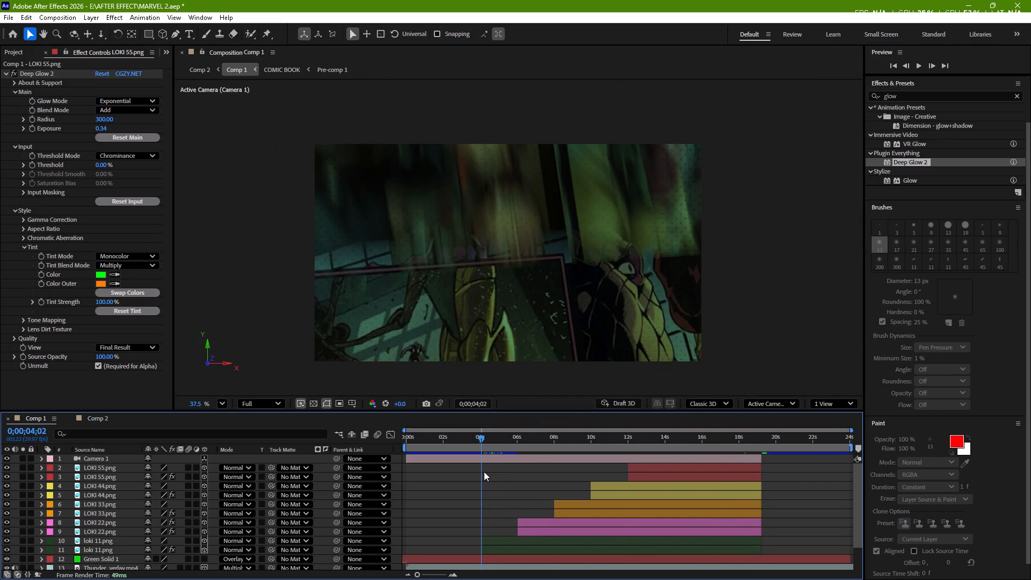
{"action": "key", "text": "space"}
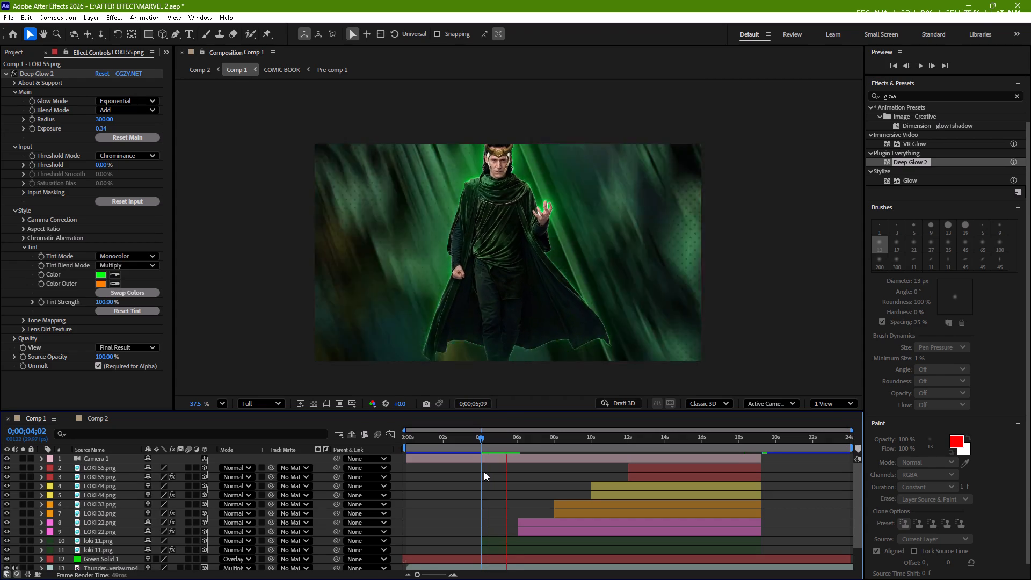
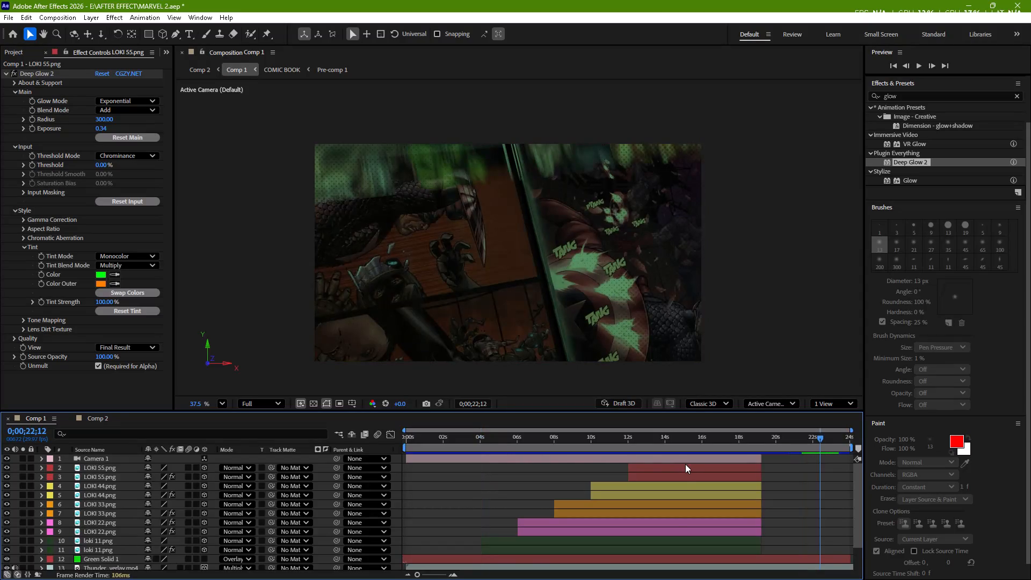
Apply the Deep Glow 2 effect to the Green Solid 1 layer in Comp 1.
{"action": "scroll", "coordinate": [671, 553], "scroll_direction": "down", "scroll_amount": 2}
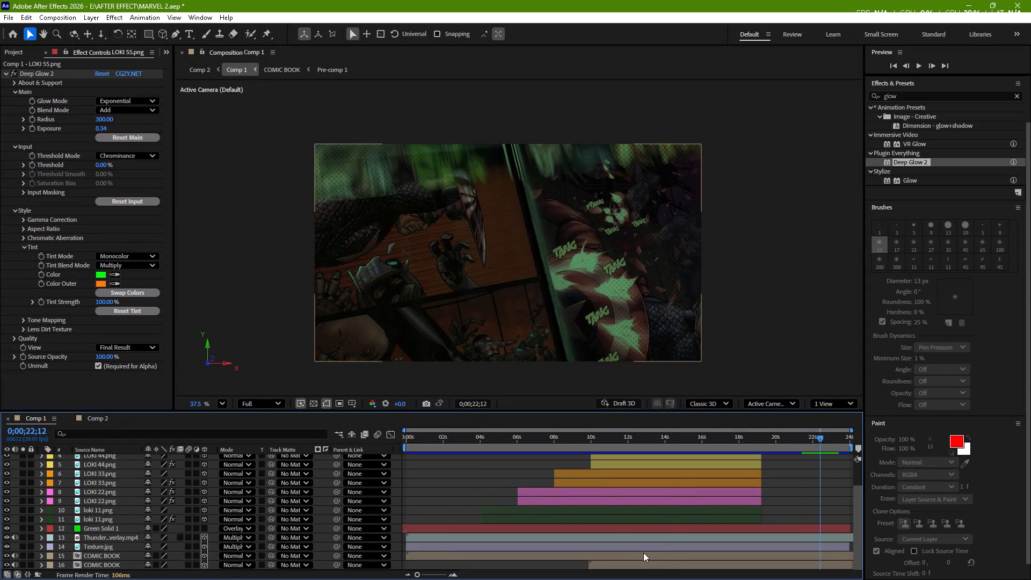
{"action": "left_click", "coordinate": [584, 529]}
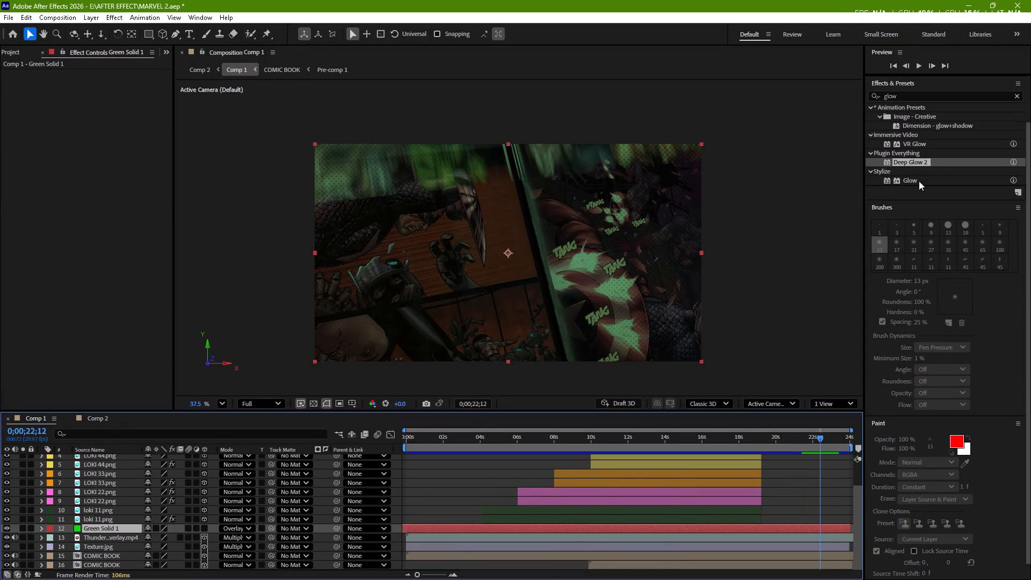
{"action": "left_click_drag", "start_coordinate": [916, 161], "coordinate": [824, 555]}
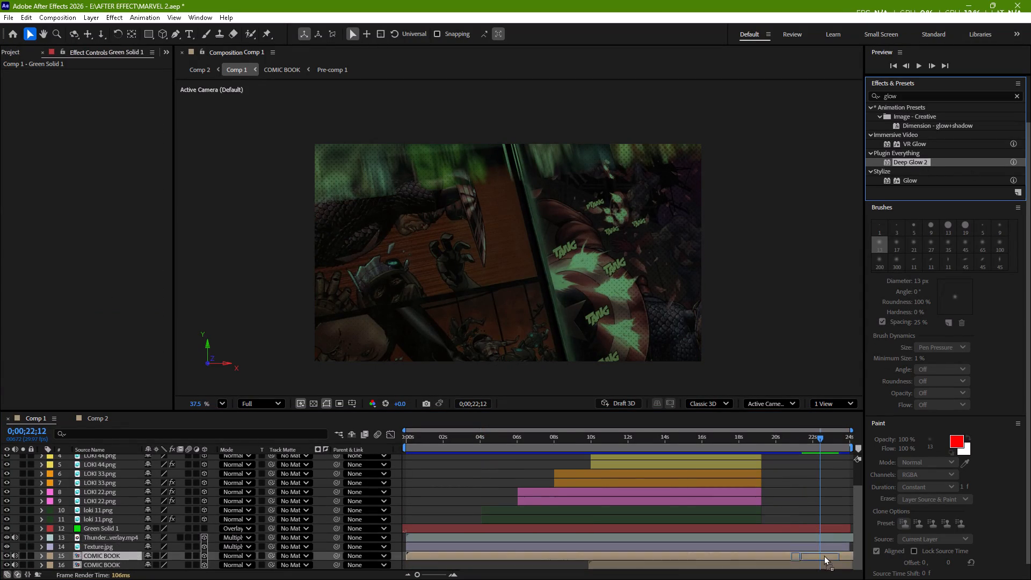
{"action": "left_click_drag", "start_coordinate": [824, 555], "coordinate": [826, 528]}
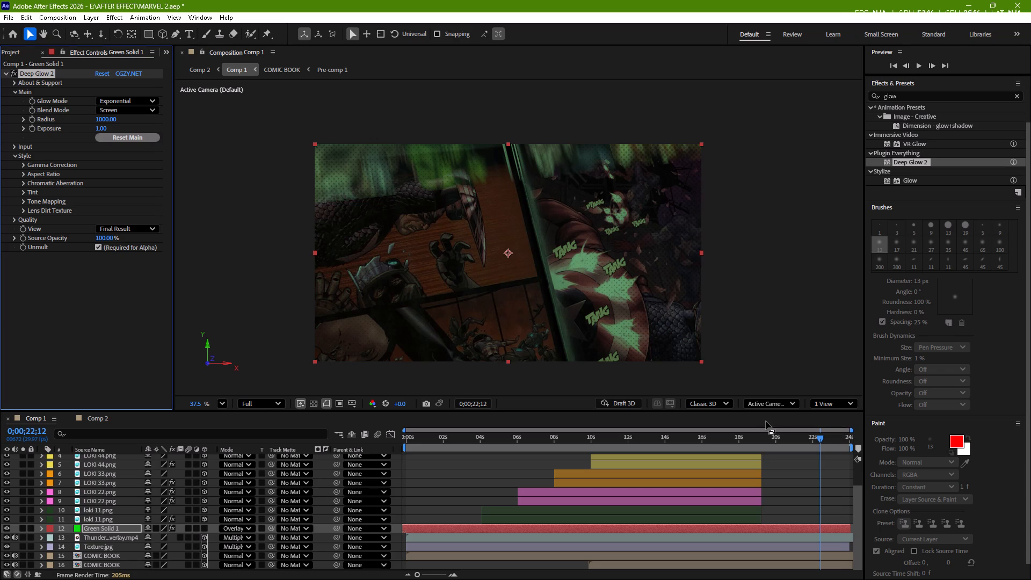
Preview Comp 1 from 0;00;00;00 to examine the glow applied to the green solid.
{"action": "left_click_drag", "start_coordinate": [820, 435], "coordinate": [485, 480]}
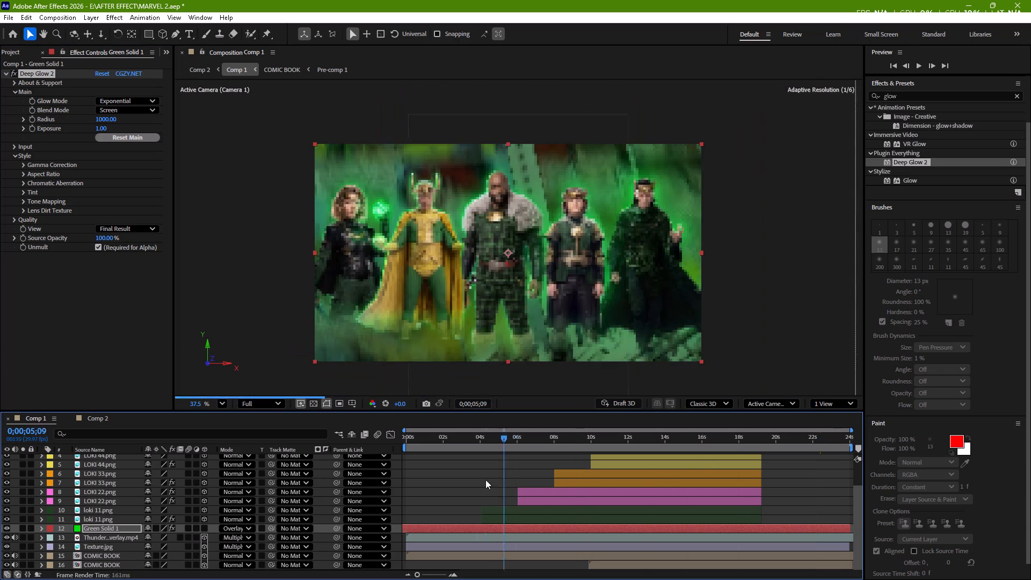
{"action": "left_click_drag", "start_coordinate": [485, 480], "coordinate": [340, 467]}
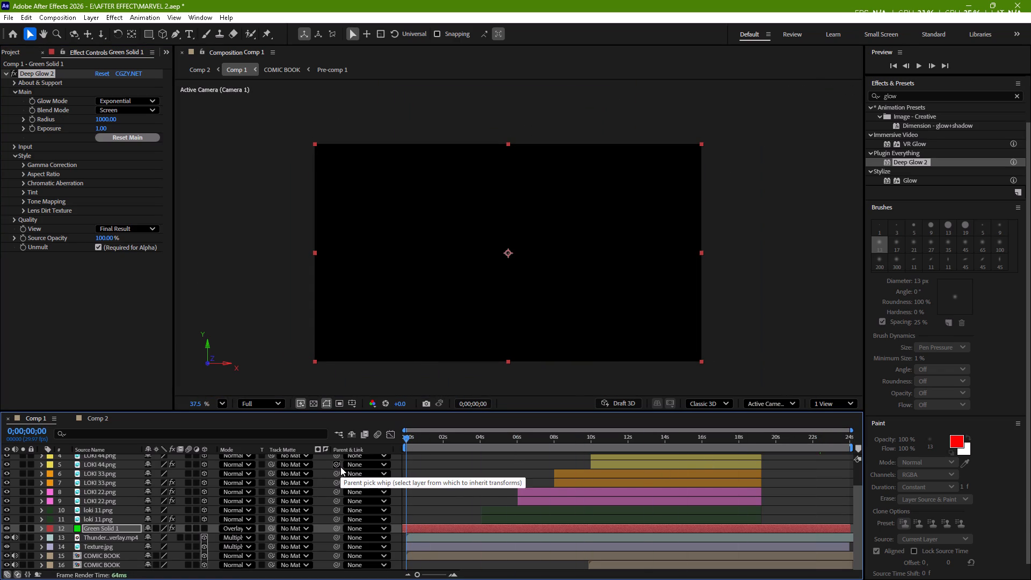
{"action": "key", "text": "space"}
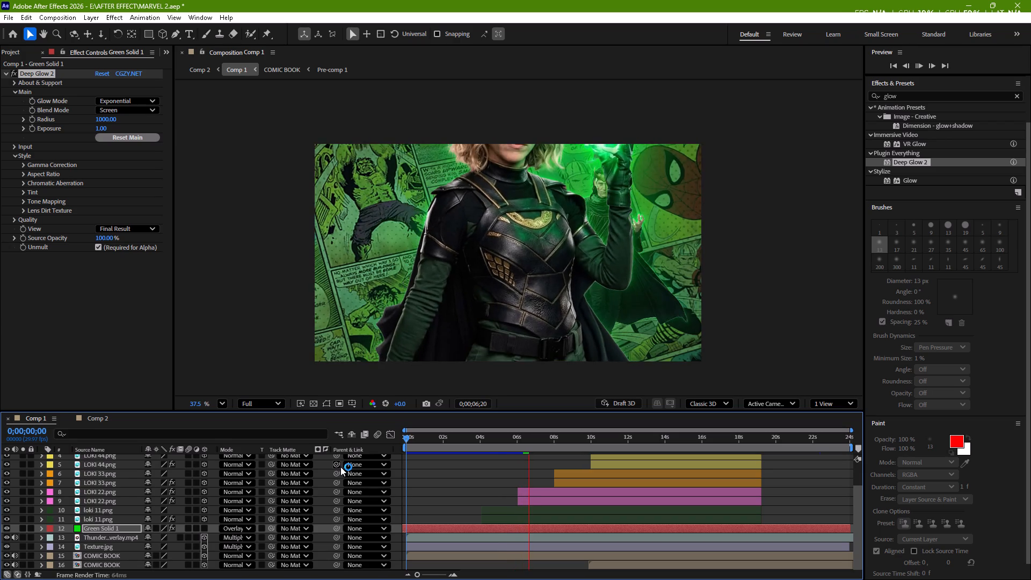
{"action": "key", "text": "space"}
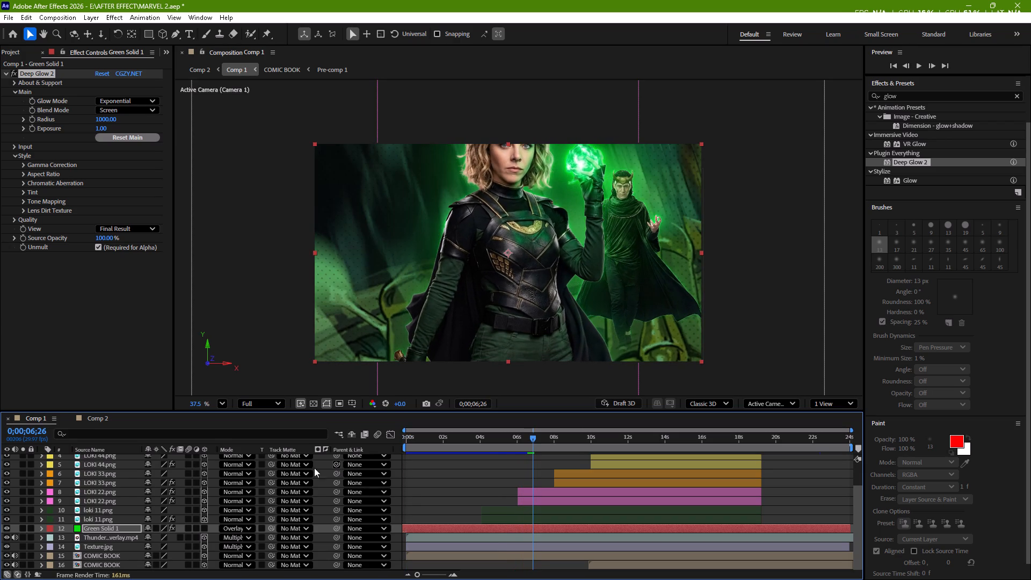
Bring up the Comp 2 timeline and close it, returning to Comp 1.
{"action": "left_click", "coordinate": [105, 417]}
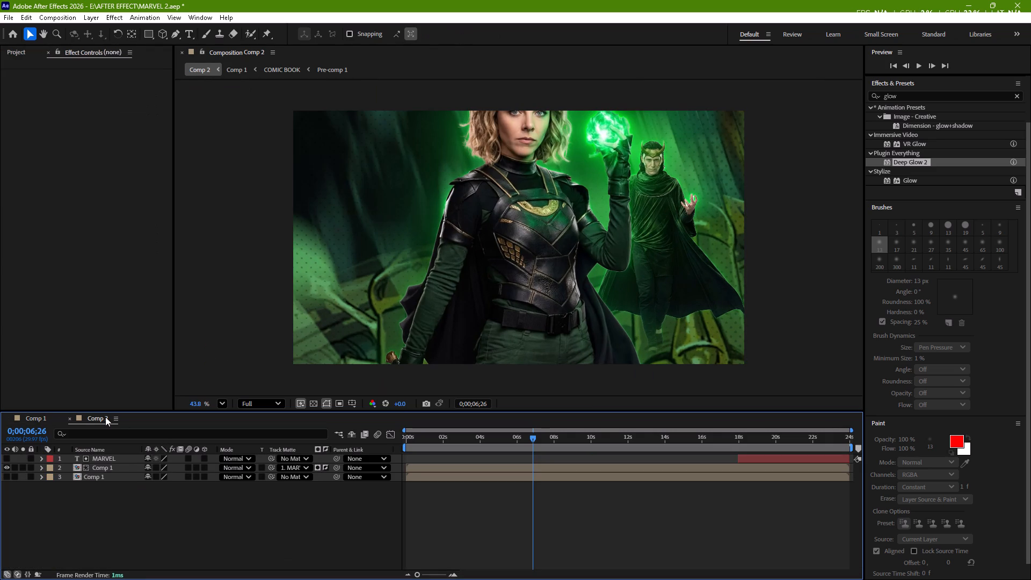
{"action": "left_click", "coordinate": [69, 418]}
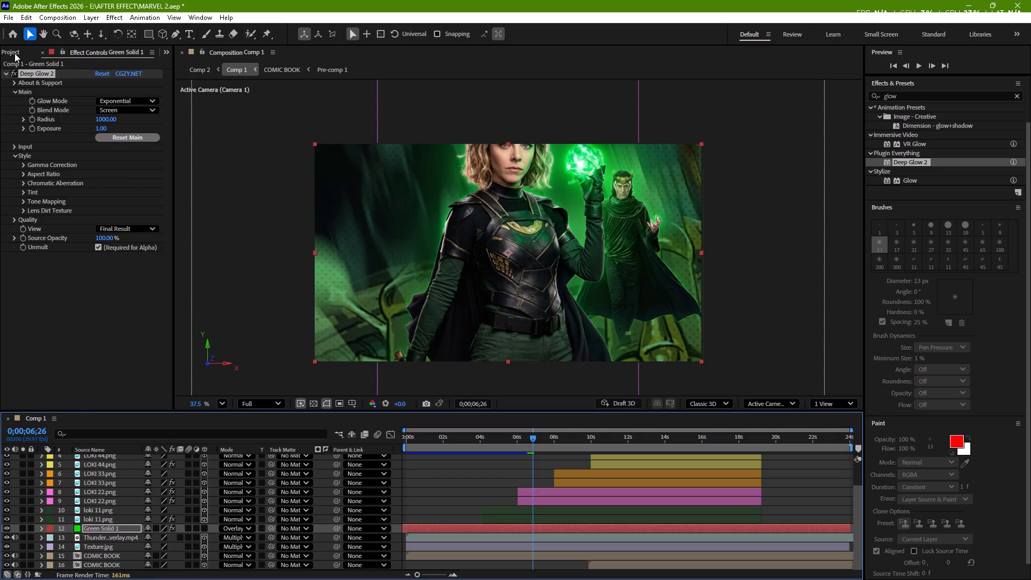
Delete the composition marvel intro Premiere Linked Comp 01 from the project.
{"action": "left_click", "coordinate": [14, 53]}
{"action": "left_click", "coordinate": [63, 379]}
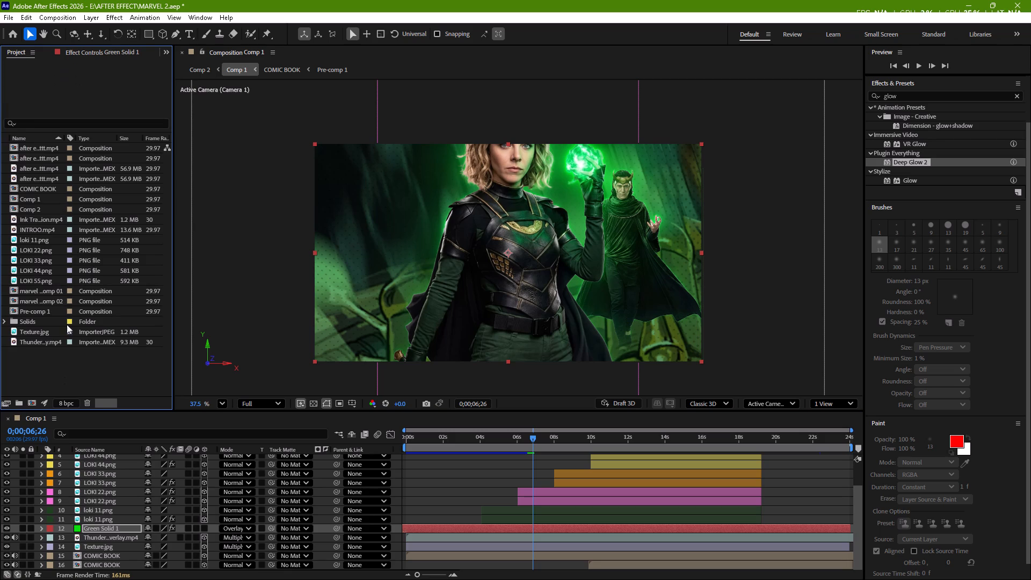
{"action": "left_click", "coordinate": [54, 293]}
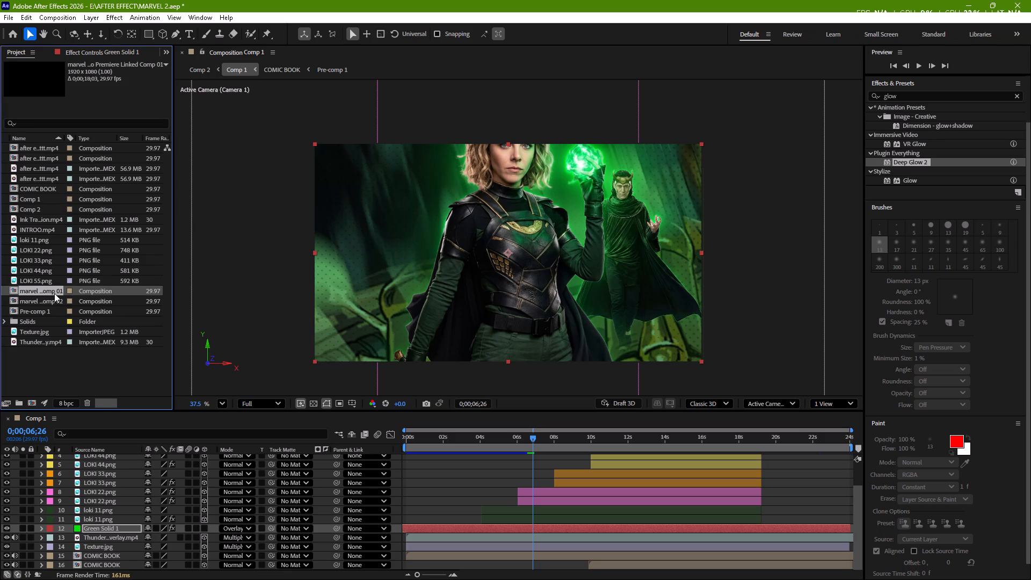
{"action": "left_click", "coordinate": [54, 293]}
{"action": "key", "text": "Delete"}
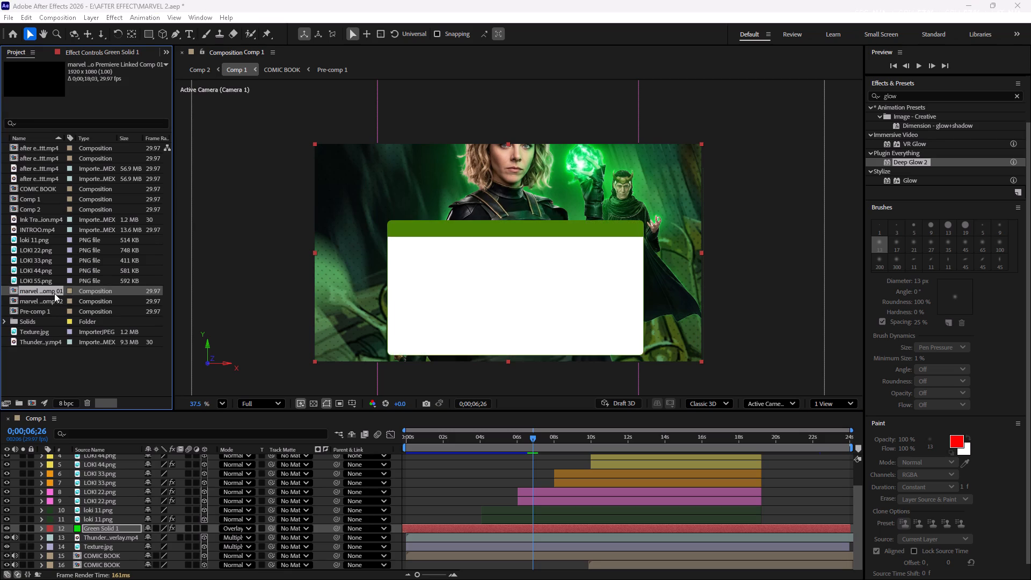
{"action": "left_click", "coordinate": [569, 332]}
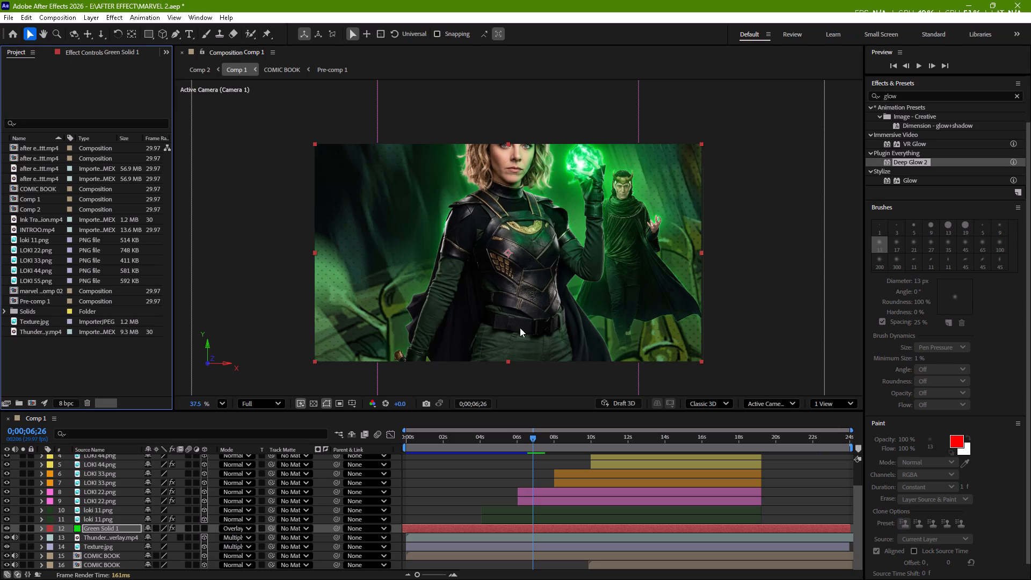
Delete the composition marvel intro Premiere Linked Comp 02 from the project.
{"action": "left_click", "coordinate": [65, 289]}
{"action": "key", "text": "Delete"}
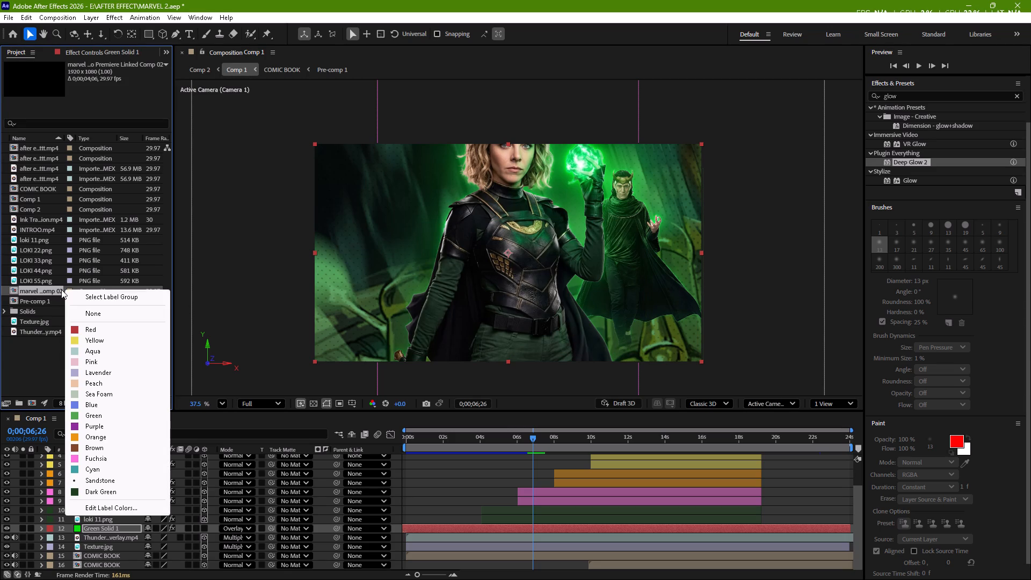
{"action": "left_click", "coordinate": [51, 289]}
{"action": "key", "text": "Delete"}
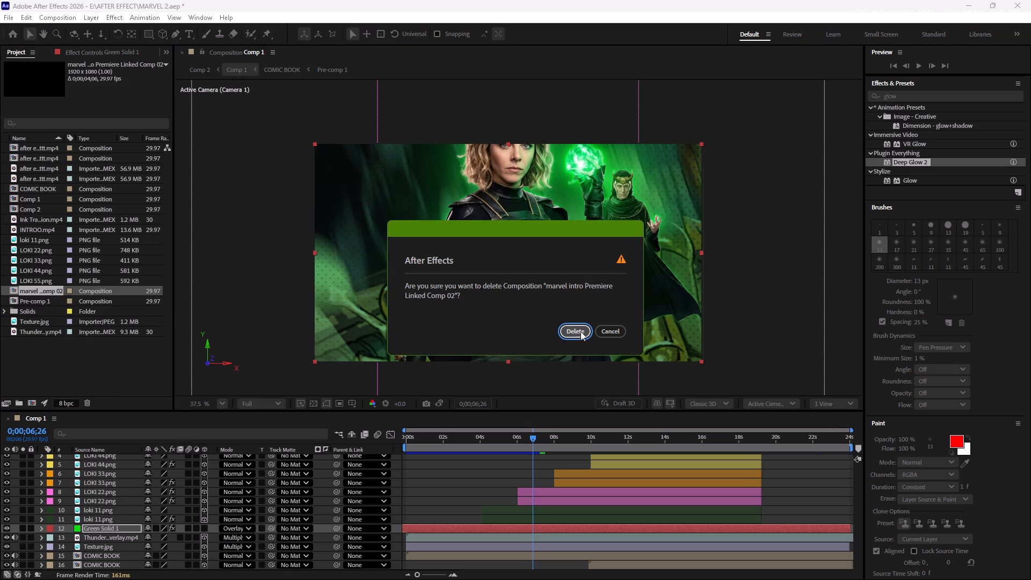
{"action": "left_click", "coordinate": [583, 332]}
{"action": "left_click", "coordinate": [86, 342]}
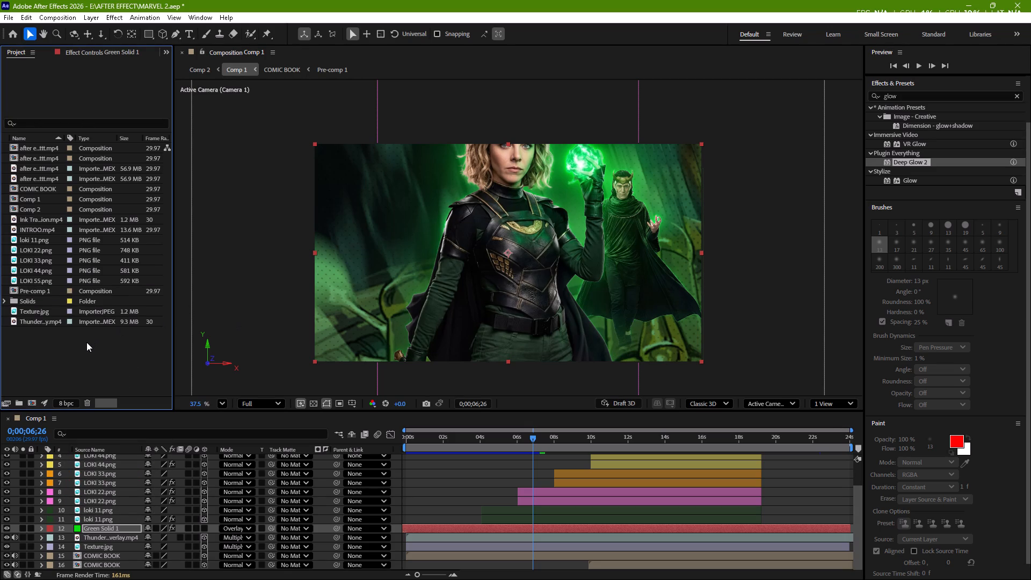
Delete the composition Comp 2 from the project.
{"action": "left_click", "coordinate": [46, 208]}
{"action": "key", "text": "Delete"}
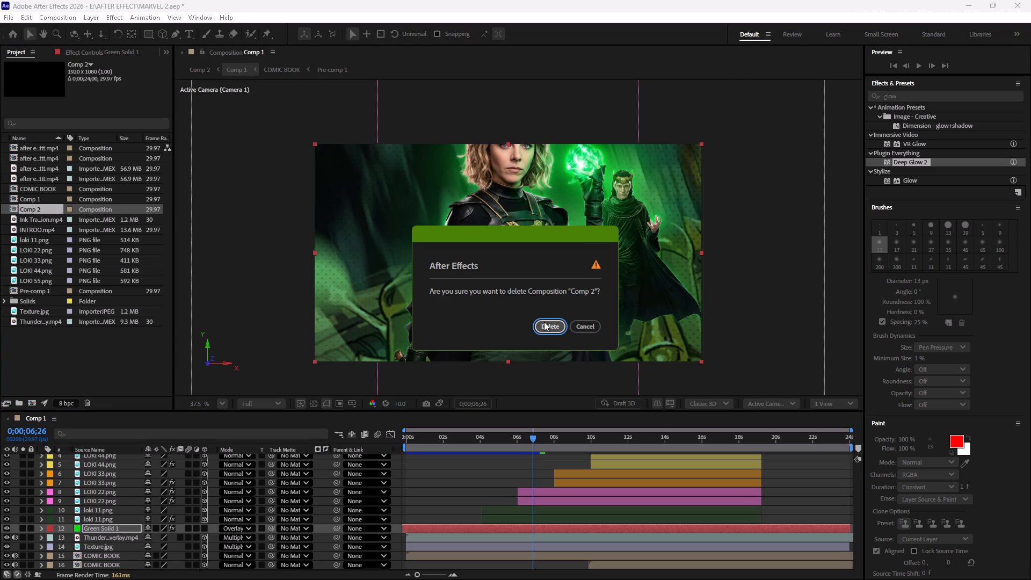
{"action": "left_click", "coordinate": [549, 328]}
{"action": "left_click", "coordinate": [112, 346]}
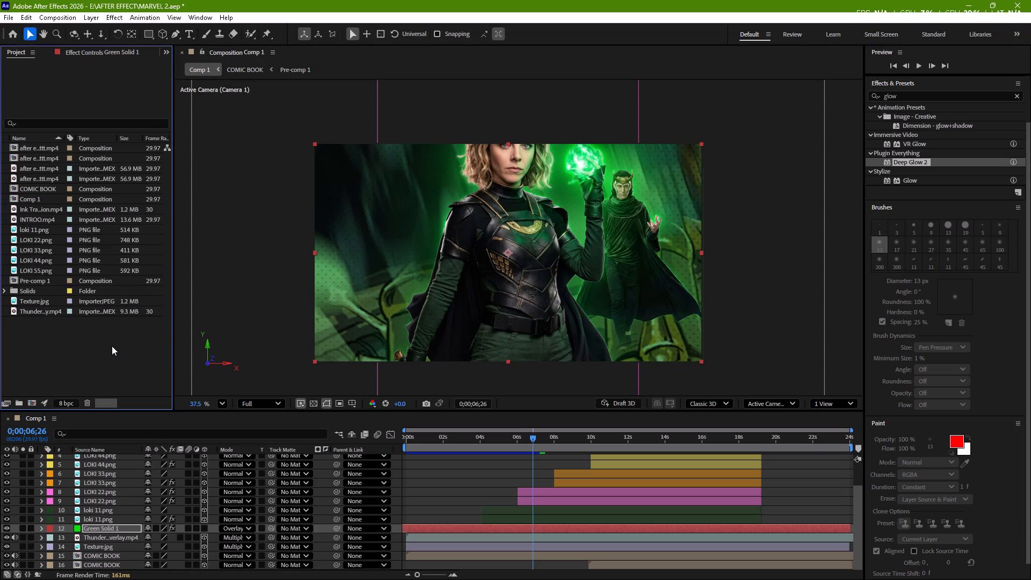
{"action": "left_click", "coordinate": [48, 336]}
Save the MARVEL 2.aep project.
{"action": "key", "text": "ctrl+s"}
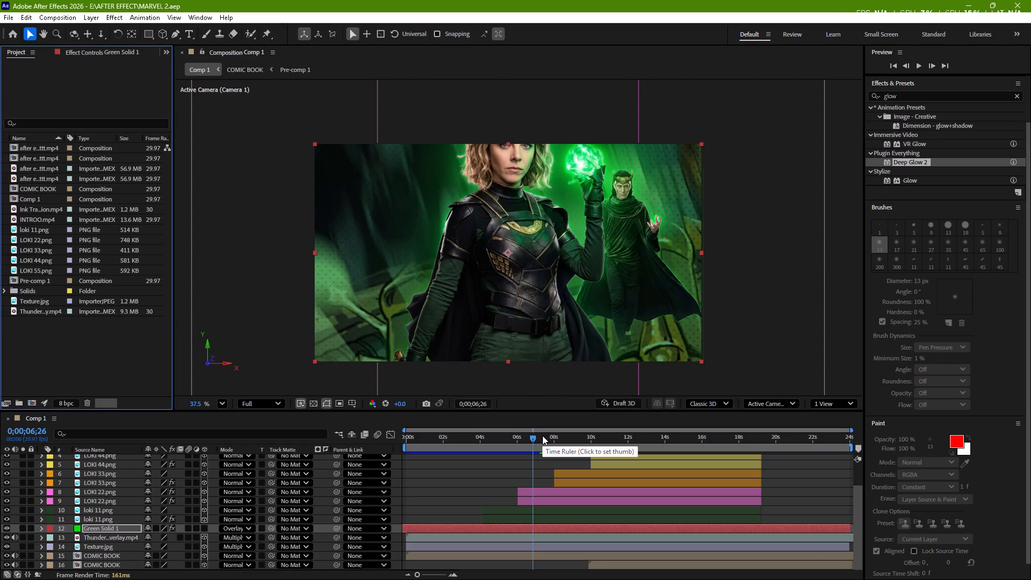
Preview Comp 1 from 0;00;00;00 to review the character reveals with their green glows.
{"action": "left_click_drag", "start_coordinate": [534, 437], "coordinate": [334, 444]}
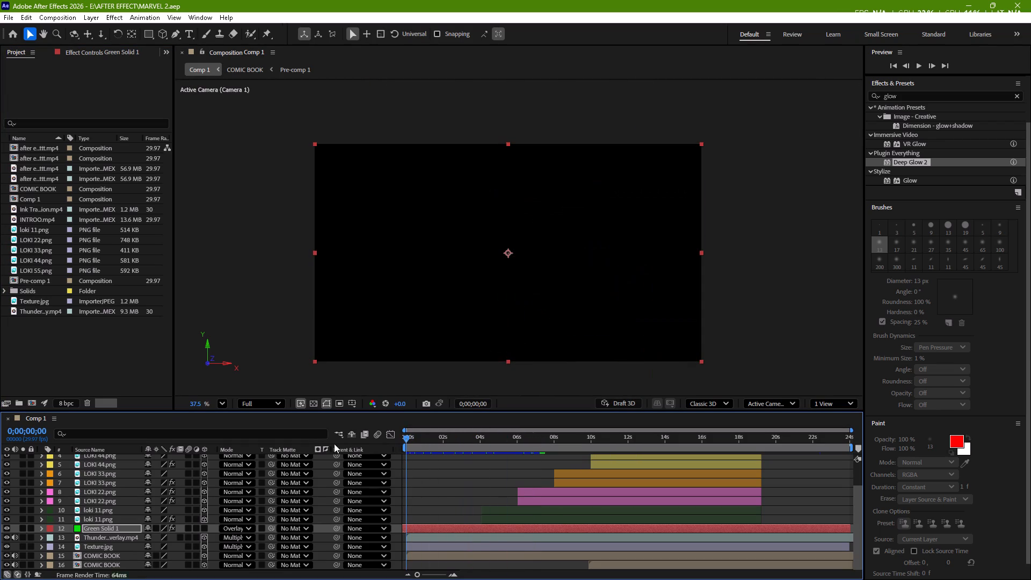
{"action": "left_click_drag", "start_coordinate": [334, 444], "coordinate": [321, 444]}
{"action": "key", "text": "space"}
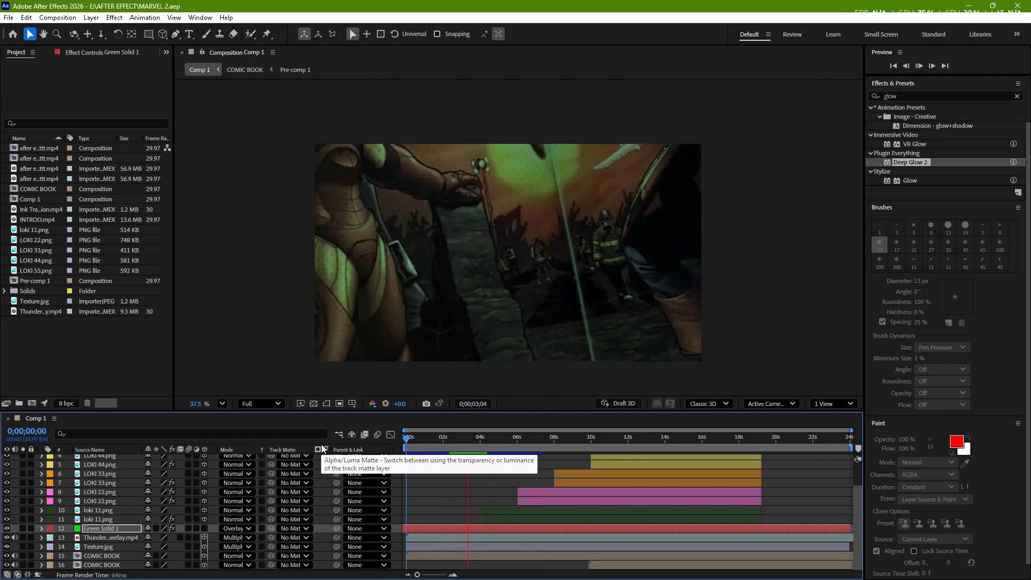
{"action": "left_click", "coordinate": [321, 444]}
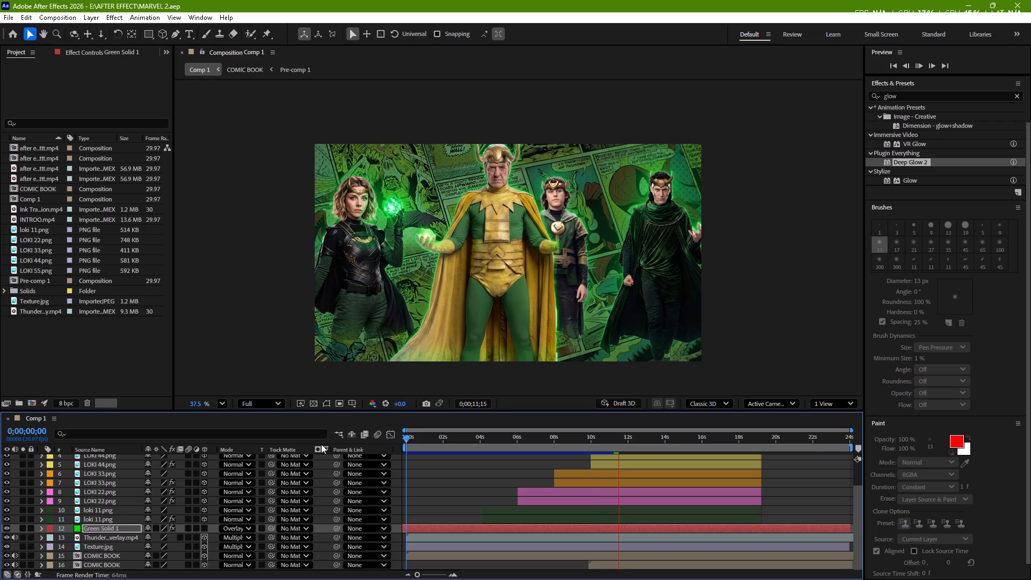
{"action": "key", "text": "space"}
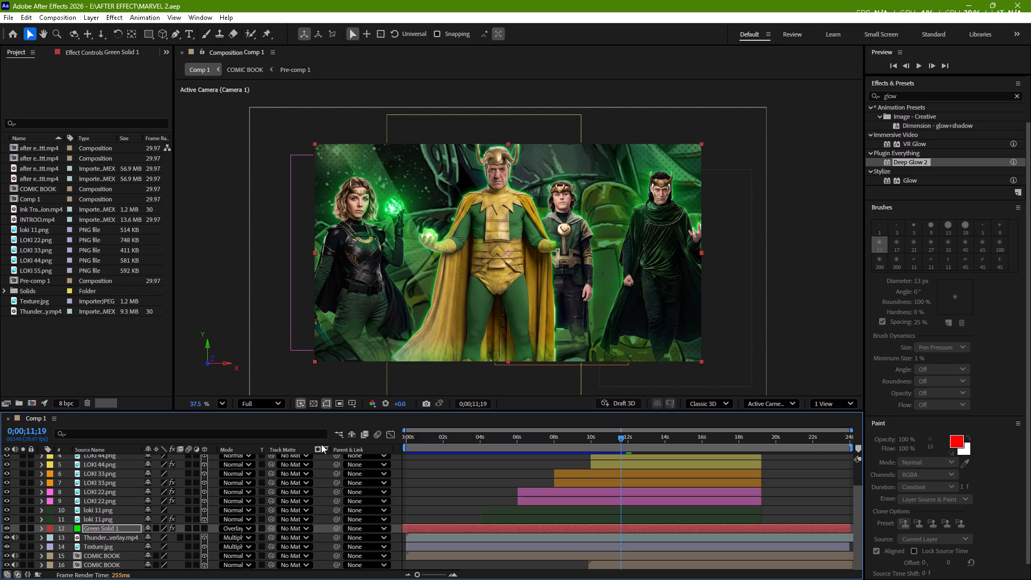
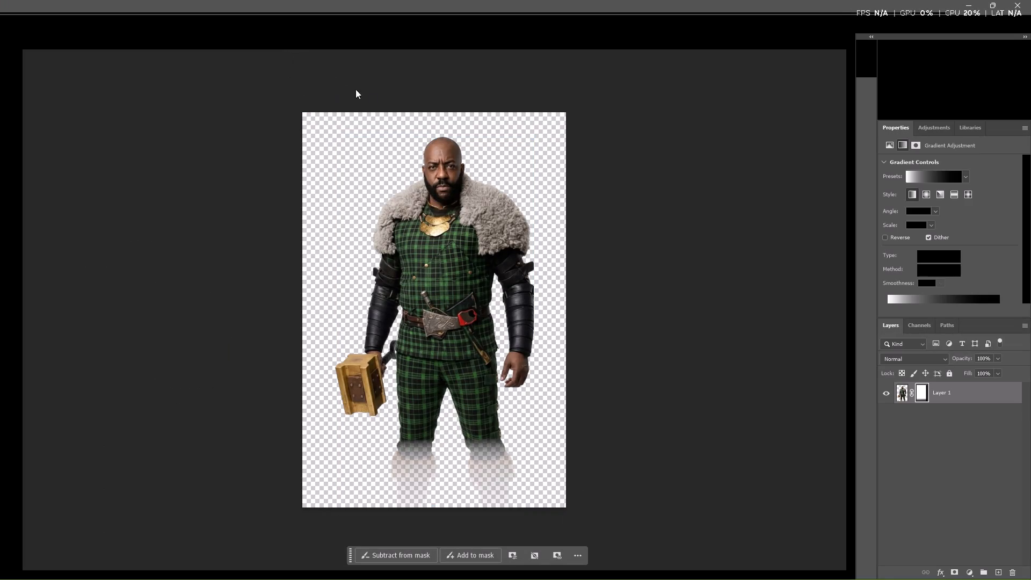
In Photoshop, move the green-and-gold Loki figure in Loki_Image_2.png about 29 px left on its canvas.
{"action": "left_click", "coordinate": [417, 175]}
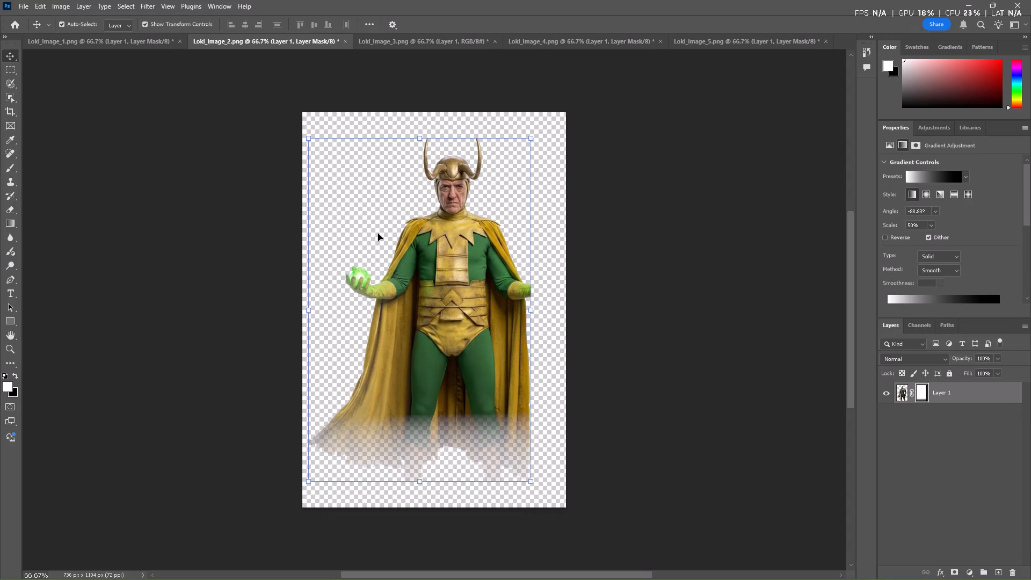
{"action": "left_click_drag", "start_coordinate": [434, 282], "coordinate": [420, 283]}
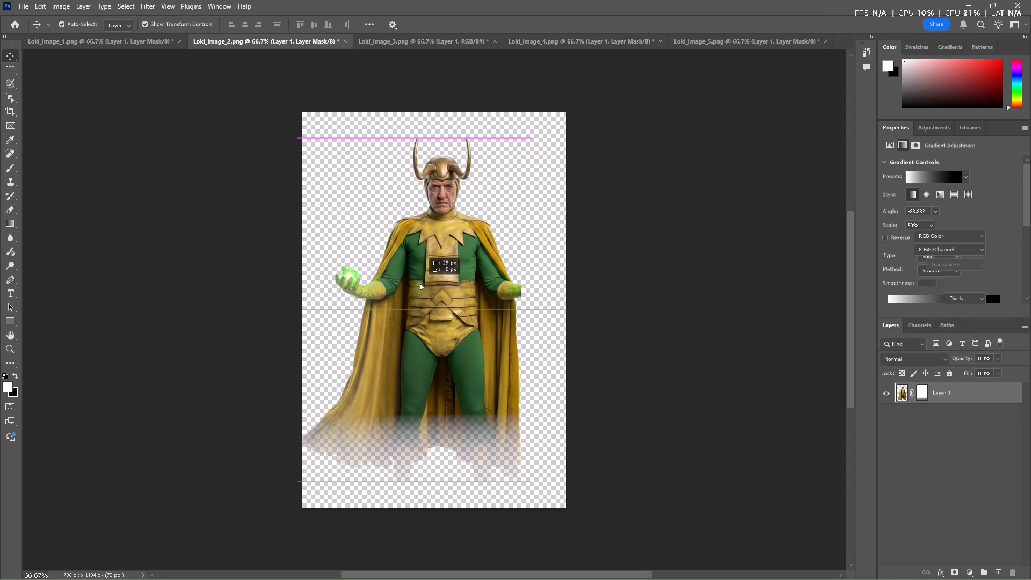
{"action": "left_click_drag", "start_coordinate": [420, 283], "coordinate": [422, 283]}
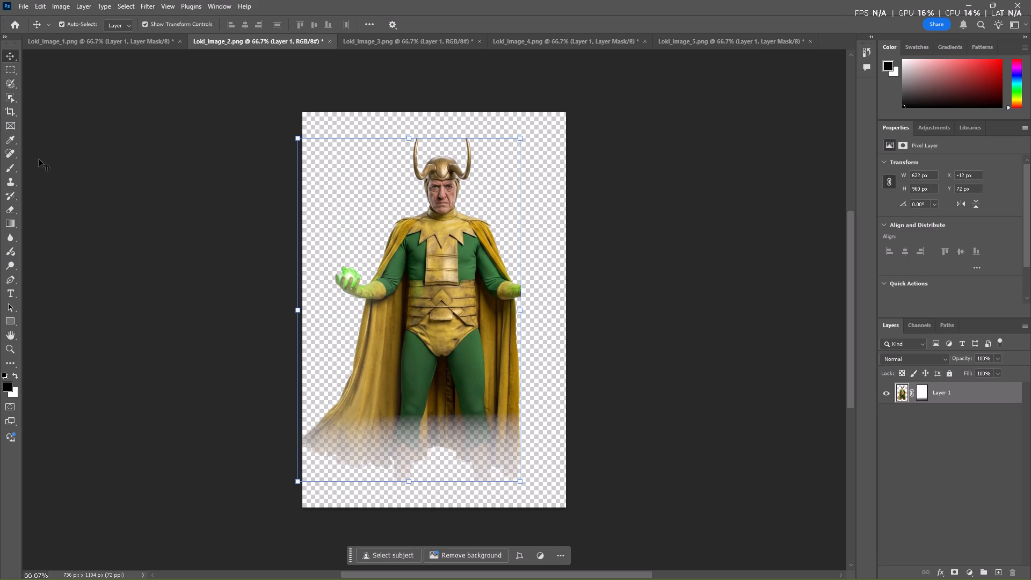
Show the Selection Brush and Lasso tool variants for selecting part of the Loki figure.
{"action": "left_click", "coordinate": [12, 79]}
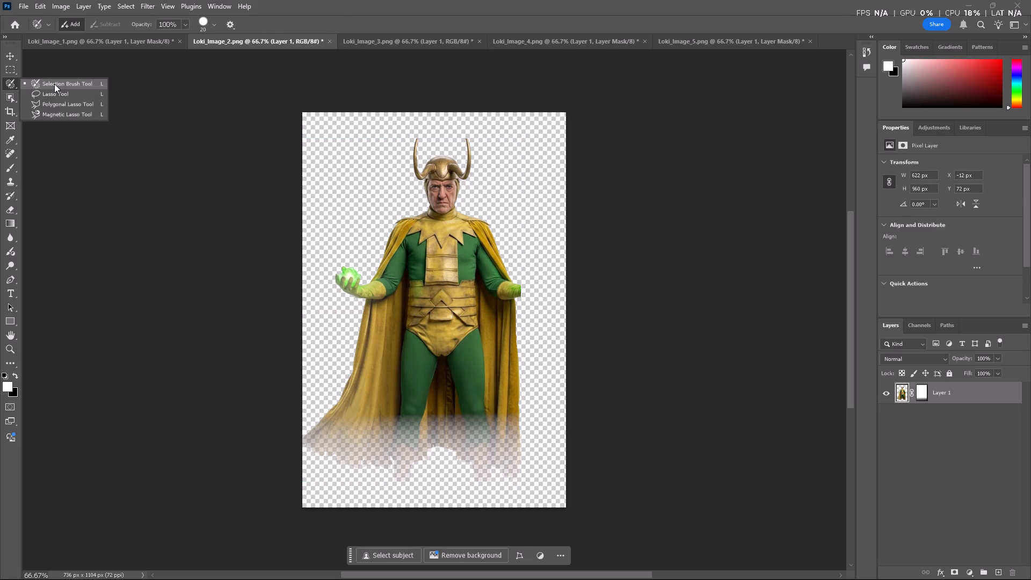
Select the character's hand holding the glowing green orb, including its gold gauntlet, with the Selection Brush.
{"action": "left_click", "coordinate": [54, 84]}
{"action": "left_click", "coordinate": [351, 277]}
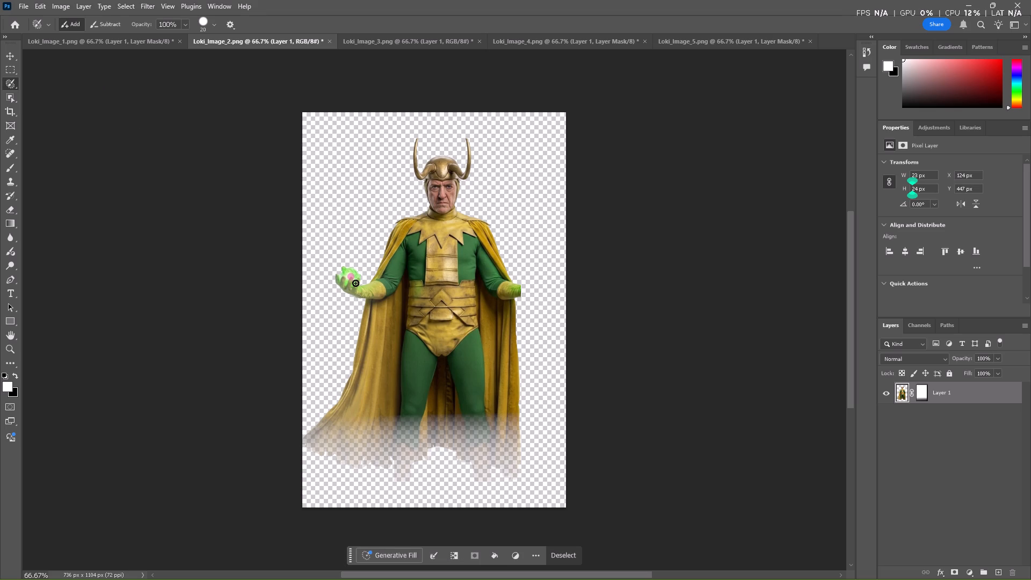
{"action": "left_click_drag", "start_coordinate": [355, 283], "coordinate": [350, 270]}
{"action": "left_click_drag", "start_coordinate": [350, 270], "coordinate": [338, 278]}
{"action": "left_click_drag", "start_coordinate": [338, 278], "coordinate": [359, 289]}
{"action": "left_click_drag", "start_coordinate": [359, 289], "coordinate": [377, 284]}
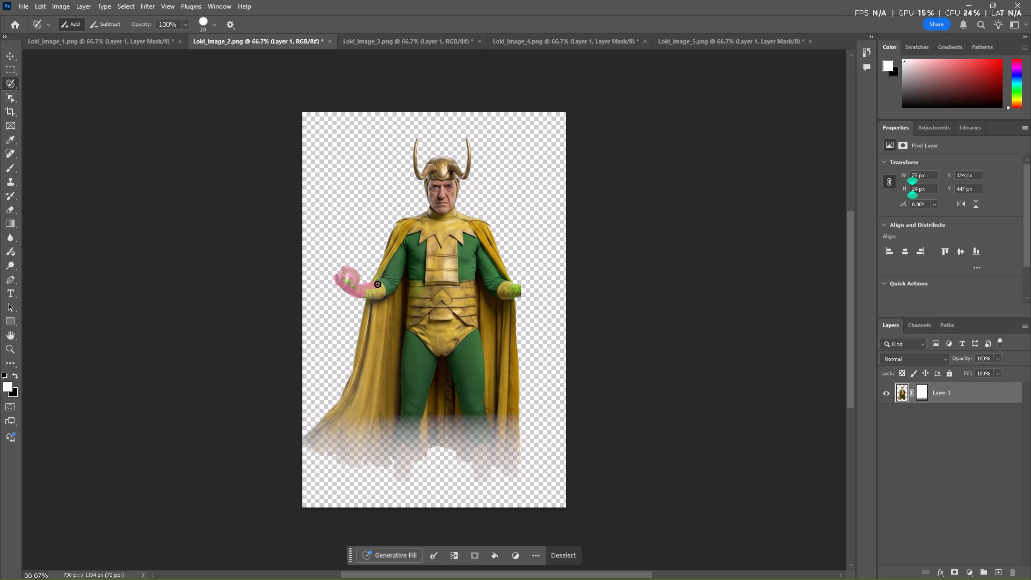
{"action": "left_click_drag", "start_coordinate": [377, 284], "coordinate": [377, 296]}
{"action": "left_click_drag", "start_coordinate": [377, 296], "coordinate": [351, 275]}
{"action": "left_click_drag", "start_coordinate": [351, 275], "coordinate": [350, 286]}
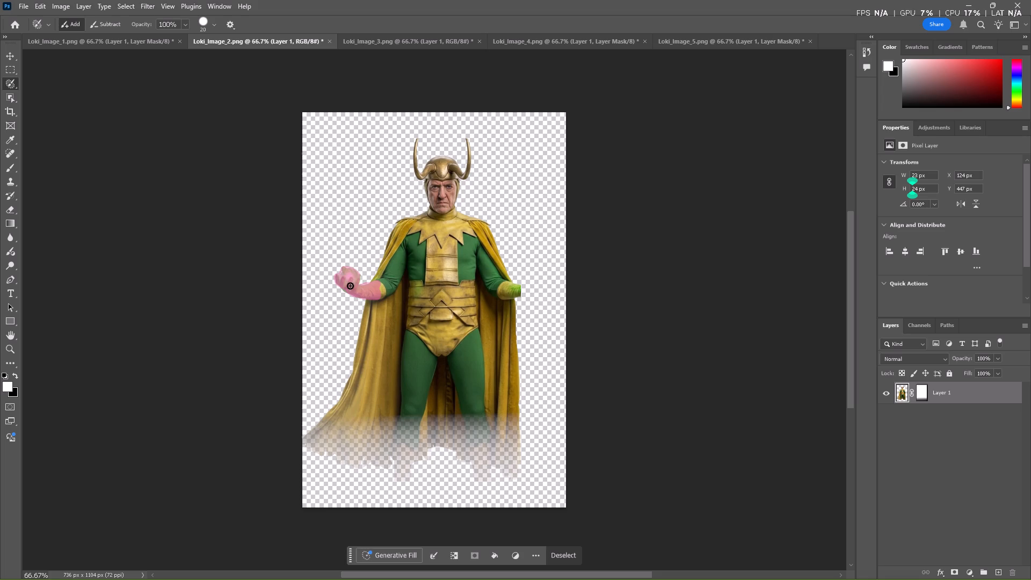
{"action": "left_click_drag", "start_coordinate": [350, 286], "coordinate": [337, 279]}
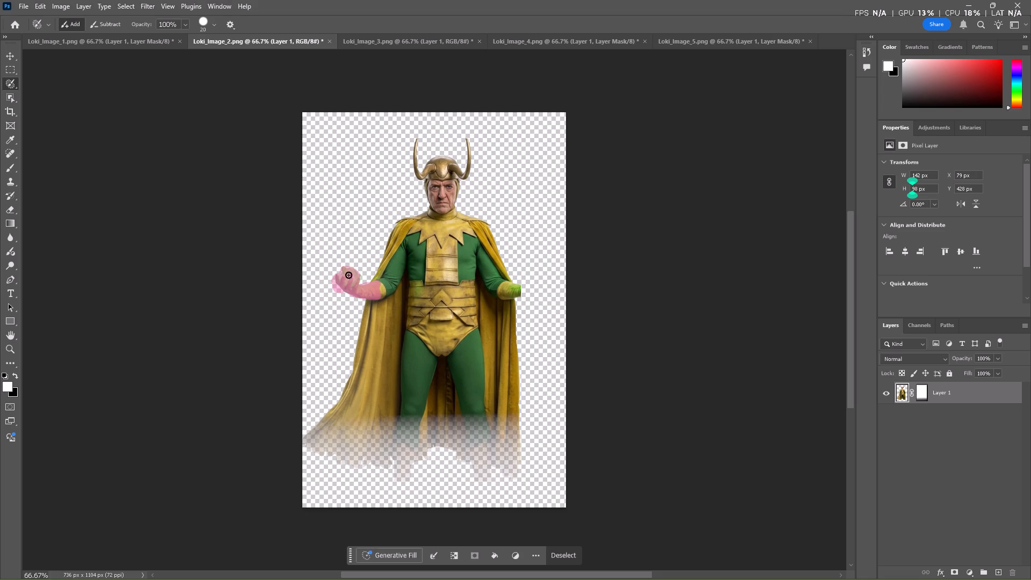
{"action": "left_click", "coordinate": [344, 272]}
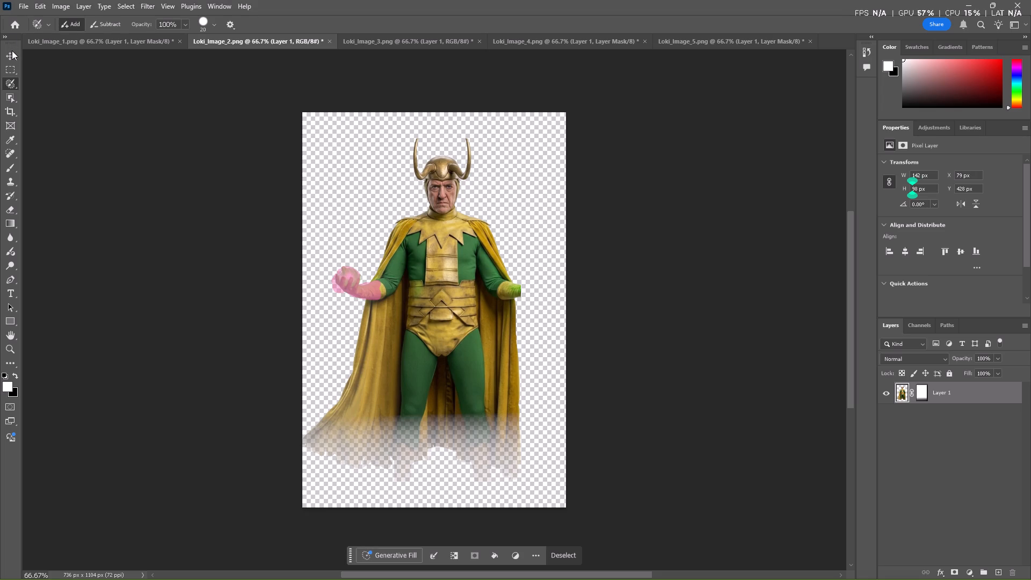
Copy the selected hand onto a new layer and move it beside the cut-off arm, at about X 417, Y 491 px.
{"action": "double_click", "coordinate": [12, 50]}
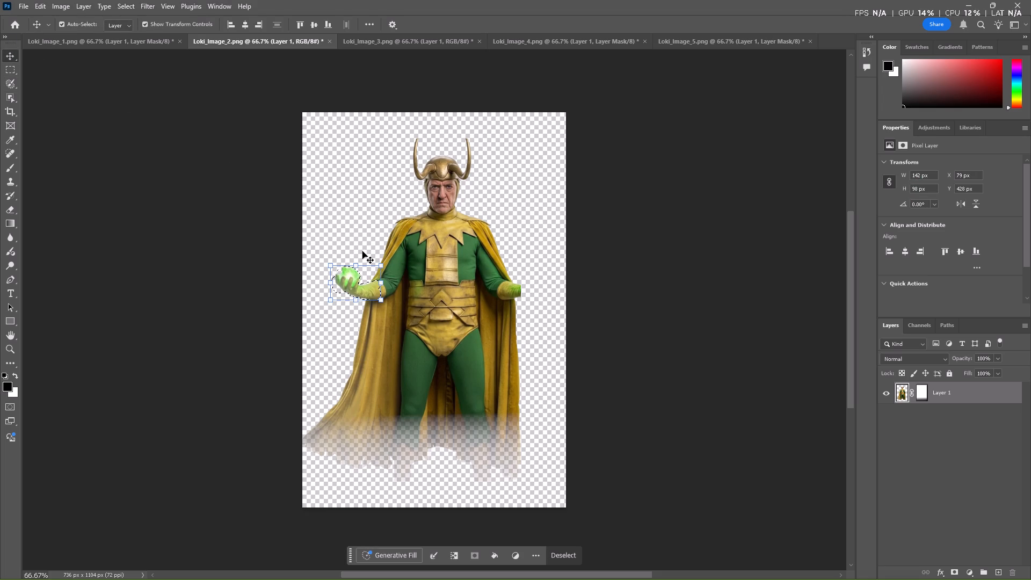
{"action": "key", "text": "ctrl+c"}
{"action": "key", "text": "ctrl+v"}
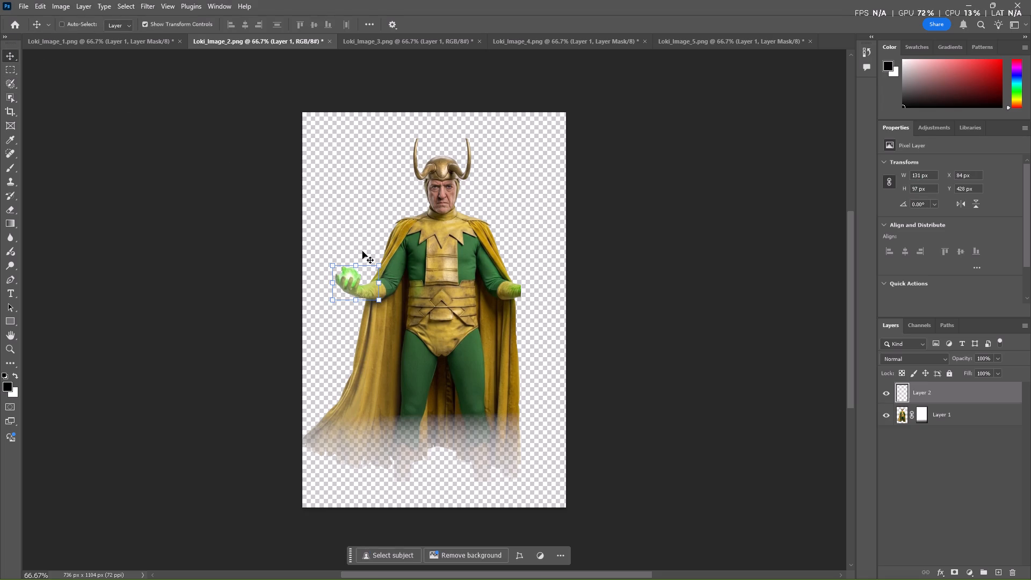
{"action": "left_click_drag", "start_coordinate": [348, 286], "coordinate": [438, 303]}
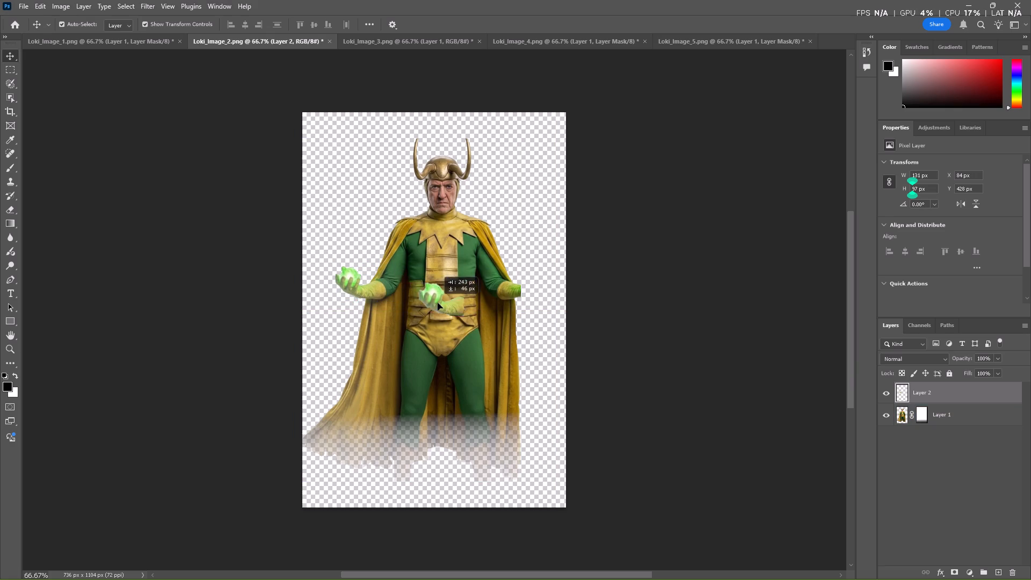
{"action": "left_click_drag", "start_coordinate": [438, 303], "coordinate": [468, 308]}
{"action": "right_click", "coordinate": [468, 308]}
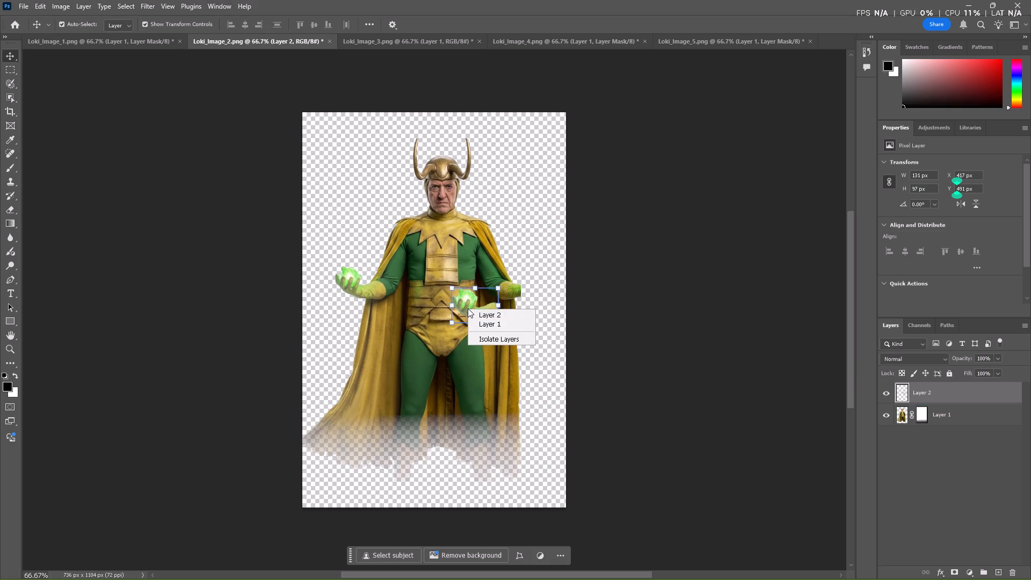
{"action": "left_click", "coordinate": [468, 299]}
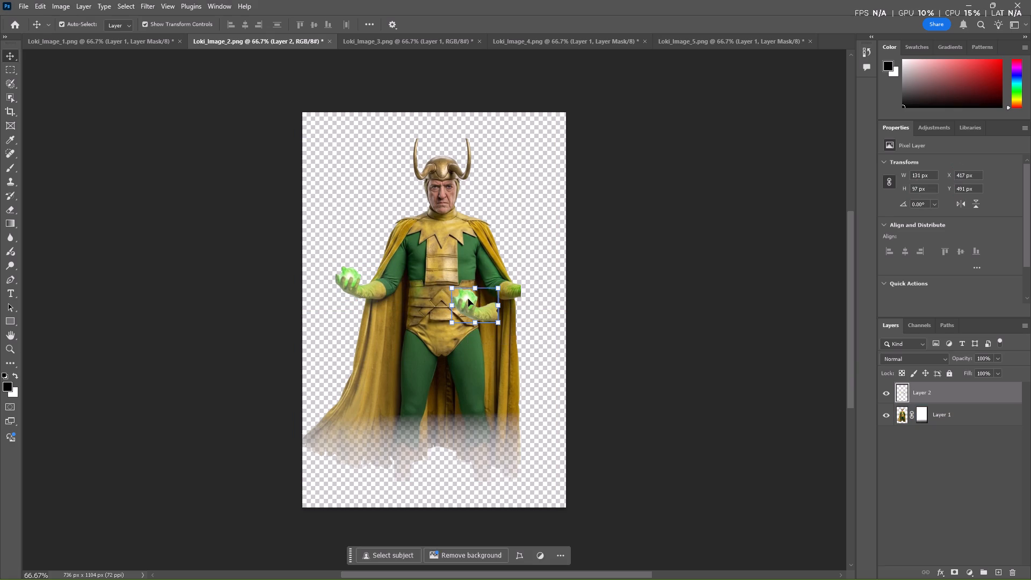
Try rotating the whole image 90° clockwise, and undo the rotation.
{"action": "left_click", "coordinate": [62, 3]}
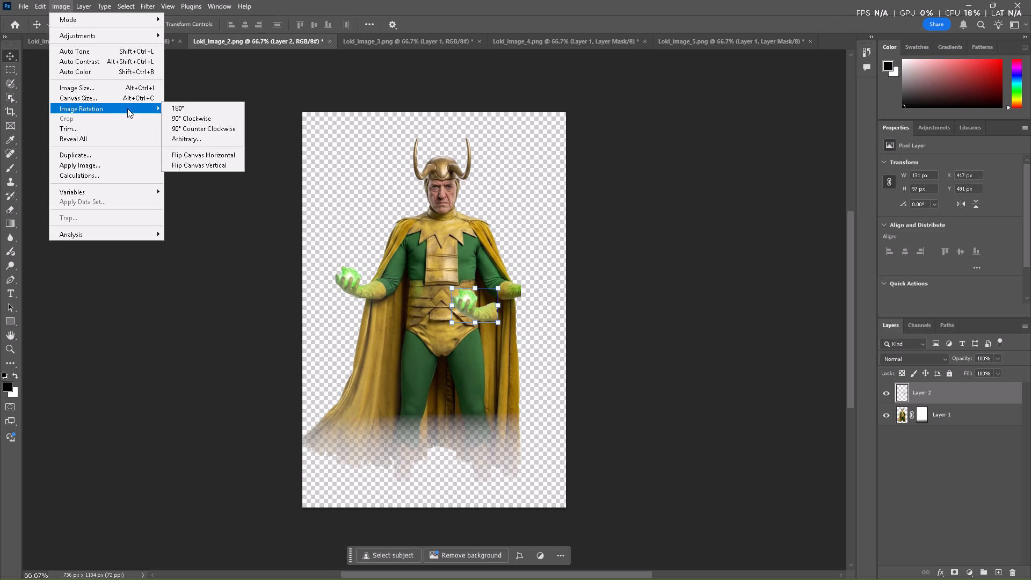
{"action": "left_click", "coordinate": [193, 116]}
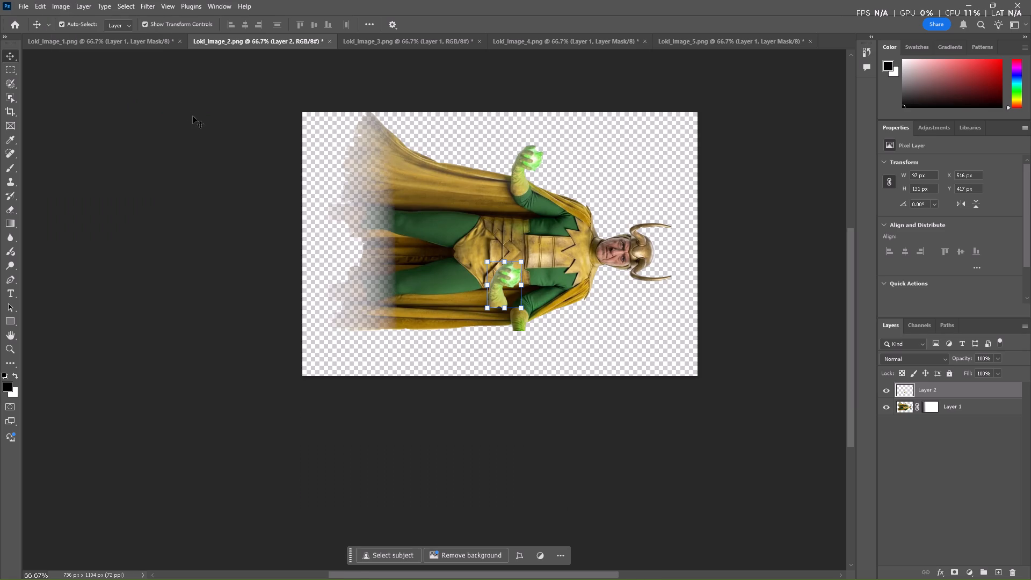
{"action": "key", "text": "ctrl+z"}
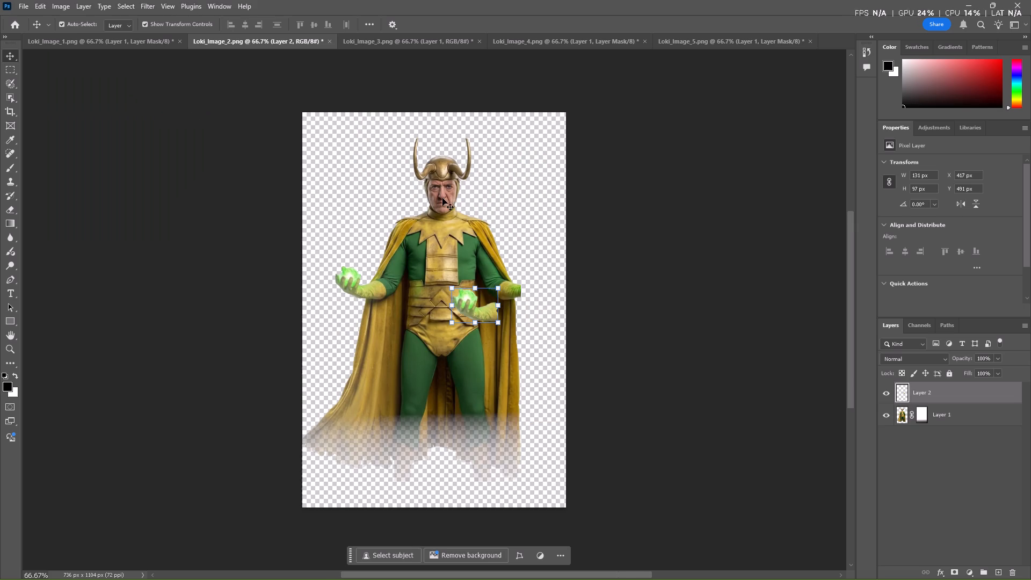
Rotate the copied hand on Layer 2 to about -103° and move it onto the cut-off wrist.
{"action": "left_click", "coordinate": [899, 388]}
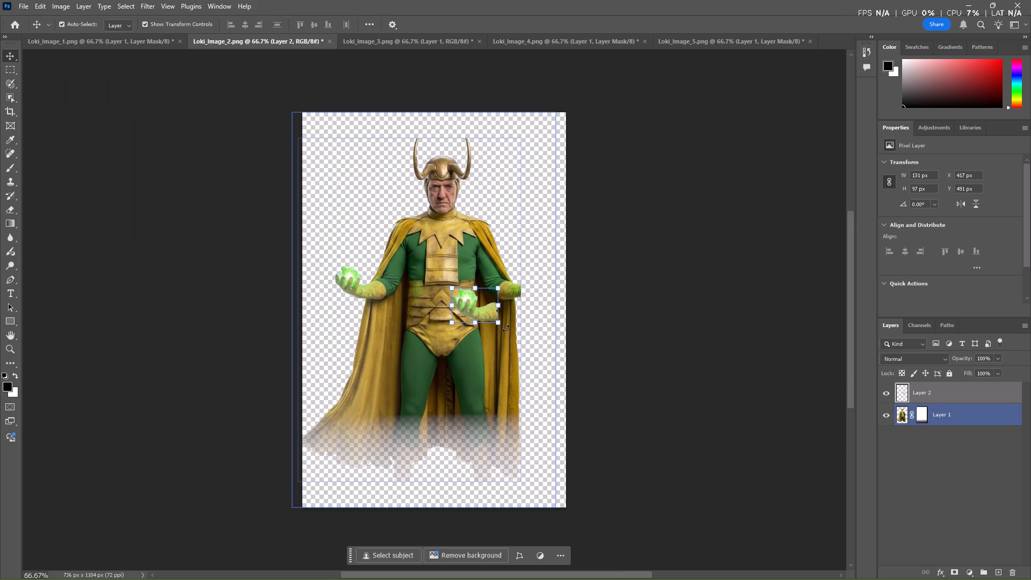
{"action": "left_click_drag", "start_coordinate": [506, 328], "coordinate": [487, 258]}
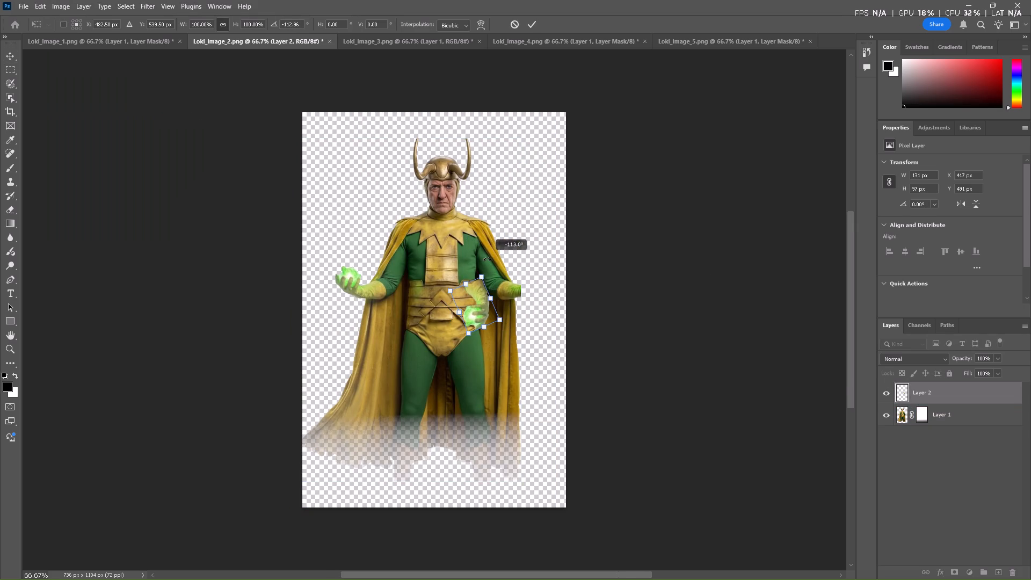
{"action": "left_click_drag", "start_coordinate": [487, 258], "coordinate": [478, 258]}
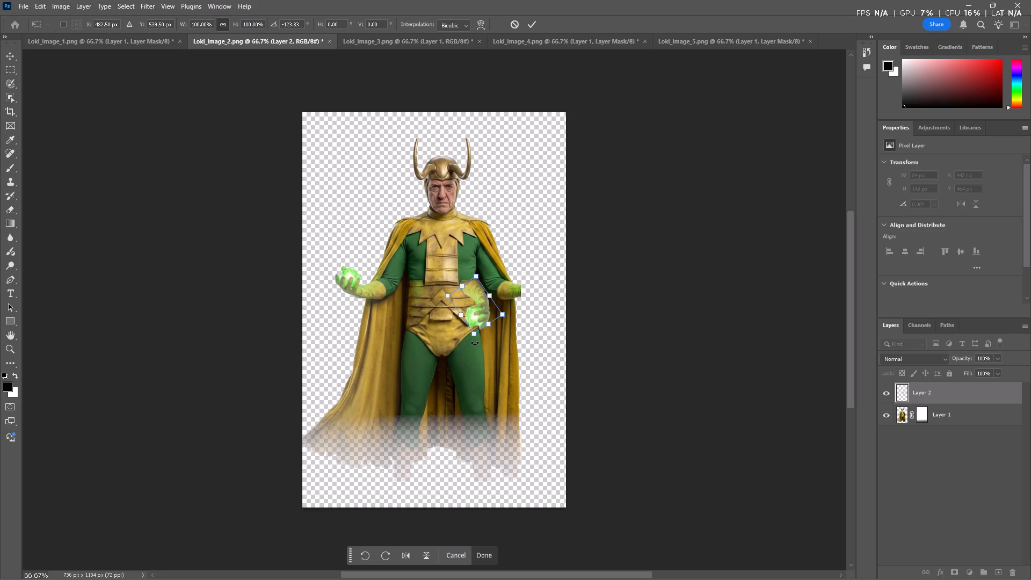
{"action": "left_click_drag", "start_coordinate": [475, 343], "coordinate": [463, 338]}
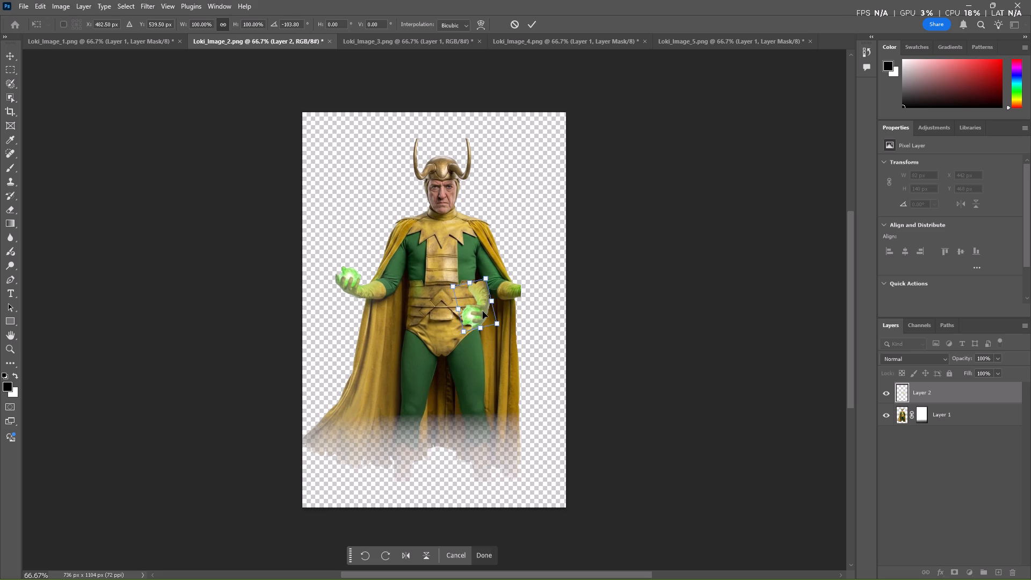
{"action": "left_click_drag", "start_coordinate": [483, 311], "coordinate": [526, 318]}
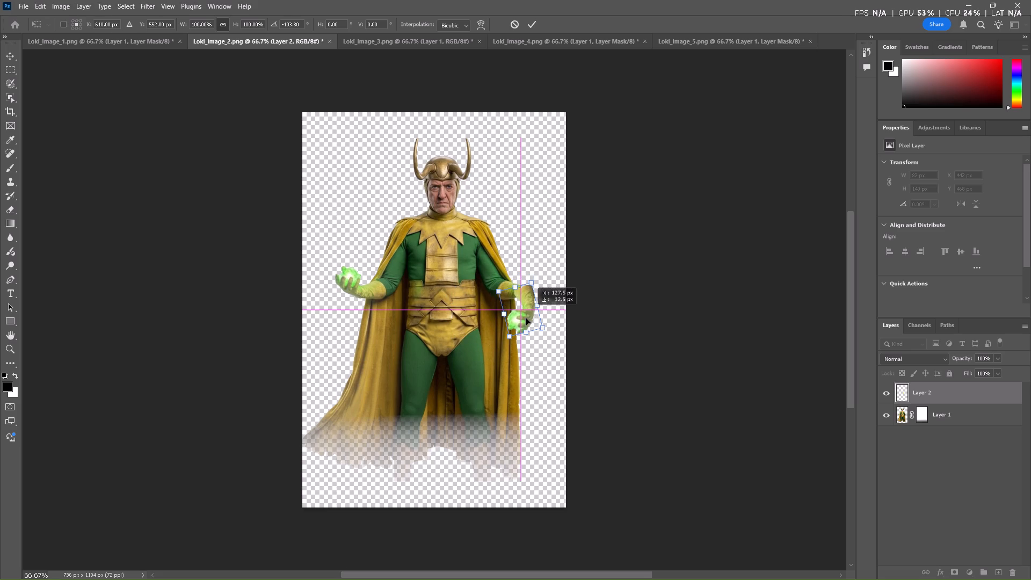
{"action": "left_click_drag", "start_coordinate": [526, 318], "coordinate": [514, 319]}
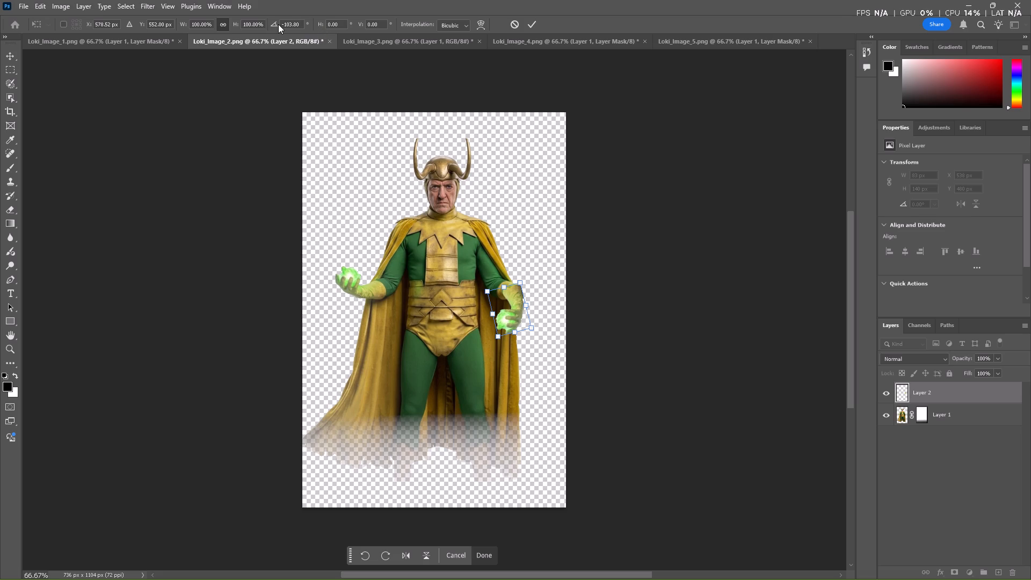
Adjust the copied hand's rotation to about -108.8°, scale it to 93%, and apply the transform.
{"action": "left_click_drag", "start_coordinate": [274, 24], "coordinate": [460, 48]}
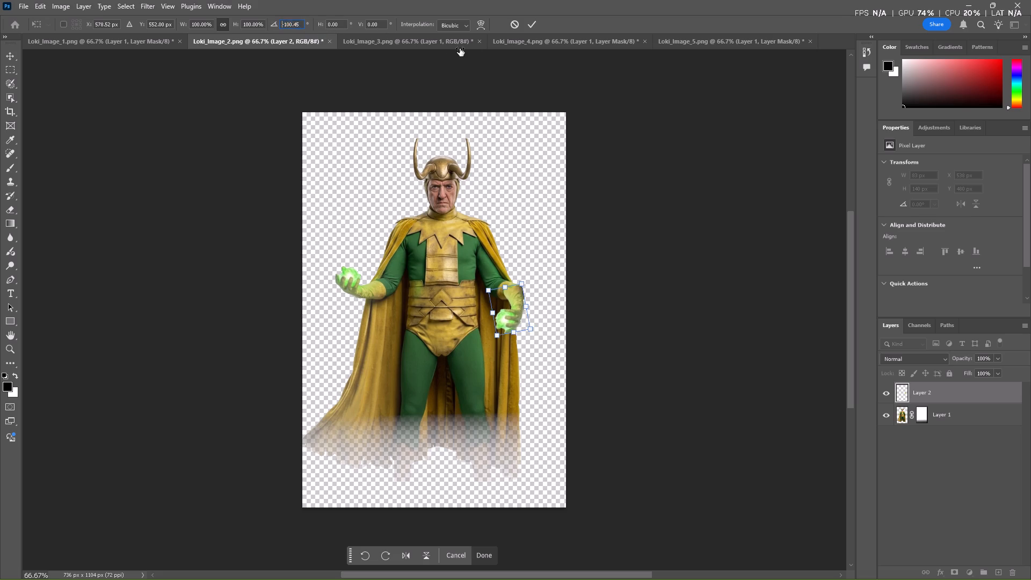
{"action": "left_click_drag", "start_coordinate": [460, 48], "coordinate": [4, 110]}
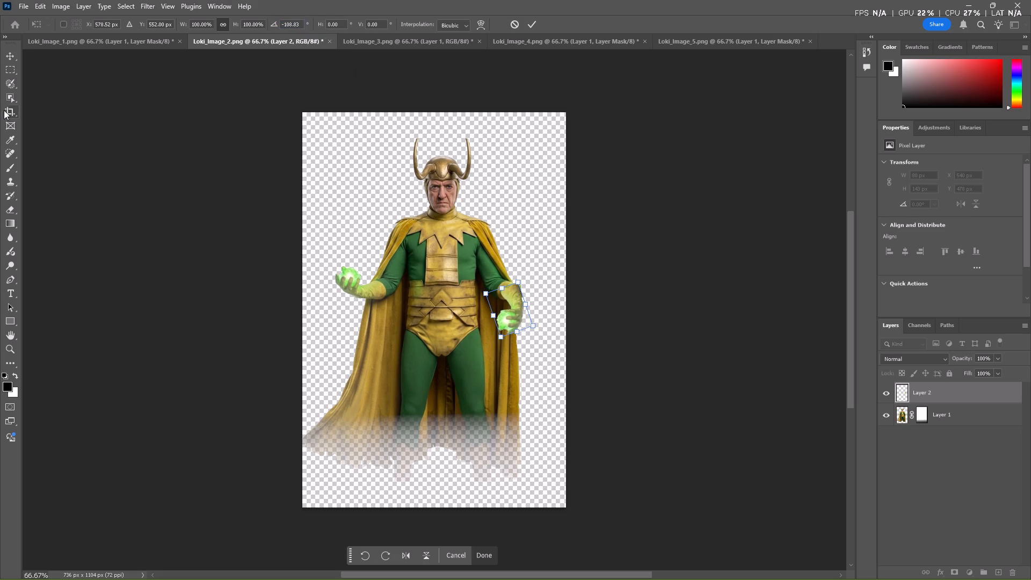
{"action": "left_click_drag", "start_coordinate": [184, 24], "coordinate": [184, 54]}
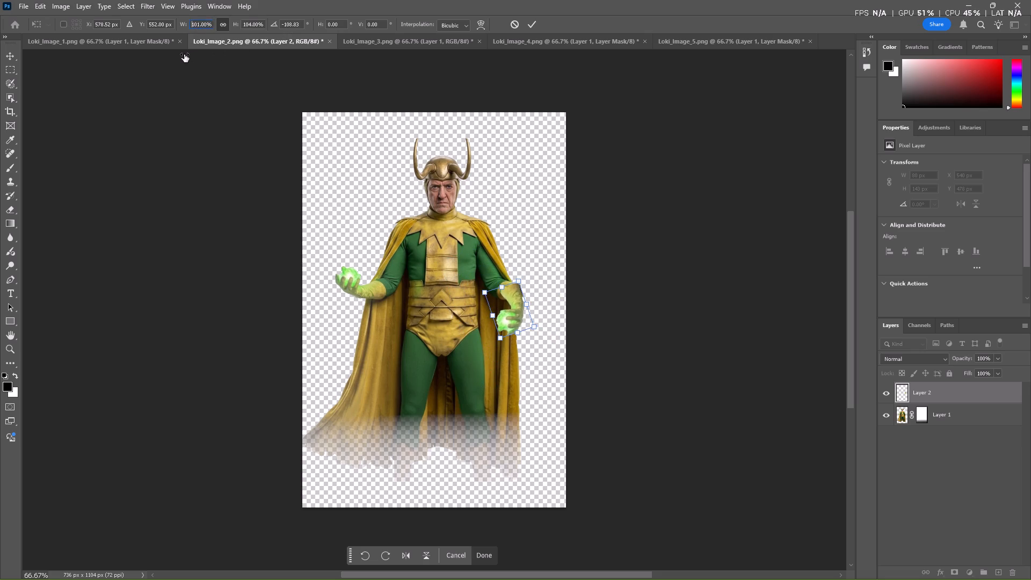
{"action": "left_click_drag", "start_coordinate": [184, 54], "coordinate": [180, 56]}
{"action": "left_click", "coordinate": [81, 5]}
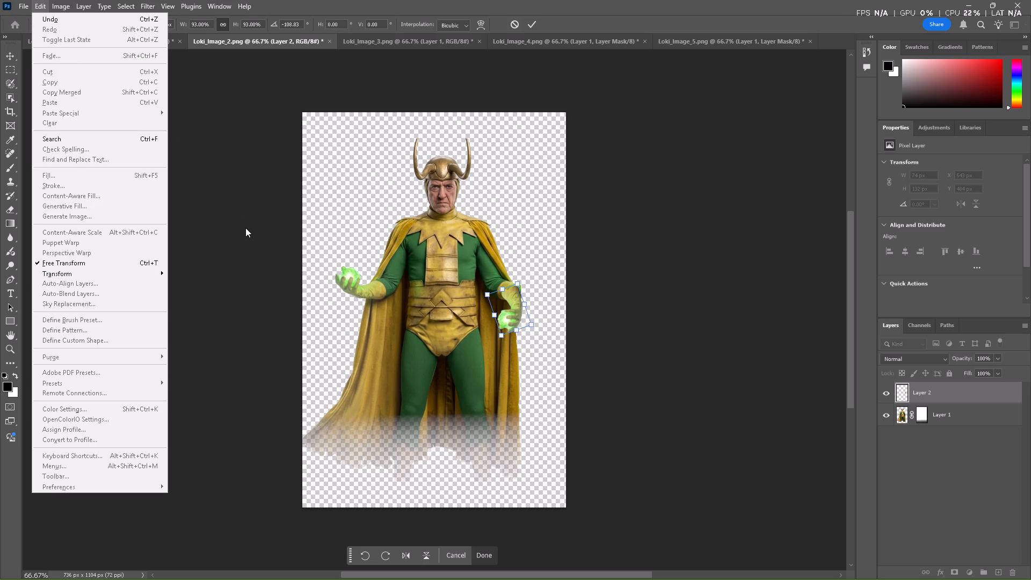
{"action": "left_click", "coordinate": [245, 228]}
{"action": "key", "text": "Return"}
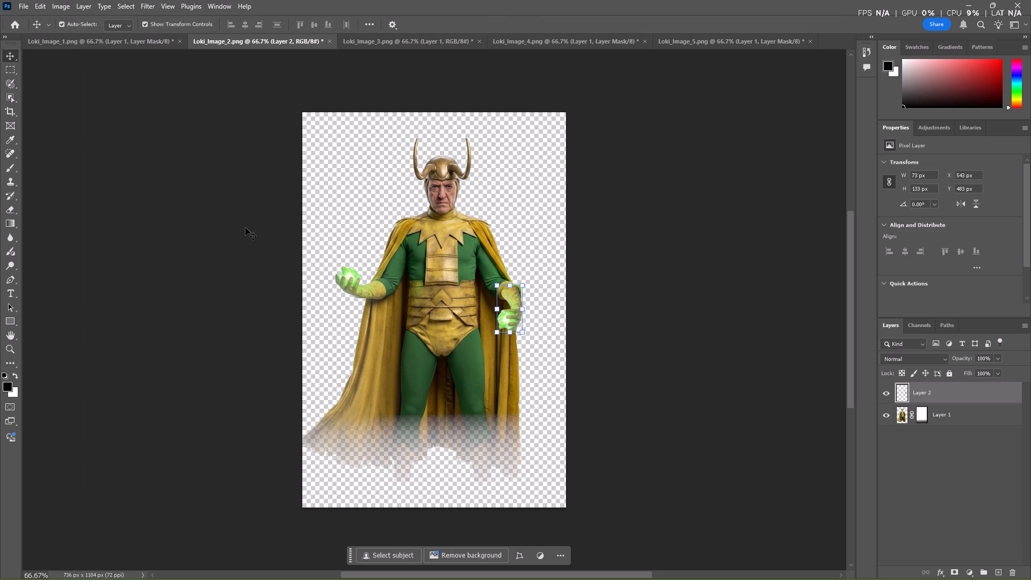
Flip the canvas horizontally with the copied hand's layer selected.
{"action": "left_click", "coordinate": [644, 309]}
{"action": "left_click", "coordinate": [515, 320]}
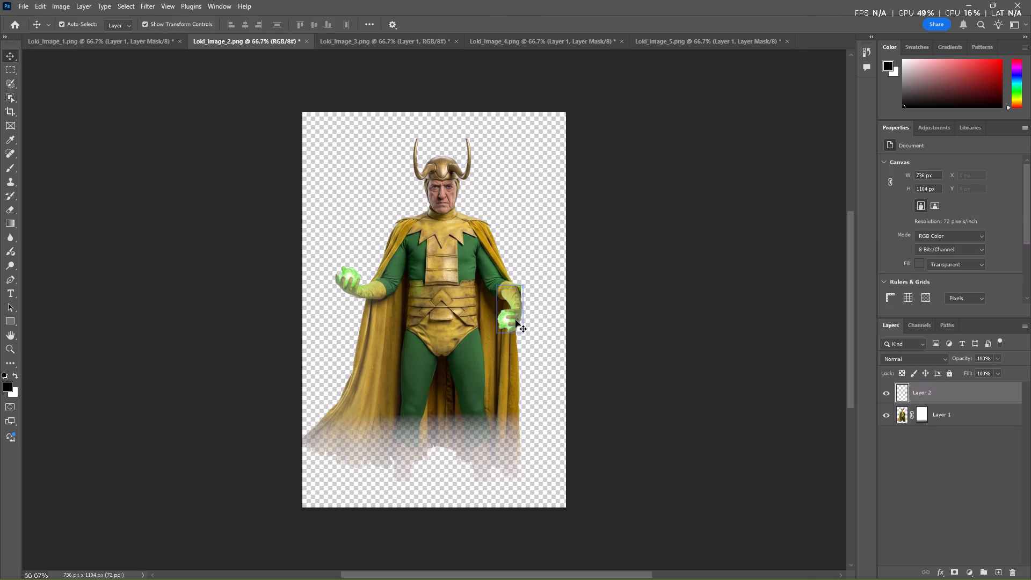
{"action": "left_click", "coordinate": [66, 0]}
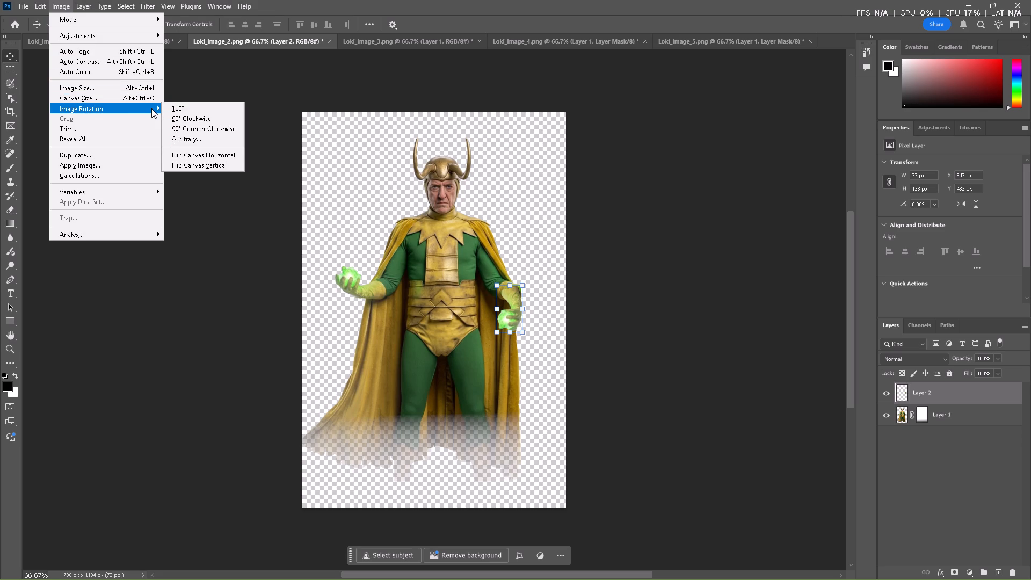
{"action": "left_click", "coordinate": [229, 152]}
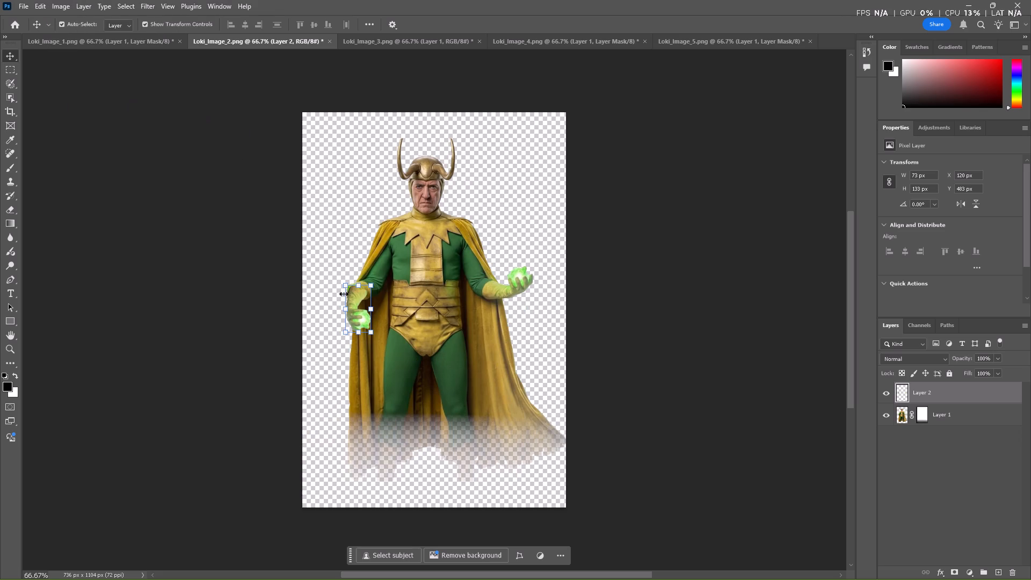
Isolate the copied hand by moving it clear of the figure to about X 37, Y 275 px and hiding Layer 1.
{"action": "left_click_drag", "start_coordinate": [359, 315], "coordinate": [353, 315]}
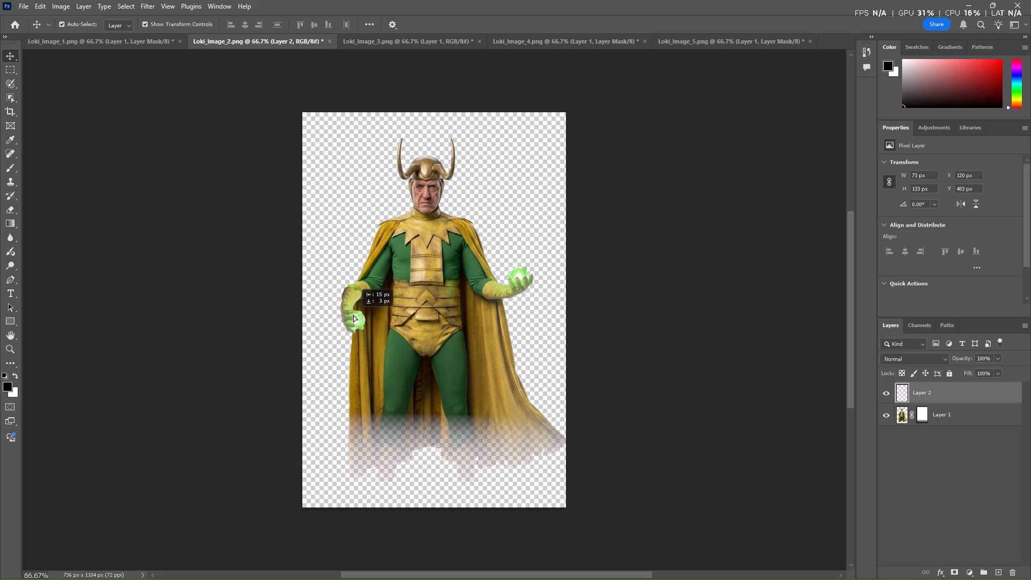
{"action": "left_click_drag", "start_coordinate": [353, 315], "coordinate": [329, 241]}
{"action": "left_click", "coordinate": [329, 241]}
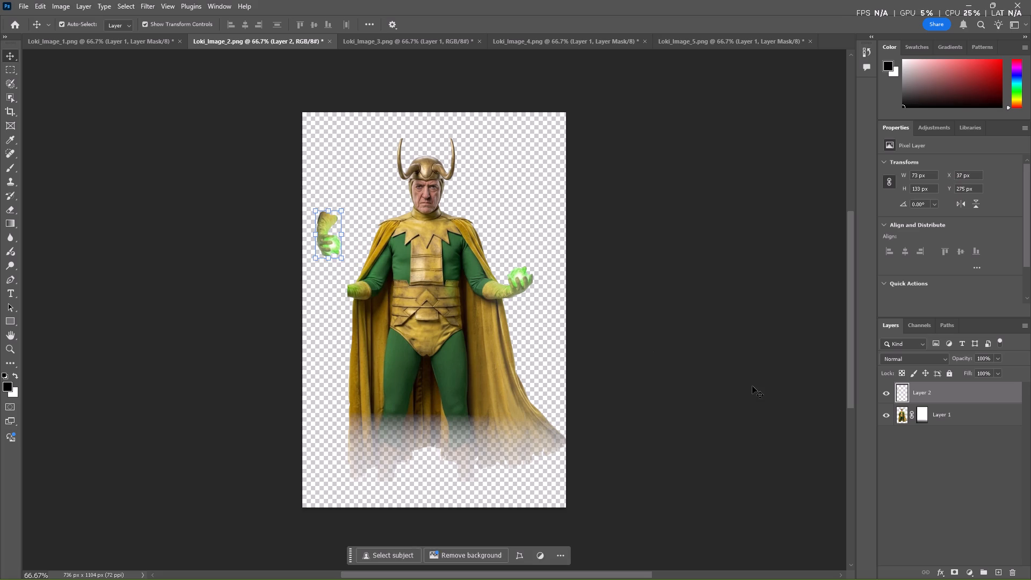
{"action": "left_click", "coordinate": [884, 415]}
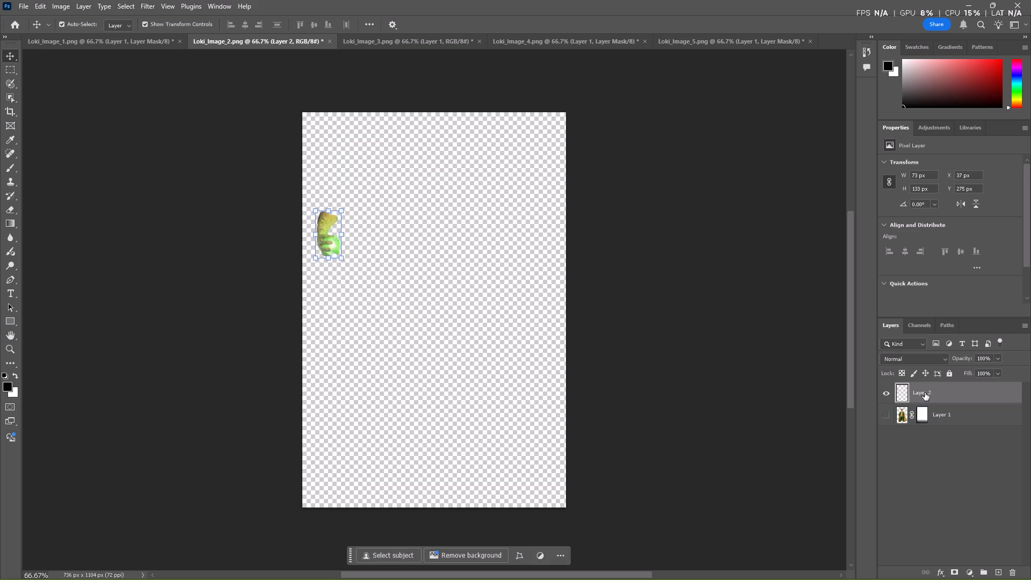
Flip the canvas horizontally with Layer 2 selected and make Layer 1 visible again.
{"action": "left_click", "coordinate": [925, 393]}
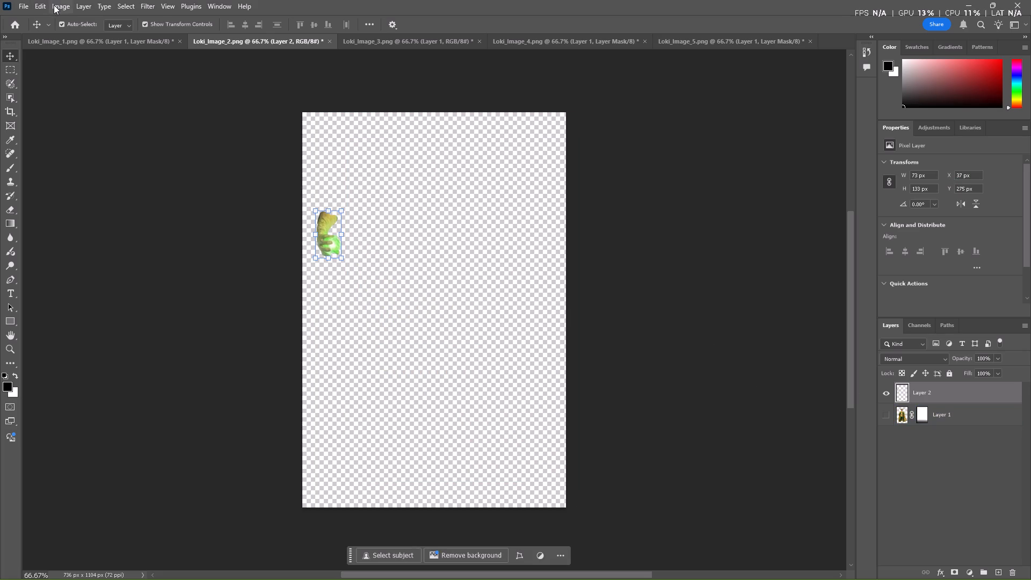
{"action": "left_click", "coordinate": [55, 5]}
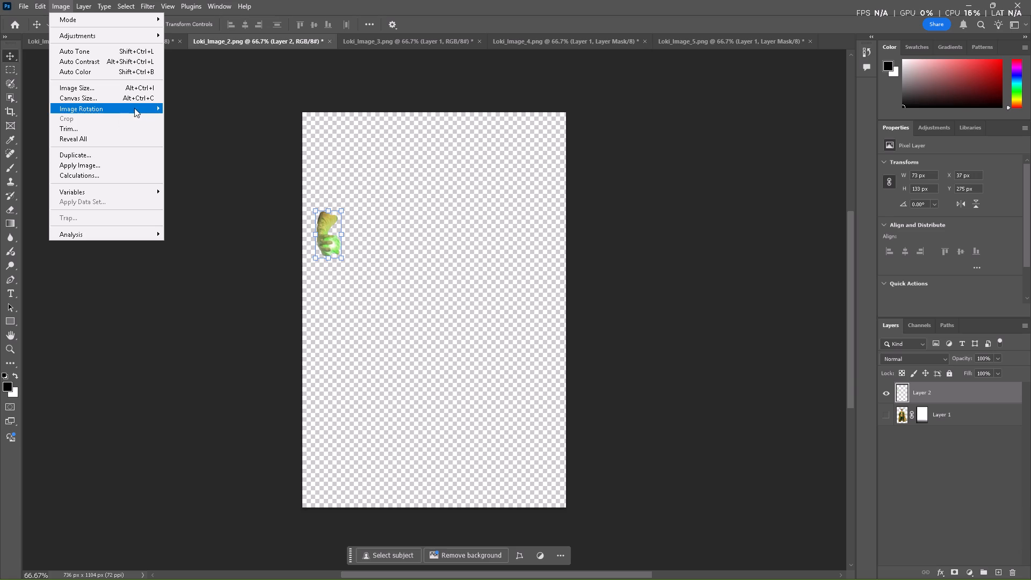
{"action": "left_click", "coordinate": [199, 155]}
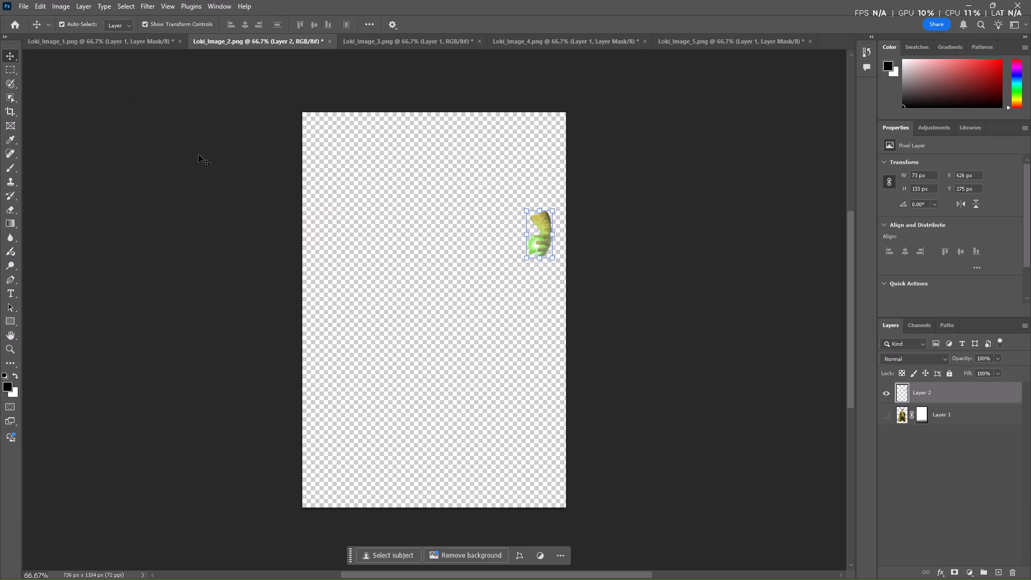
{"action": "left_click", "coordinate": [885, 414]}
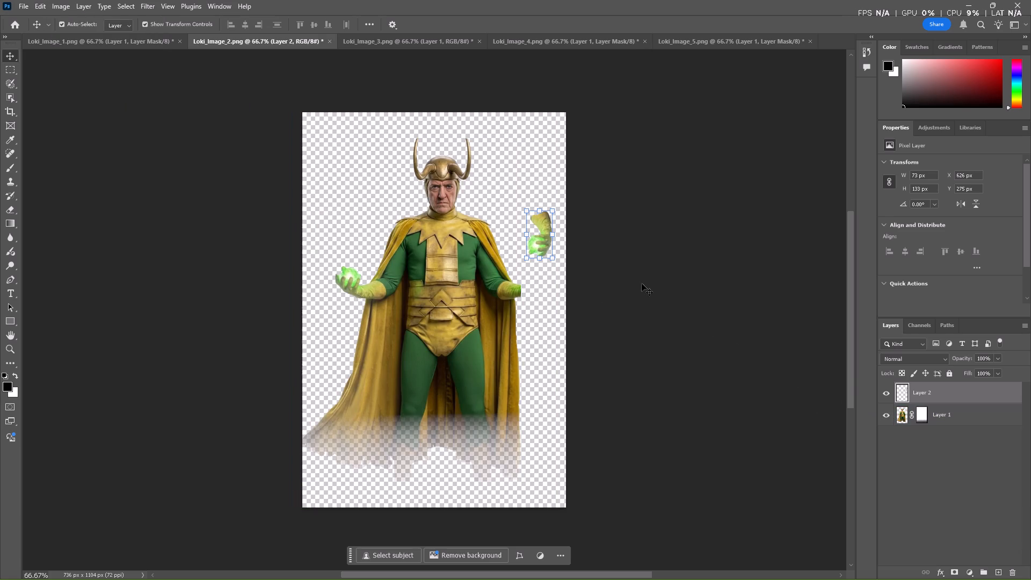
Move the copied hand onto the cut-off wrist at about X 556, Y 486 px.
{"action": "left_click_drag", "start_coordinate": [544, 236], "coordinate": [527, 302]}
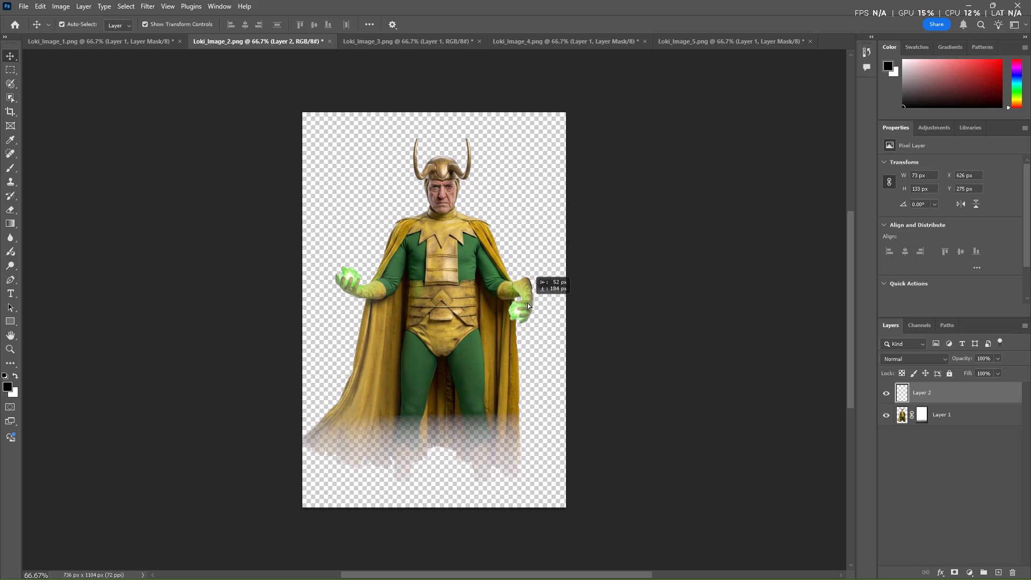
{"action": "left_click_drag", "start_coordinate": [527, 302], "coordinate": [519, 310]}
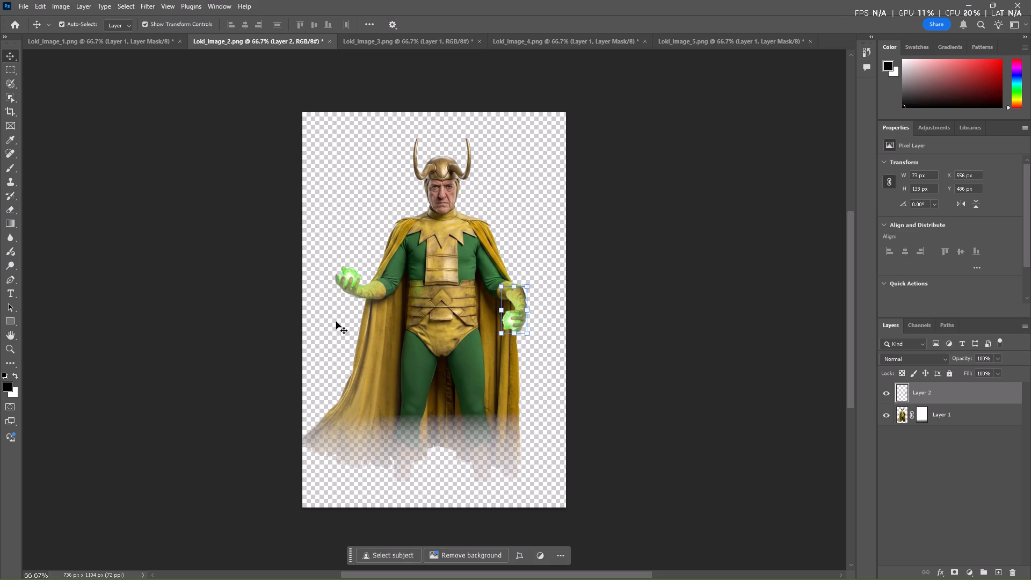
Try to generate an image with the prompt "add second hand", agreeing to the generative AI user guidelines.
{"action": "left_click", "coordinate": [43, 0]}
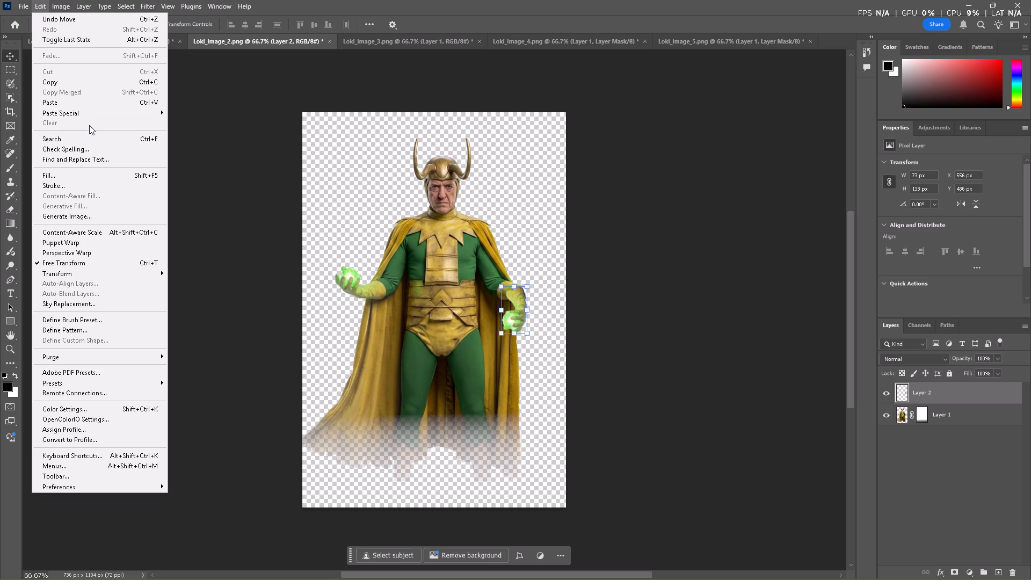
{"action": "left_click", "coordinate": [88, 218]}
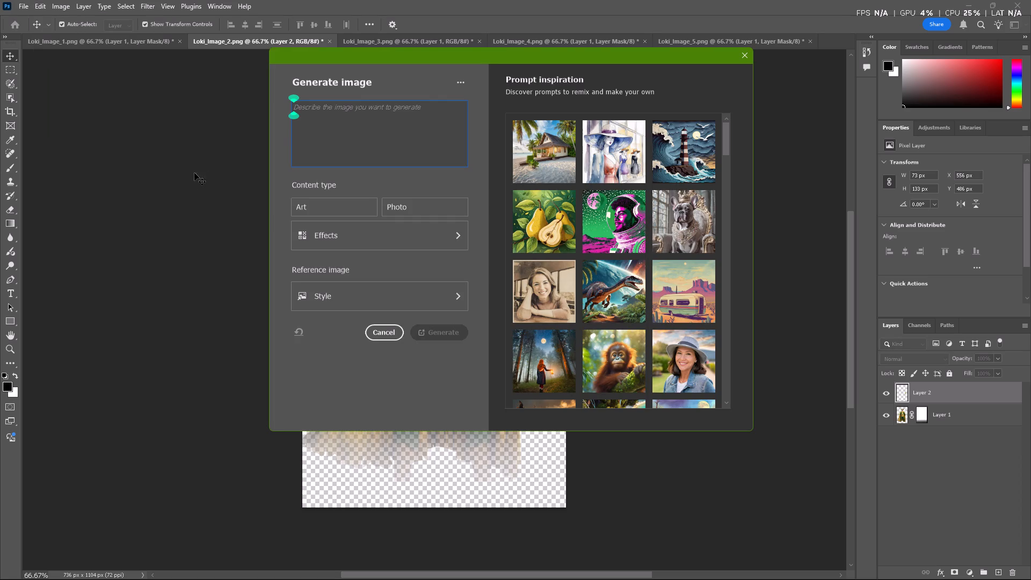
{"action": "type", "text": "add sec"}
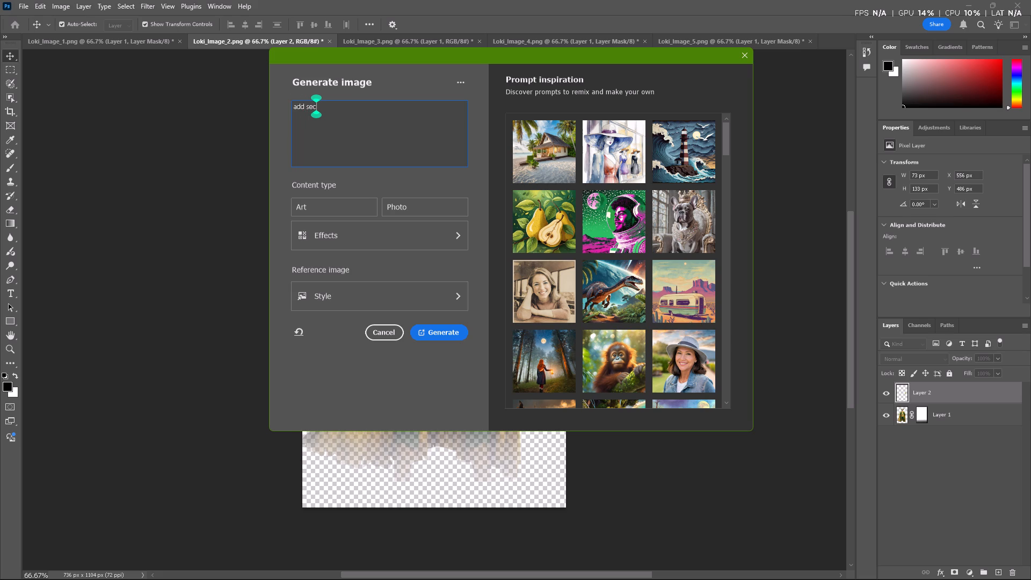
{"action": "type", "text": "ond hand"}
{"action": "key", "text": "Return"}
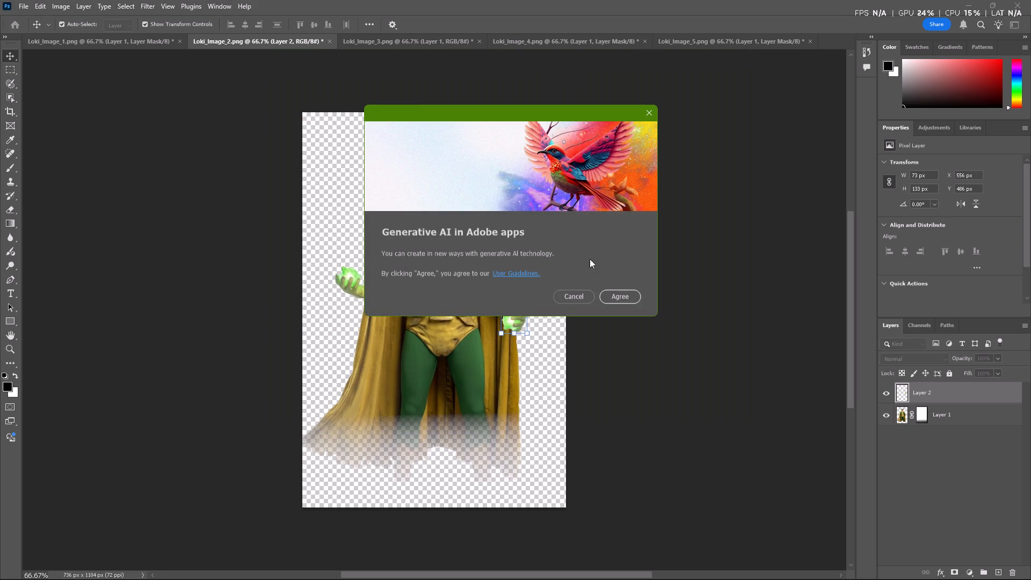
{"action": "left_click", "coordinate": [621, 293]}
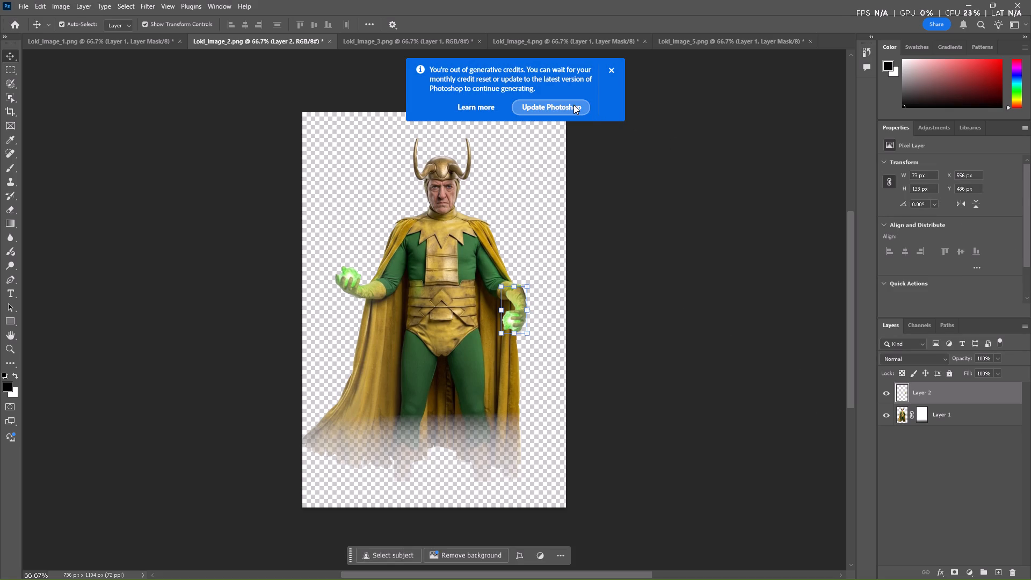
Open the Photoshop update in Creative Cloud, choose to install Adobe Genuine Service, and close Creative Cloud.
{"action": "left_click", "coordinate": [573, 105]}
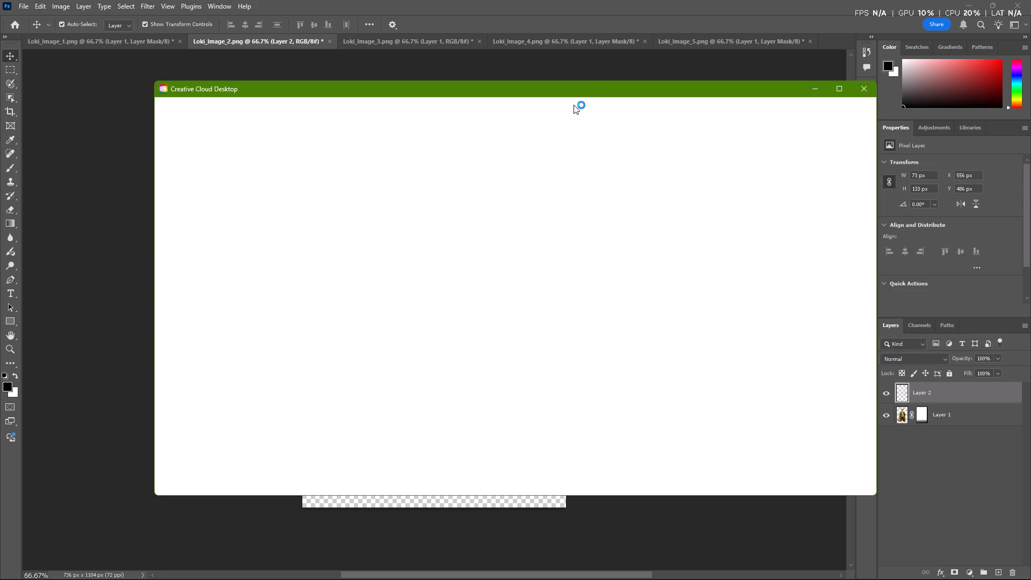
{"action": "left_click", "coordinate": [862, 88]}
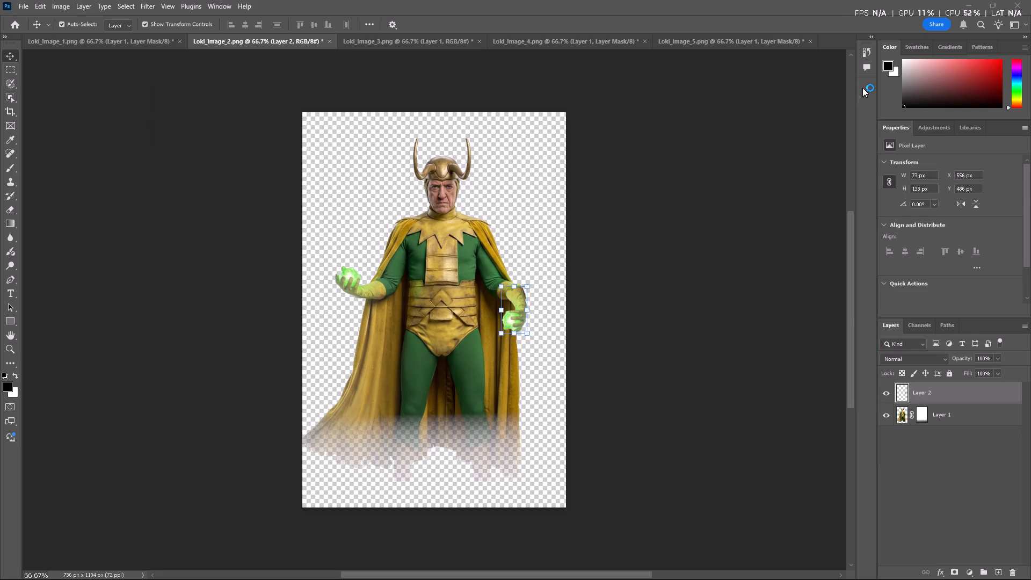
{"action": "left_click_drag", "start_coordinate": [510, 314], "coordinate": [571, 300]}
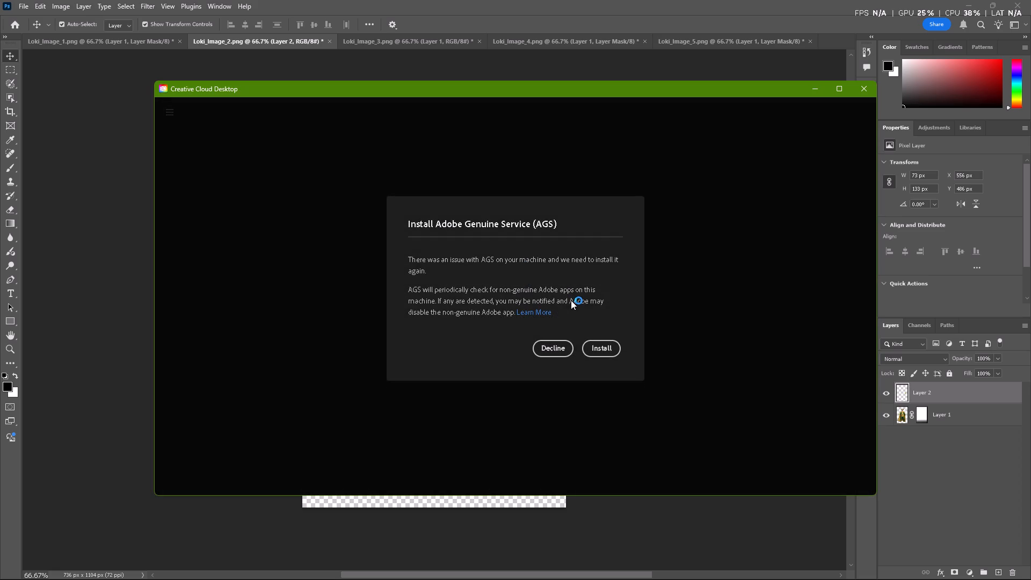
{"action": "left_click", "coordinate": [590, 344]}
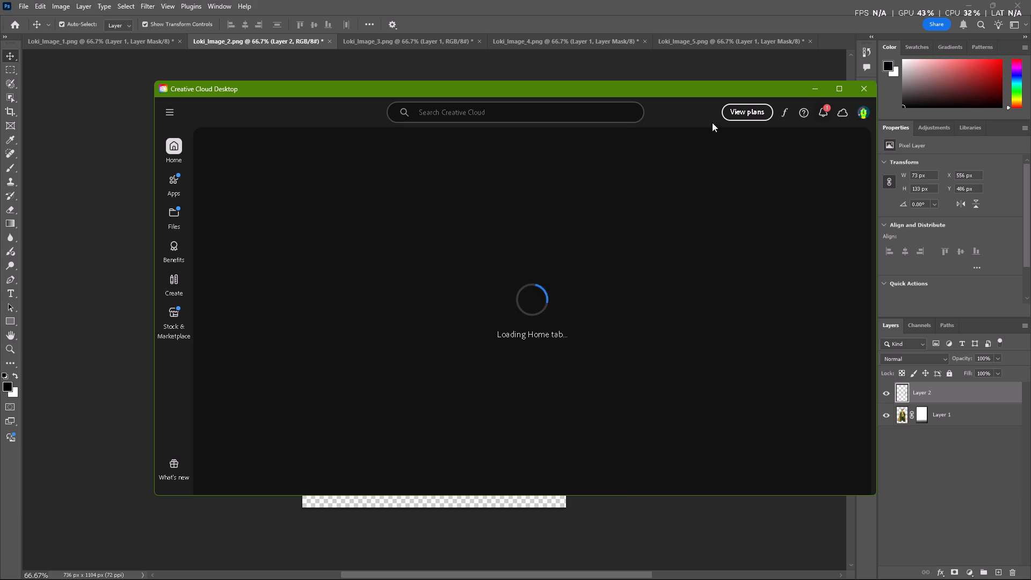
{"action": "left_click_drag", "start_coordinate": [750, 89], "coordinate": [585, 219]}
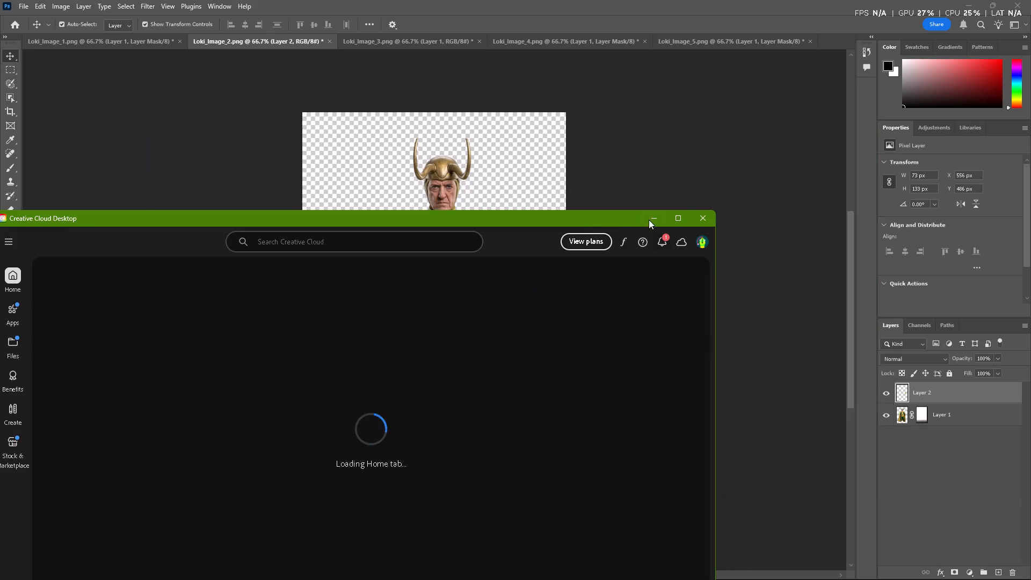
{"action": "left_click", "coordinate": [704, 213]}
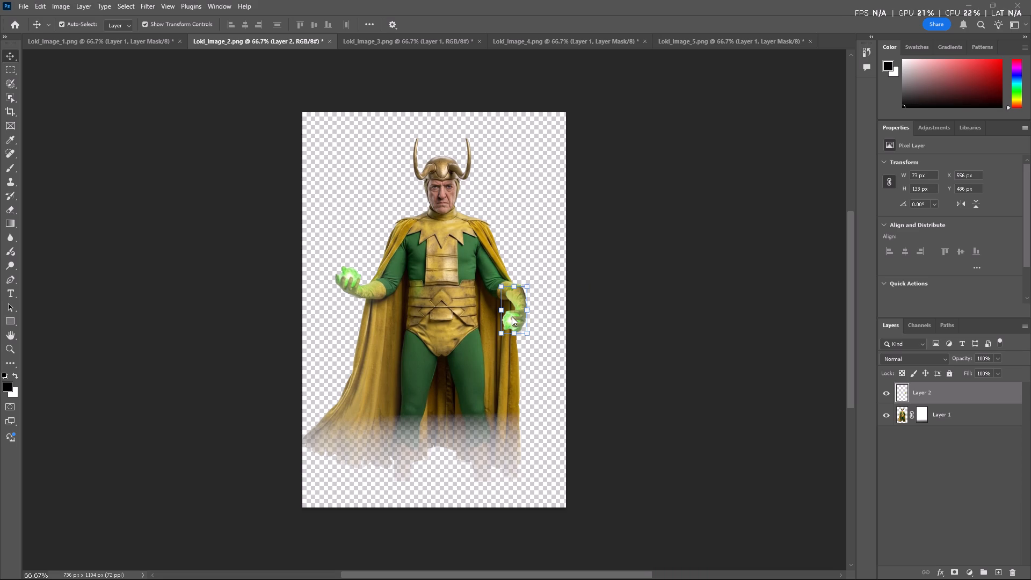
Delete the copied hand on Layer 2, leaving only the masked figure layer.
{"action": "left_click_drag", "start_coordinate": [512, 316], "coordinate": [546, 310]}
{"action": "left_click_drag", "start_coordinate": [517, 319], "coordinate": [547, 310]}
{"action": "key", "text": "Delete"}
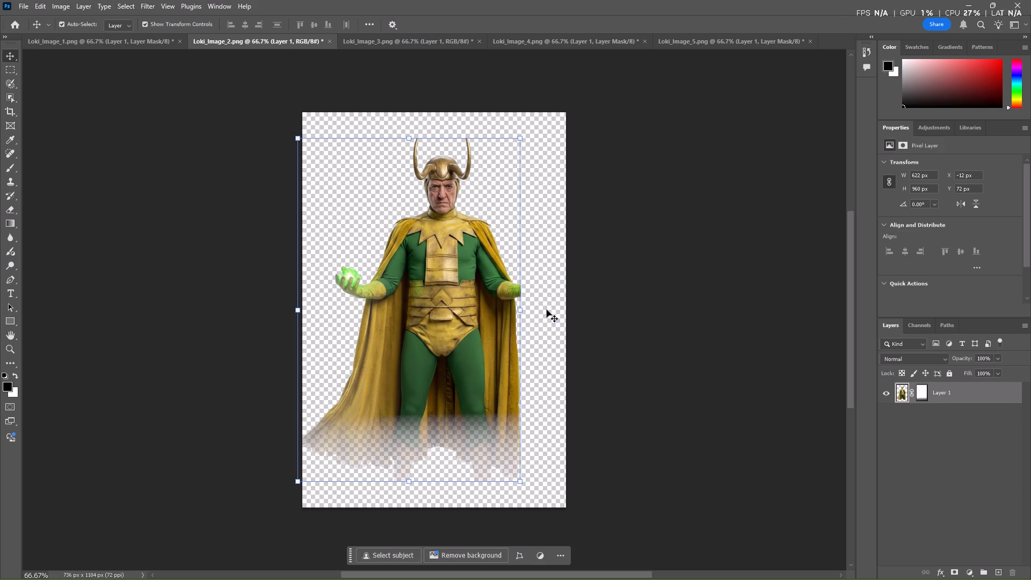
{"action": "left_click", "coordinate": [904, 395]}
Switch to the MARVEL 2 project in After Effects, preview Comp 1 from 0;00;11;19, and return to the start of the timeline.
{"action": "left_click", "coordinate": [537, 558]}
{"action": "left_click", "coordinate": [537, 558]}
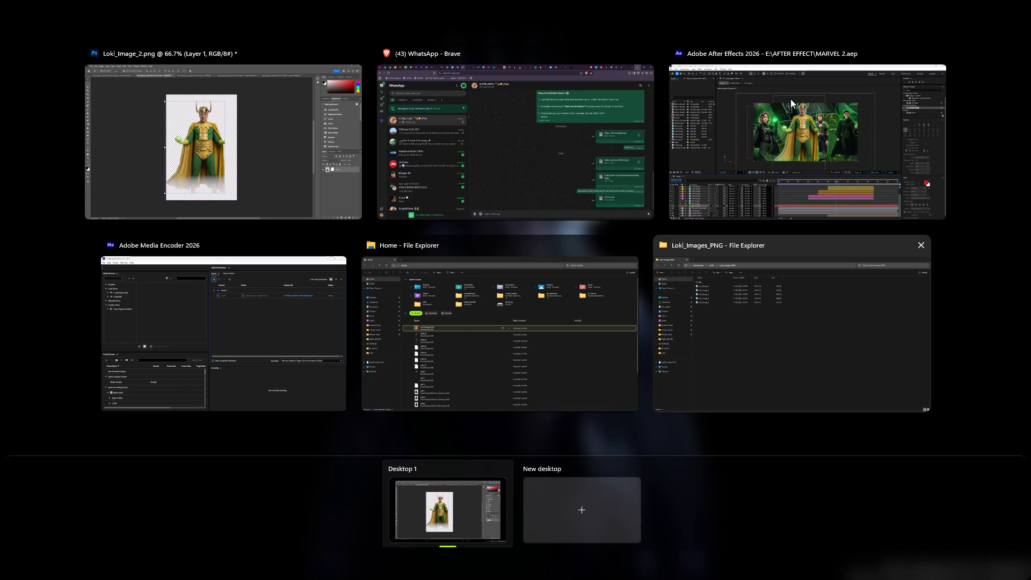
{"action": "left_click", "coordinate": [790, 99]}
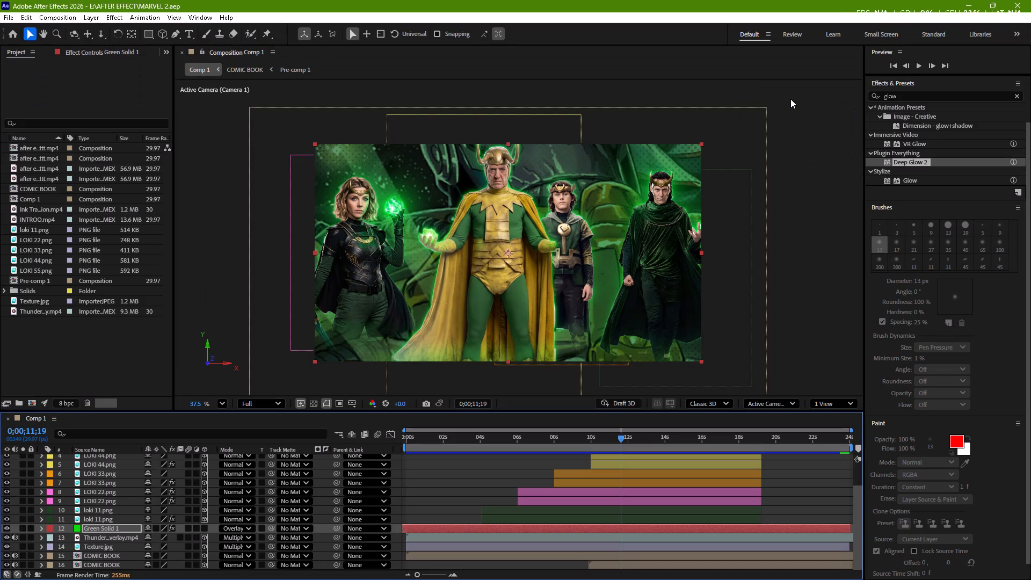
{"action": "key", "text": "space"}
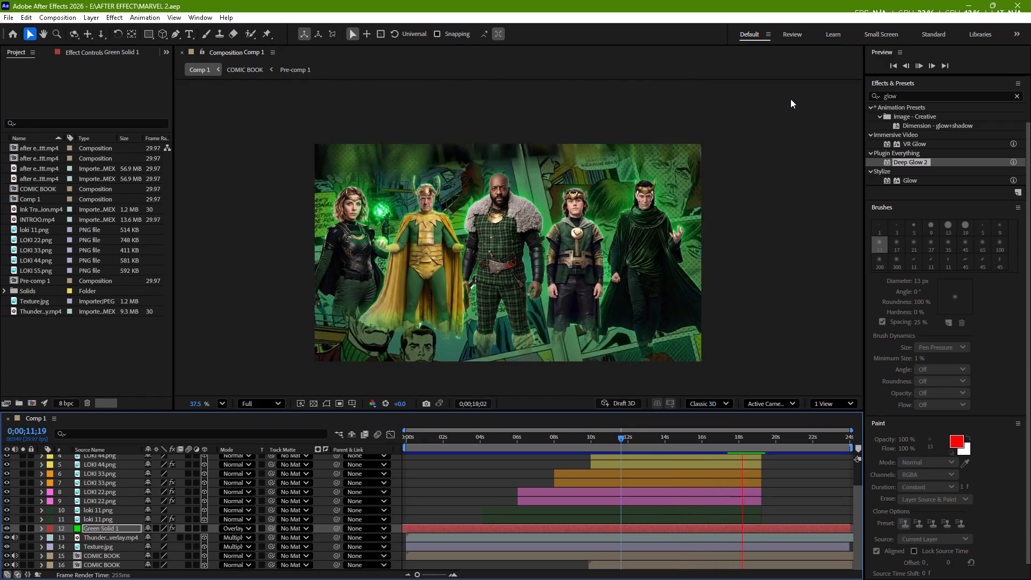
{"action": "key", "text": "space"}
{"action": "key", "text": "space"}
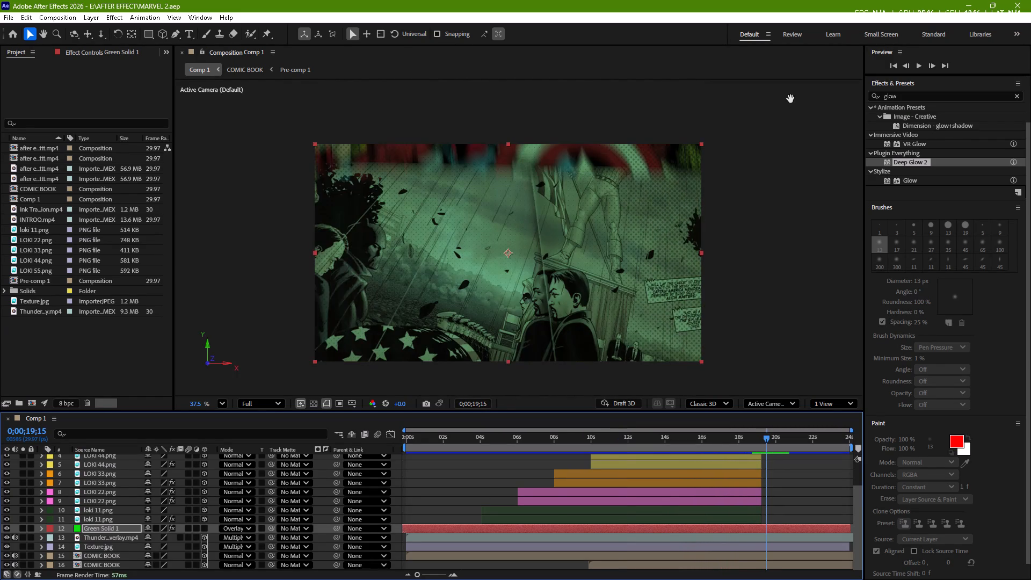
{"action": "key", "text": "space"}
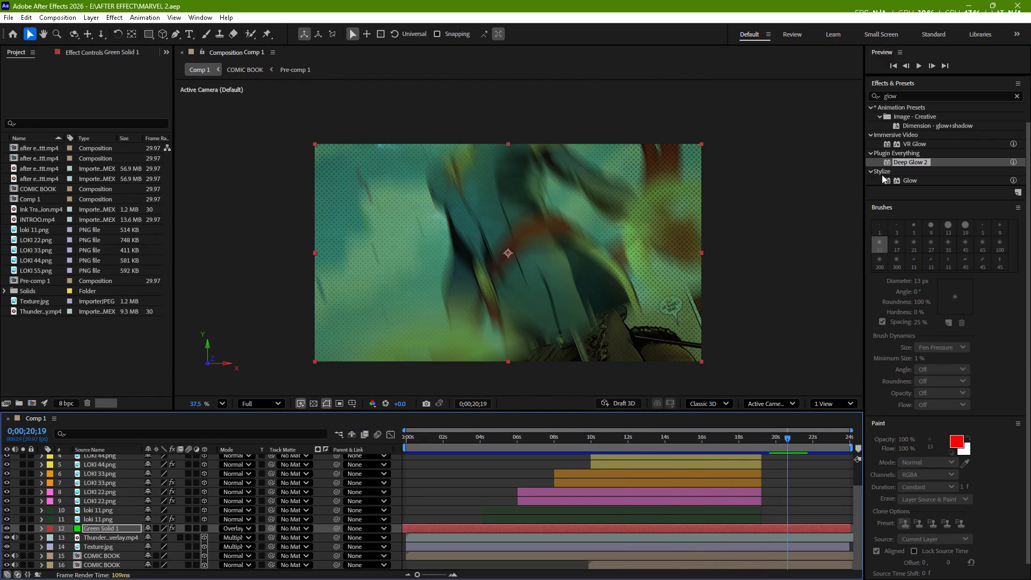
{"action": "left_click", "coordinate": [786, 436]}
{"action": "left_click_drag", "start_coordinate": [568, 447], "coordinate": [395, 463]}
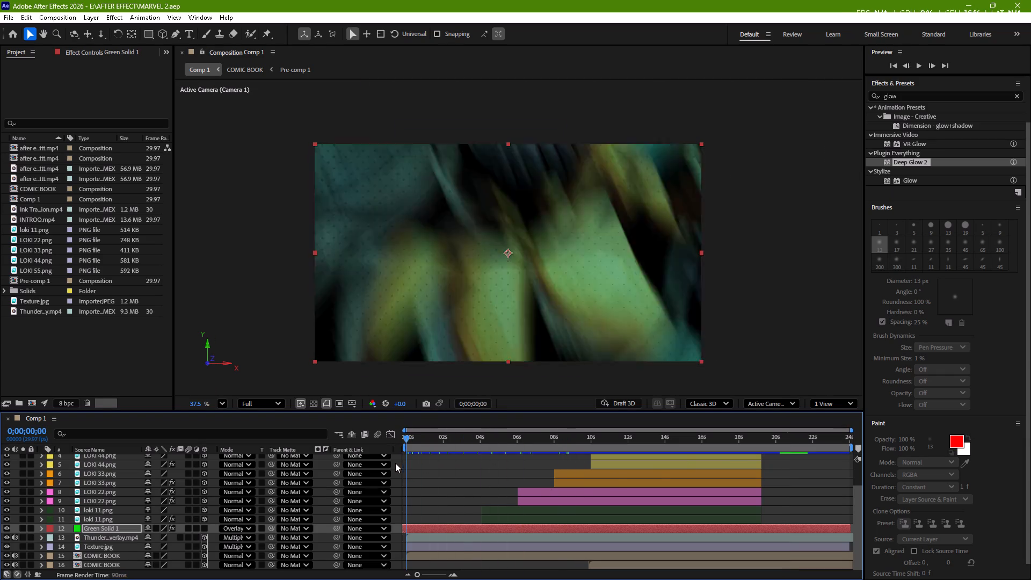
{"action": "left_click_drag", "start_coordinate": [395, 463], "coordinate": [384, 463]}
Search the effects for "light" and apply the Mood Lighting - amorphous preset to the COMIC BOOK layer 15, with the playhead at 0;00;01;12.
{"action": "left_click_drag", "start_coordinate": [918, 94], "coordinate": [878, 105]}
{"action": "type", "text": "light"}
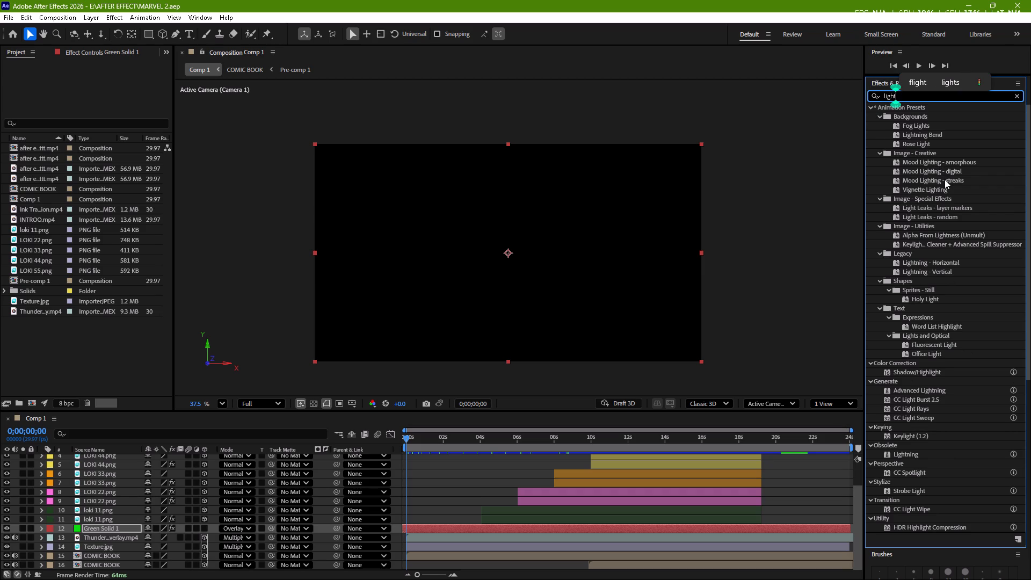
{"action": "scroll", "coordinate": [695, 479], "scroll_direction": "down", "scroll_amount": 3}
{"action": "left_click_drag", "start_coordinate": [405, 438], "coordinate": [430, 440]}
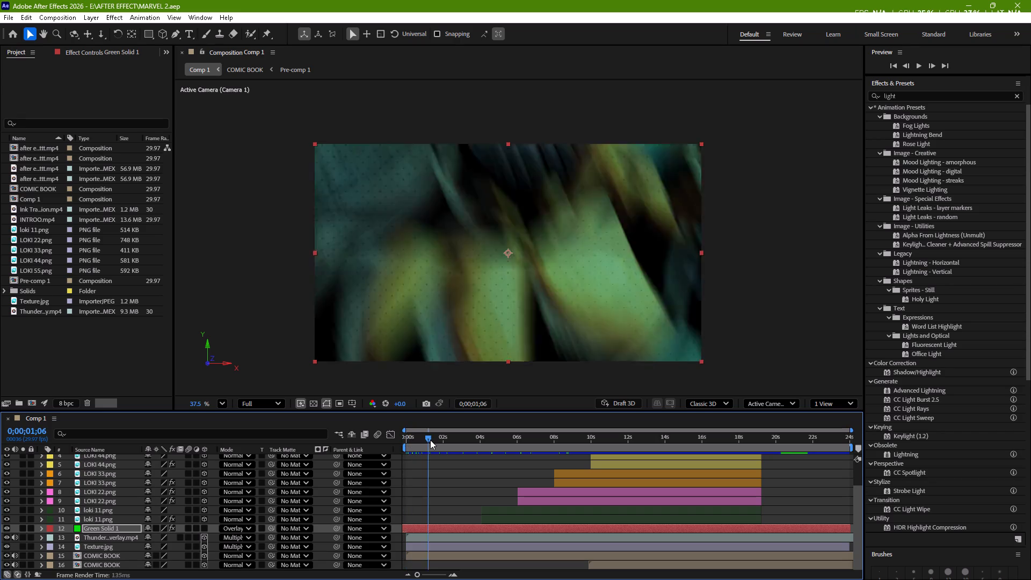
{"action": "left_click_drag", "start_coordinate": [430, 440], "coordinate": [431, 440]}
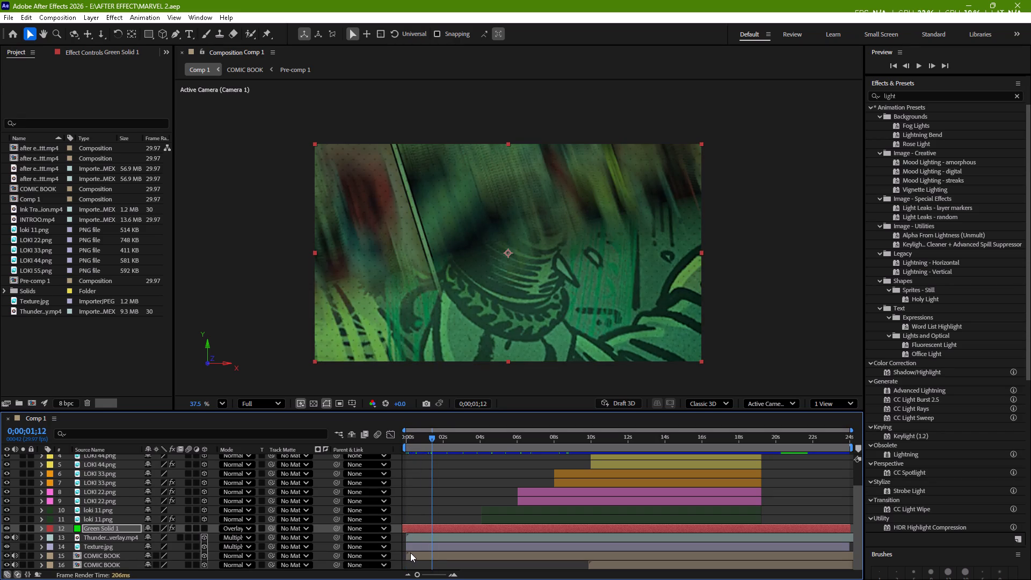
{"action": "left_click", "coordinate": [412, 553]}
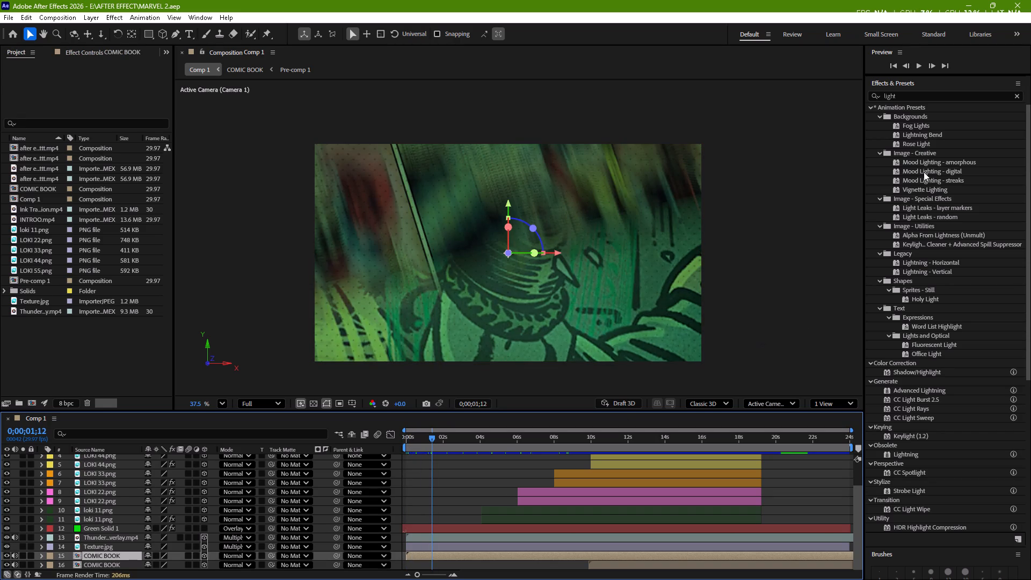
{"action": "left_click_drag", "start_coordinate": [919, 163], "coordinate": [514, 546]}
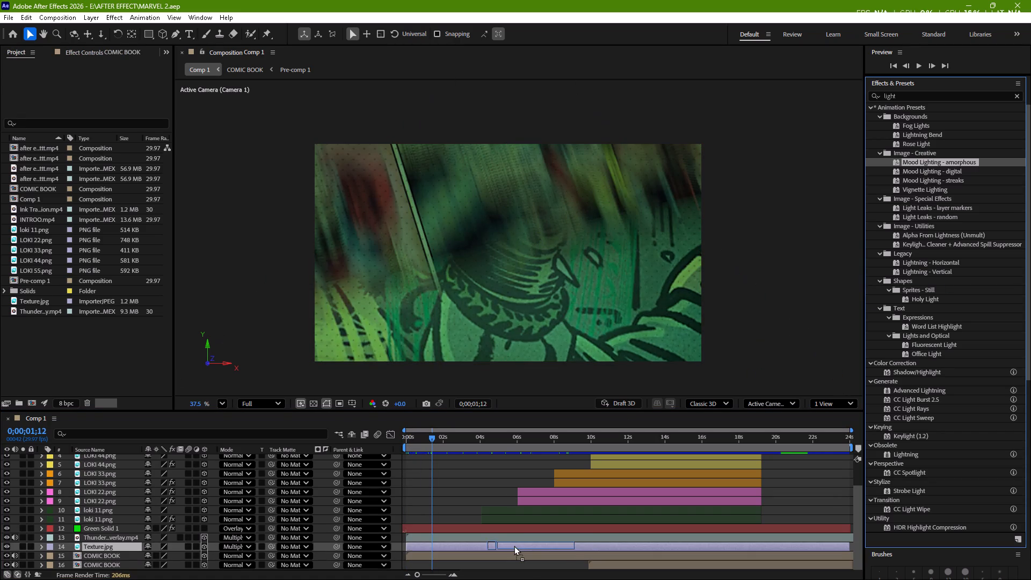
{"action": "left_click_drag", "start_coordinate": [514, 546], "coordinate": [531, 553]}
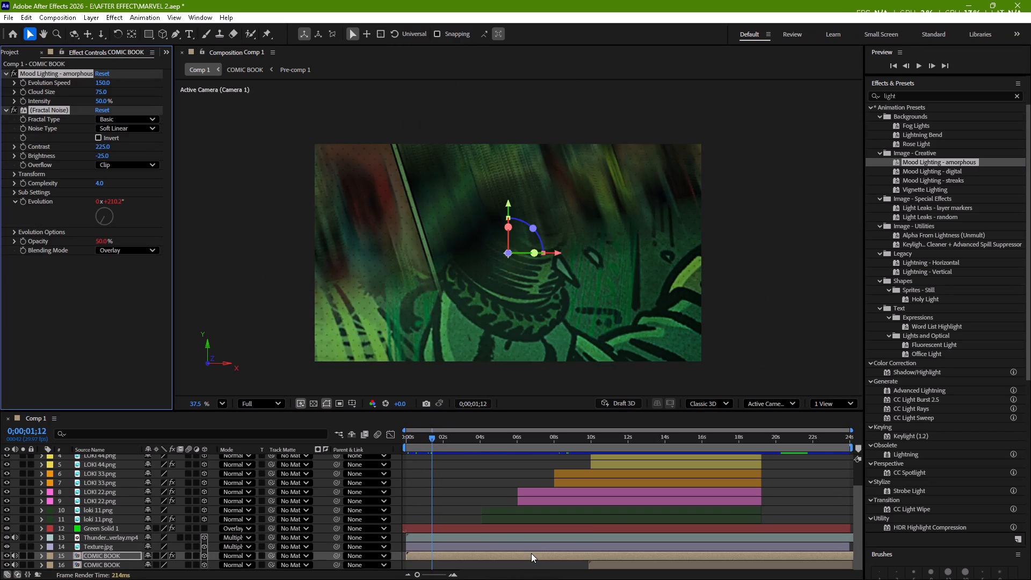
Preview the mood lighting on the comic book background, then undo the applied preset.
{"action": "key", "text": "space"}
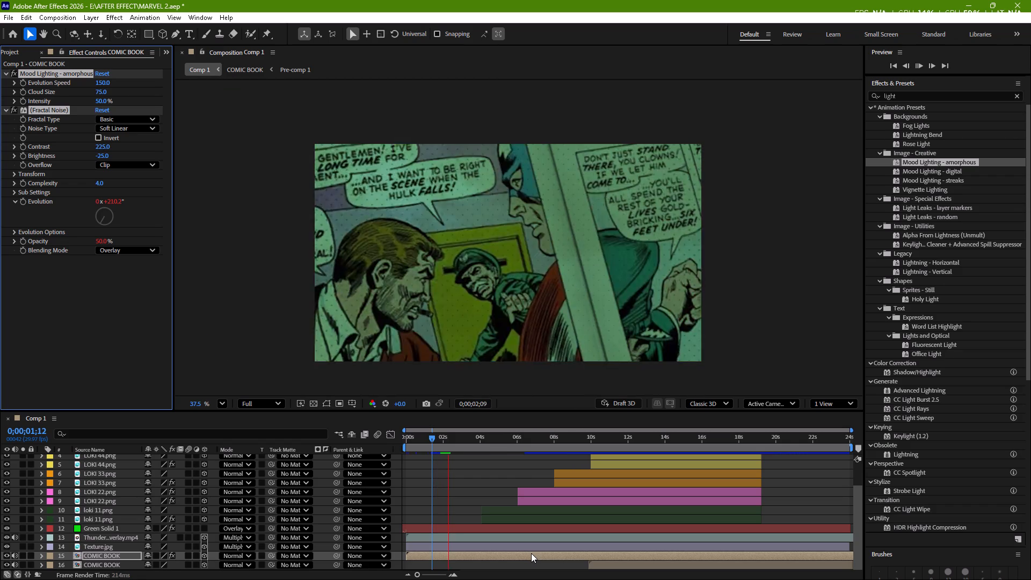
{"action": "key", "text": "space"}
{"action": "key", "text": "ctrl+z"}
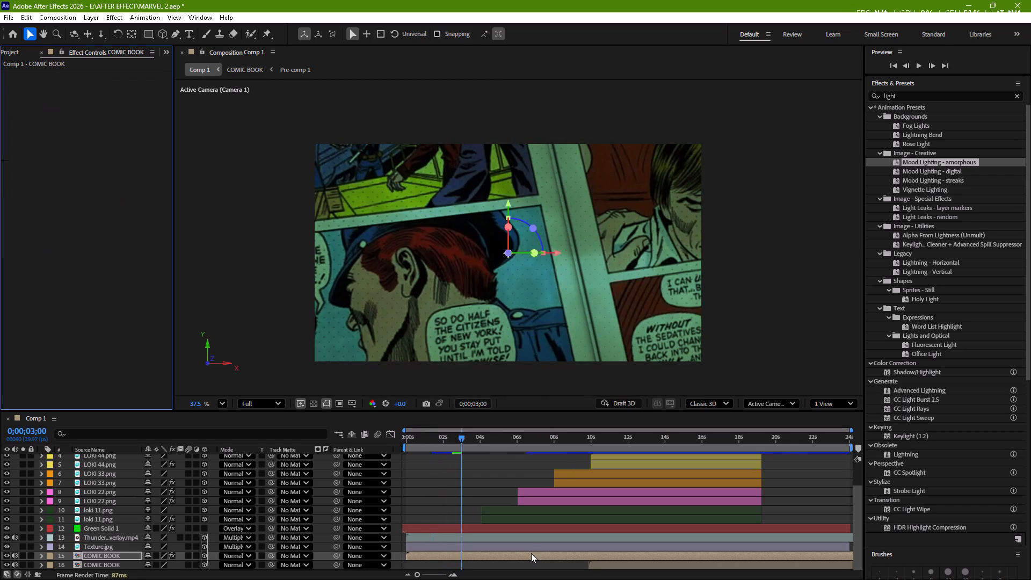
Preview Comp 1 from 0;00;01;12 and scrub the timeline to review the comic book background and the Loki figures.
{"action": "key", "text": "space"}
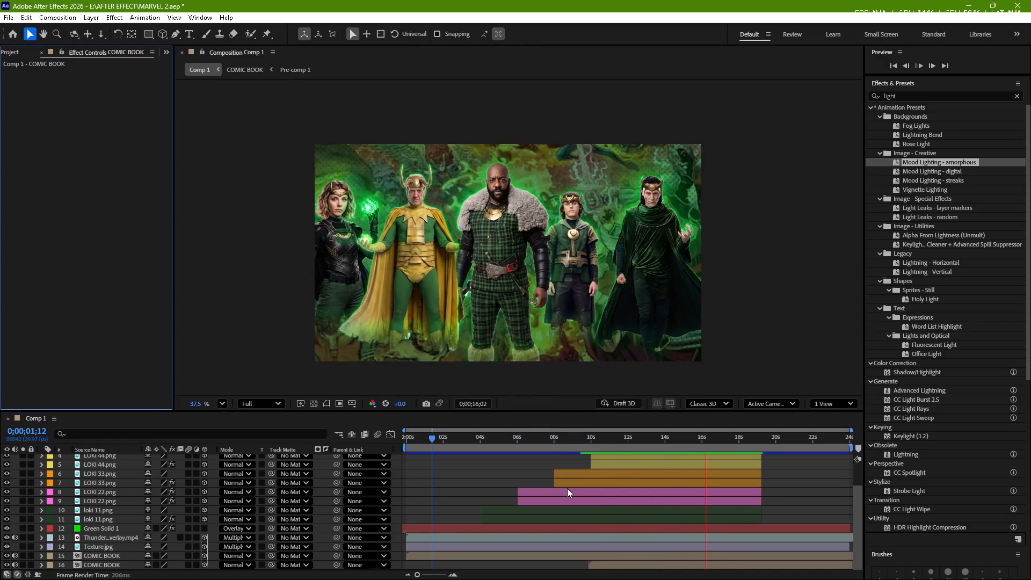
{"action": "key", "text": "space"}
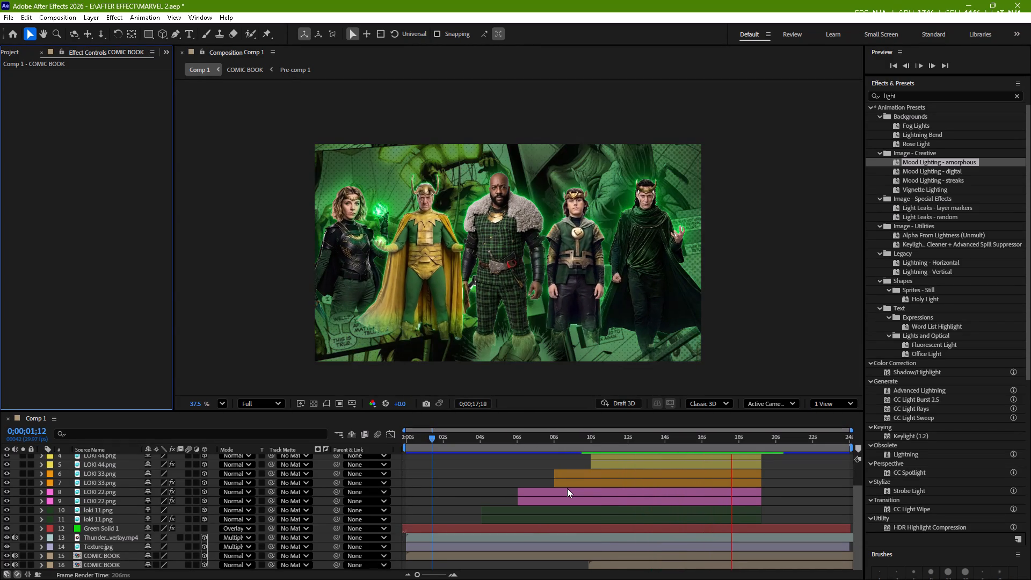
{"action": "key", "text": "space"}
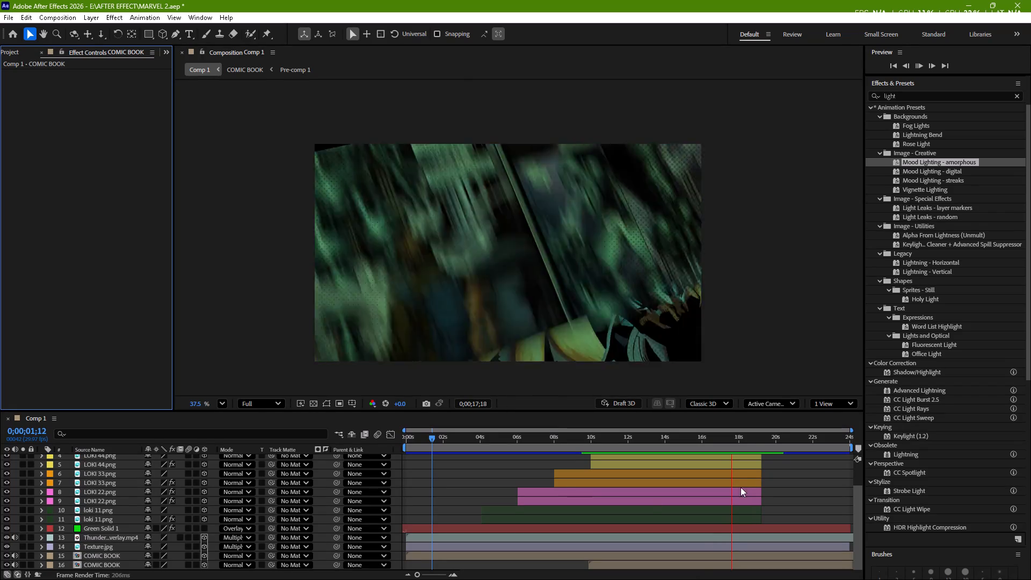
{"action": "left_click", "coordinate": [755, 445]}
{"action": "left_click_drag", "start_coordinate": [740, 445], "coordinate": [700, 440]}
{"action": "left_click_drag", "start_coordinate": [700, 440], "coordinate": [616, 440]}
{"action": "left_click", "coordinate": [616, 440]}
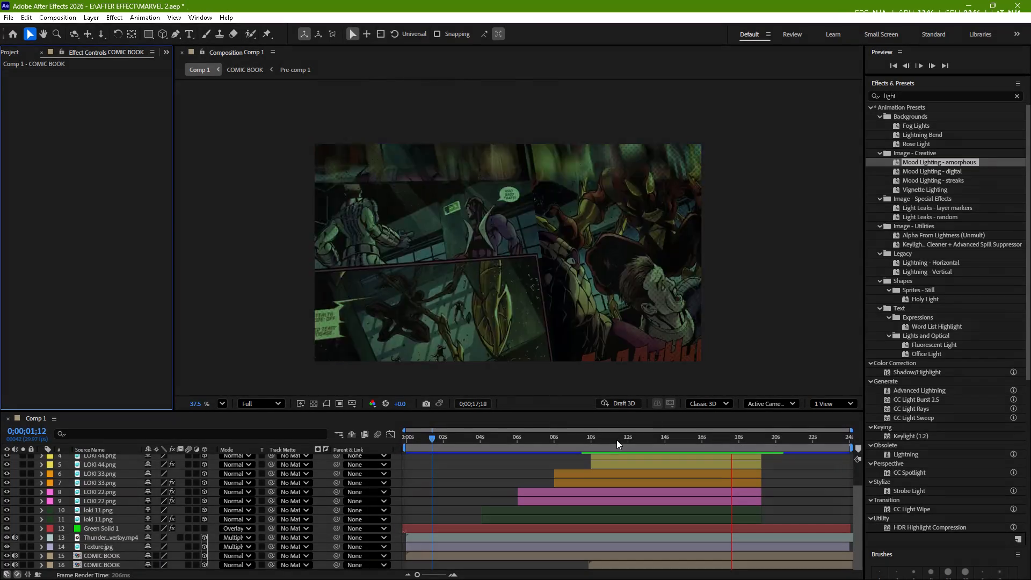
{"action": "left_click", "coordinate": [602, 441]}
{"action": "left_click_drag", "start_coordinate": [602, 441], "coordinate": [586, 445]}
{"action": "left_click", "coordinate": [586, 445]}
{"action": "left_click_drag", "start_coordinate": [586, 445], "coordinate": [573, 447]}
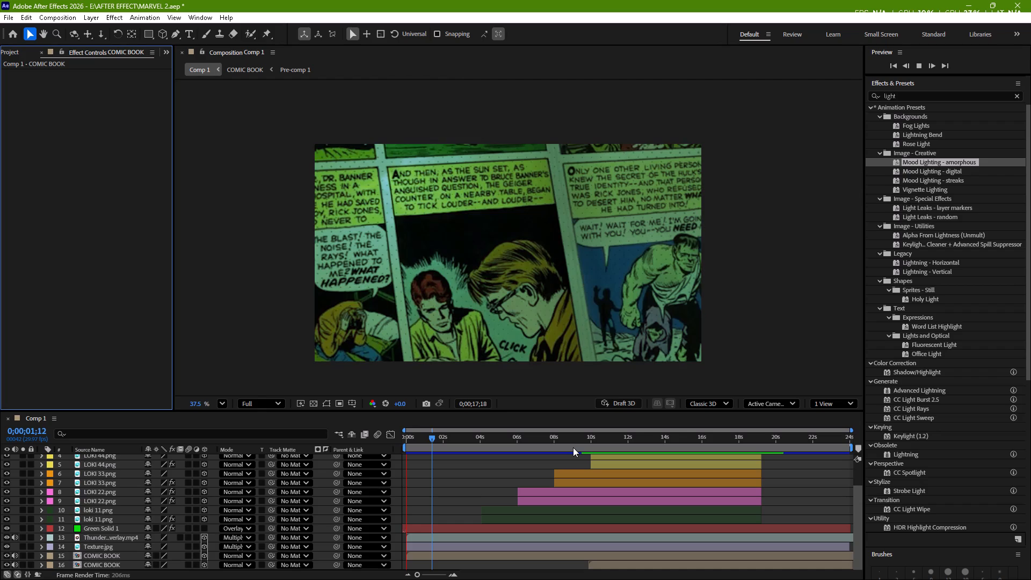
Stop the preview and save the MARVEL 2 project.
{"action": "key", "text": "ctrl+s"}
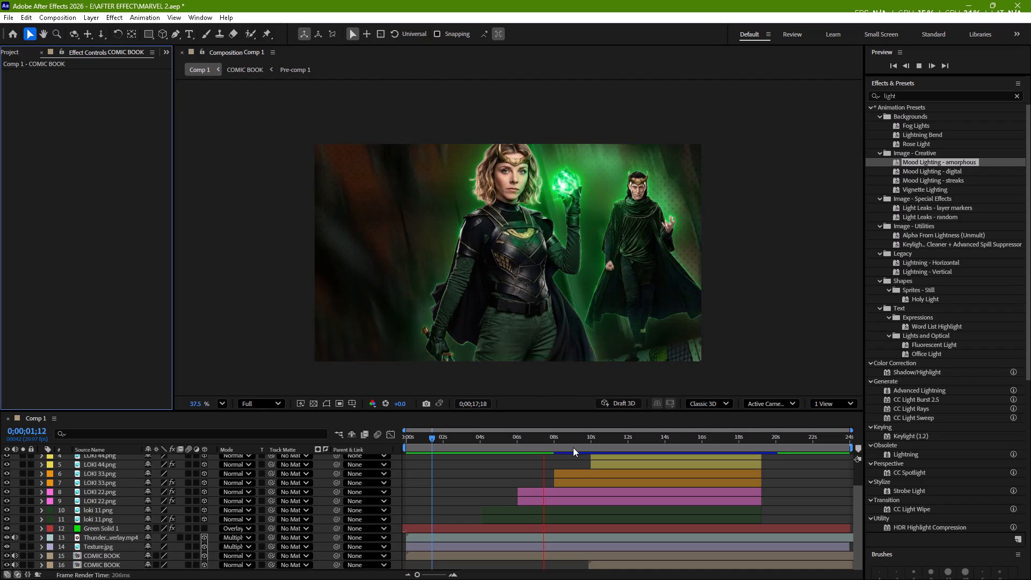
{"action": "left_click_drag", "start_coordinate": [641, 411], "coordinate": [727, 323]}
{"action": "key", "text": "ctrl+s"}
{"action": "key", "text": "ctrl+s"}
{"action": "key", "text": "s"}
{"action": "key", "text": "s"}
{"action": "key", "text": "ctrl+s"}
{"action": "key", "text": "ctrl+s"}
{"action": "key", "text": "s"}
{"action": "key", "text": "ctrl+s"}
{"action": "key", "text": "s"}
{"action": "key", "text": "ctrl+s"}
{"action": "key", "text": "ctrl+s"}
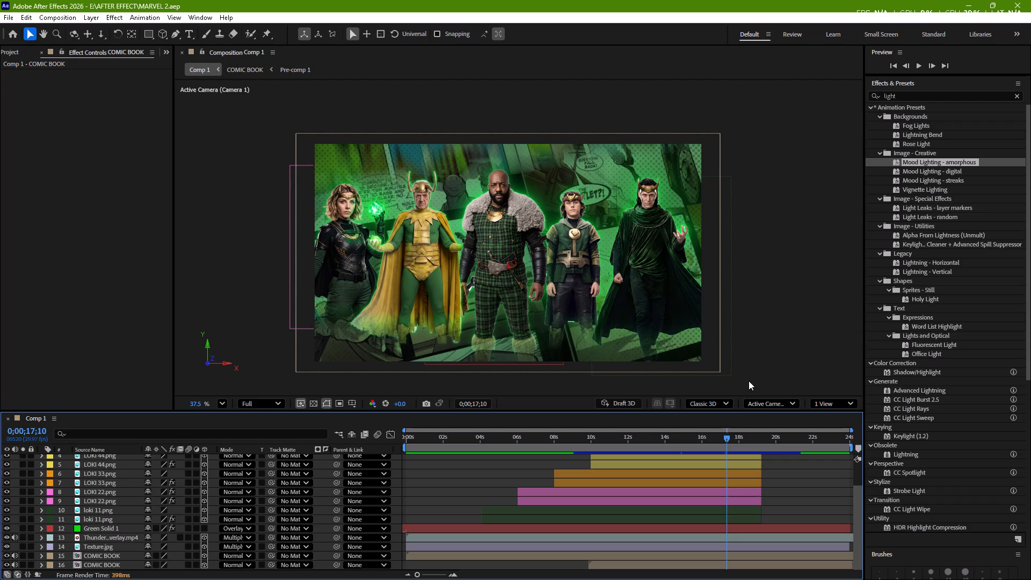
Send Comp 1 to the Adobe Media Encoder queue and switch to Adobe Media Encoder.
{"action": "left_click_drag", "start_coordinate": [727, 435], "coordinate": [442, 492]}
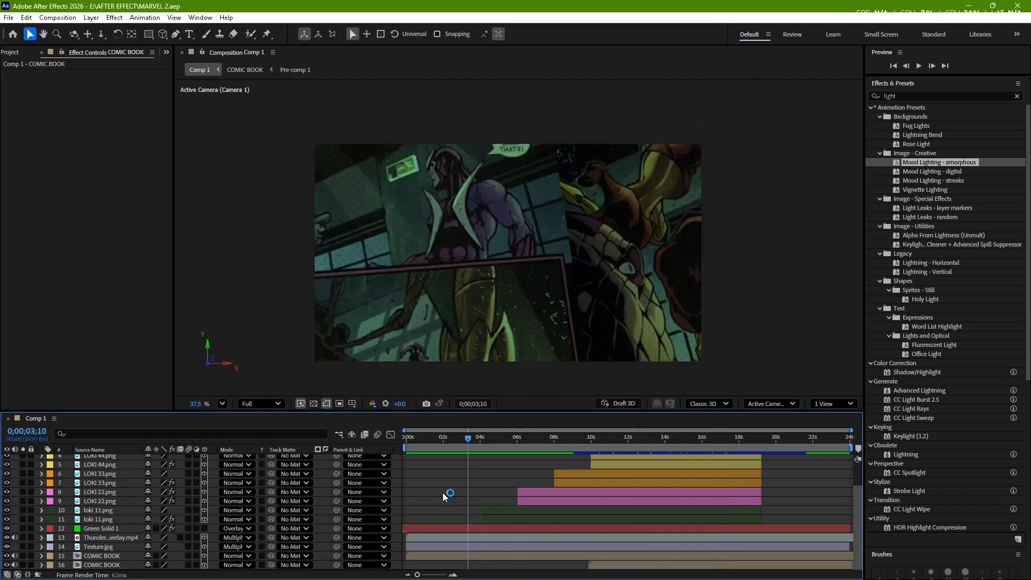
{"action": "left_click_drag", "start_coordinate": [442, 492], "coordinate": [648, 485]}
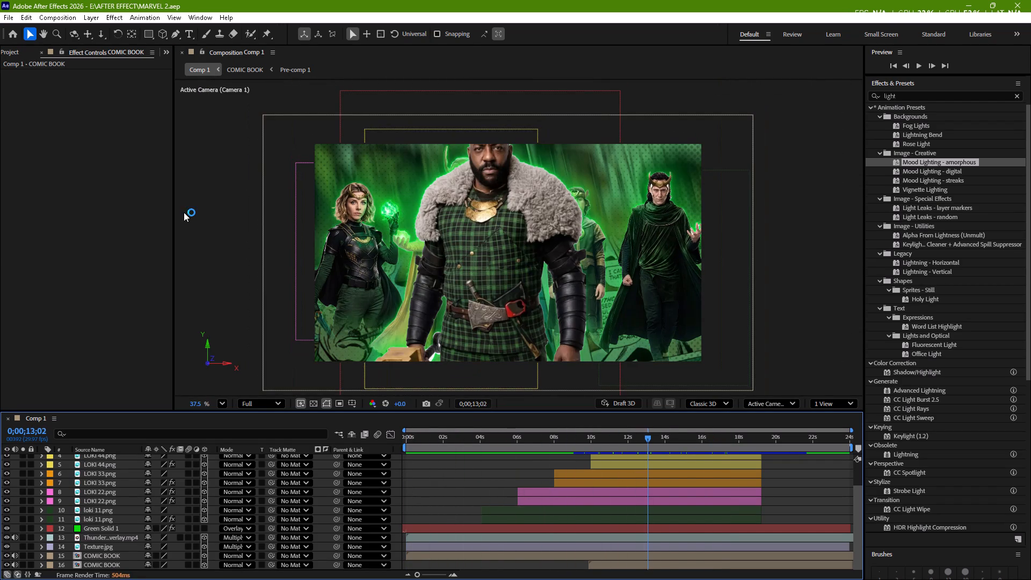
{"action": "left_click", "coordinate": [5, 20]}
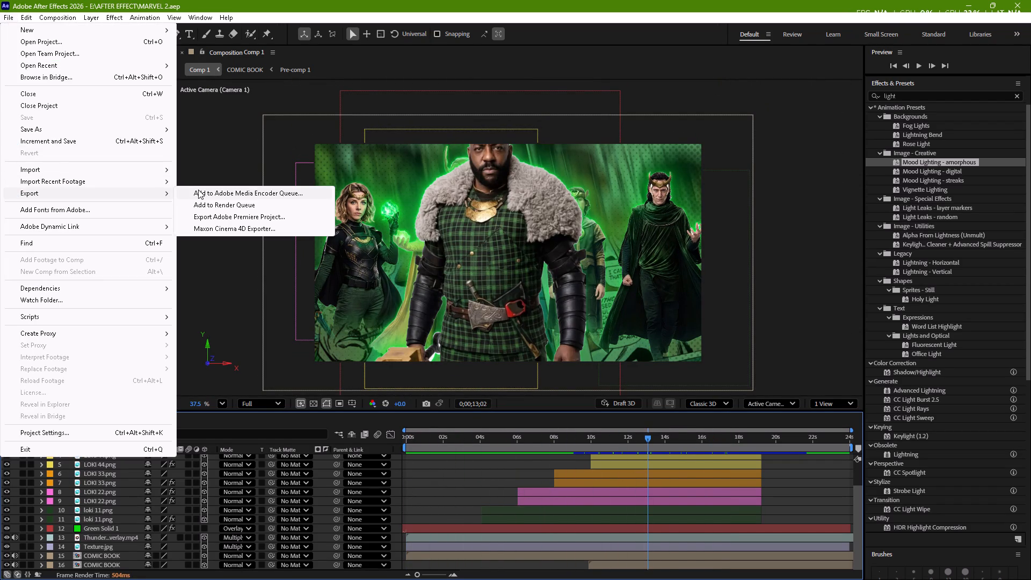
{"action": "left_click", "coordinate": [198, 190]}
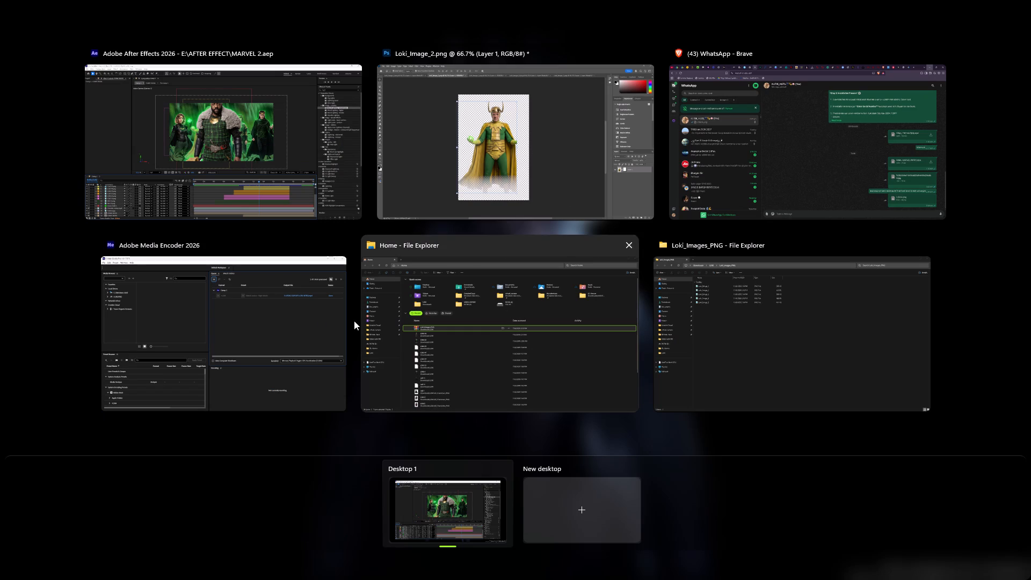
{"action": "left_click", "coordinate": [301, 329]}
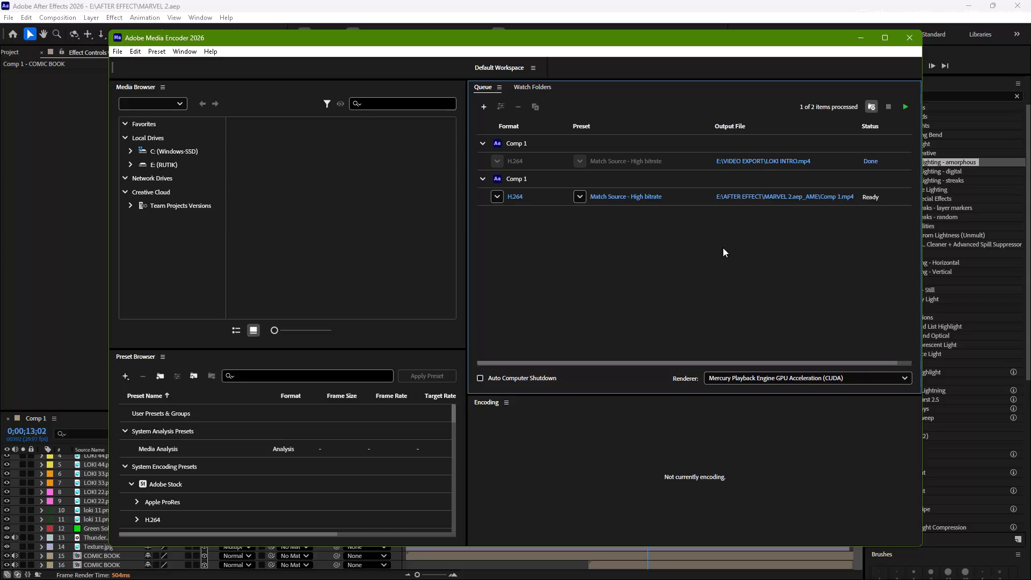
Set the new Comp 1 queue item's output to LOKI INTRO.mp4 in E:\VIDEO EXPORT, replacing the existing file.
{"action": "left_click", "coordinate": [803, 198]}
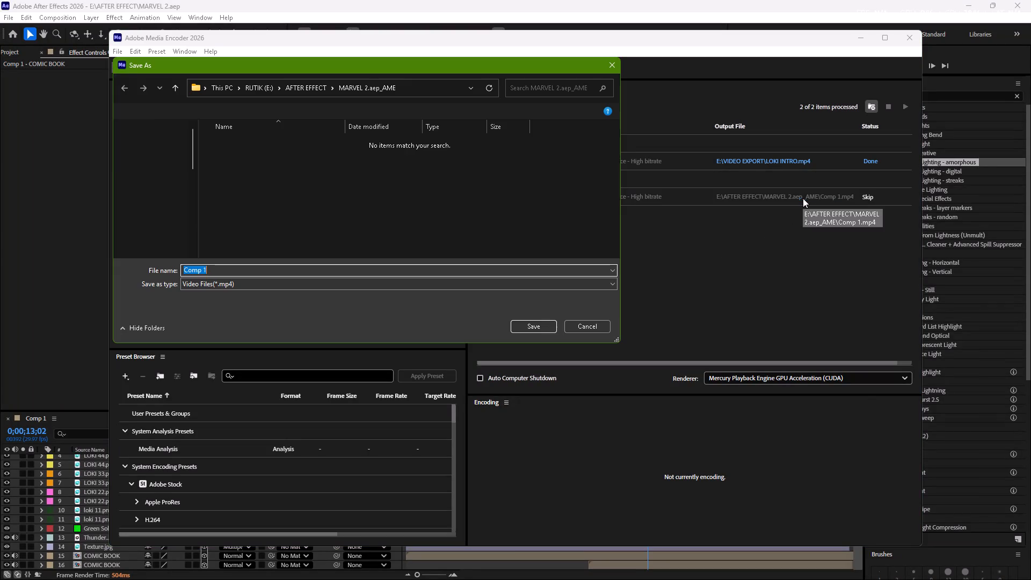
{"action": "left_click", "coordinate": [254, 92]}
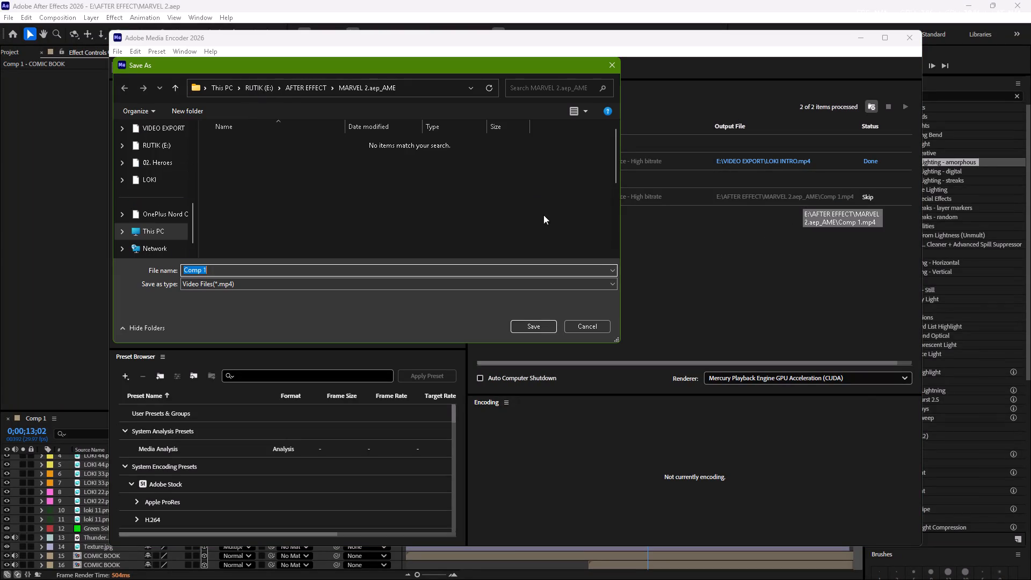
{"action": "triple_click", "coordinate": [573, 228]}
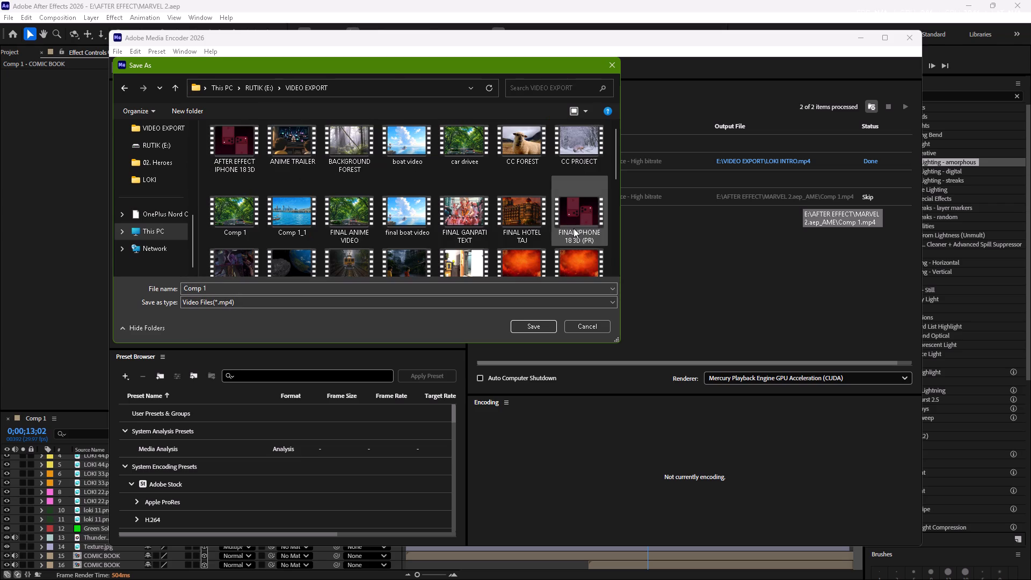
{"action": "scroll", "coordinate": [475, 206], "scroll_direction": "down", "scroll_amount": 2}
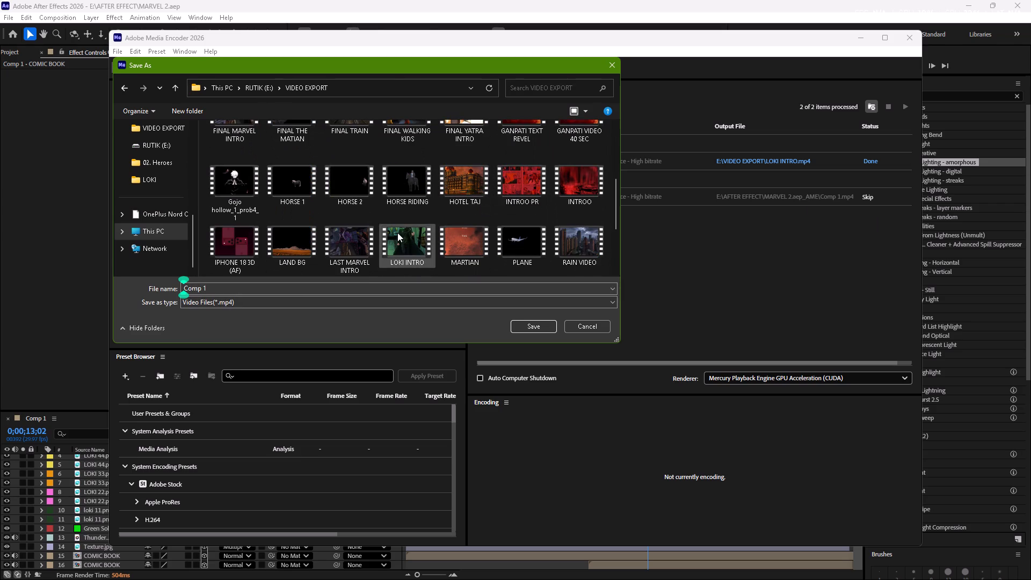
{"action": "left_click", "coordinate": [397, 233]}
{"action": "left_click", "coordinate": [533, 325]}
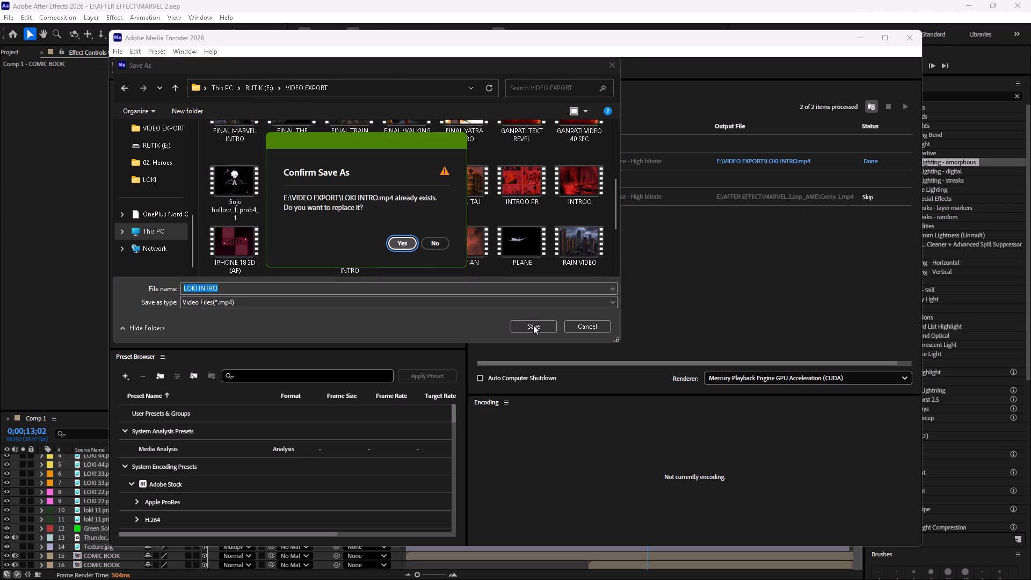
{"action": "left_click", "coordinate": [410, 248]}
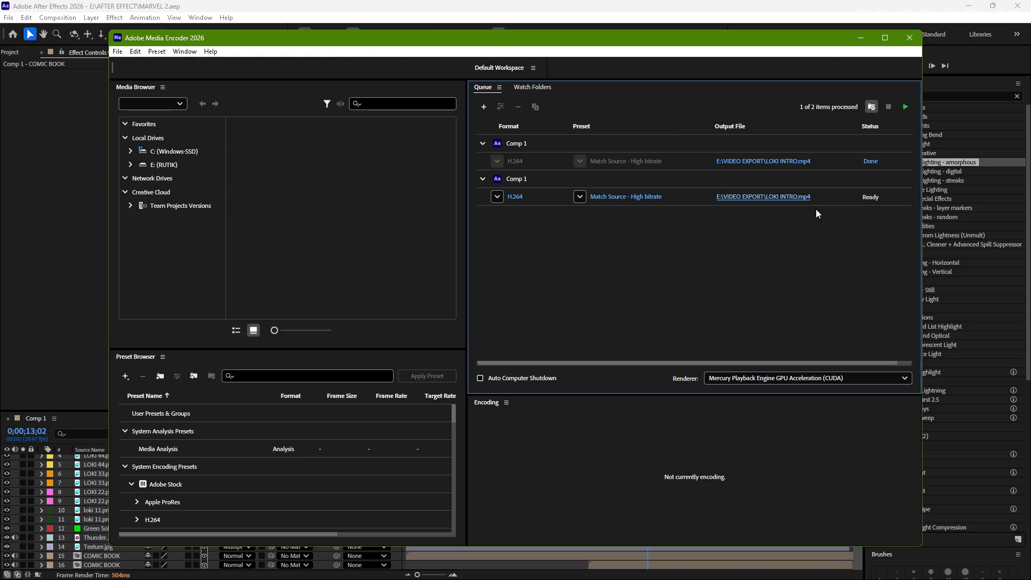
Start encoding the queued Comp 1 as H.264 with the Match Source - High bitrate preset.
{"action": "left_click", "coordinate": [903, 111]}
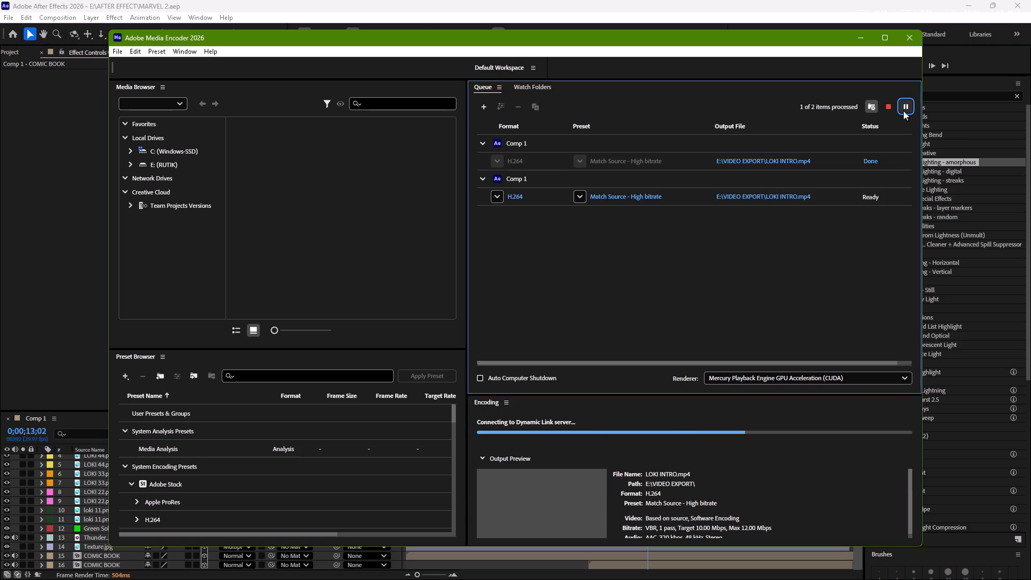